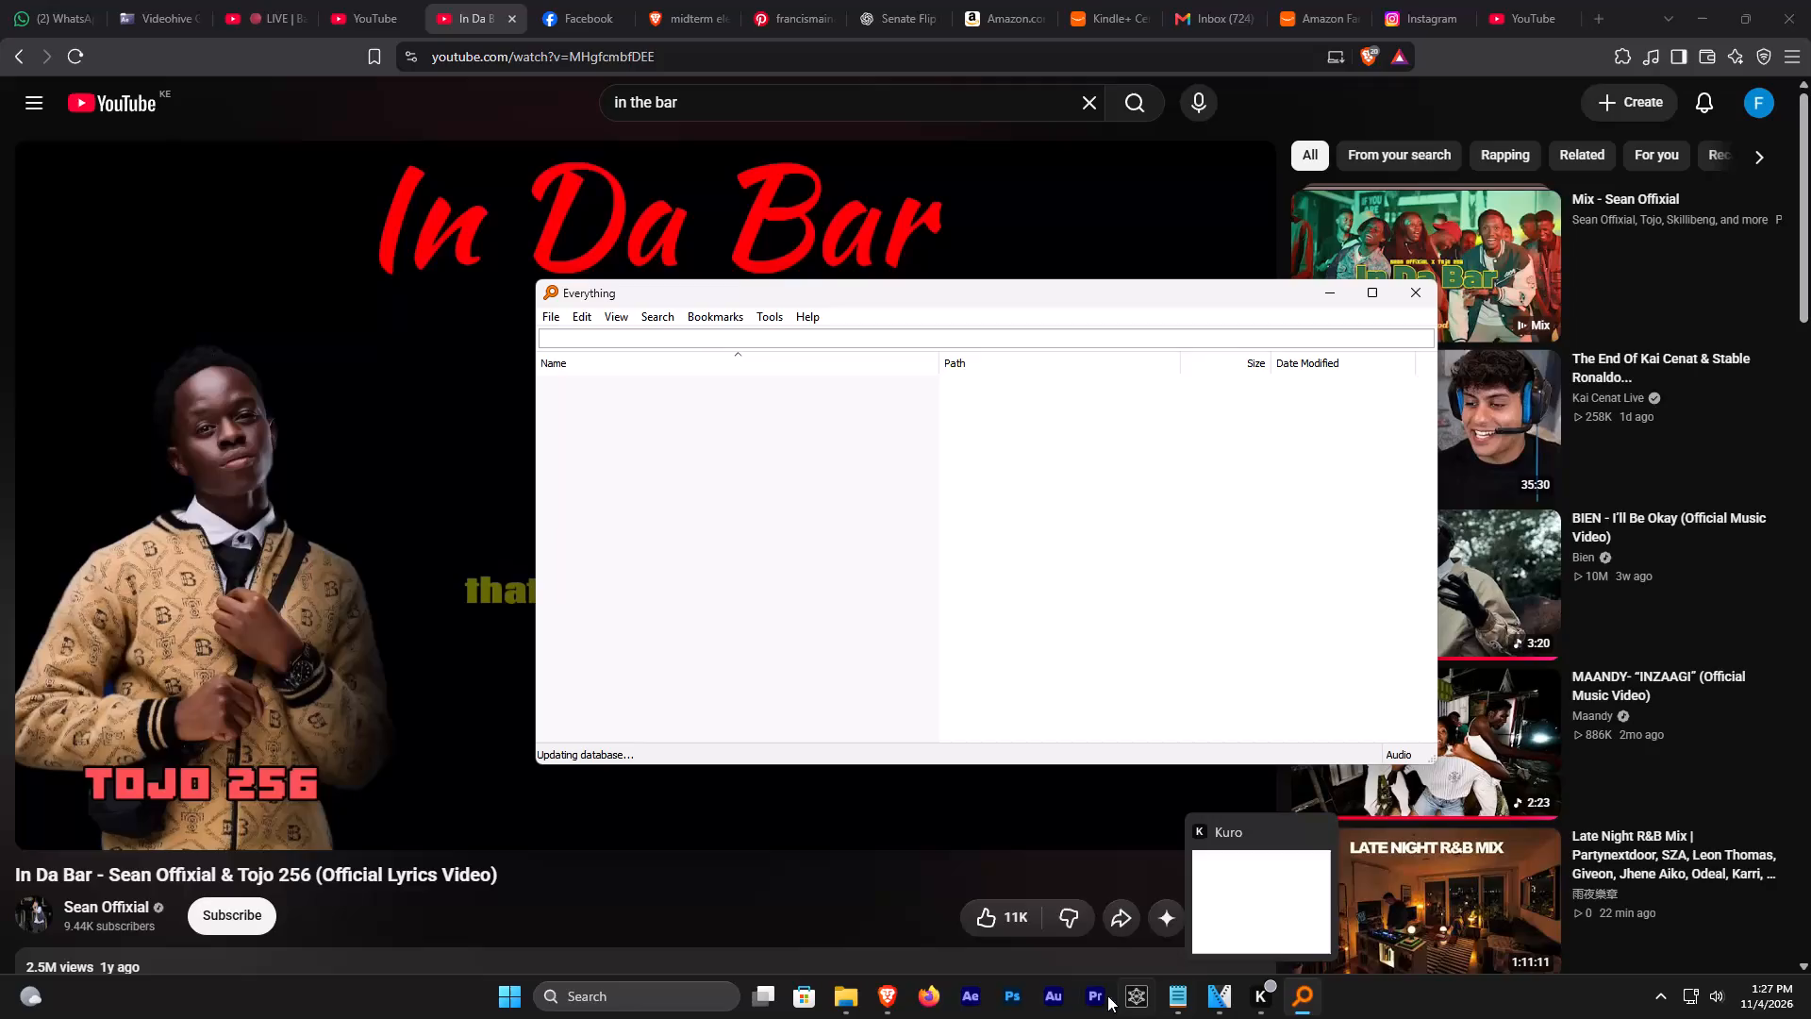
Find "get down" in Everything and place the MADTRAXX video on track 7 at about 00:52:45, with its audio on track 4.
{"action": "left_click", "coordinate": [1216, 1000]}
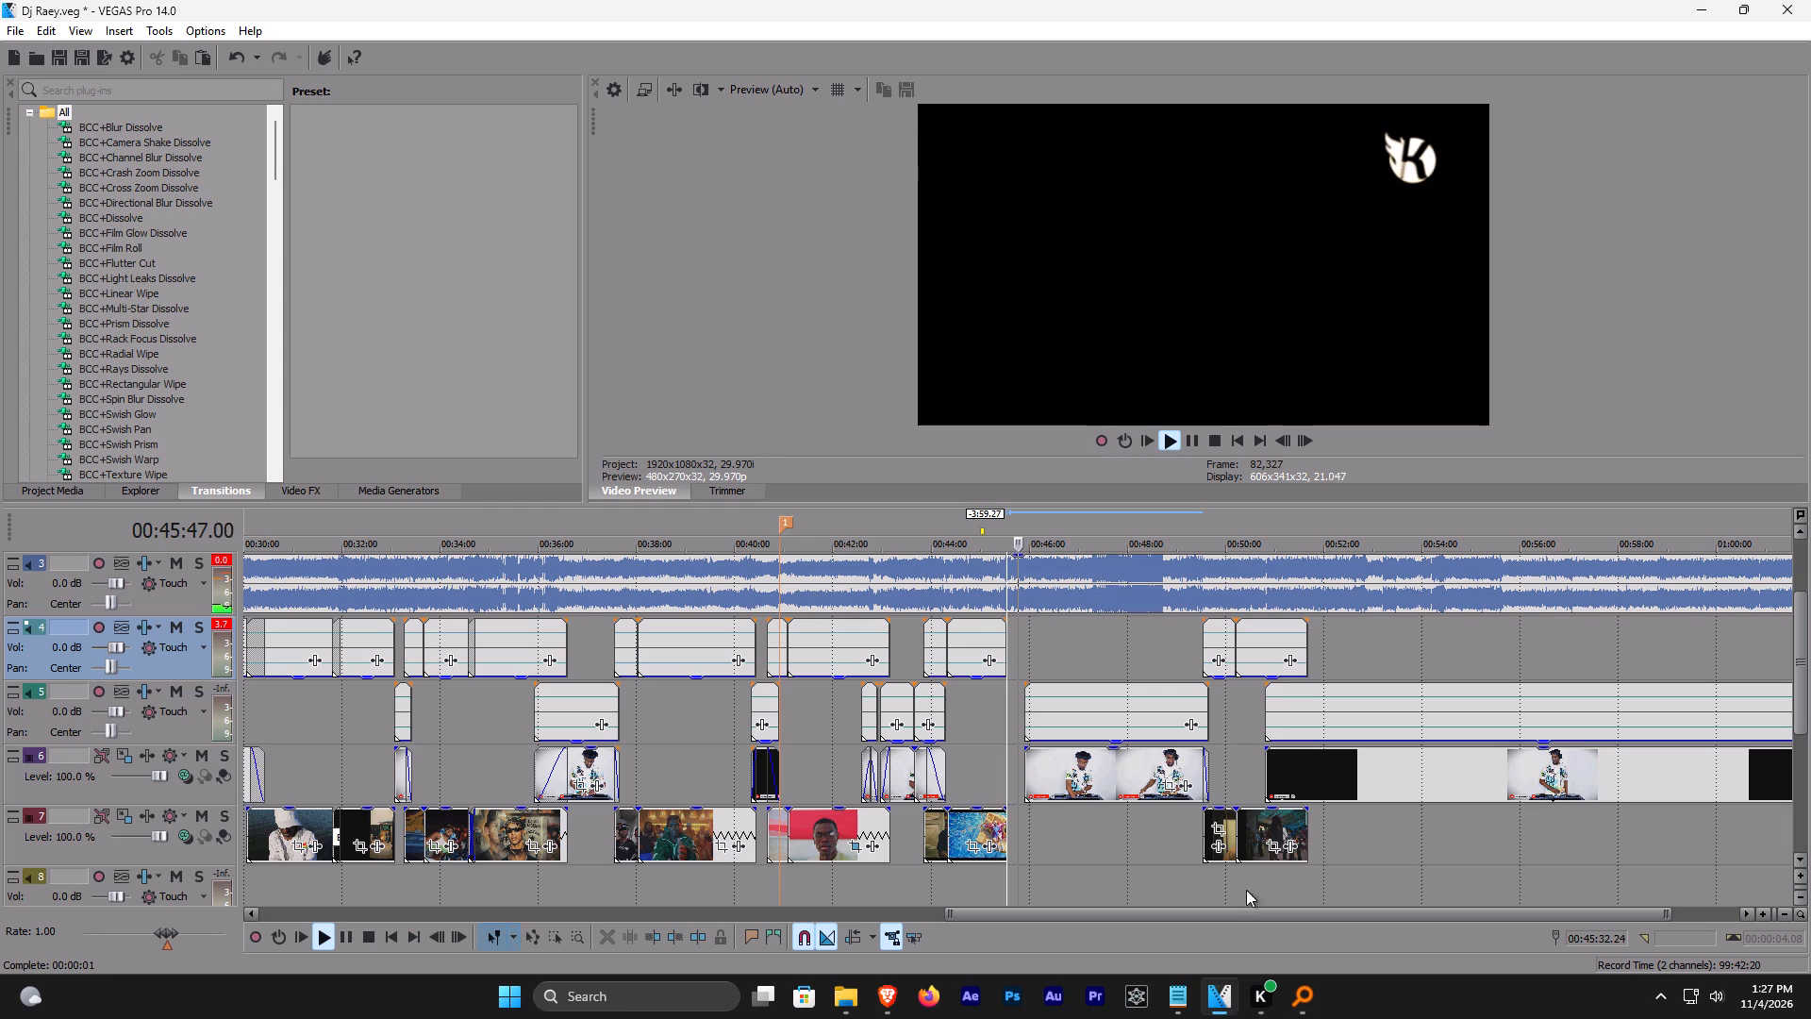
{"action": "left_click", "coordinate": [1301, 1000]}
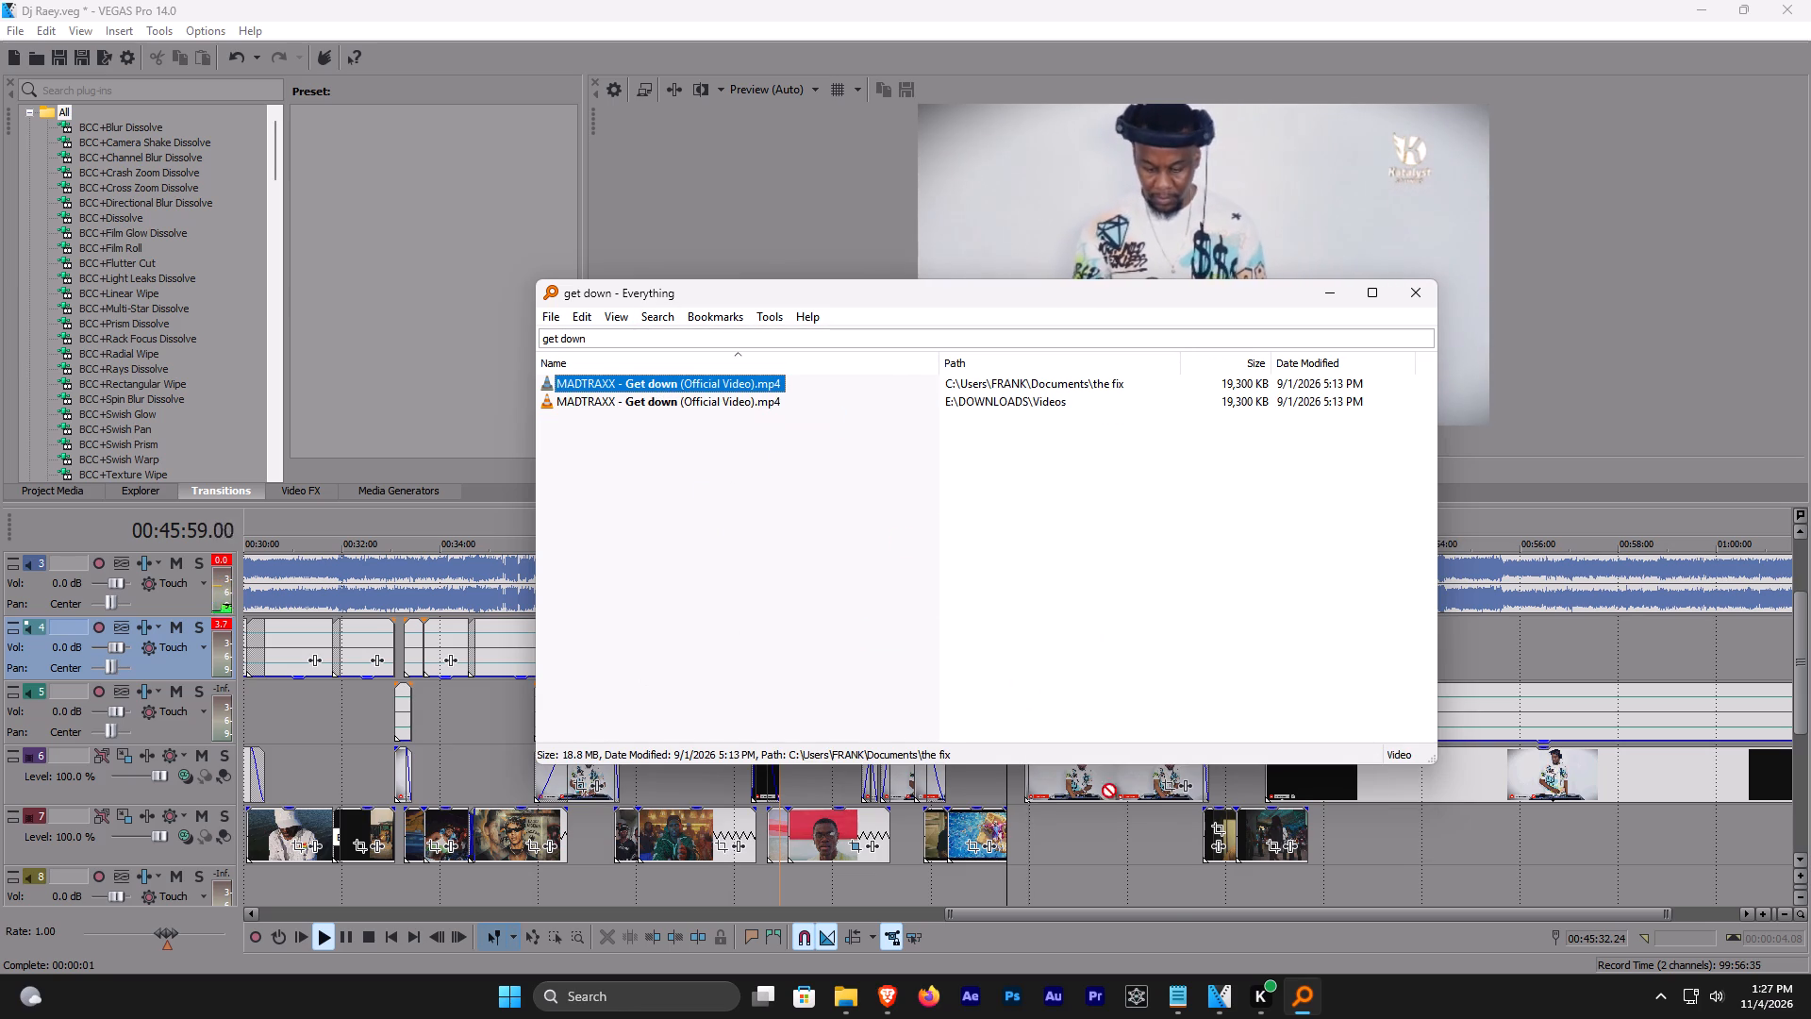
{"action": "left_click", "coordinate": [1360, 842]}
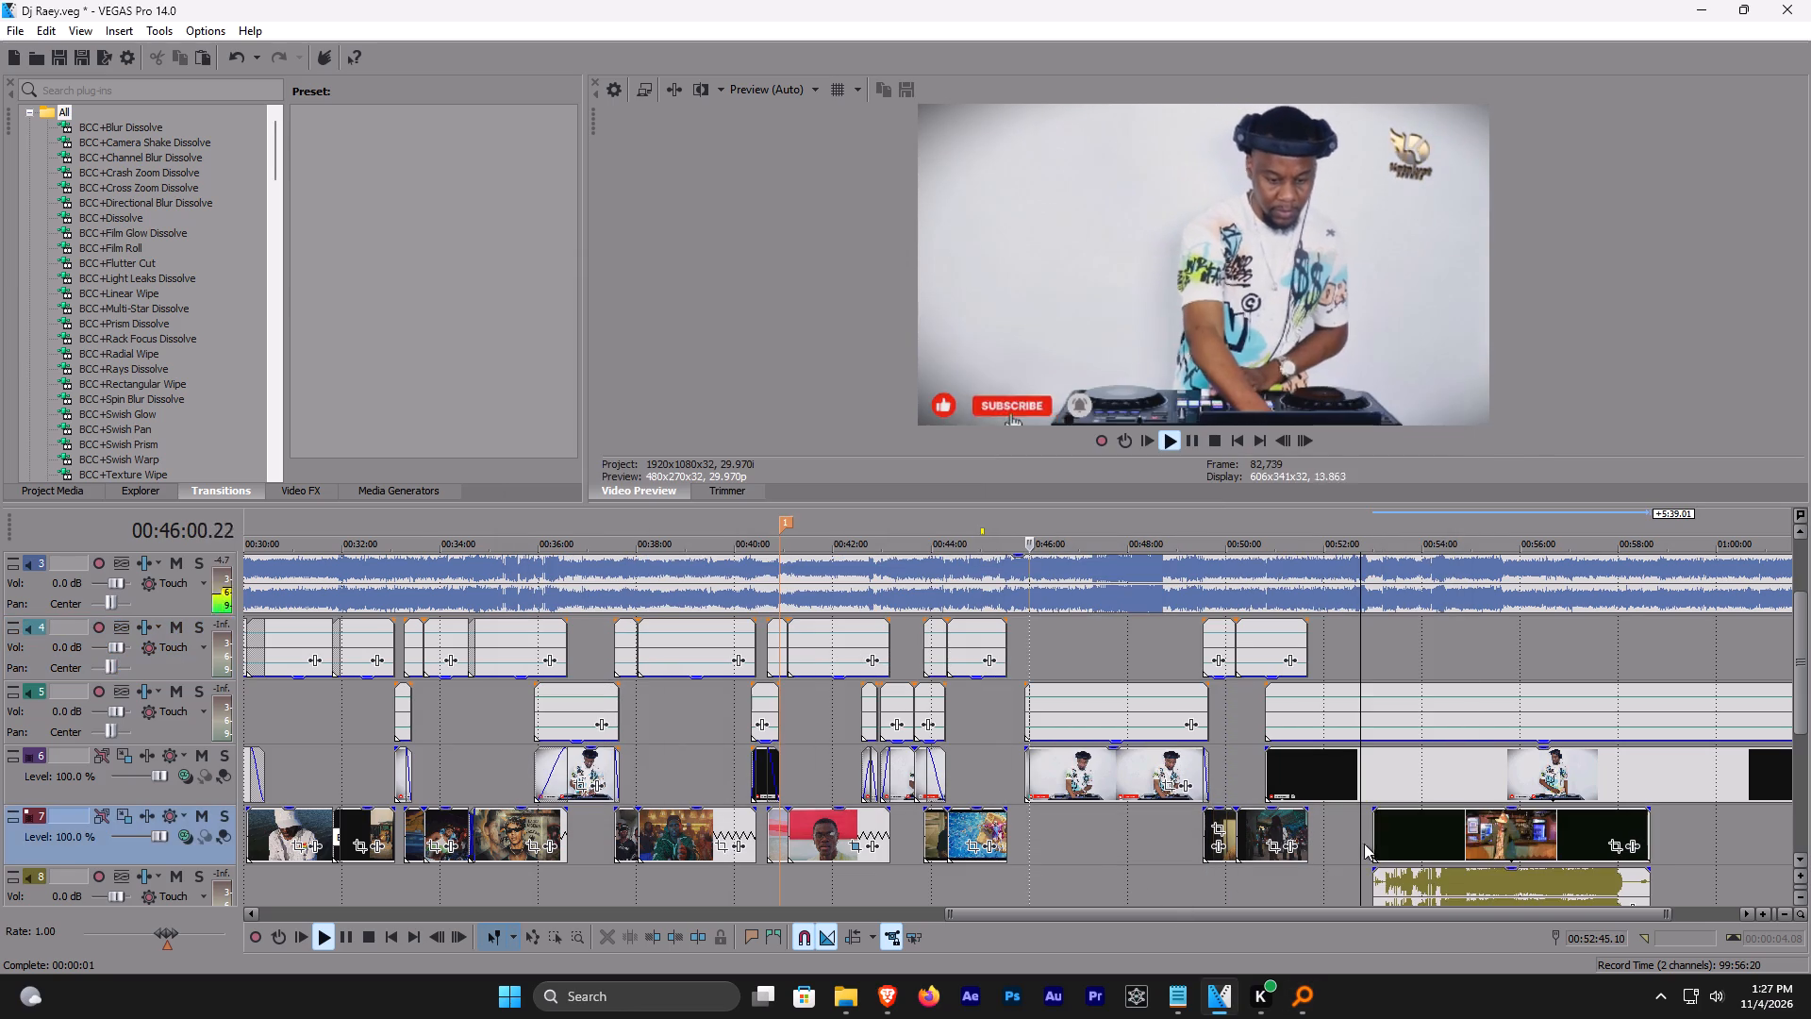
{"action": "left_click_drag", "start_coordinate": [1425, 893], "coordinate": [1413, 667]}
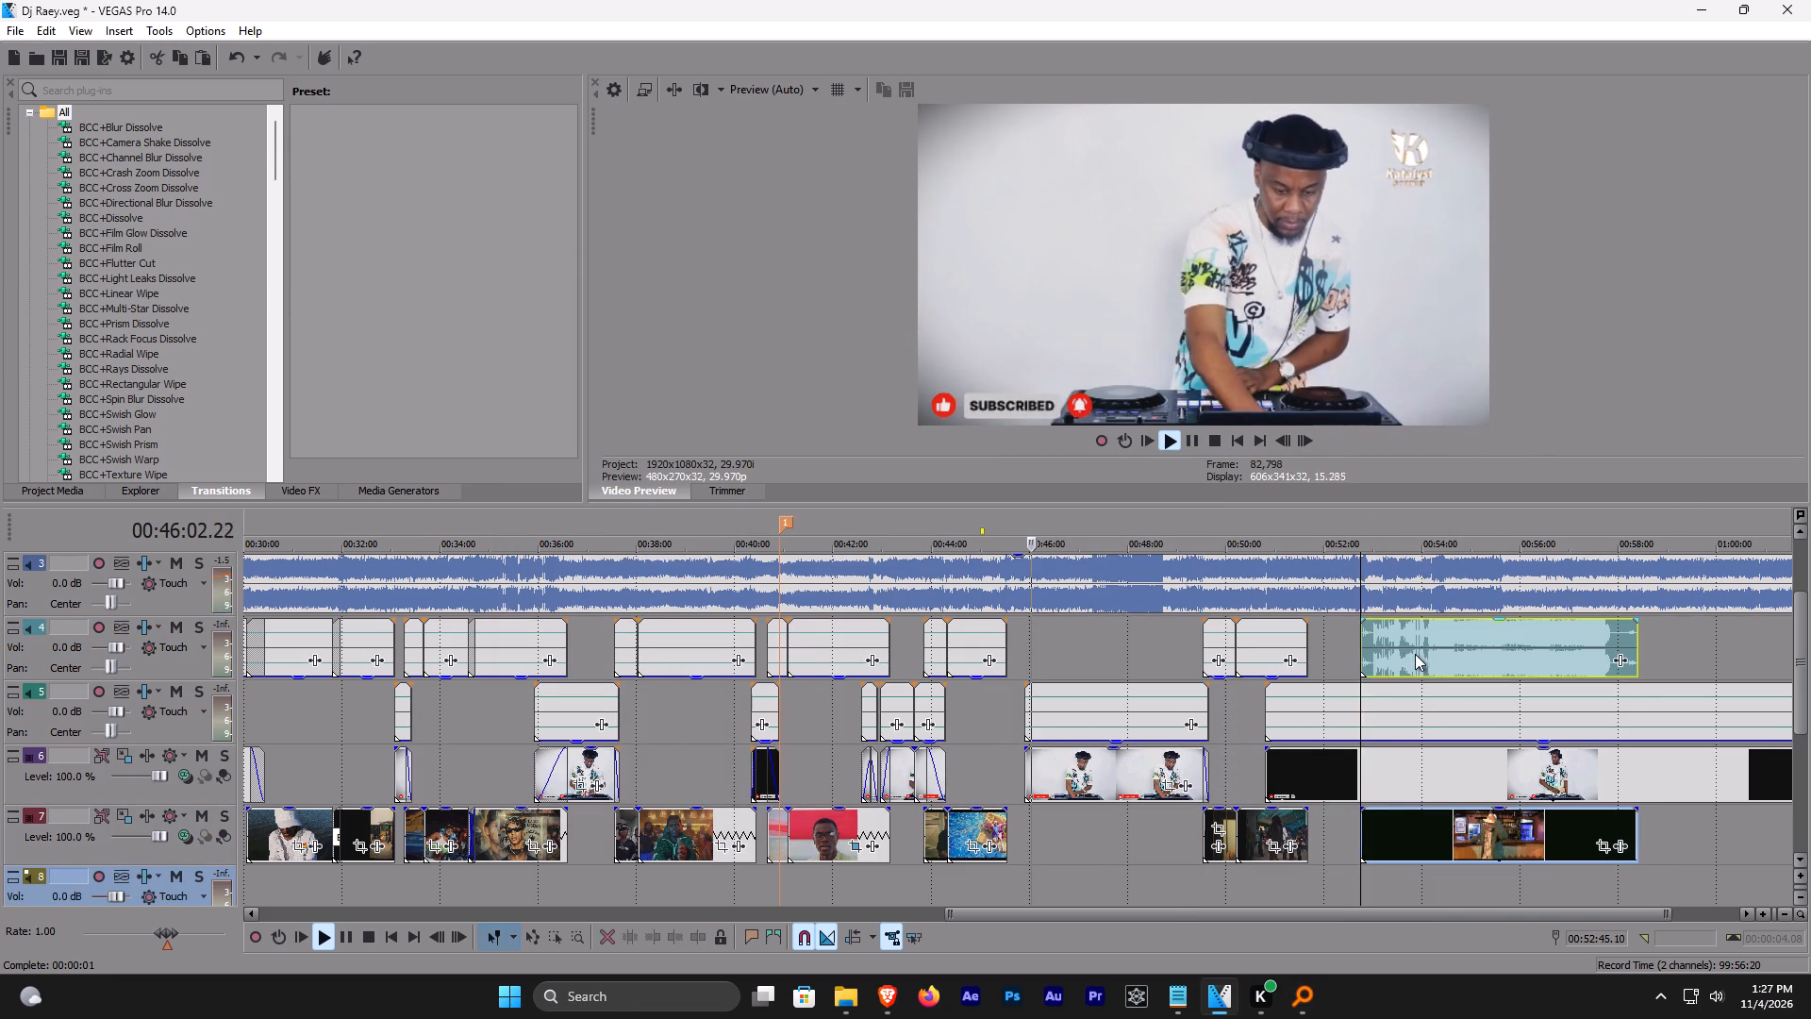
Listen to the main mix around 00:46:10 to examine the section that needs the new video.
{"action": "left_click", "coordinate": [1046, 645]}
{"action": "scroll", "coordinate": [1046, 645], "scroll_direction": "up", "scroll_amount": 3}
{"action": "scroll", "coordinate": [1046, 645], "scroll_direction": "down", "scroll_amount": 3}
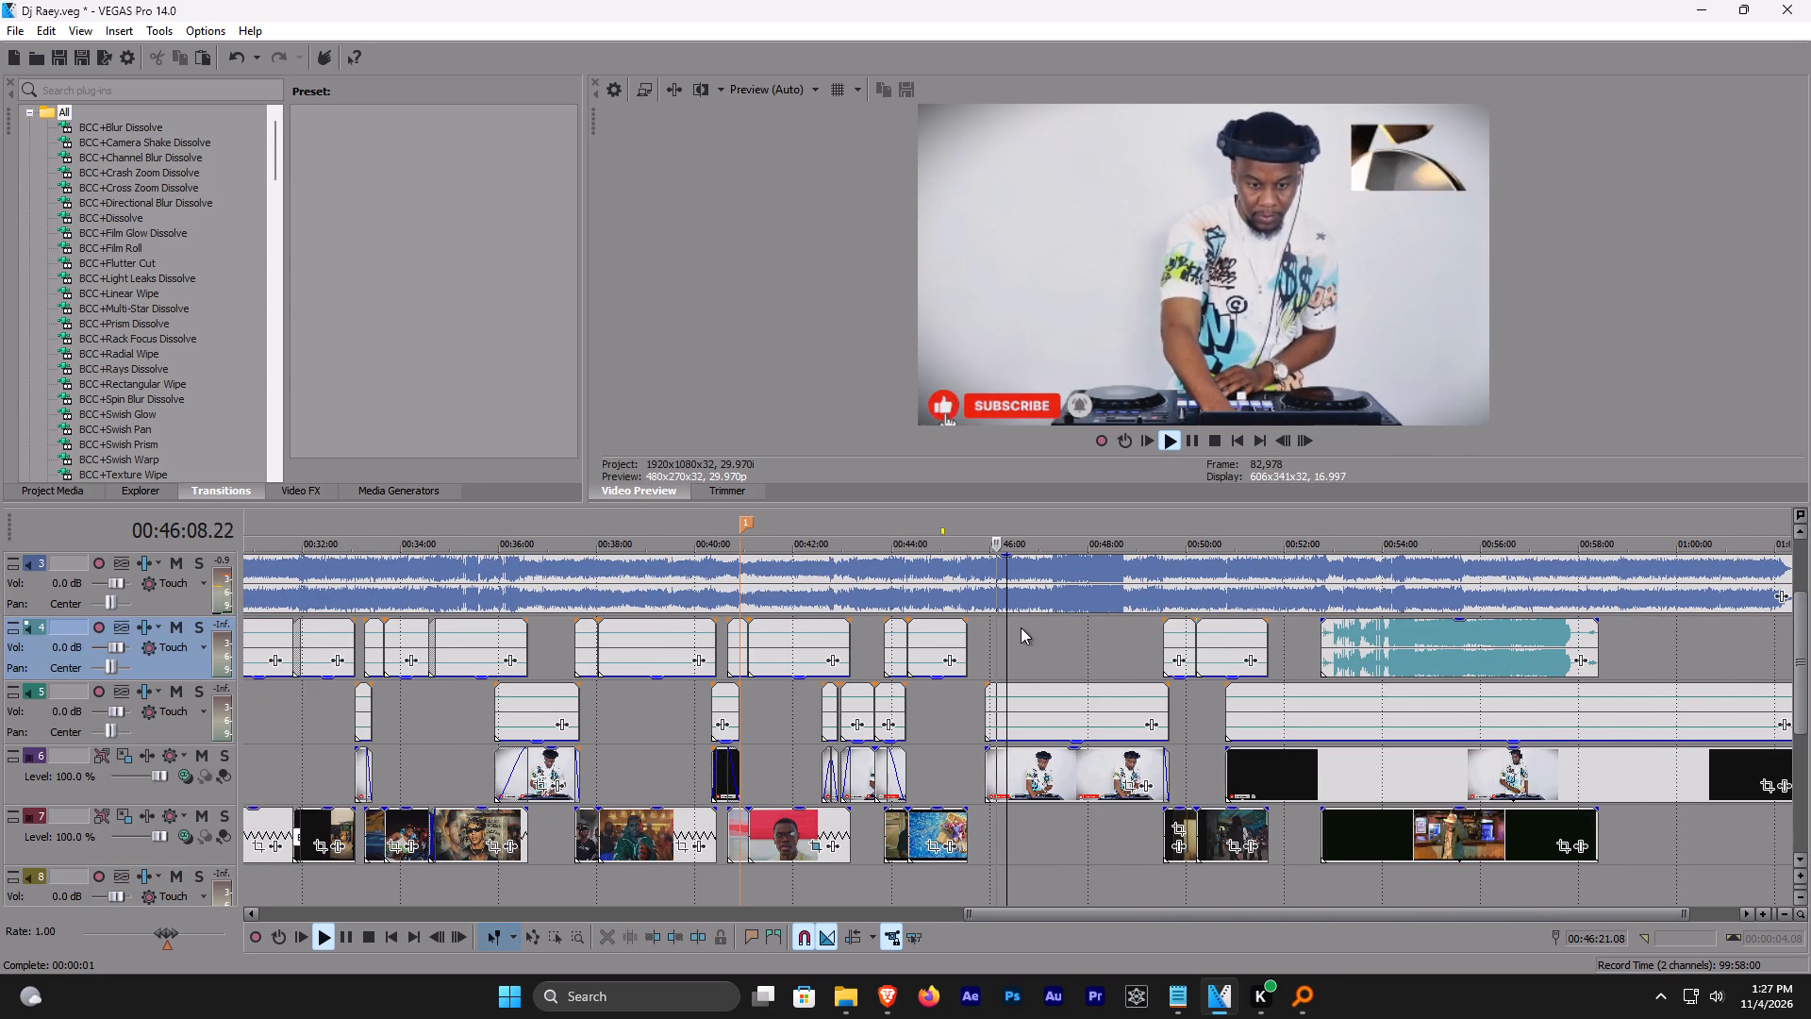
{"action": "left_click", "coordinate": [1017, 628]}
{"action": "scroll", "coordinate": [1017, 628], "scroll_direction": "up", "scroll_amount": 8}
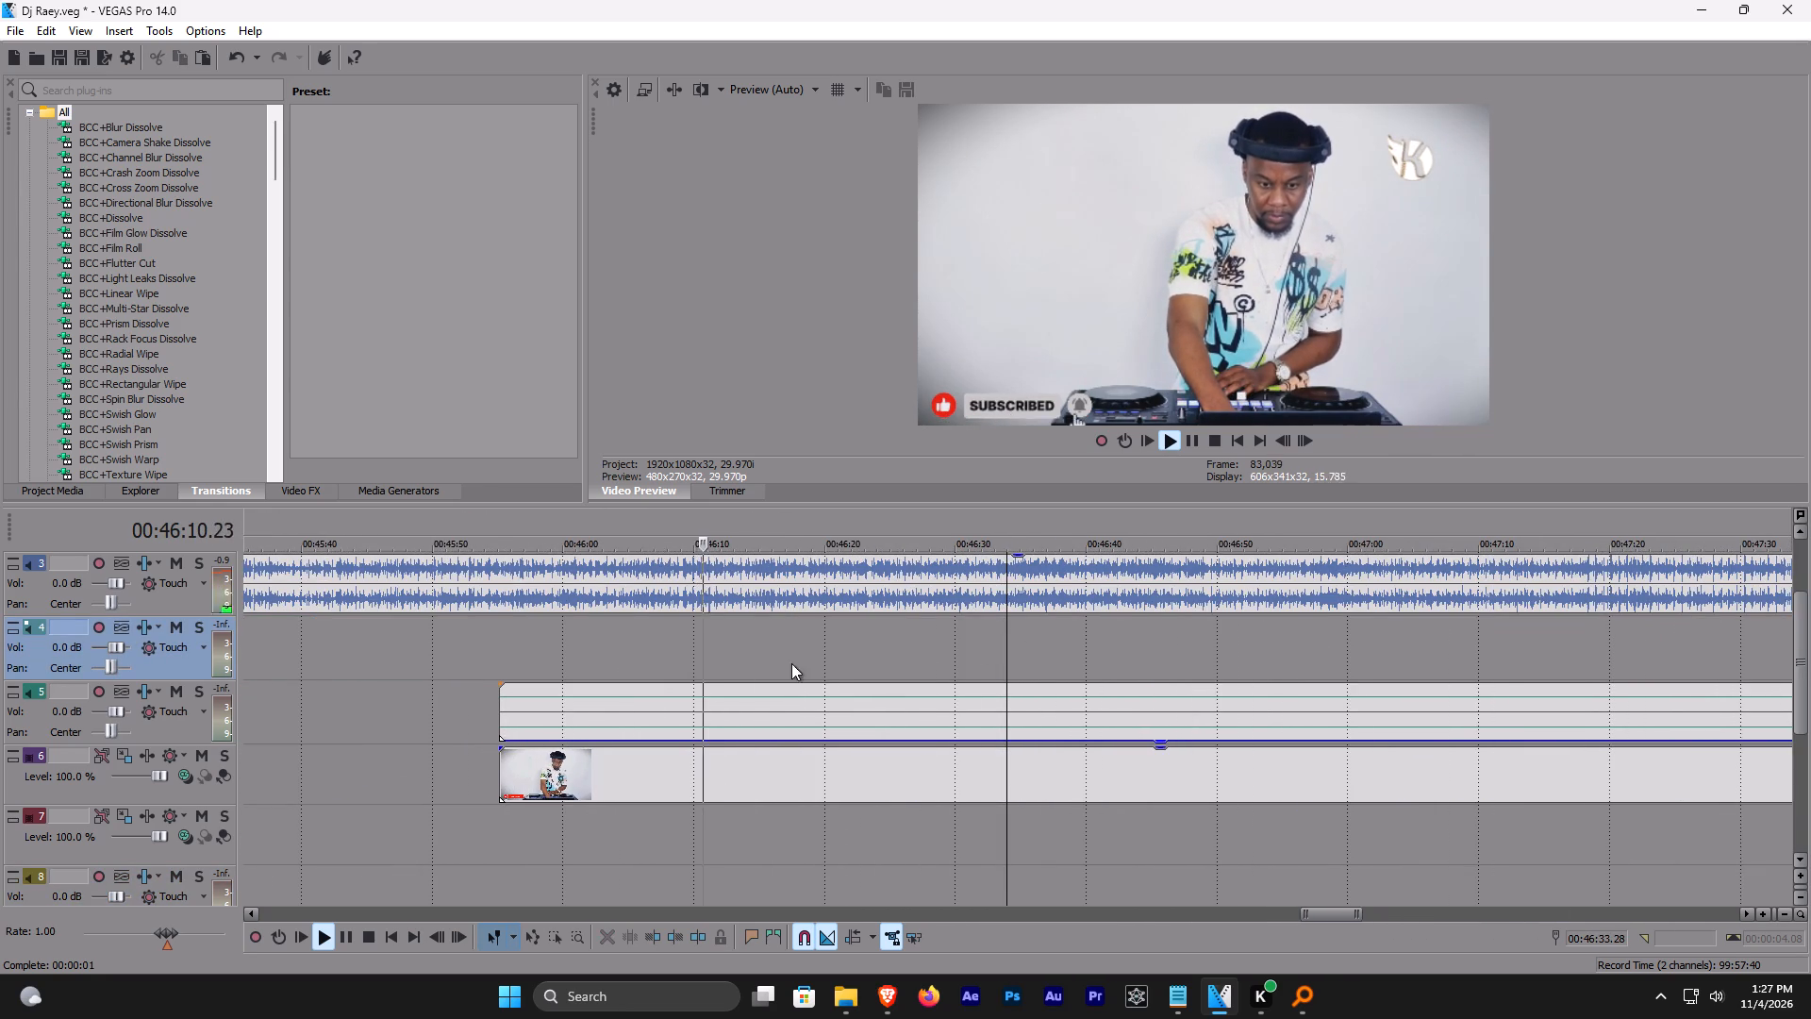
{"action": "scroll", "coordinate": [779, 652], "scroll_direction": "down", "scroll_amount": 4}
{"action": "scroll", "coordinate": [1621, 659], "scroll_direction": "down", "scroll_amount": 2}
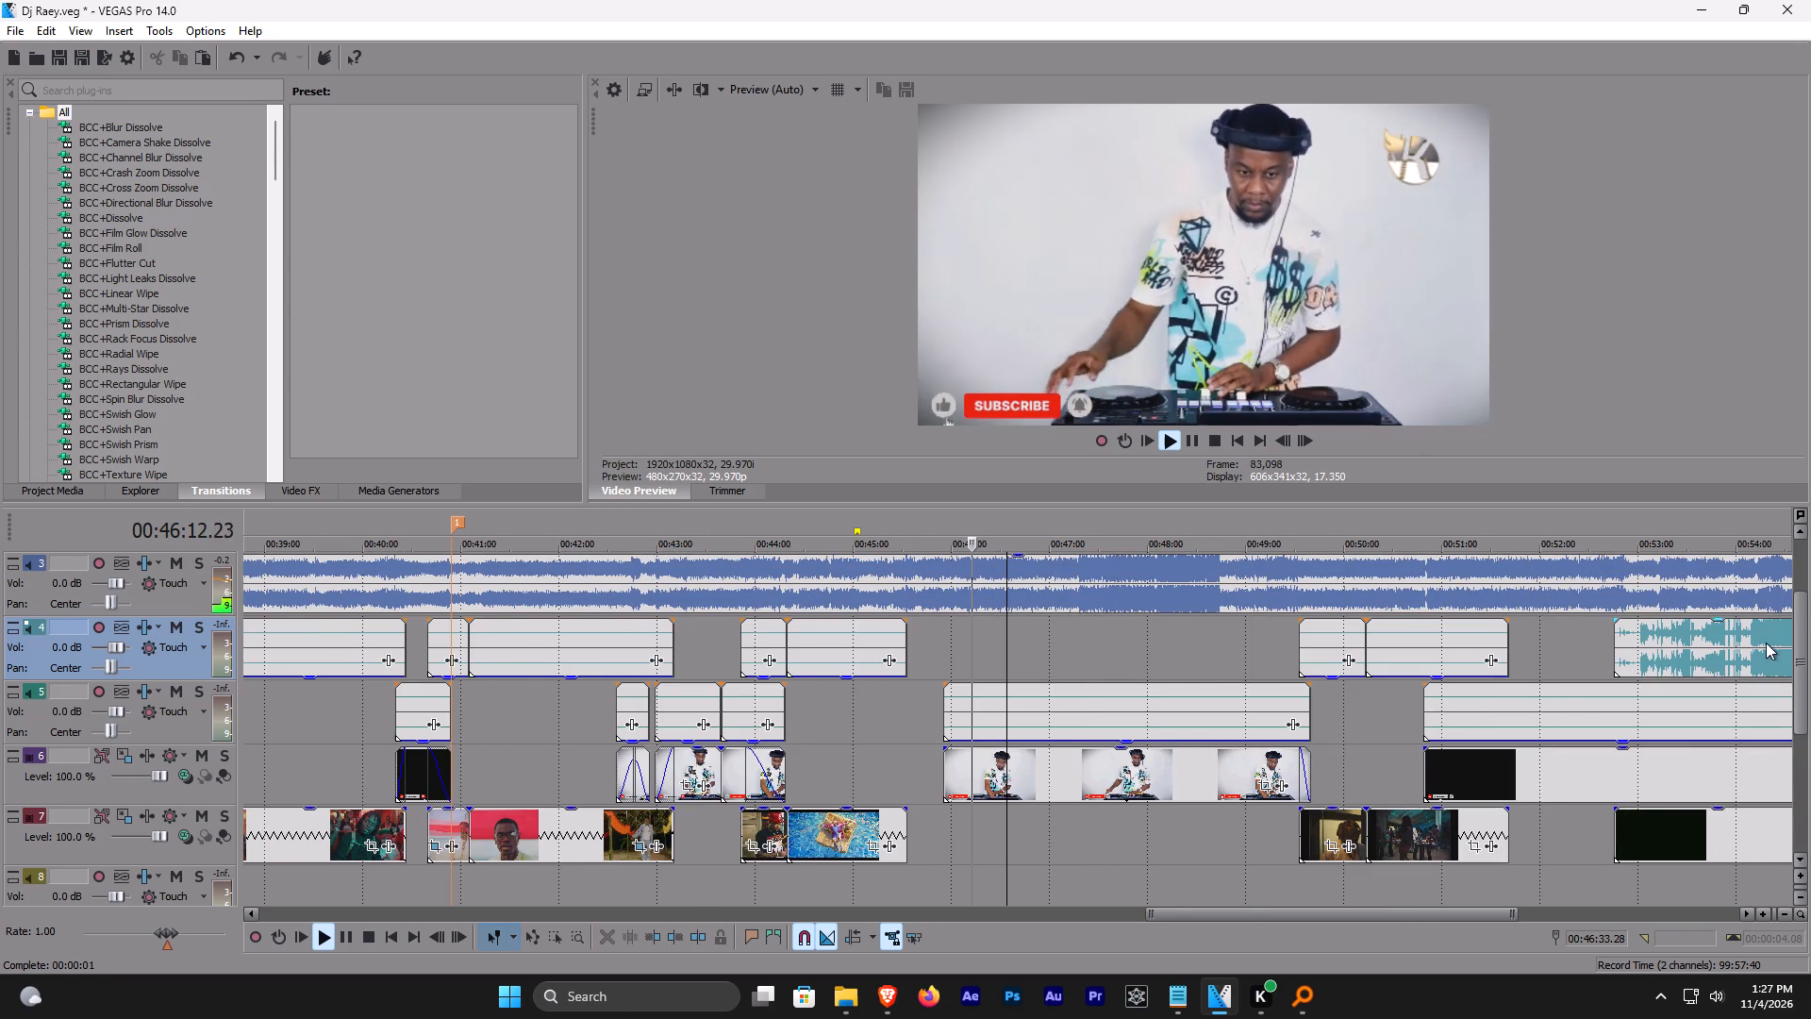
Solo track 4 and audition the Get down clip at several points between about 00:54:19 and 00:55:12.
{"action": "left_click", "coordinate": [1766, 643]}
{"action": "key", "text": "x"}
{"action": "key", "text": "space"}
{"action": "key", "text": "space"}
{"action": "scroll", "coordinate": [1765, 643], "scroll_direction": "up", "scroll_amount": 6}
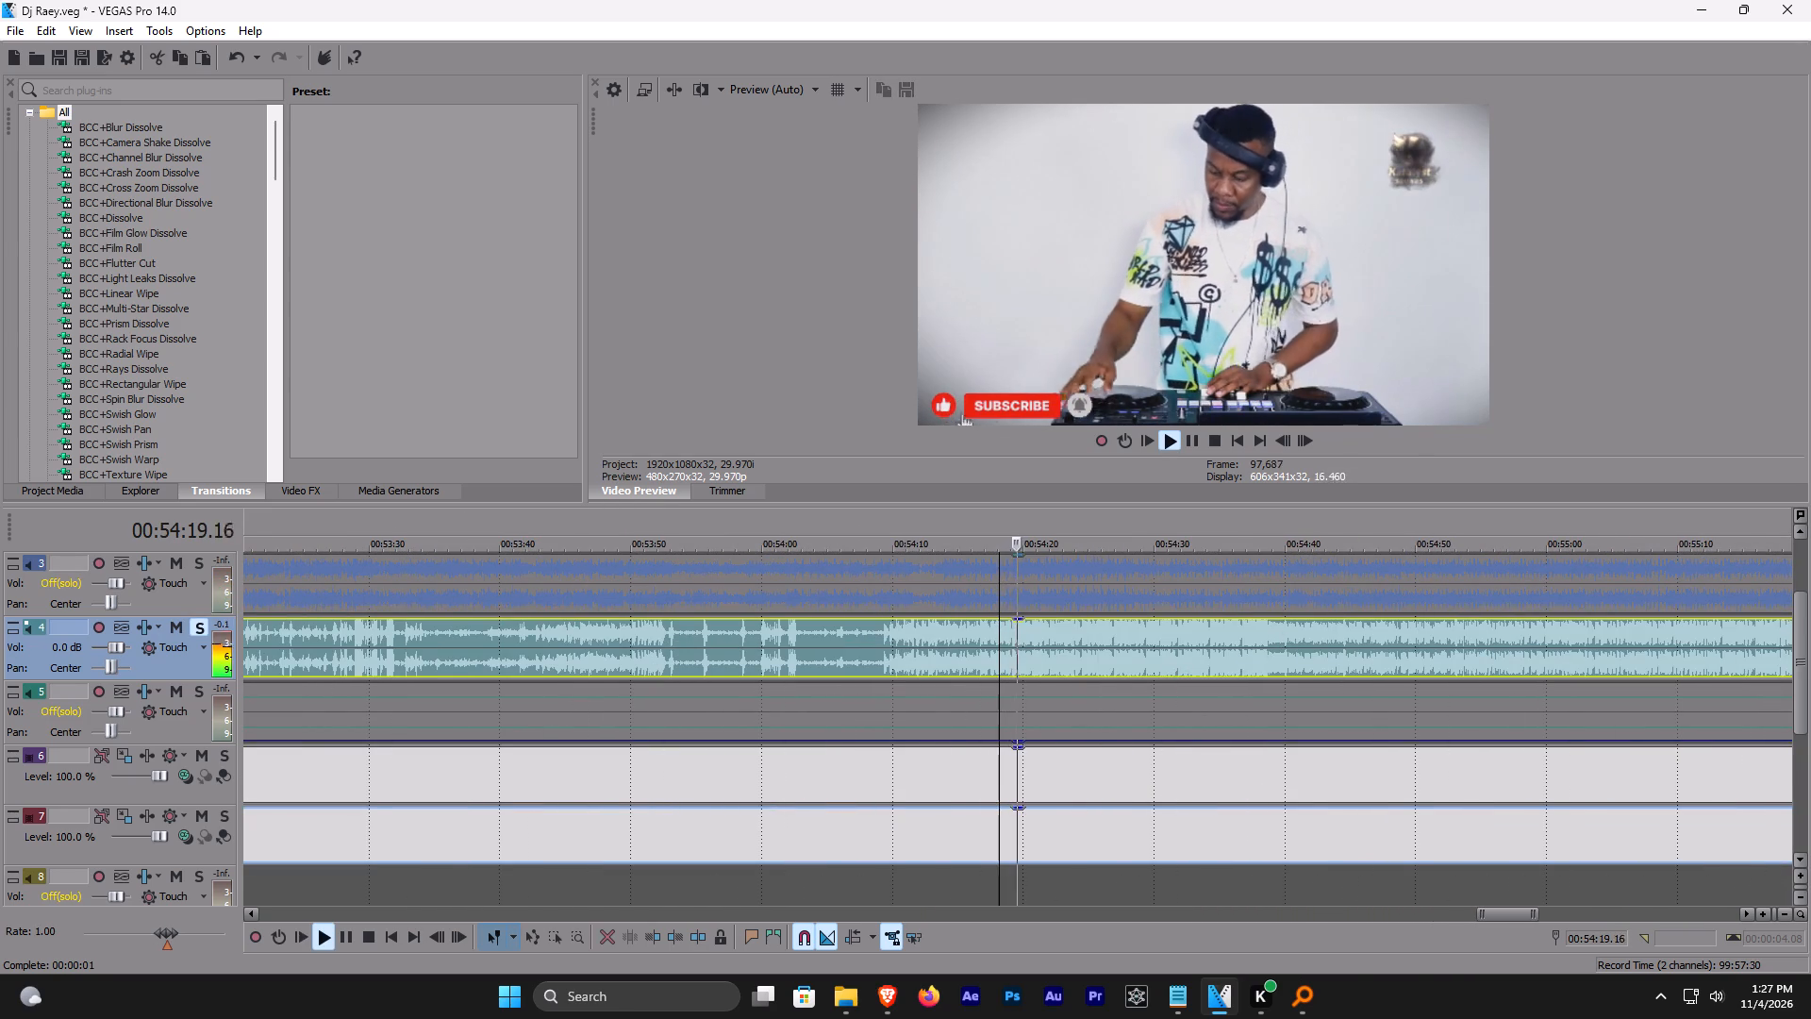
{"action": "left_click", "coordinate": [1233, 524]}
{"action": "left_click", "coordinate": [1370, 526]}
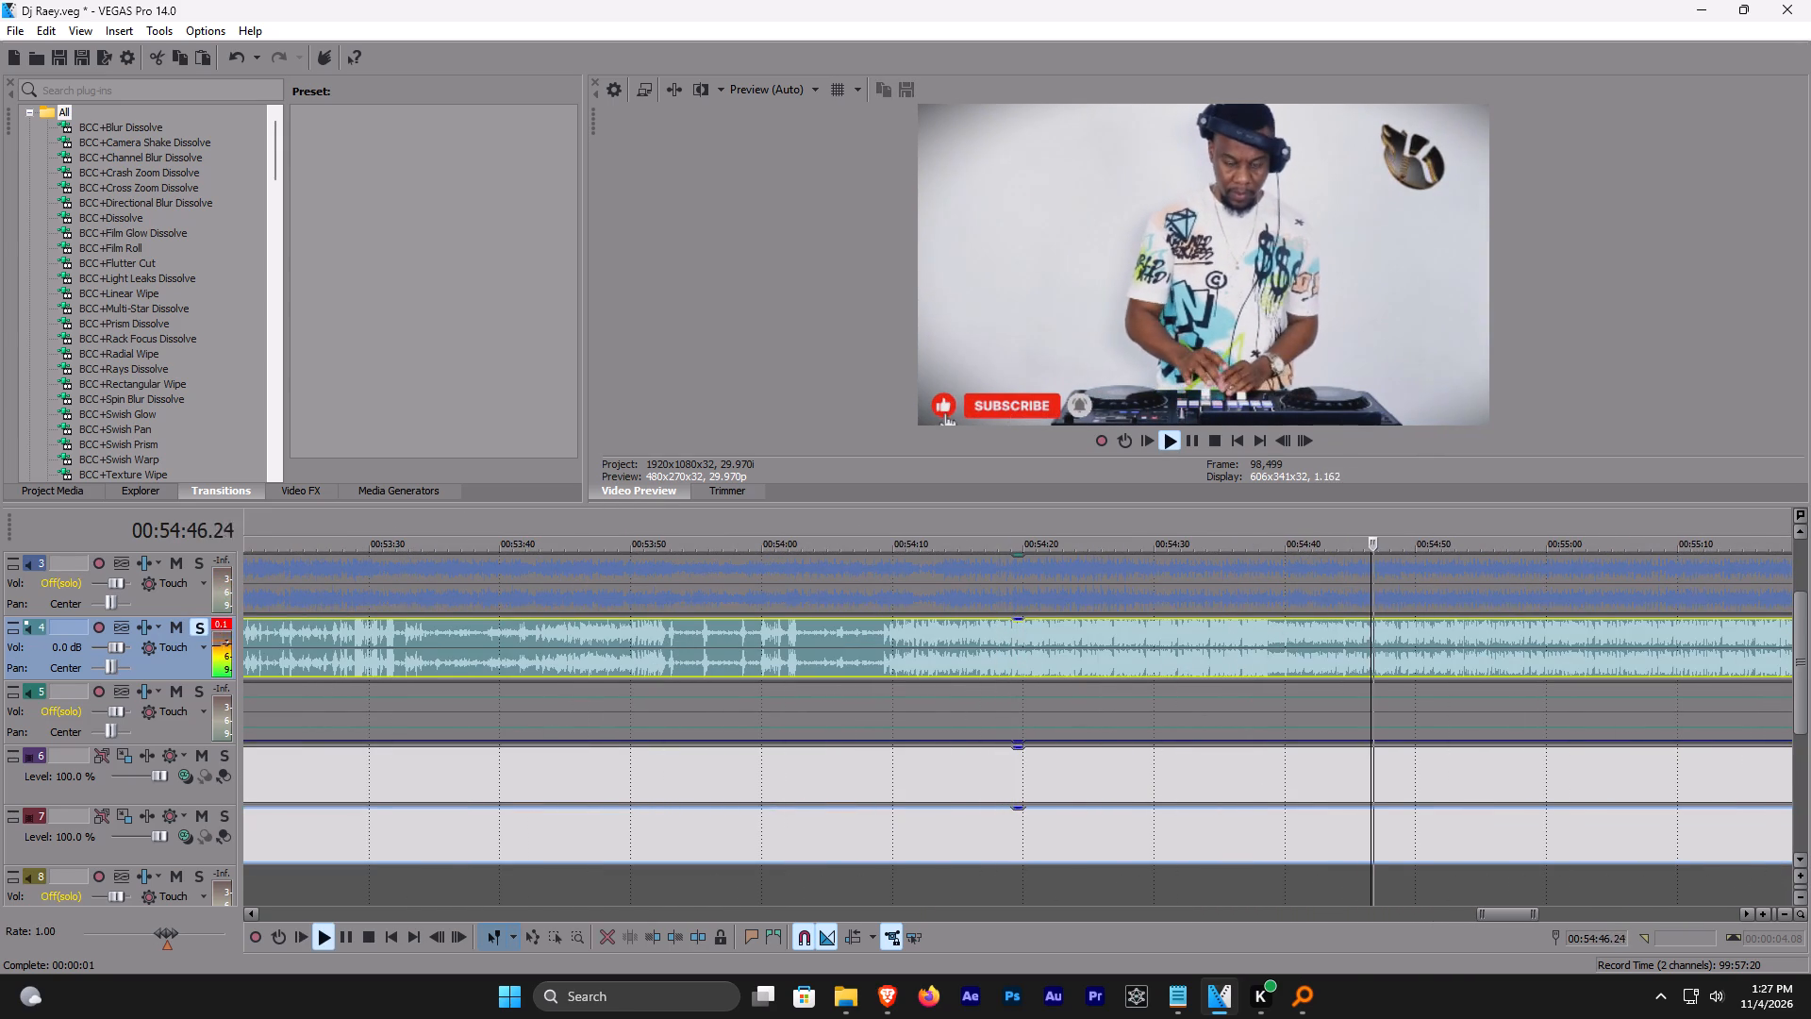
{"action": "left_click", "coordinate": [1485, 523]}
{"action": "left_click", "coordinate": [1557, 525]}
{"action": "scroll", "coordinate": [1557, 525], "scroll_direction": "up", "scroll_amount": 2}
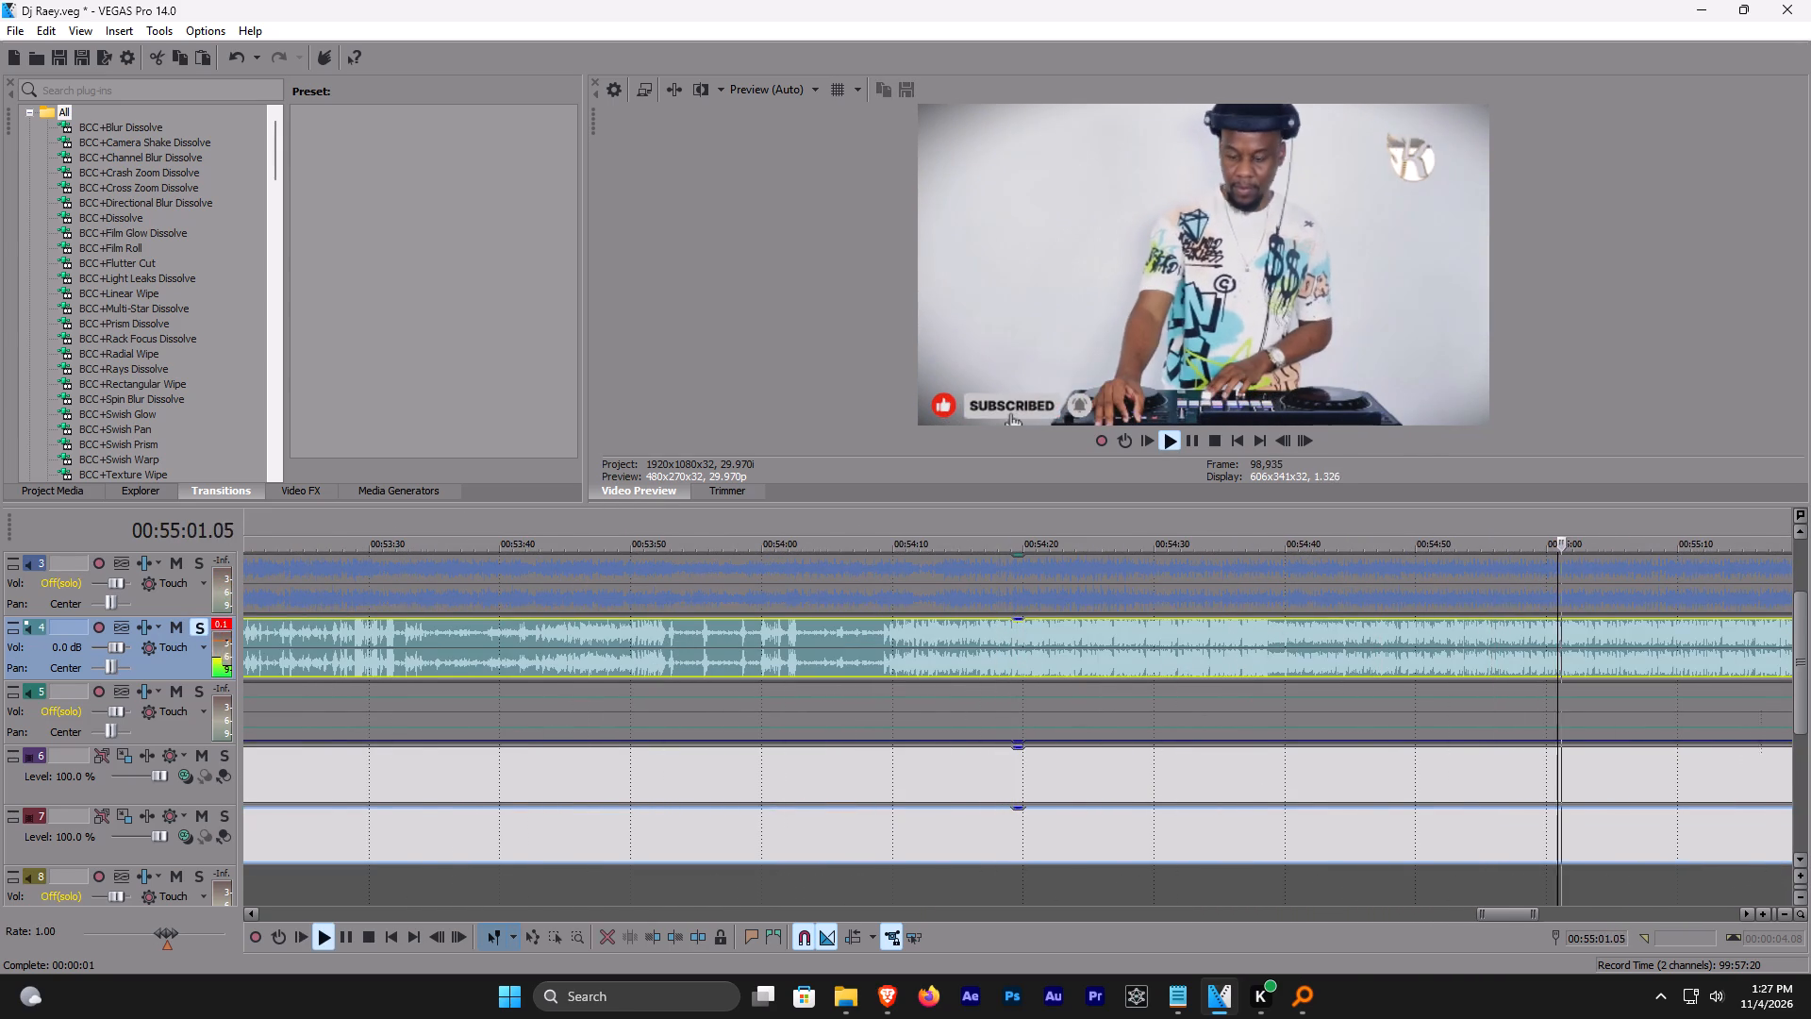
{"action": "scroll", "coordinate": [1557, 525], "scroll_direction": "up", "scroll_amount": 2}
{"action": "scroll", "coordinate": [1236, 565], "scroll_direction": "down", "scroll_amount": 2}
{"action": "left_click", "coordinate": [1267, 523]}
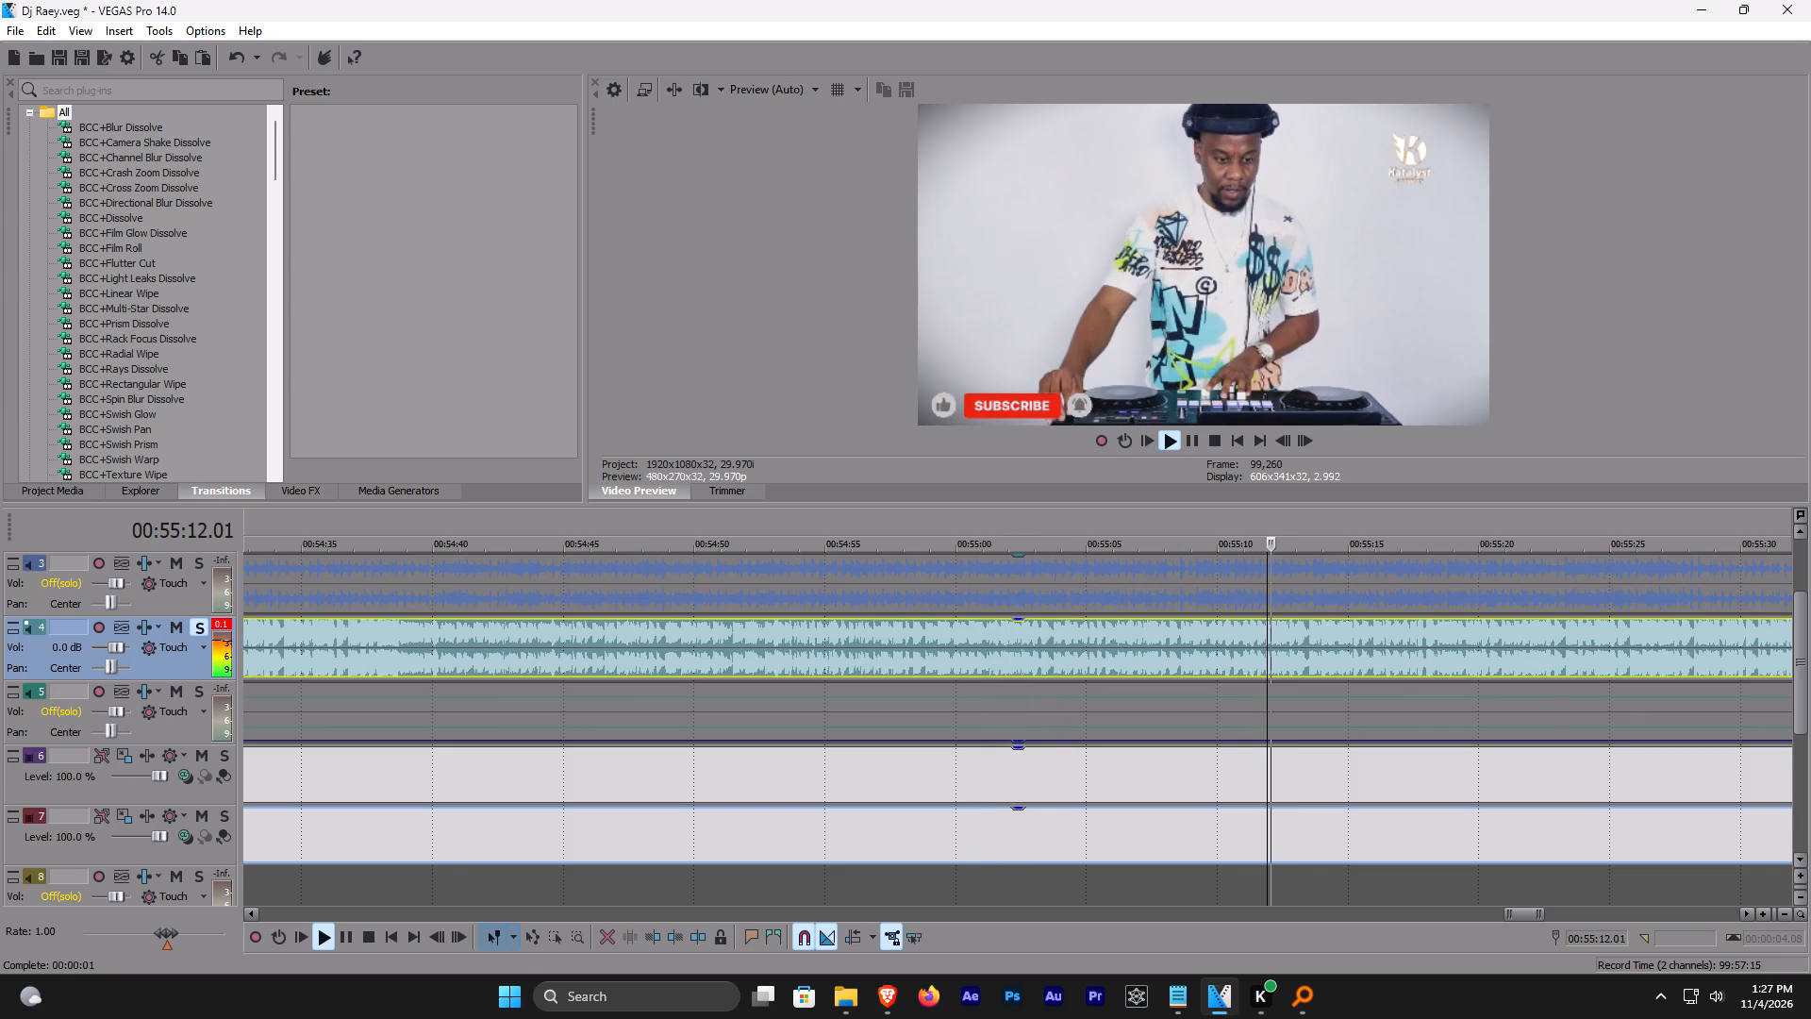
Split the Get down clip at about 00:55:18 and 00:55:22, and delete everything outside that section.
{"action": "left_click", "coordinate": [1375, 641]}
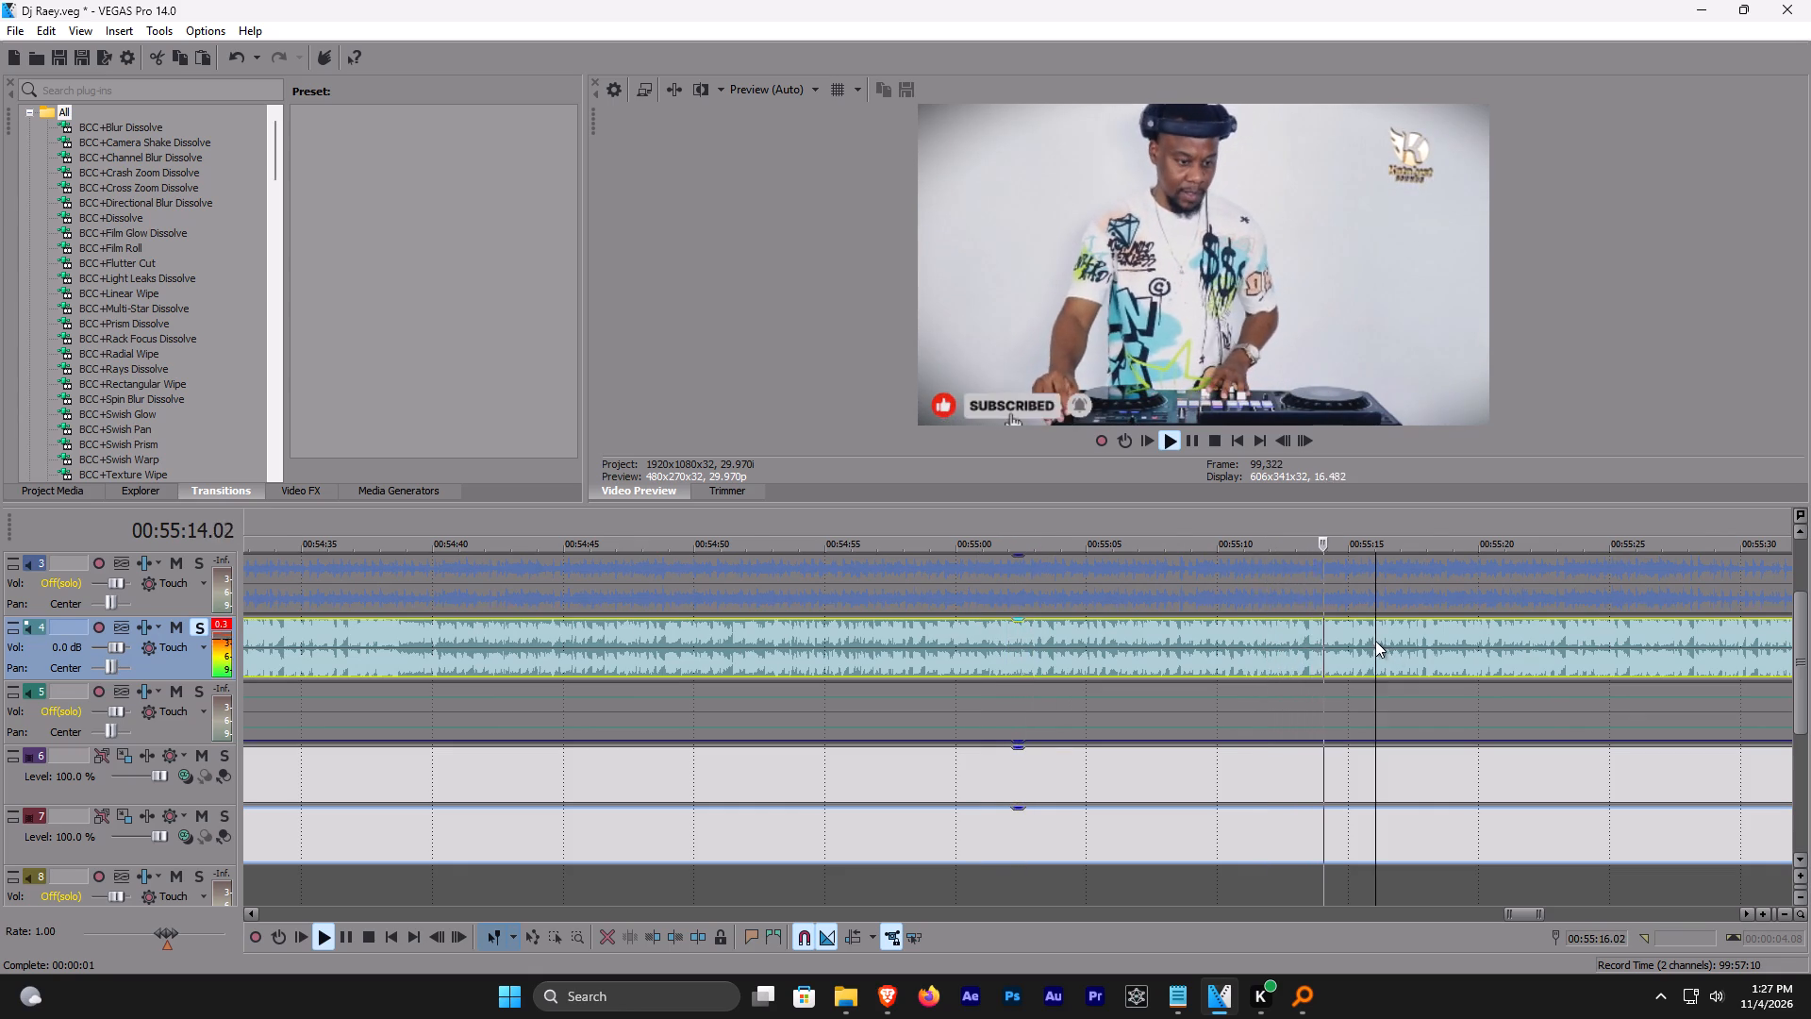
{"action": "scroll", "coordinate": [1375, 641], "scroll_direction": "up", "scroll_amount": 3}
{"action": "scroll", "coordinate": [1093, 655], "scroll_direction": "up", "scroll_amount": 2}
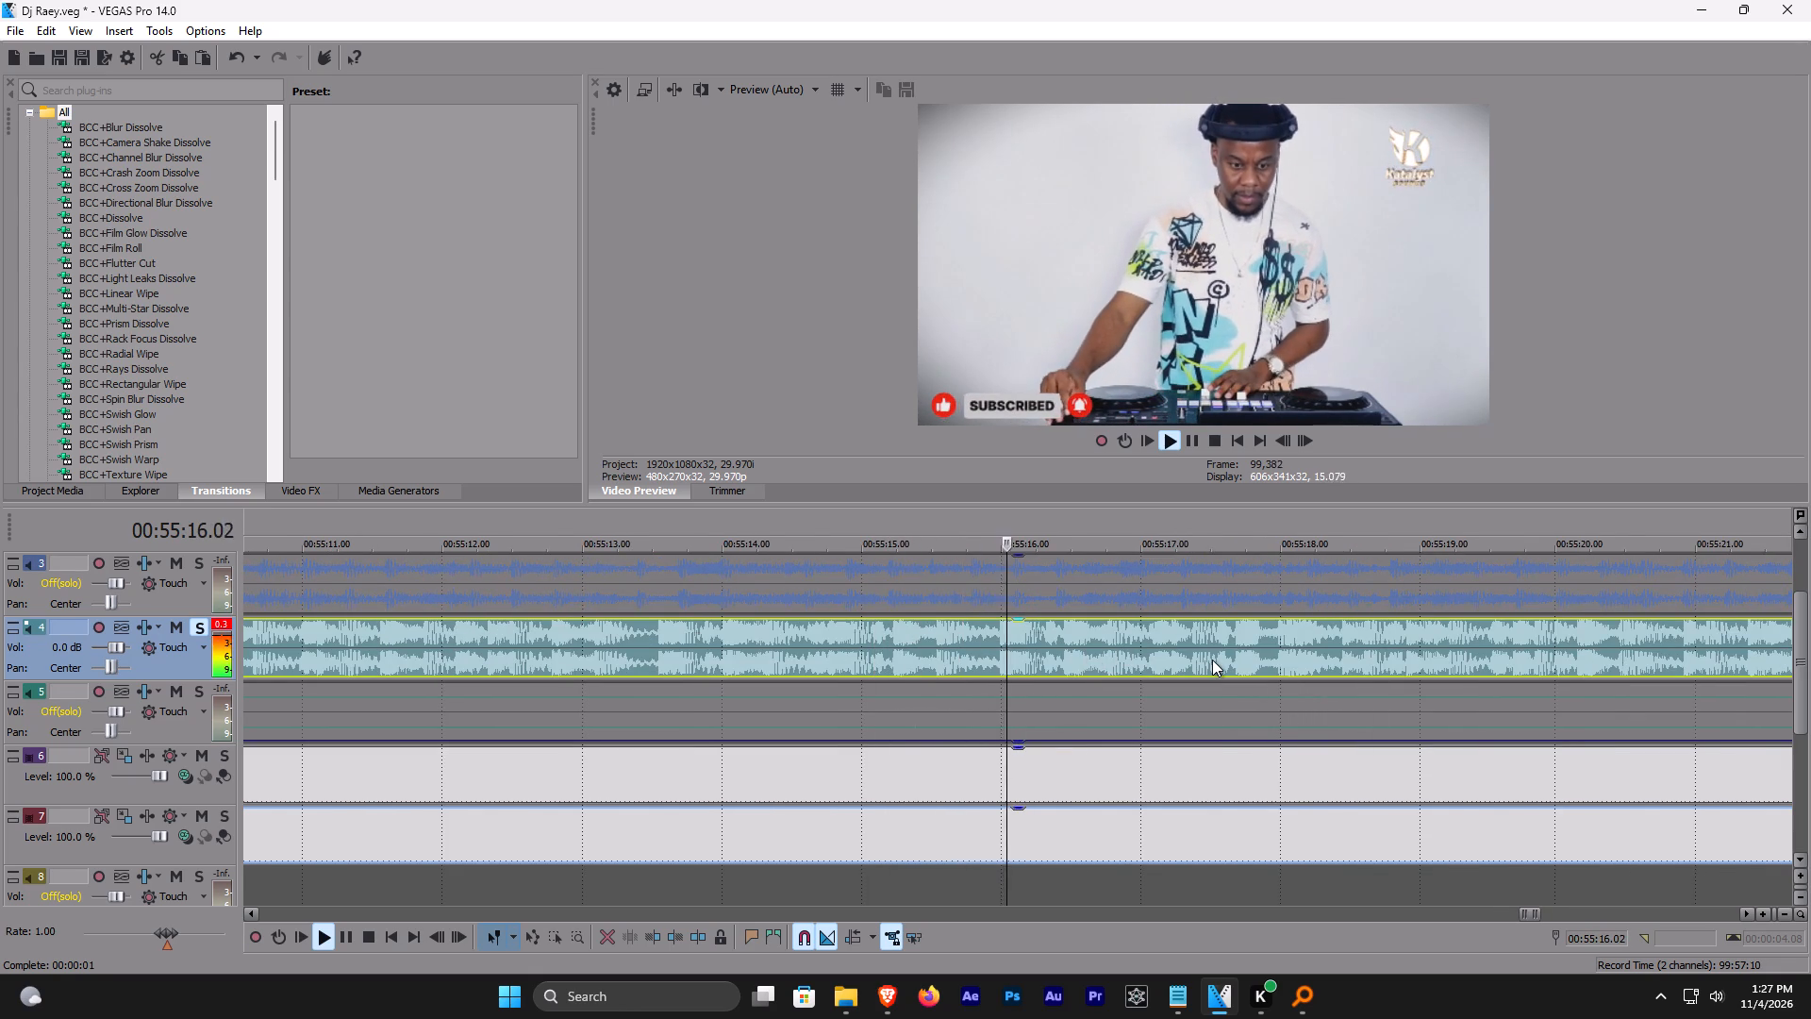
{"action": "left_click", "coordinate": [1212, 660]}
{"action": "scroll", "coordinate": [1212, 660], "scroll_direction": "up", "scroll_amount": 2}
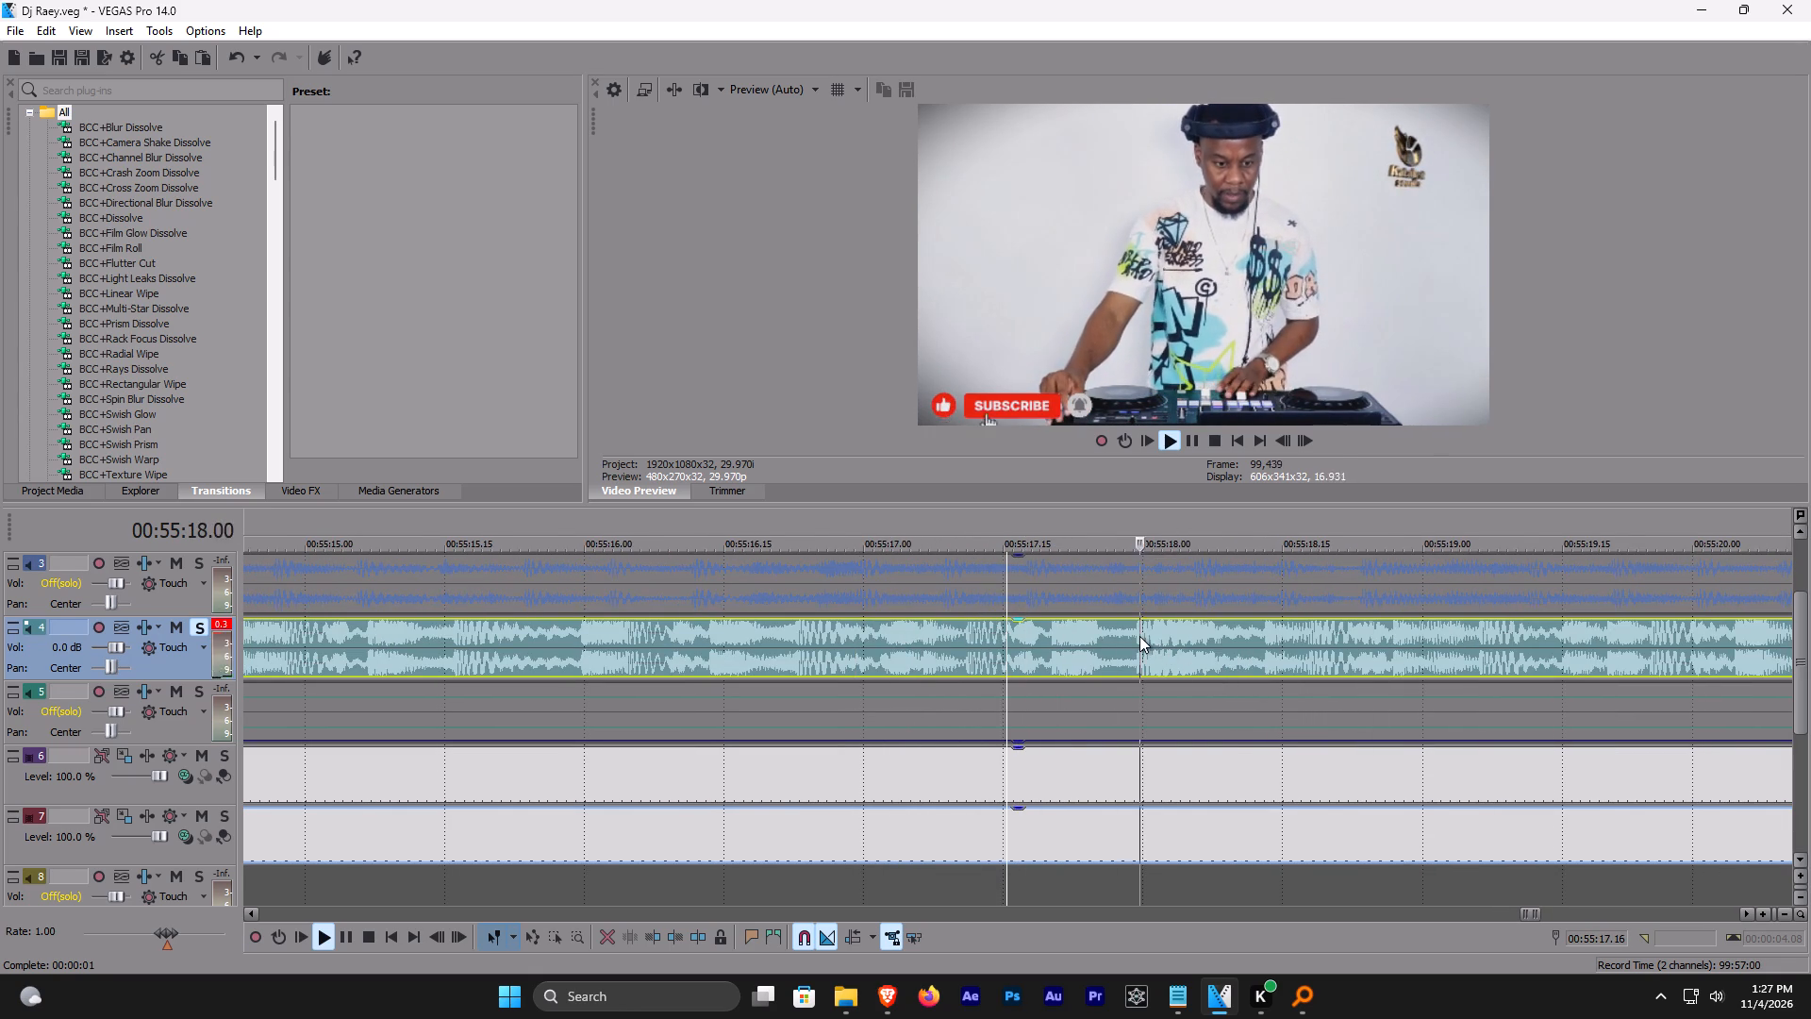
{"action": "left_click", "coordinate": [1136, 631]}
{"action": "key", "text": "s"}
{"action": "left_click", "coordinate": [1076, 656]}
{"action": "scroll", "coordinate": [1078, 658], "scroll_direction": "down", "scroll_amount": 4}
{"action": "key", "text": "Delete"}
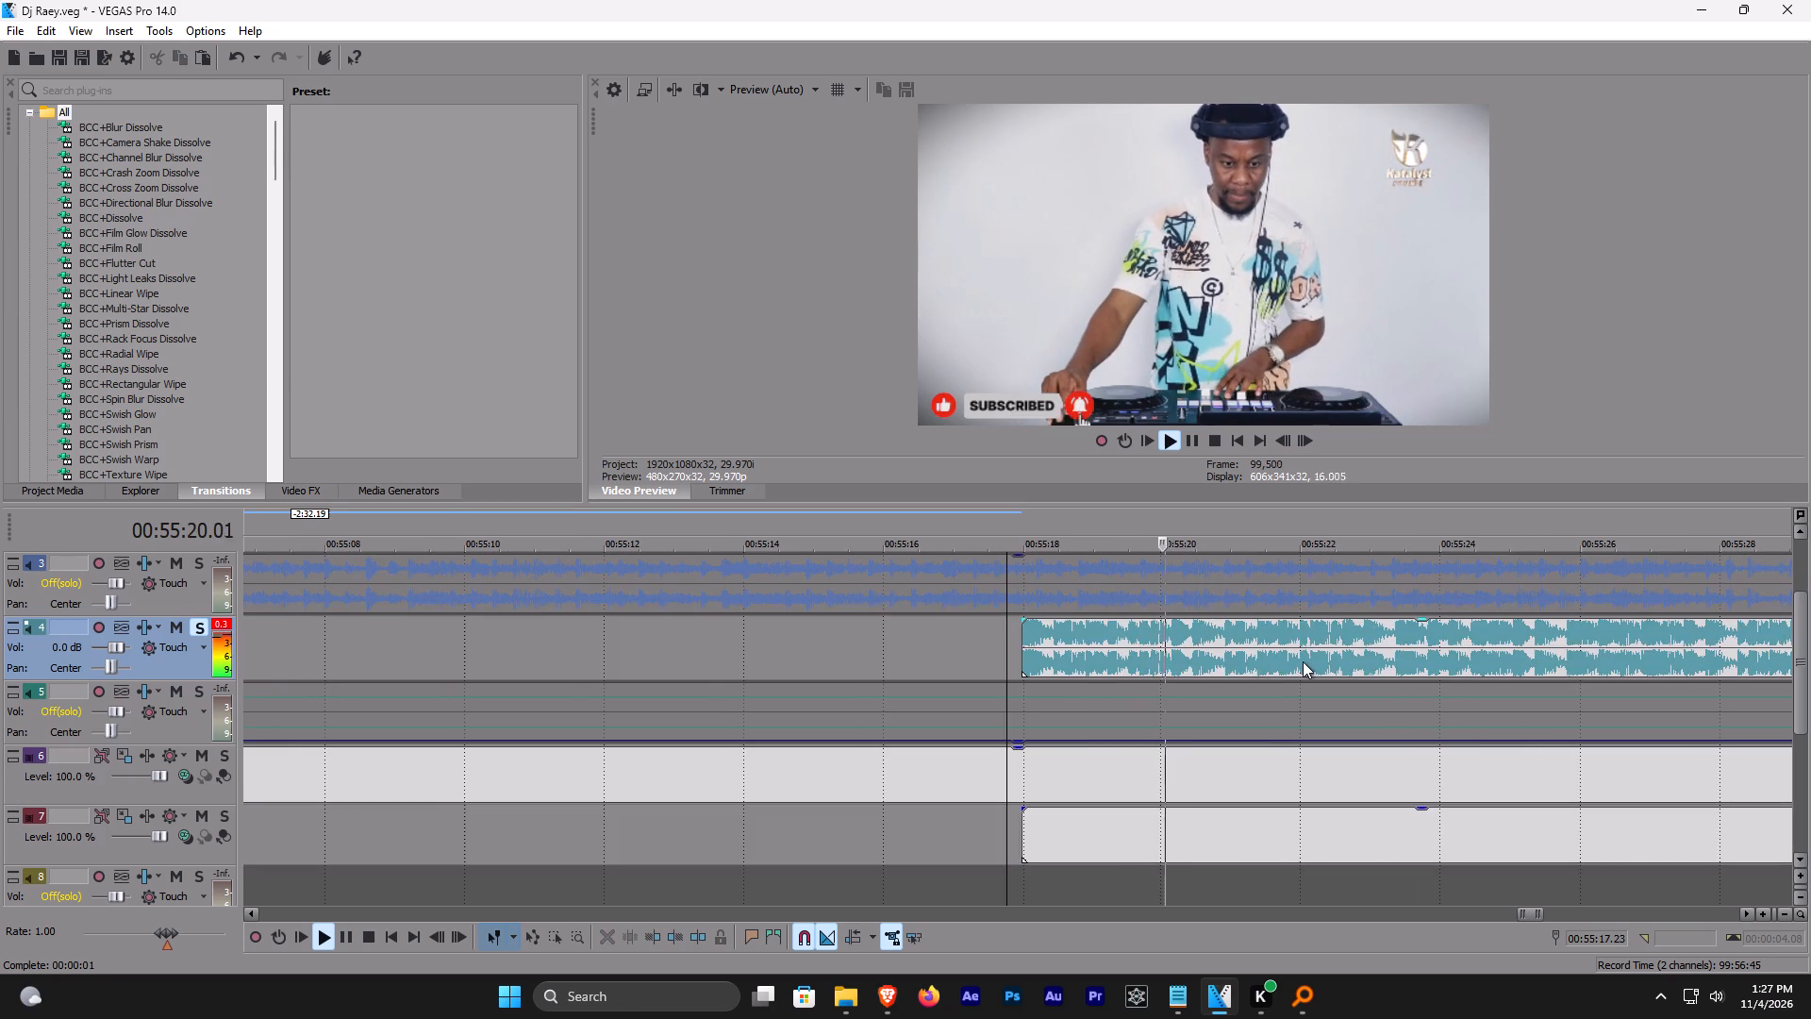
{"action": "left_click", "coordinate": [1302, 660]}
{"action": "key", "text": "s"}
{"action": "scroll", "coordinate": [1219, 660], "scroll_direction": "down", "scroll_amount": 4}
{"action": "key", "text": "Delete"}
Cut the remaining short Get down section to the clipboard, save the project and unsolo track 4.
{"action": "left_click", "coordinate": [989, 629]}
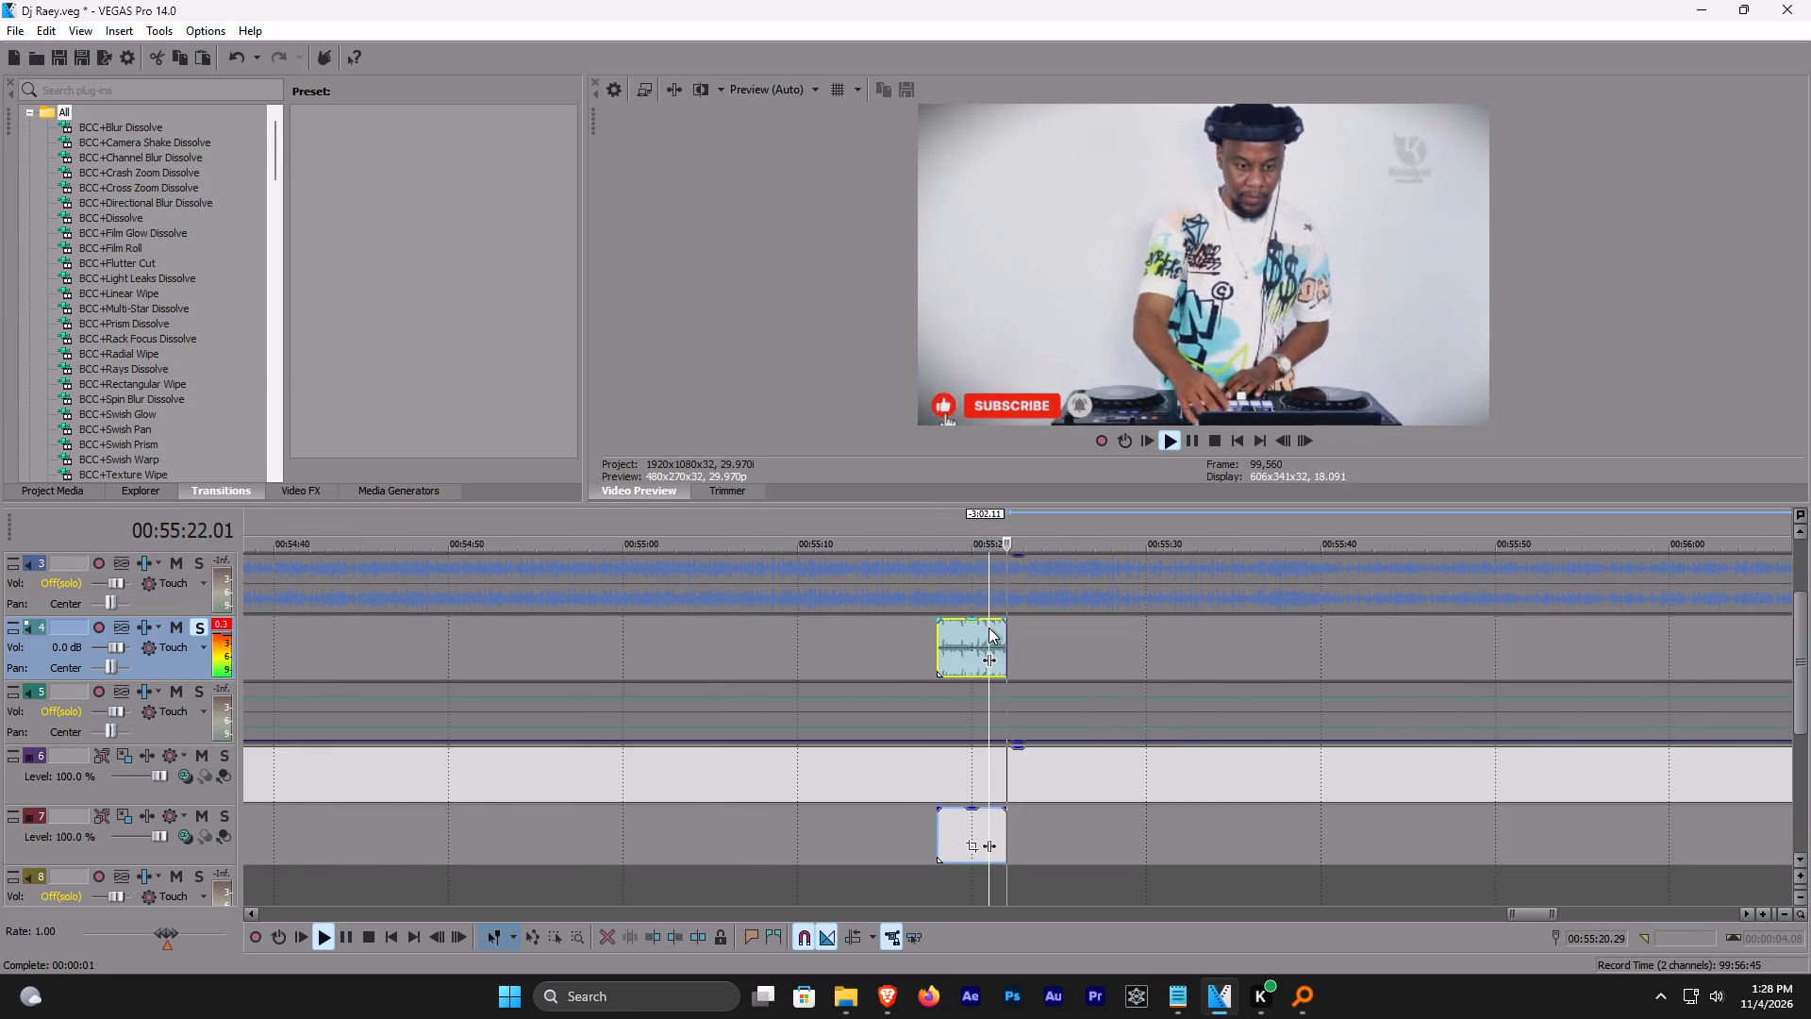
{"action": "key", "text": "ctrl+x"}
{"action": "key", "text": "ctrl+s"}
{"action": "scroll", "coordinate": [989, 627], "scroll_direction": "down", "scroll_amount": 5}
{"action": "key", "text": "x"}
{"action": "scroll", "coordinate": [872, 676], "scroll_direction": "down", "scroll_amount": 3}
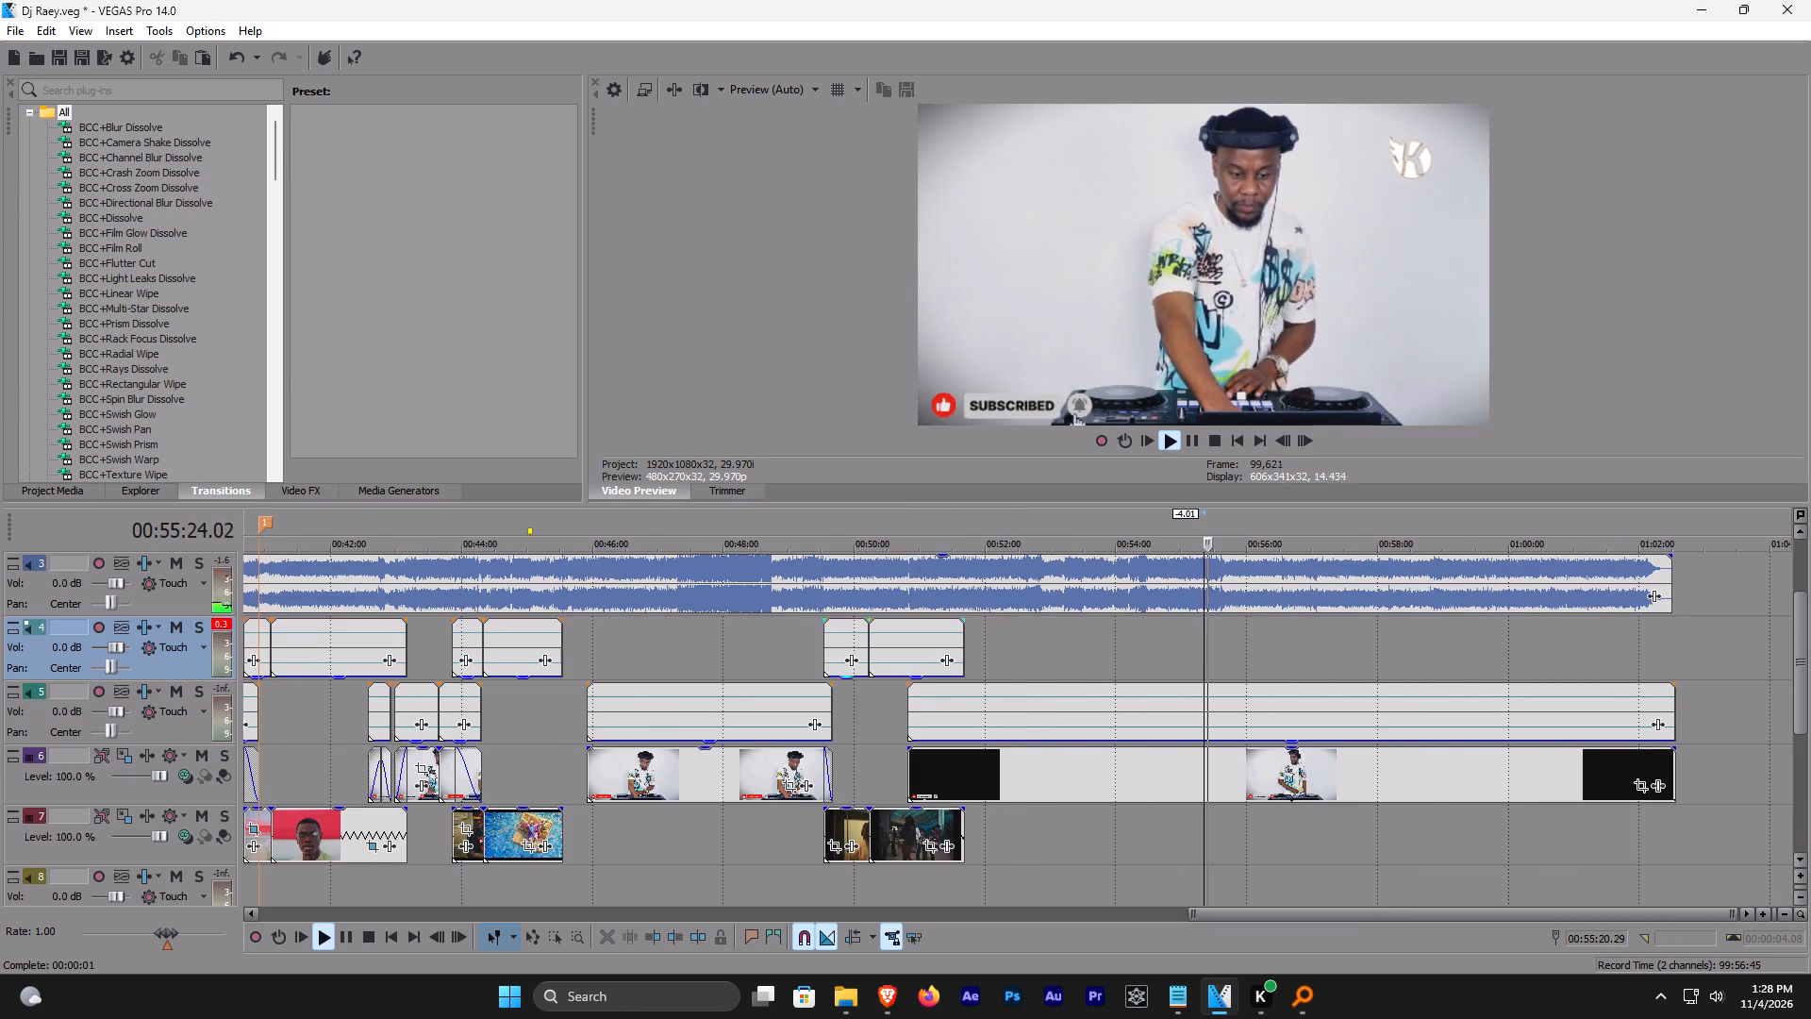
Locate the matching beat in the mix, paste the Get down section on tracks 4 and 7 at about 00:46:11, and save.
{"action": "left_click", "coordinate": [627, 533]}
{"action": "scroll", "coordinate": [707, 564], "scroll_direction": "up", "scroll_amount": 4}
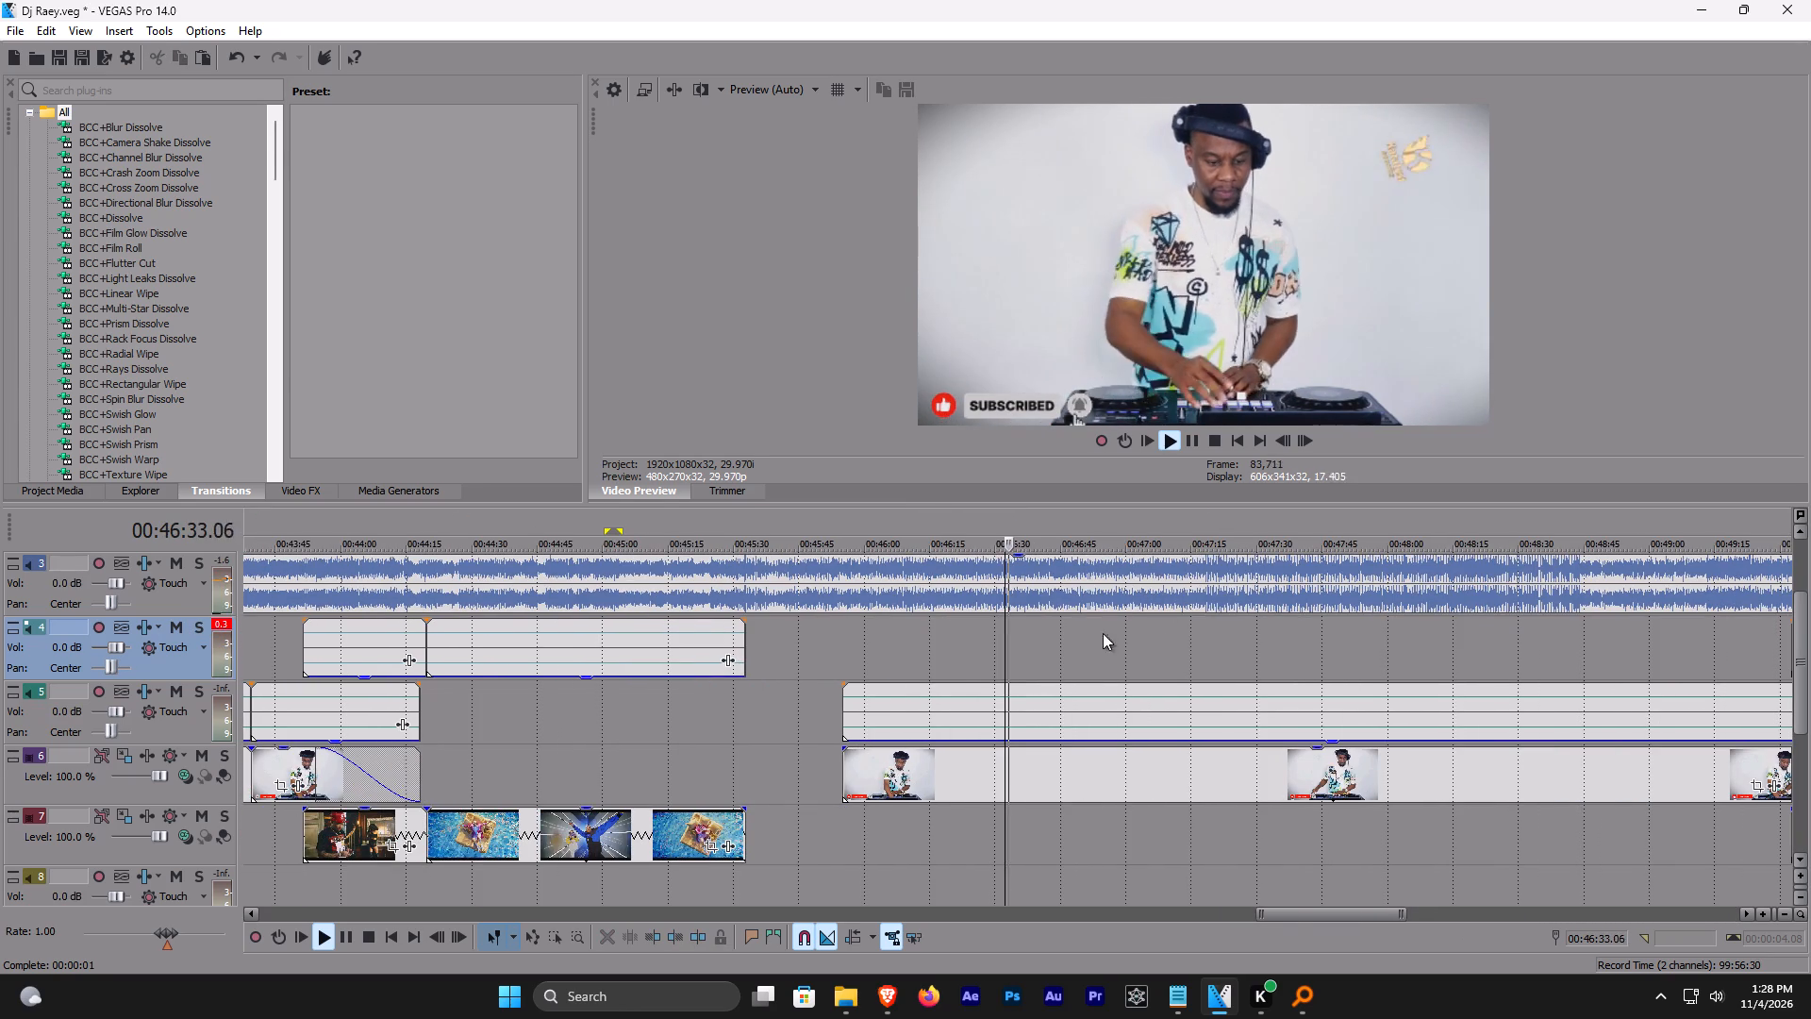
{"action": "left_click", "coordinate": [1077, 529]}
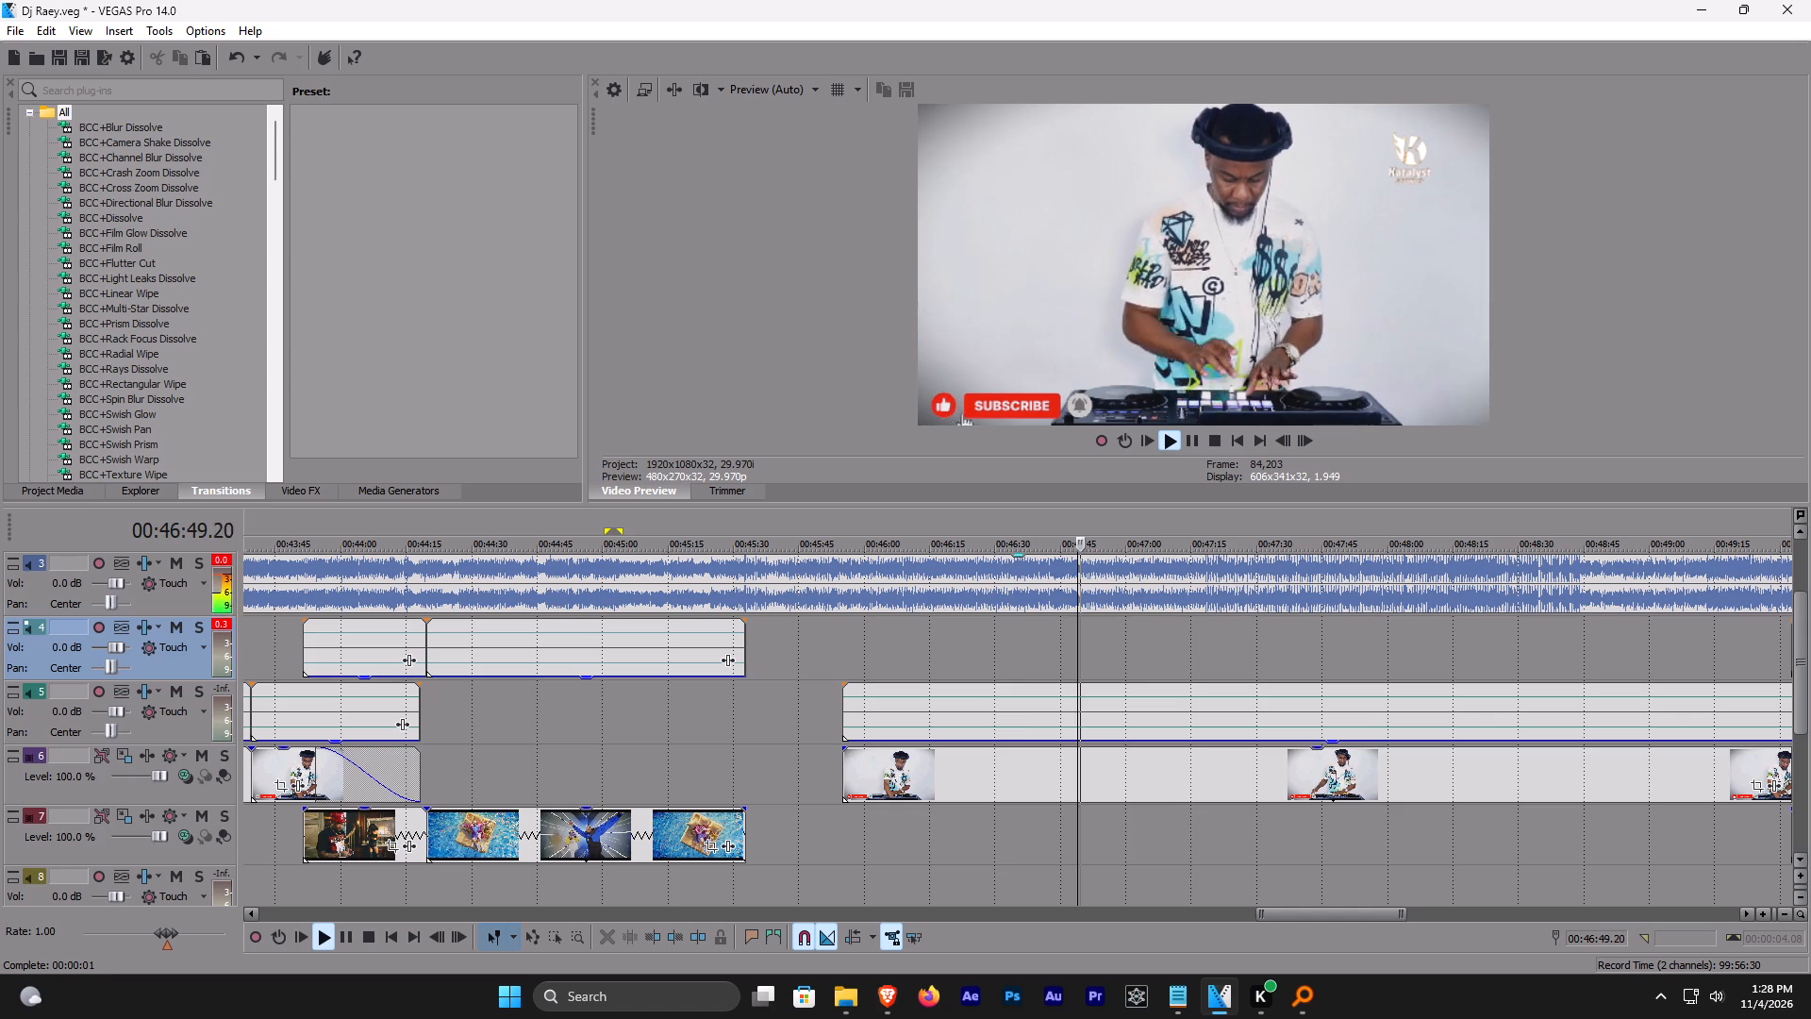
{"action": "left_click", "coordinate": [885, 524]}
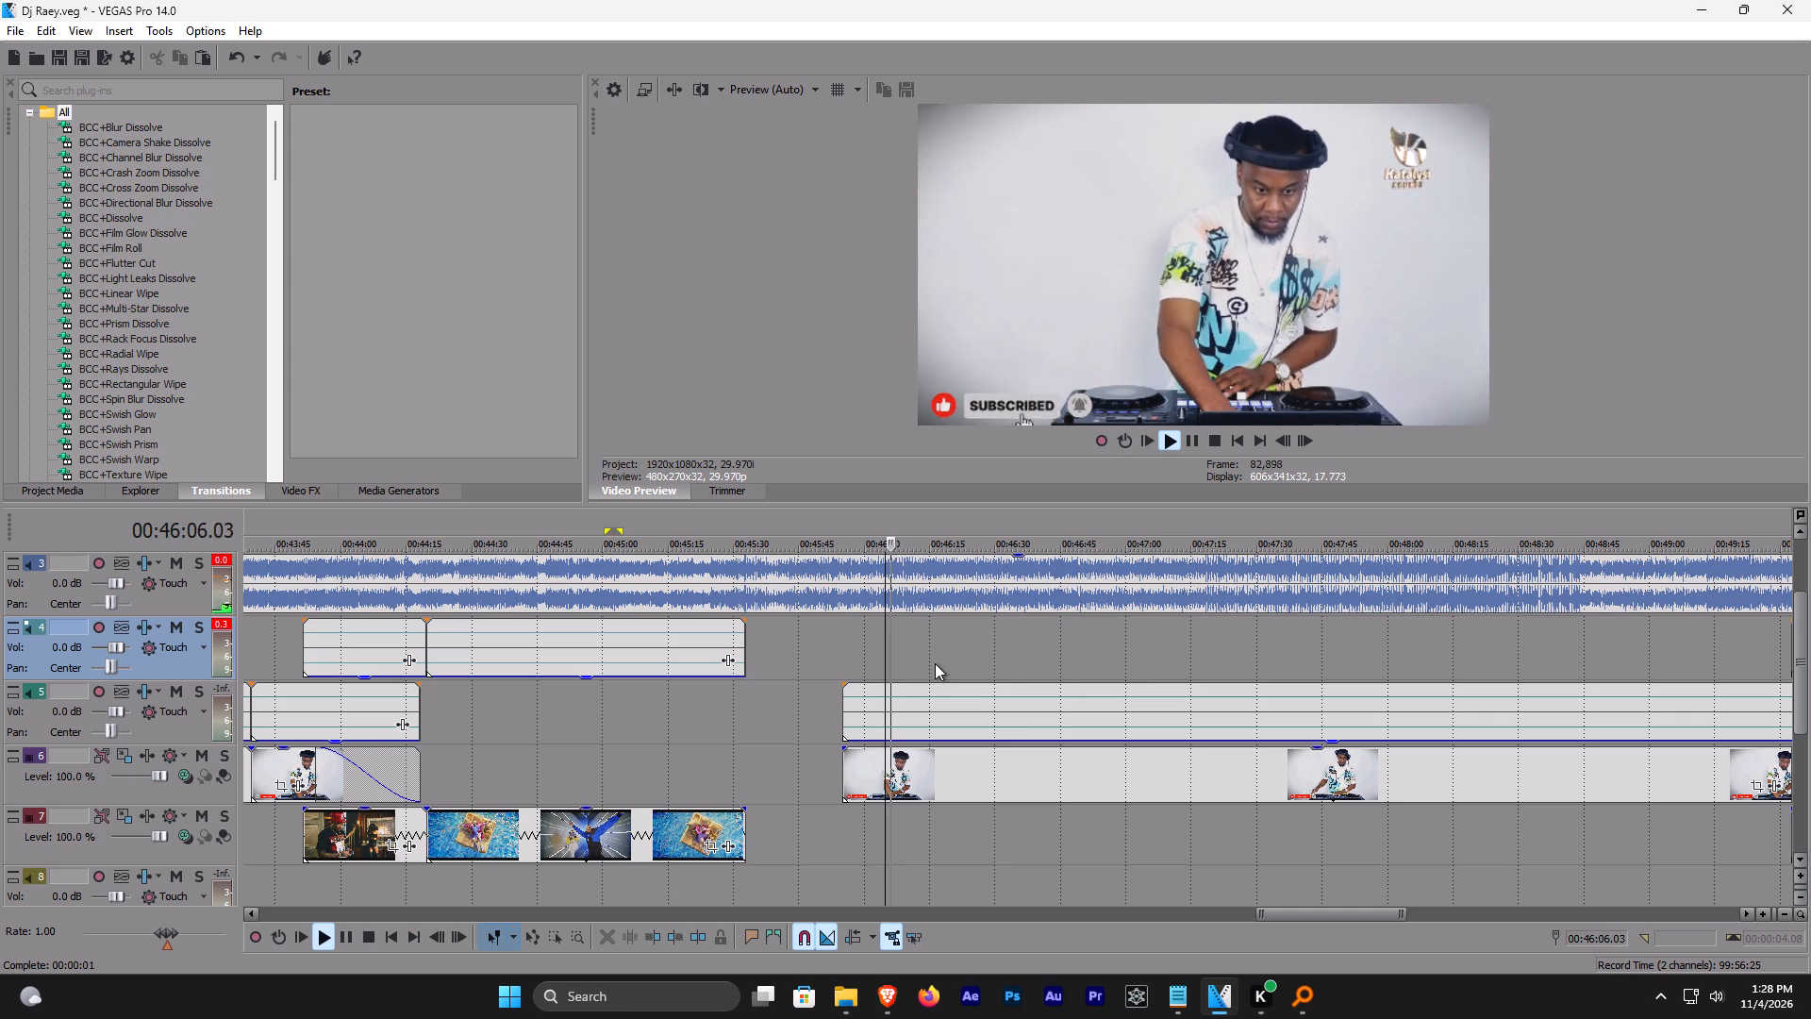
{"action": "left_click", "coordinate": [934, 663]}
{"action": "scroll", "coordinate": [932, 662], "scroll_direction": "up", "scroll_amount": 6}
{"action": "key", "text": "ctrl+s"}
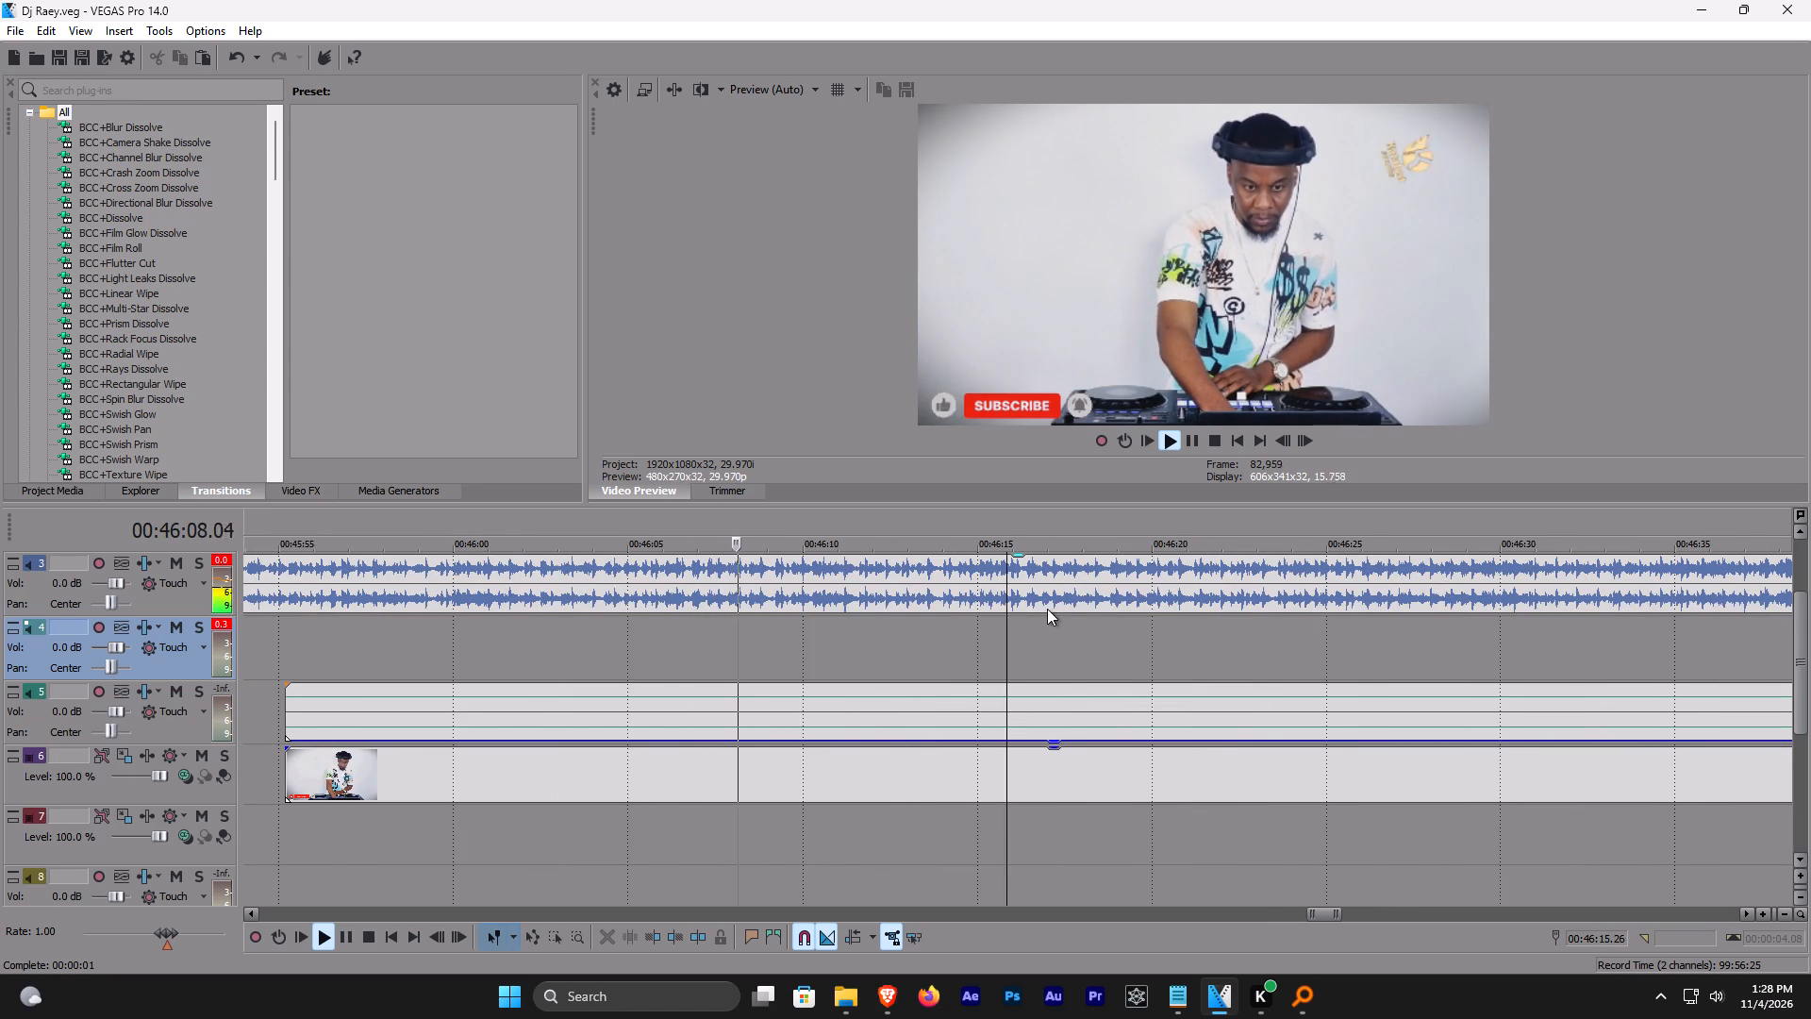
{"action": "left_click", "coordinate": [855, 618]}
{"action": "scroll", "coordinate": [857, 618], "scroll_direction": "up", "scroll_amount": 3}
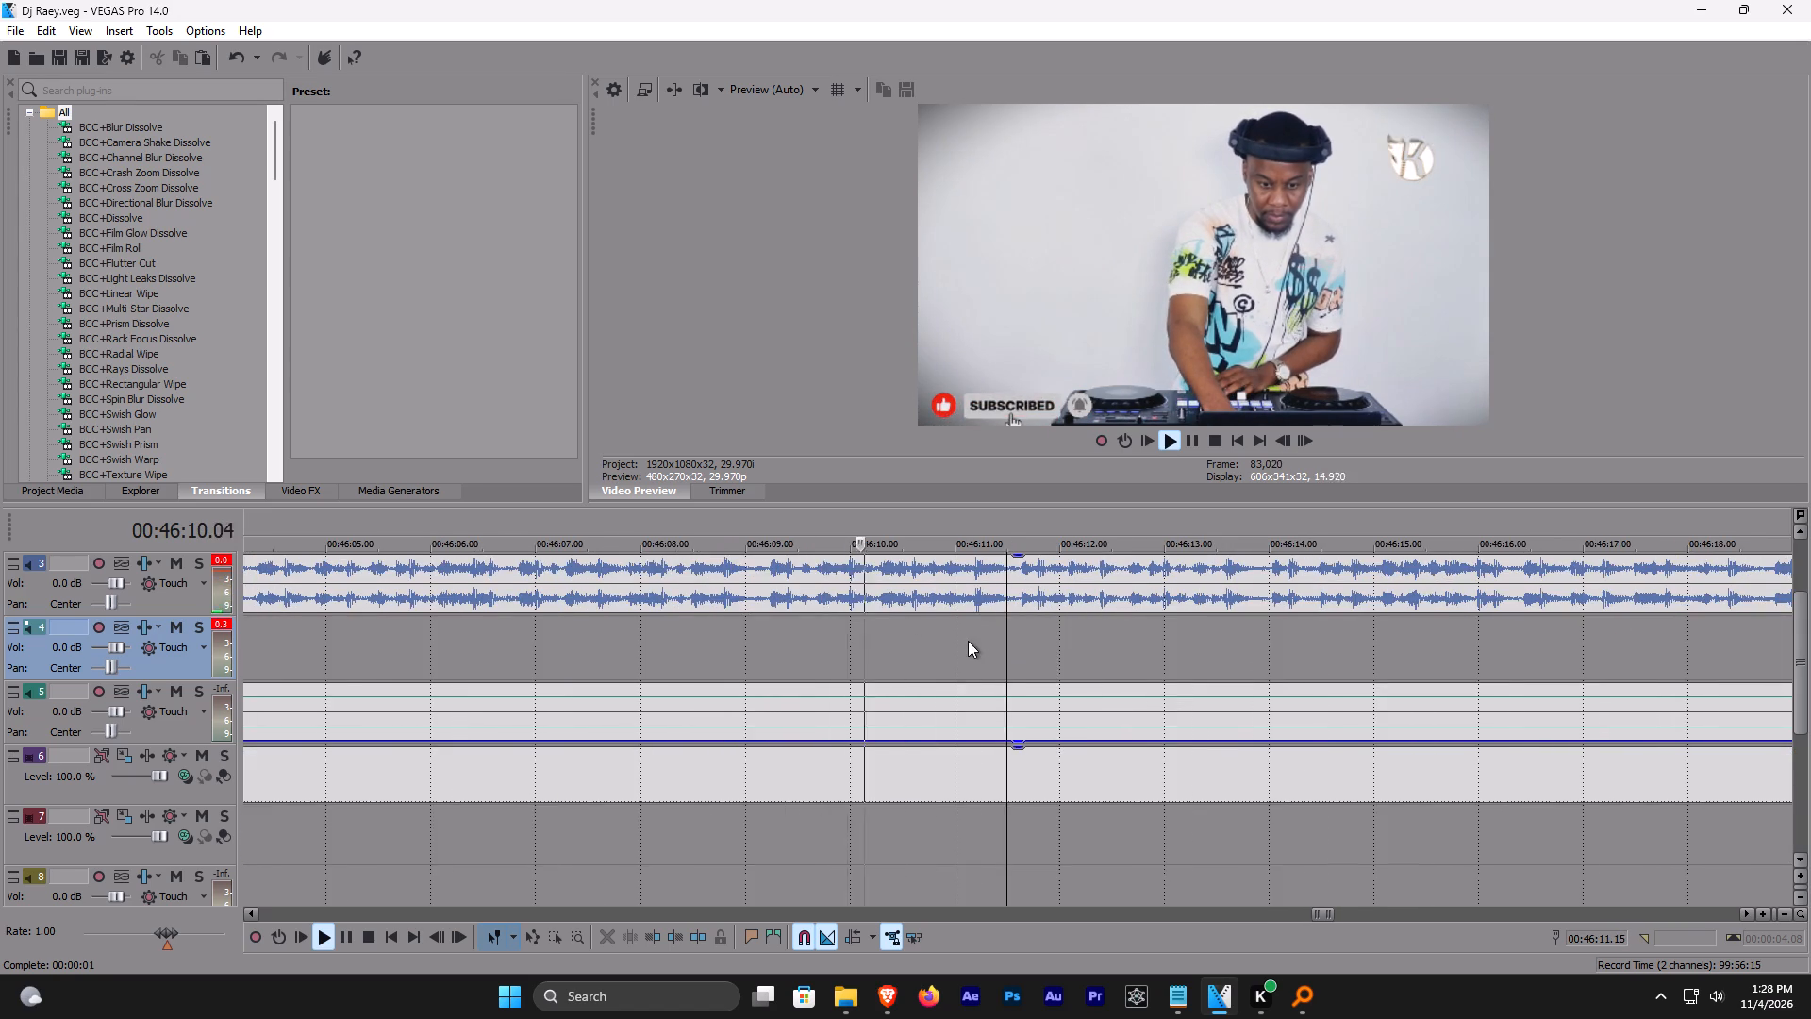
{"action": "scroll", "coordinate": [966, 641], "scroll_direction": "up", "scroll_amount": 2}
{"action": "left_click", "coordinate": [947, 622]}
{"action": "scroll", "coordinate": [955, 630], "scroll_direction": "up", "scroll_amount": 6}
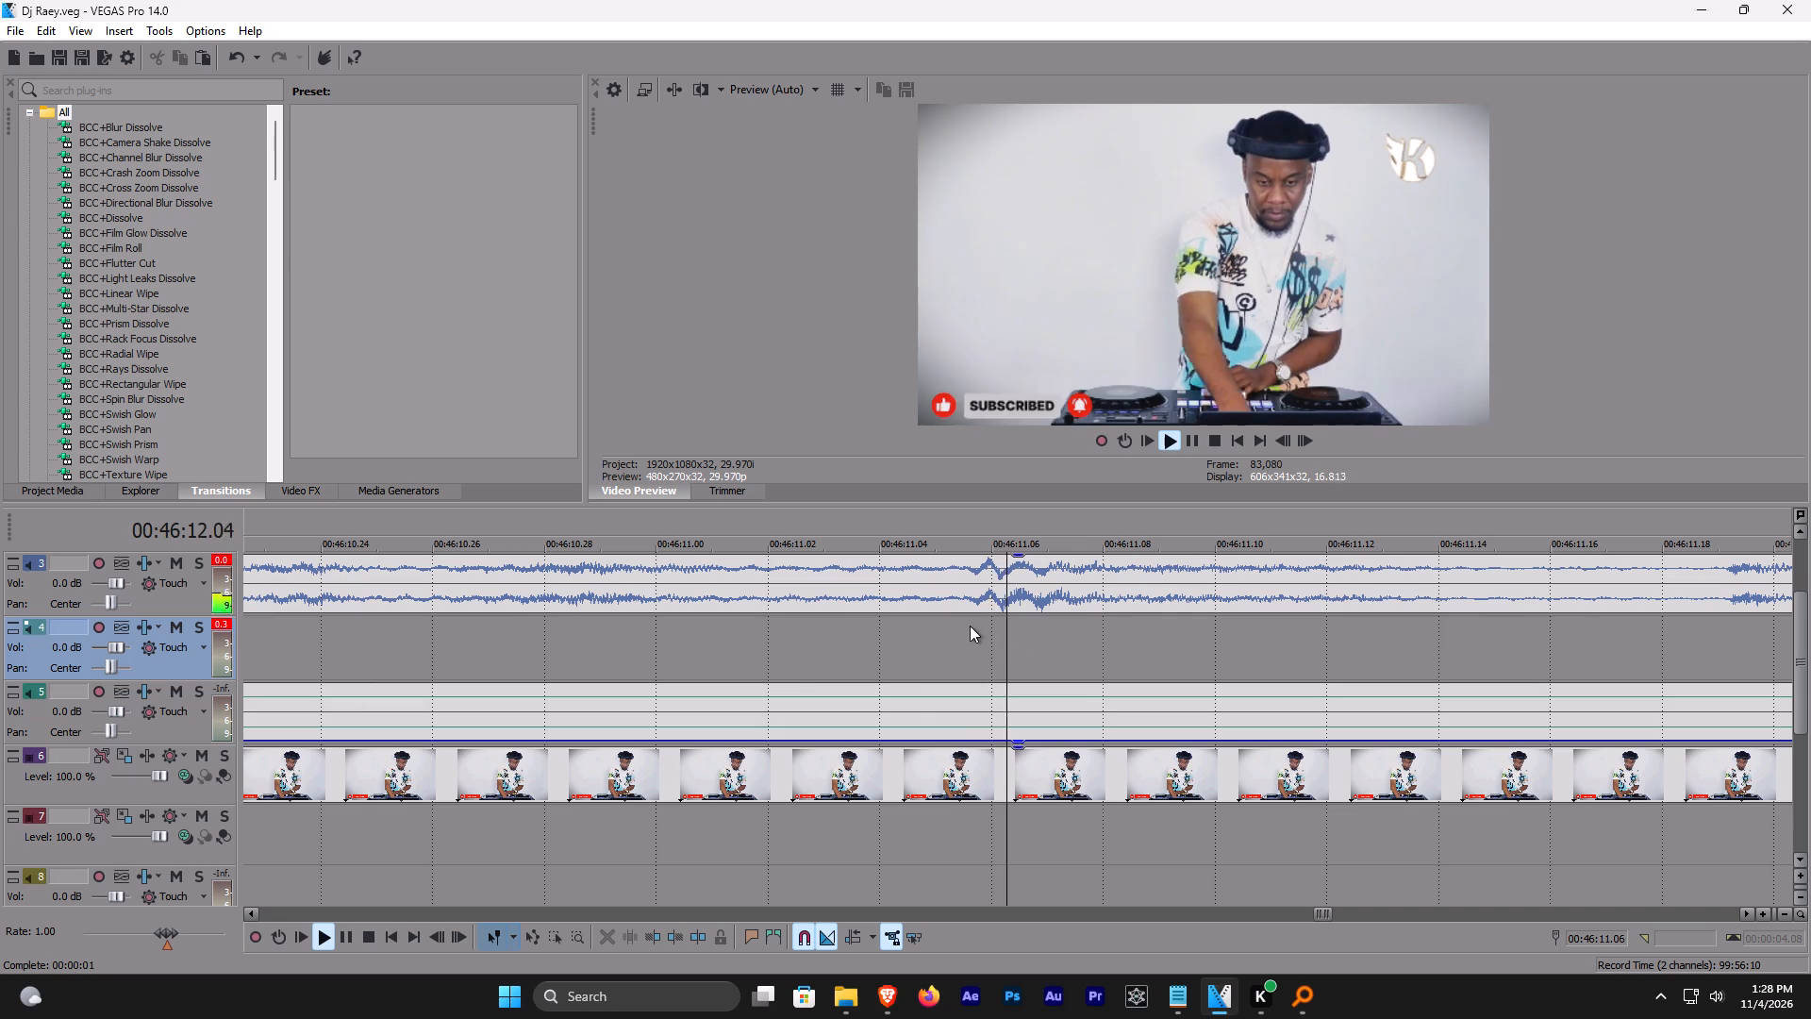
{"action": "left_click", "coordinate": [967, 625]}
{"action": "left_click", "coordinate": [965, 624]}
{"action": "key", "text": "ctrl+v"}
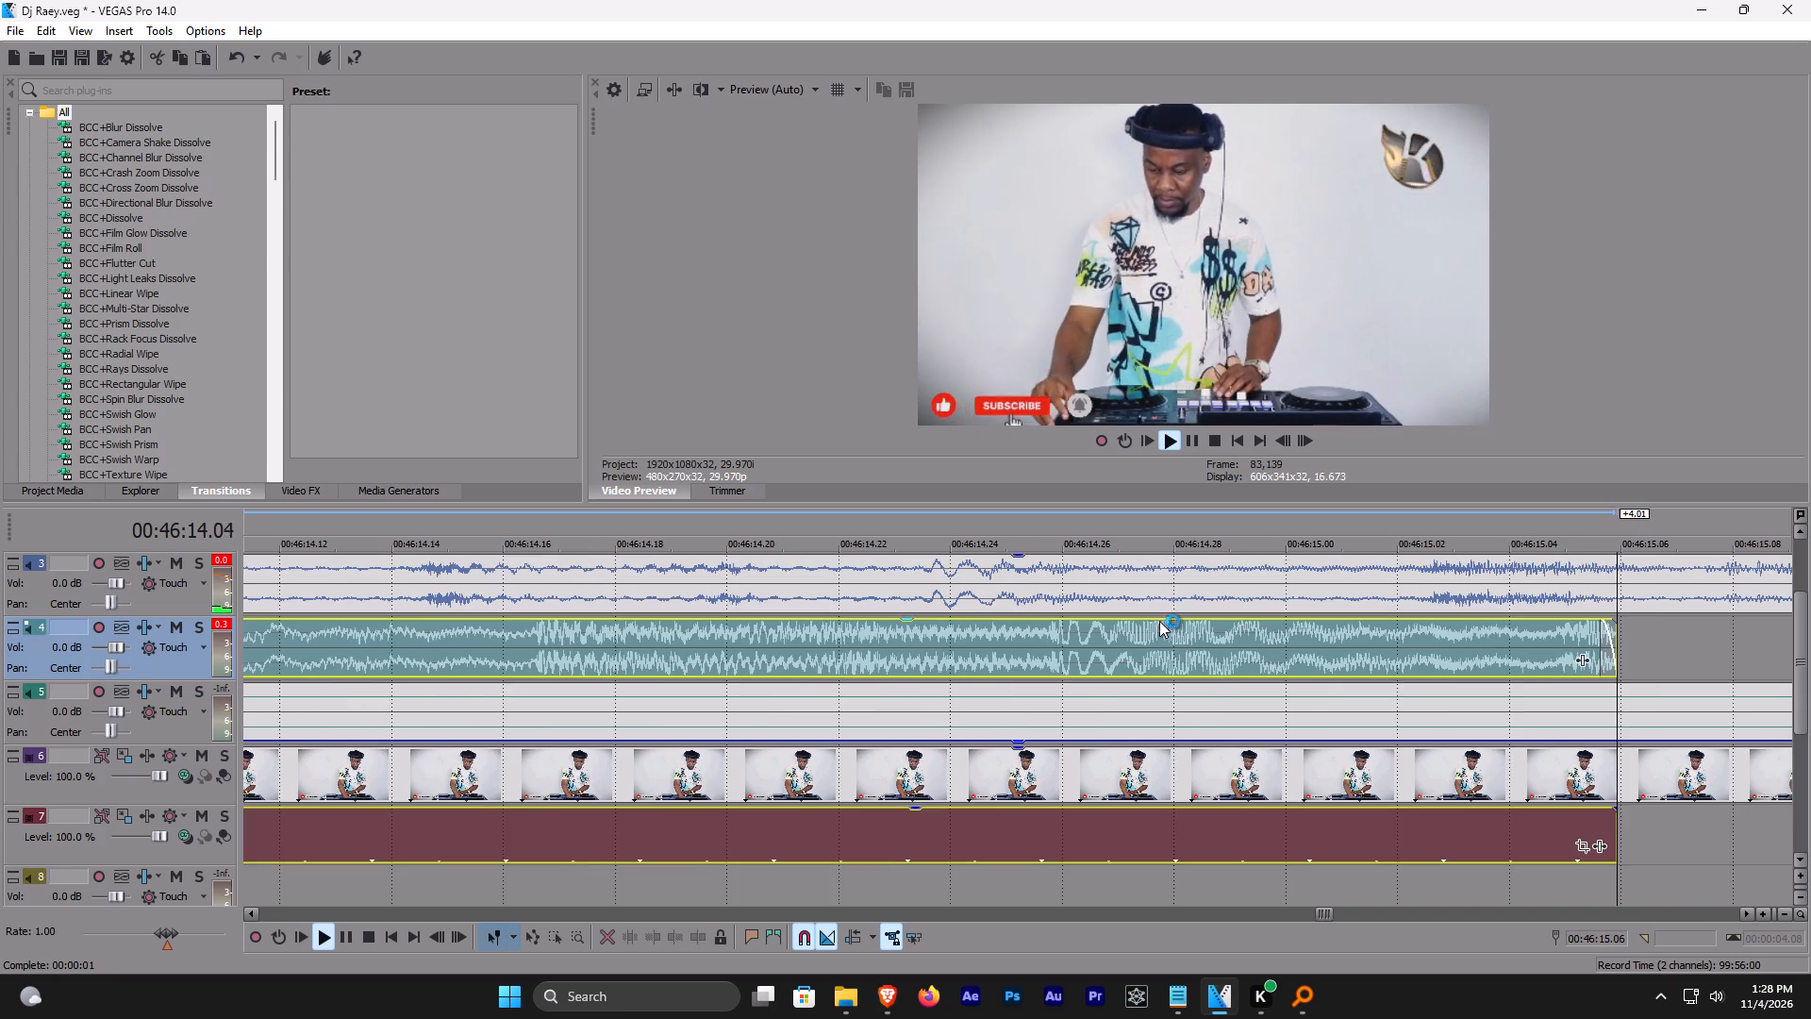
{"action": "key", "text": "ctrl+s"}
Time-compress the pasted clip slightly so it ends at about 00:46:15 in time with the mix, save and play it back.
{"action": "scroll", "coordinate": [1171, 628], "scroll_direction": "down", "scroll_amount": 7}
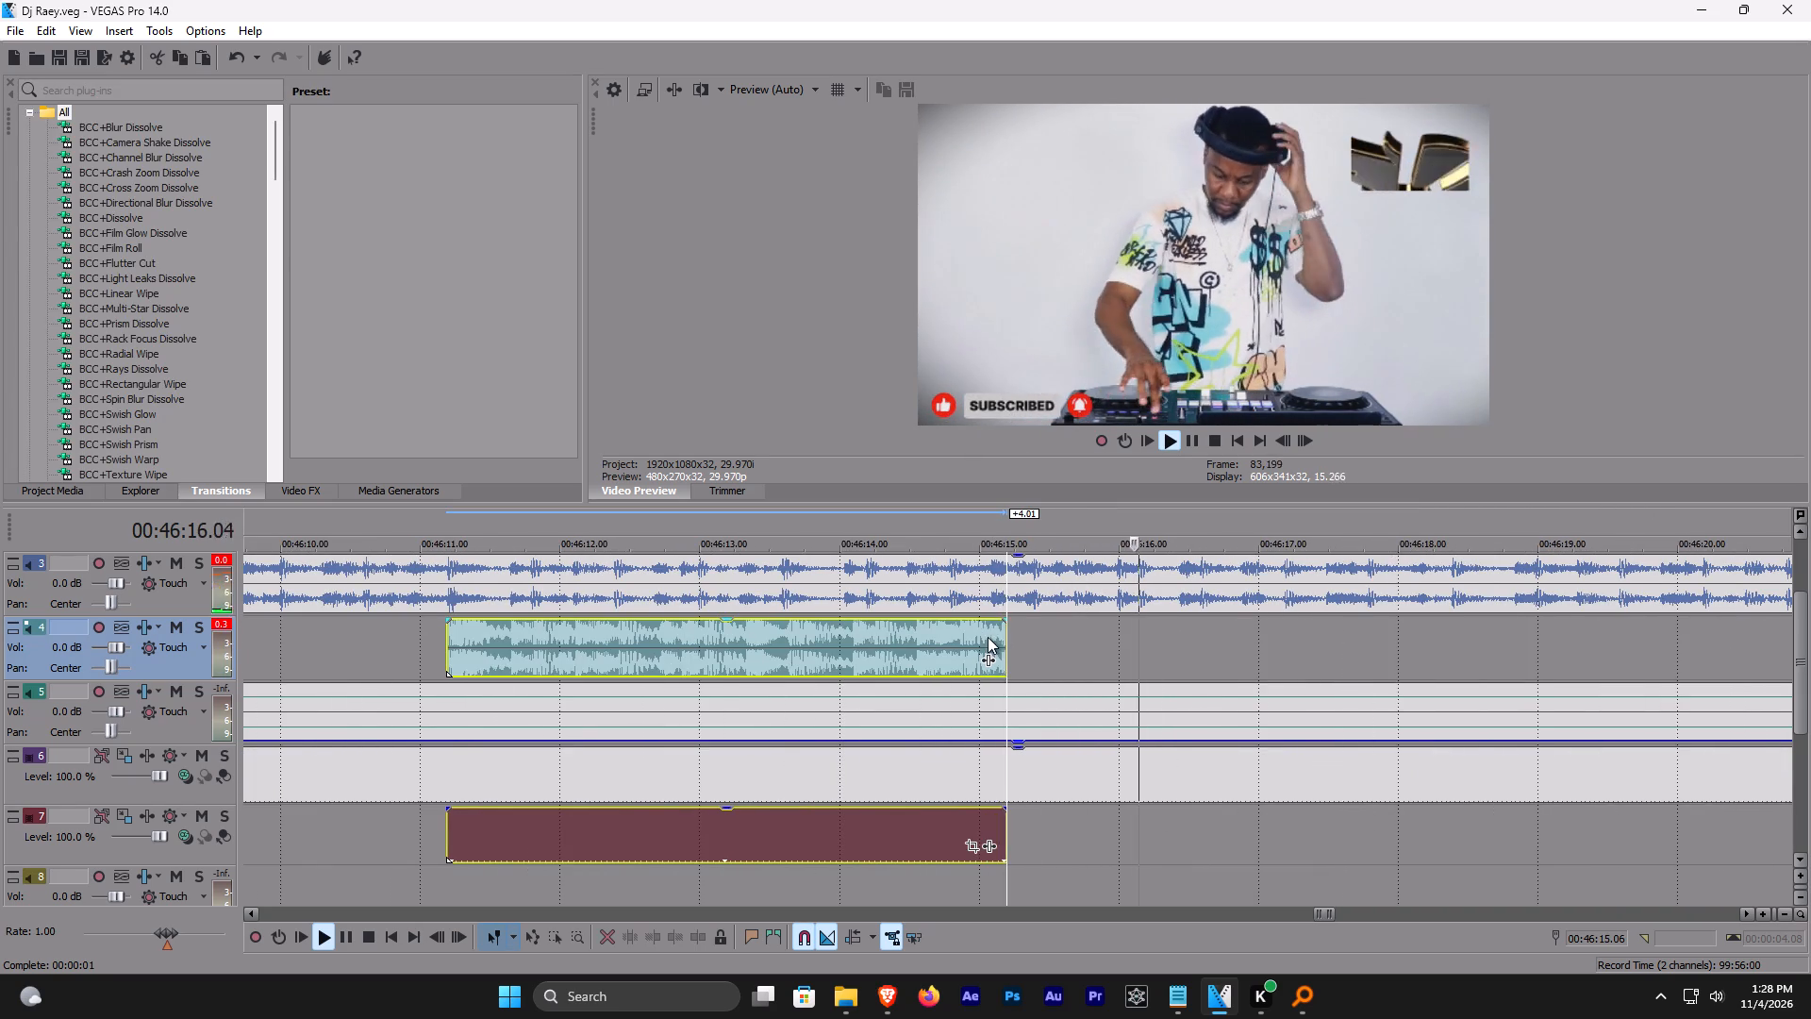
{"action": "left_click", "coordinate": [988, 637]}
{"action": "scroll", "coordinate": [991, 637], "scroll_direction": "up", "scroll_amount": 3}
{"action": "left_click_drag", "start_coordinate": [1063, 636], "coordinate": [1023, 603], "text": "ctrl"}
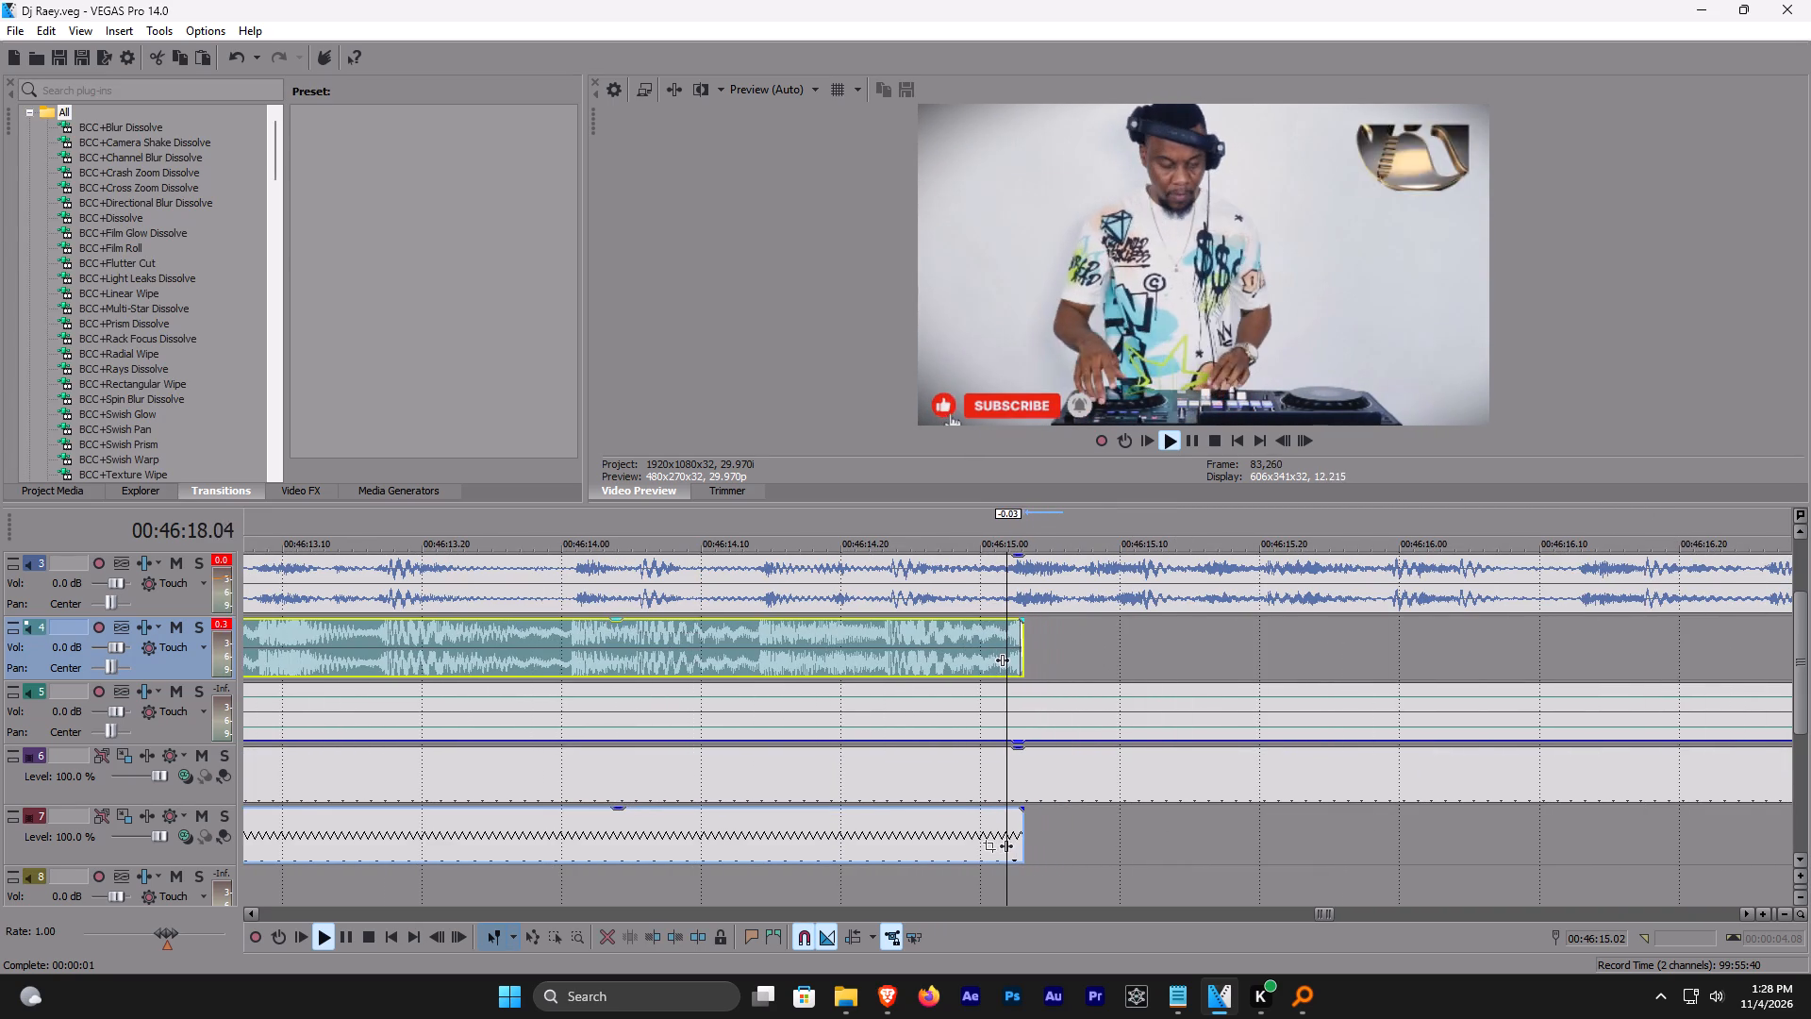
{"action": "left_click_drag", "start_coordinate": [1023, 603], "coordinate": [1024, 603], "text": "ctrl"}
{"action": "key", "text": "ctrl+s"}
{"action": "scroll", "coordinate": [1022, 606], "scroll_direction": "down", "scroll_amount": 2}
{"action": "left_click", "coordinate": [558, 518]}
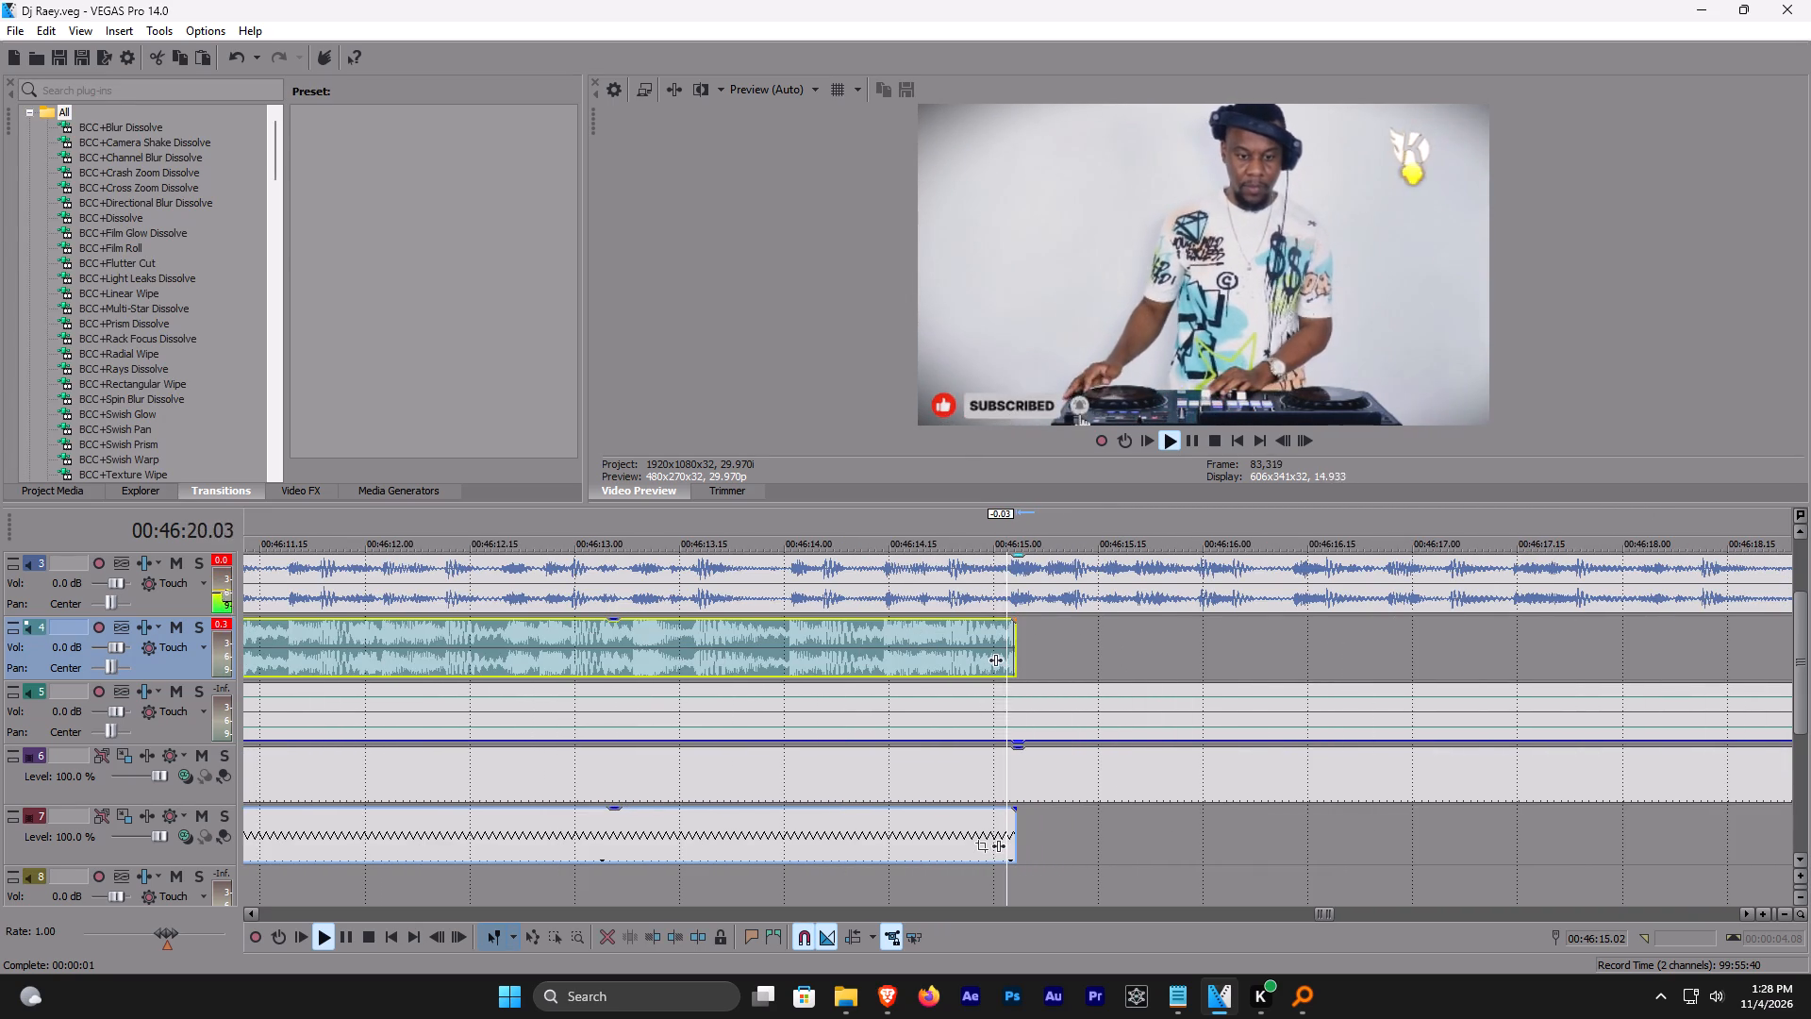
Extend the Get down clip's end to about 00:46:29 and its start back to about 00:45:40.
{"action": "scroll", "coordinate": [630, 555], "scroll_direction": "down", "scroll_amount": 4}
{"action": "left_click_drag", "start_coordinate": [1108, 651], "coordinate": [1368, 652]}
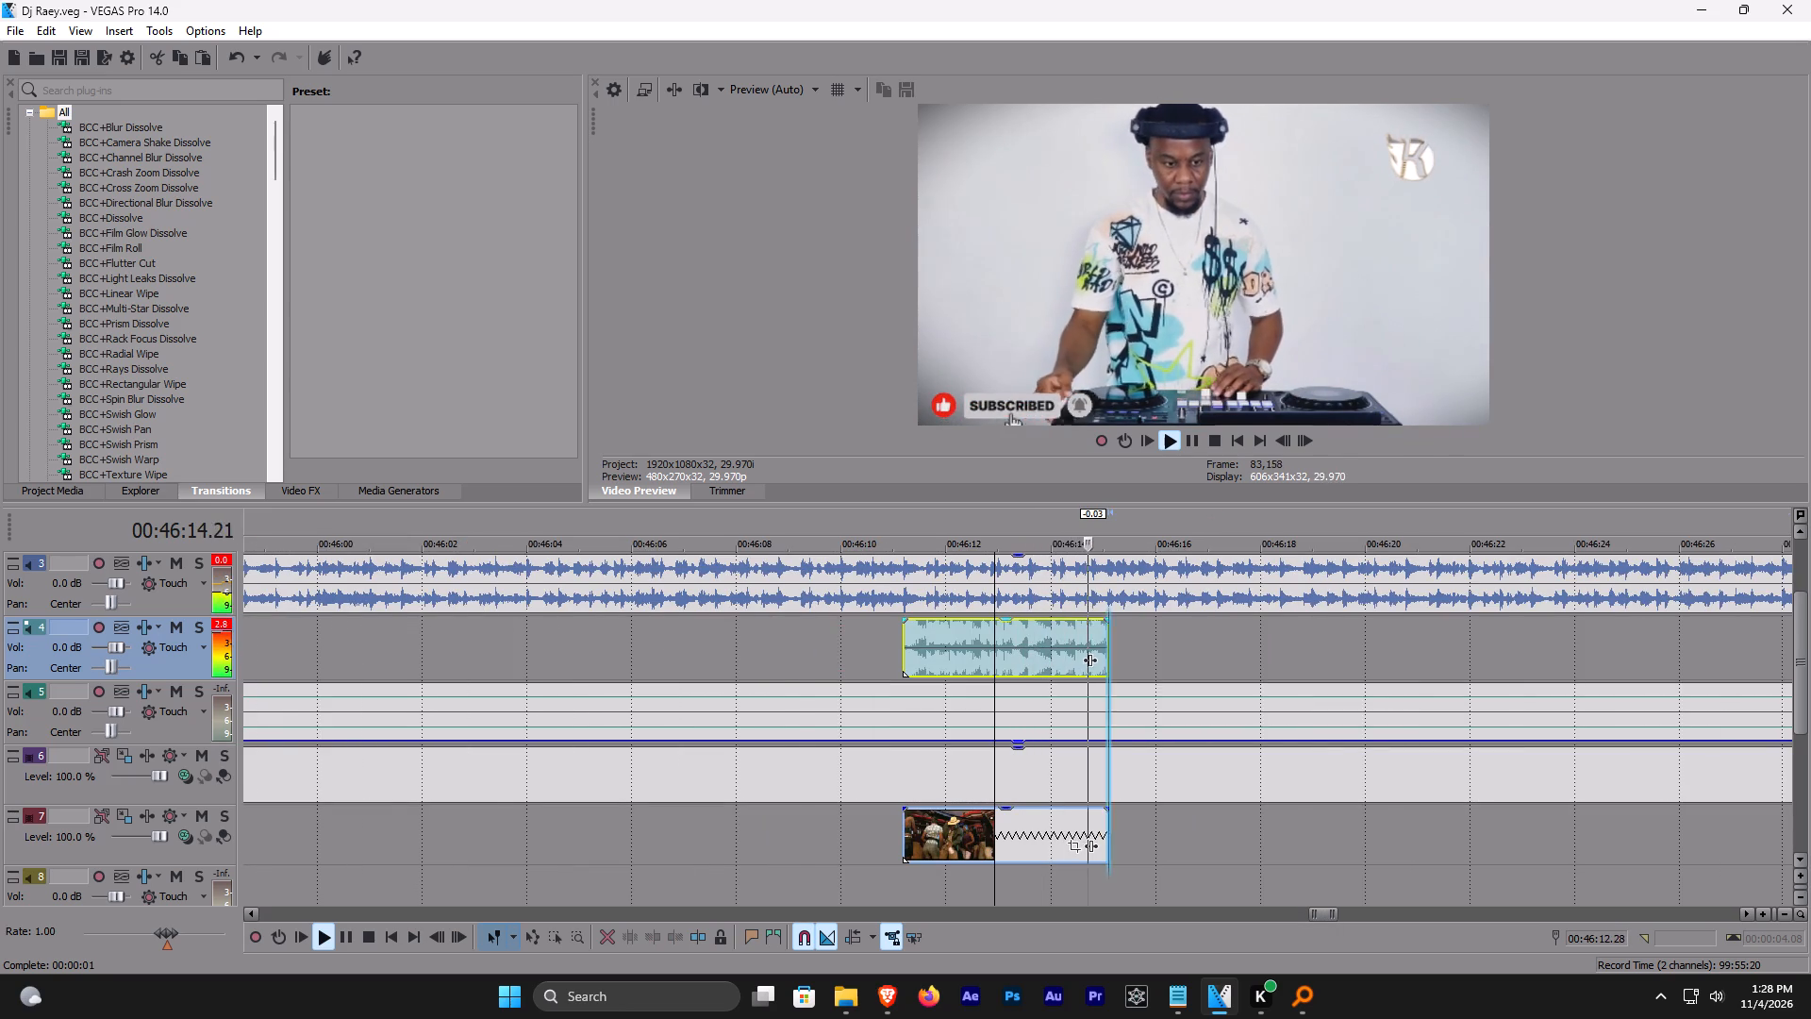
{"action": "left_click_drag", "start_coordinate": [1368, 652], "coordinate": [1810, 596]}
{"action": "scroll", "coordinate": [1321, 610], "scroll_direction": "down", "scroll_amount": 4}
{"action": "left_click_drag", "start_coordinate": [984, 632], "coordinate": [589, 627]}
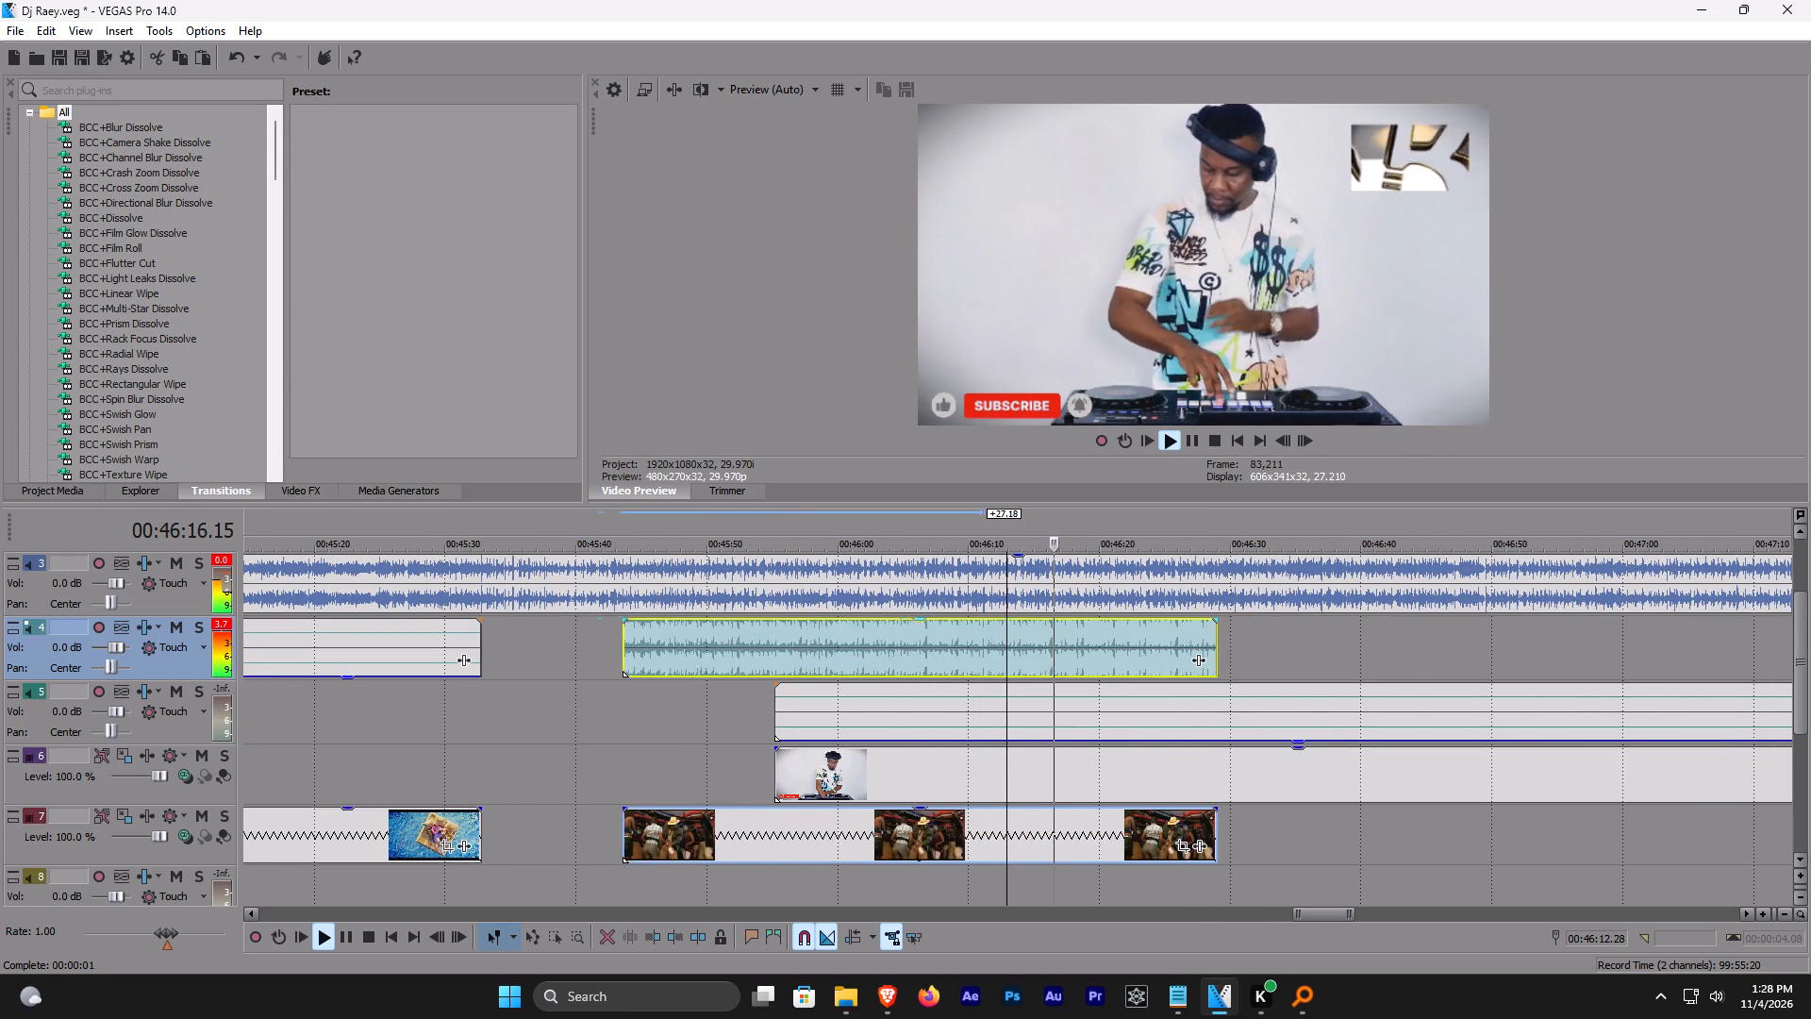
{"action": "left_click_drag", "start_coordinate": [589, 627], "coordinate": [571, 623]}
Check the sync near 00:45:42 and time-stretch the clip's start slightly earlier, to about 00:45:39, to match the mix.
{"action": "left_click", "coordinate": [608, 536]}
{"action": "left_click", "coordinate": [608, 531]}
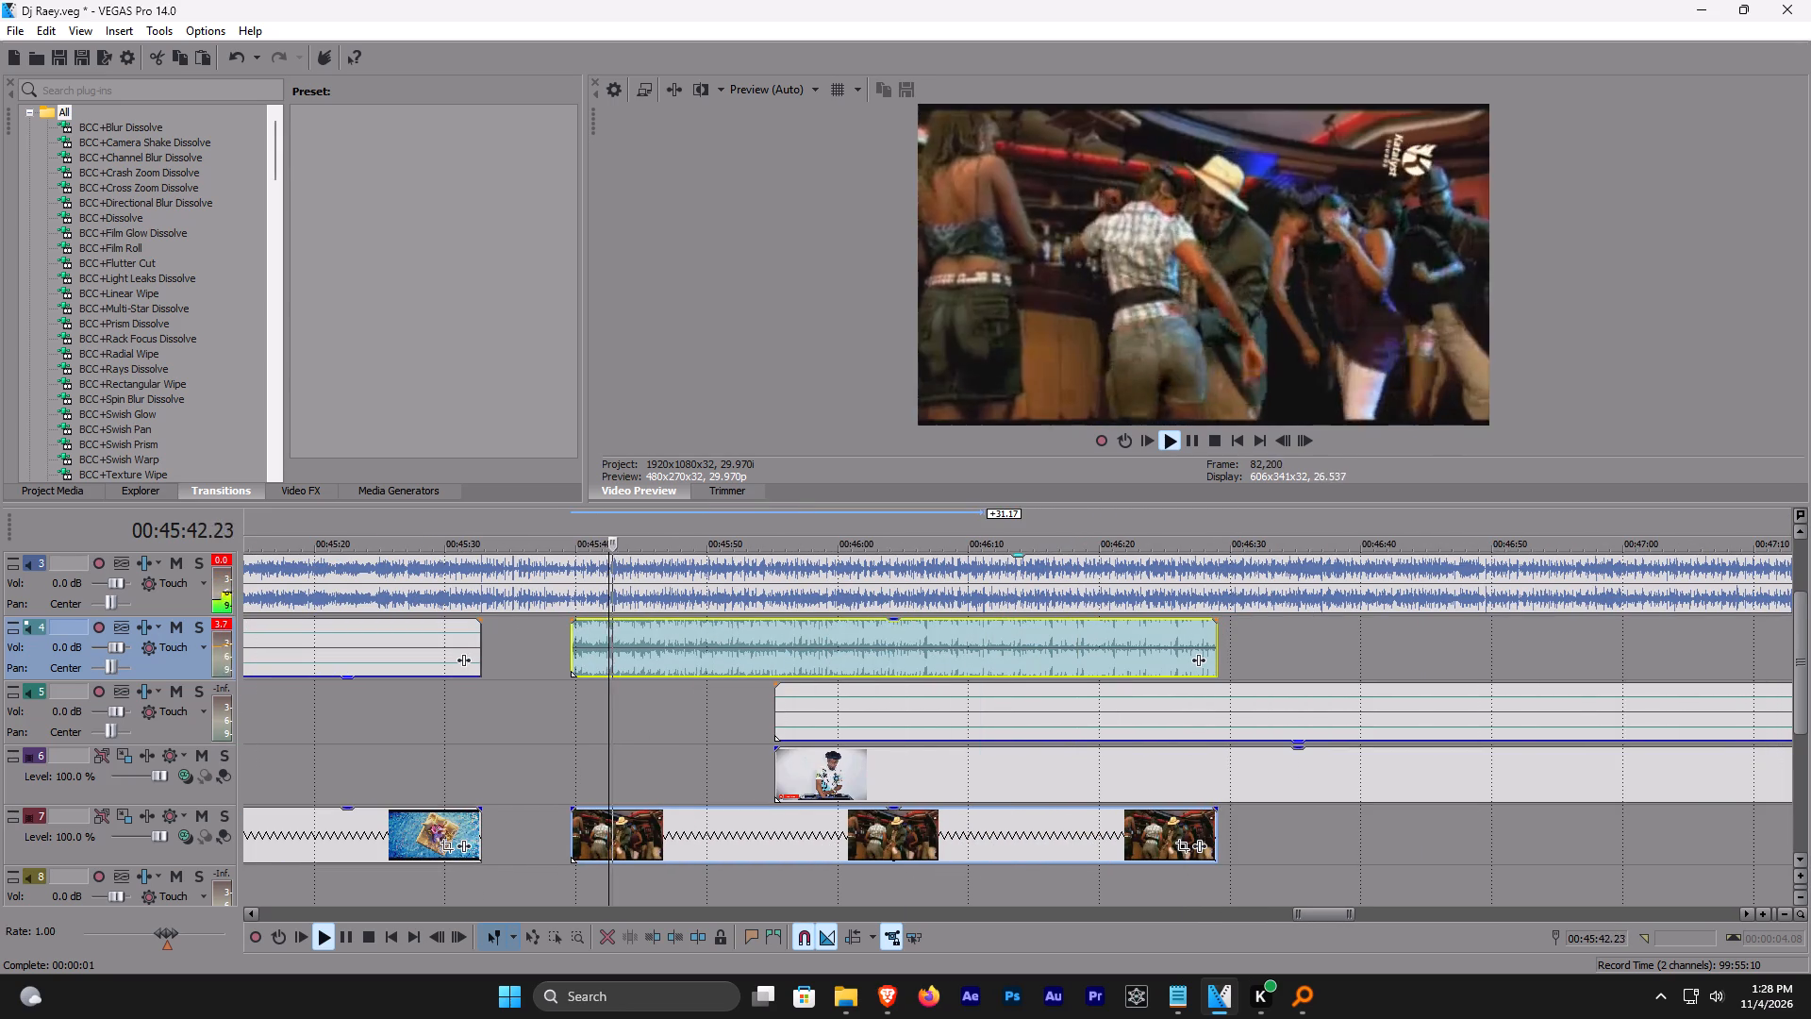
{"action": "scroll", "coordinate": [888, 634], "scroll_direction": "up", "scroll_amount": 7}
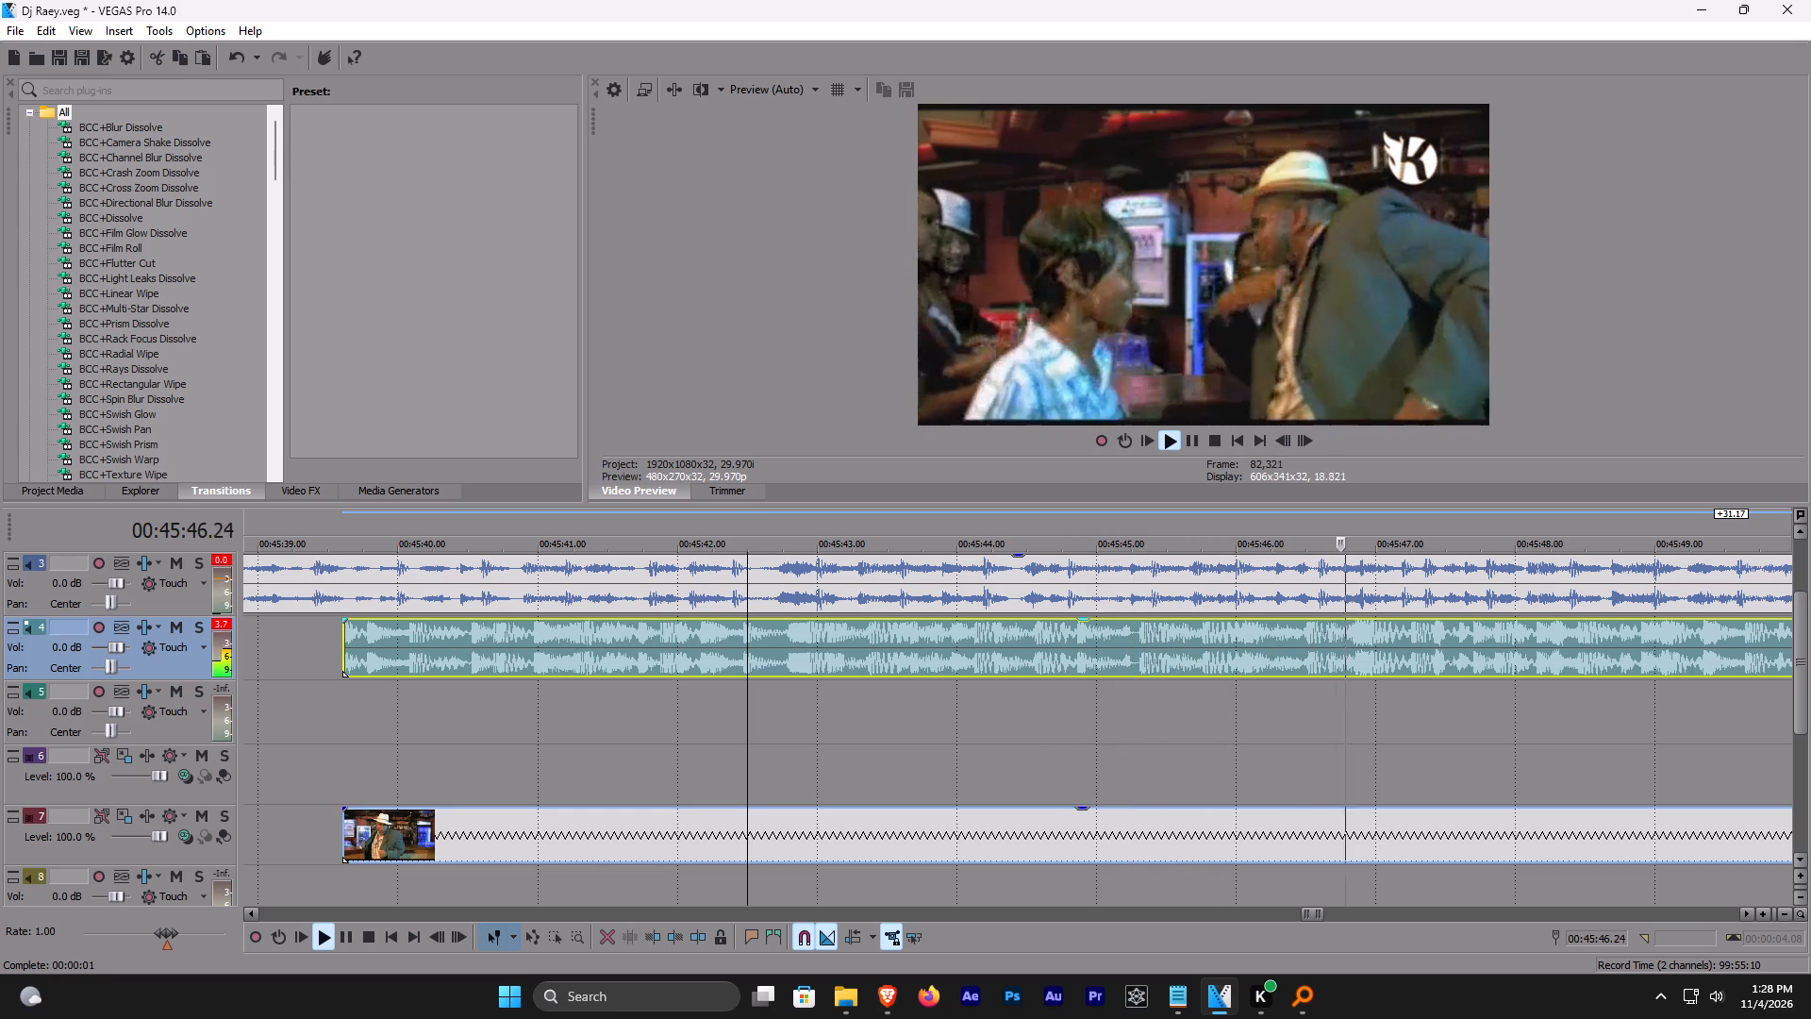
{"action": "left_click_drag", "start_coordinate": [344, 640], "coordinate": [327, 626], "text": "ctrl"}
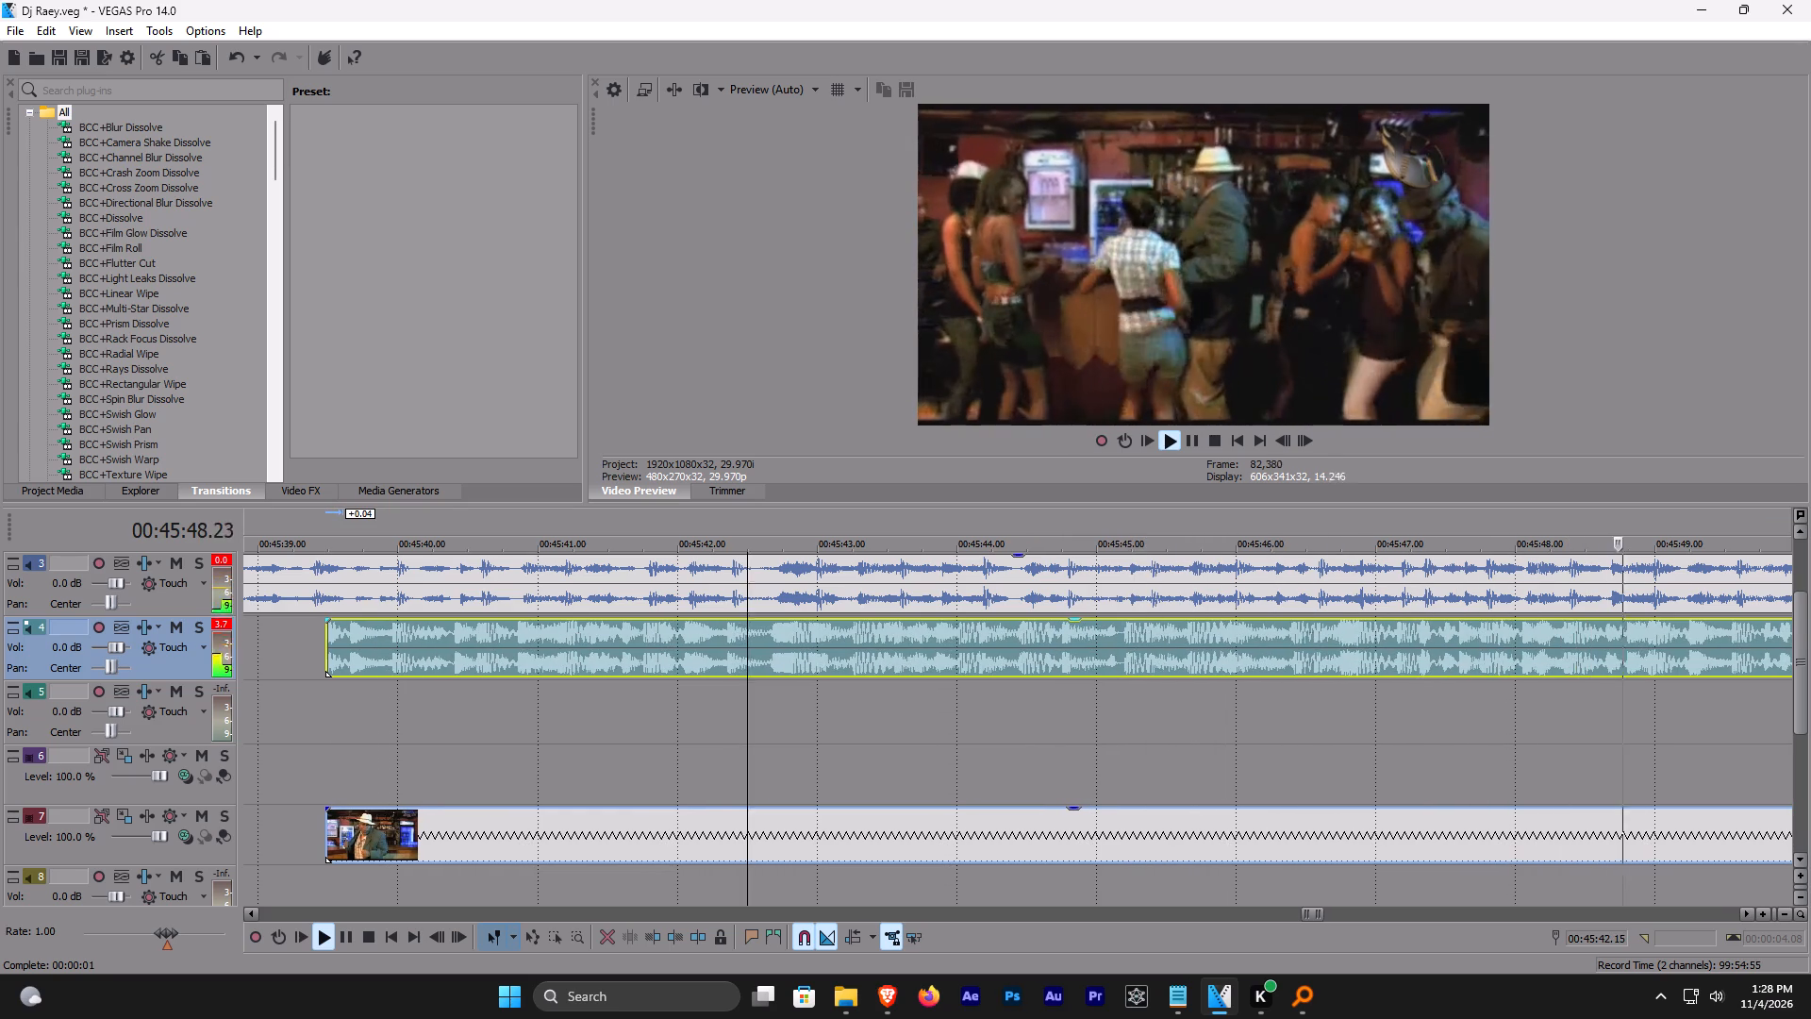
{"action": "left_click_drag", "start_coordinate": [327, 626], "coordinate": [331, 629], "text": "ctrl"}
Extend the clip's start back to about 00:45:29, overlapping the preceding clip by about 4 seconds, and play the crossfade.
{"action": "scroll", "coordinate": [545, 637], "scroll_direction": "down", "scroll_amount": 4}
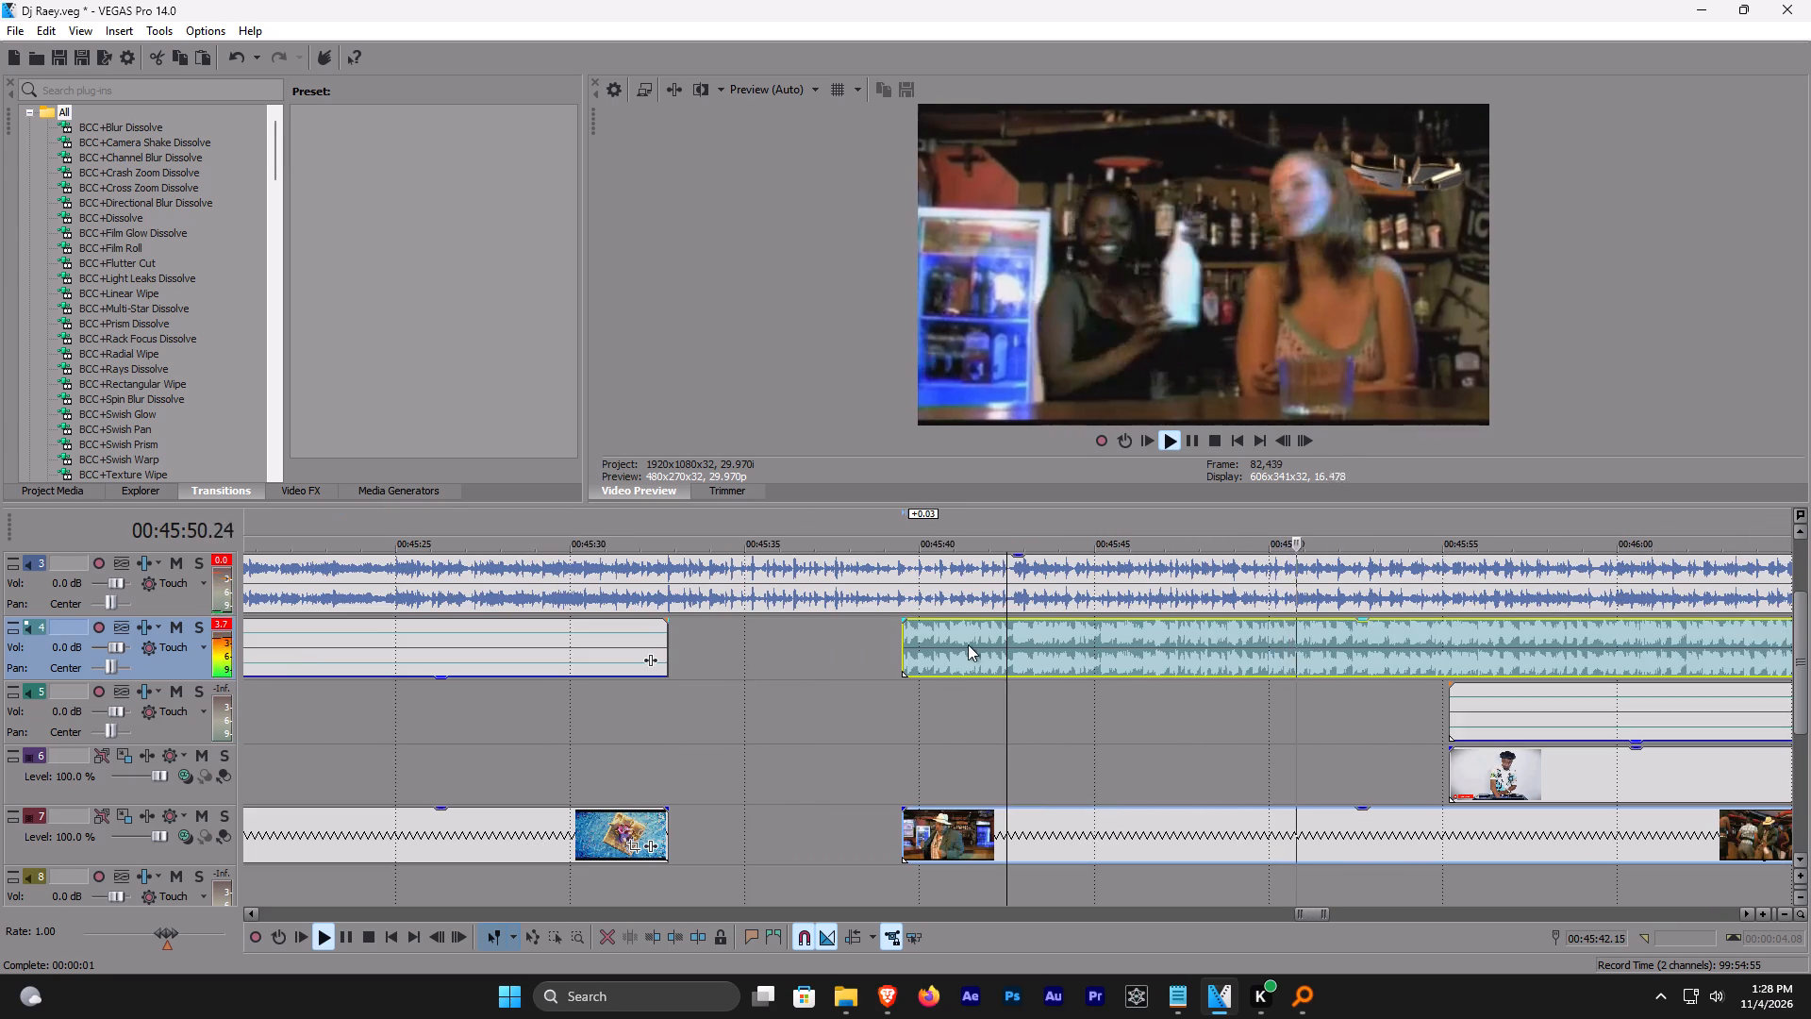
{"action": "left_click_drag", "start_coordinate": [904, 642], "coordinate": [523, 632]}
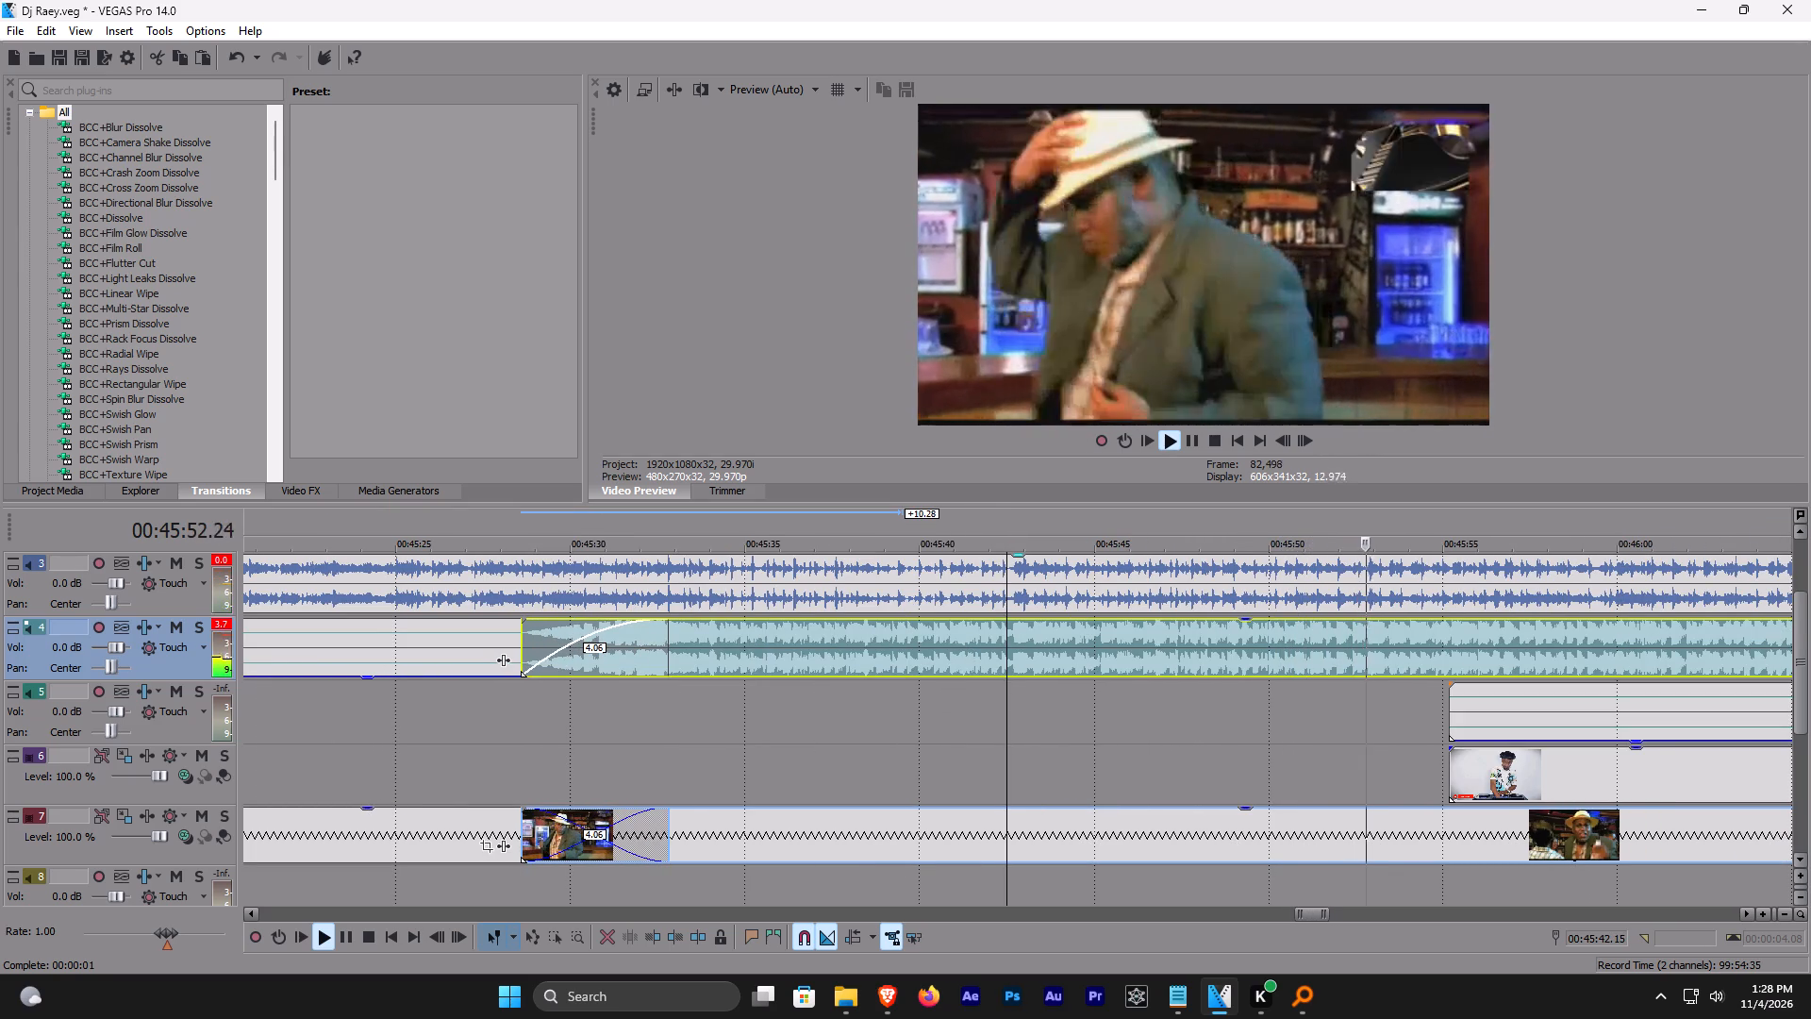
{"action": "left_click", "coordinate": [569, 517]}
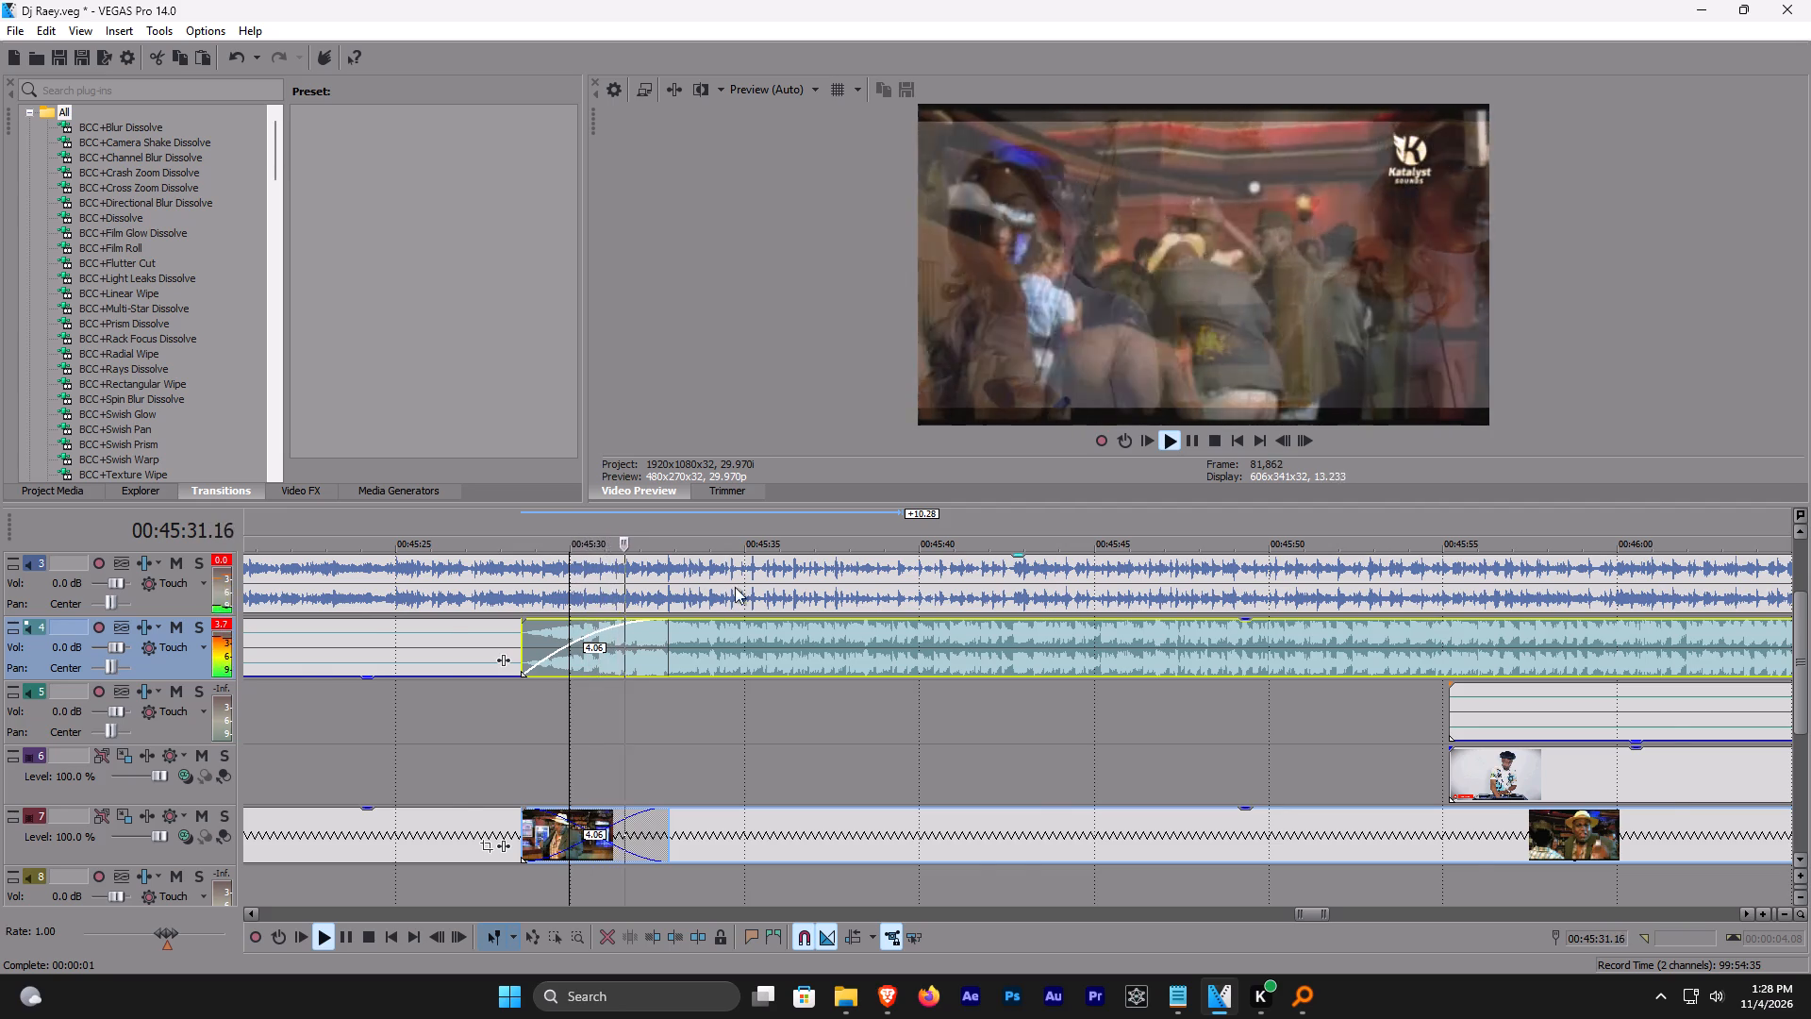
Split the Get down clip at about 00:45:55 where the DJ clip begins, mute the first part's audio, save, and replay the crossfade.
{"action": "scroll", "coordinate": [748, 598], "scroll_direction": "down", "scroll_amount": 4}
{"action": "left_click", "coordinate": [1105, 646]}
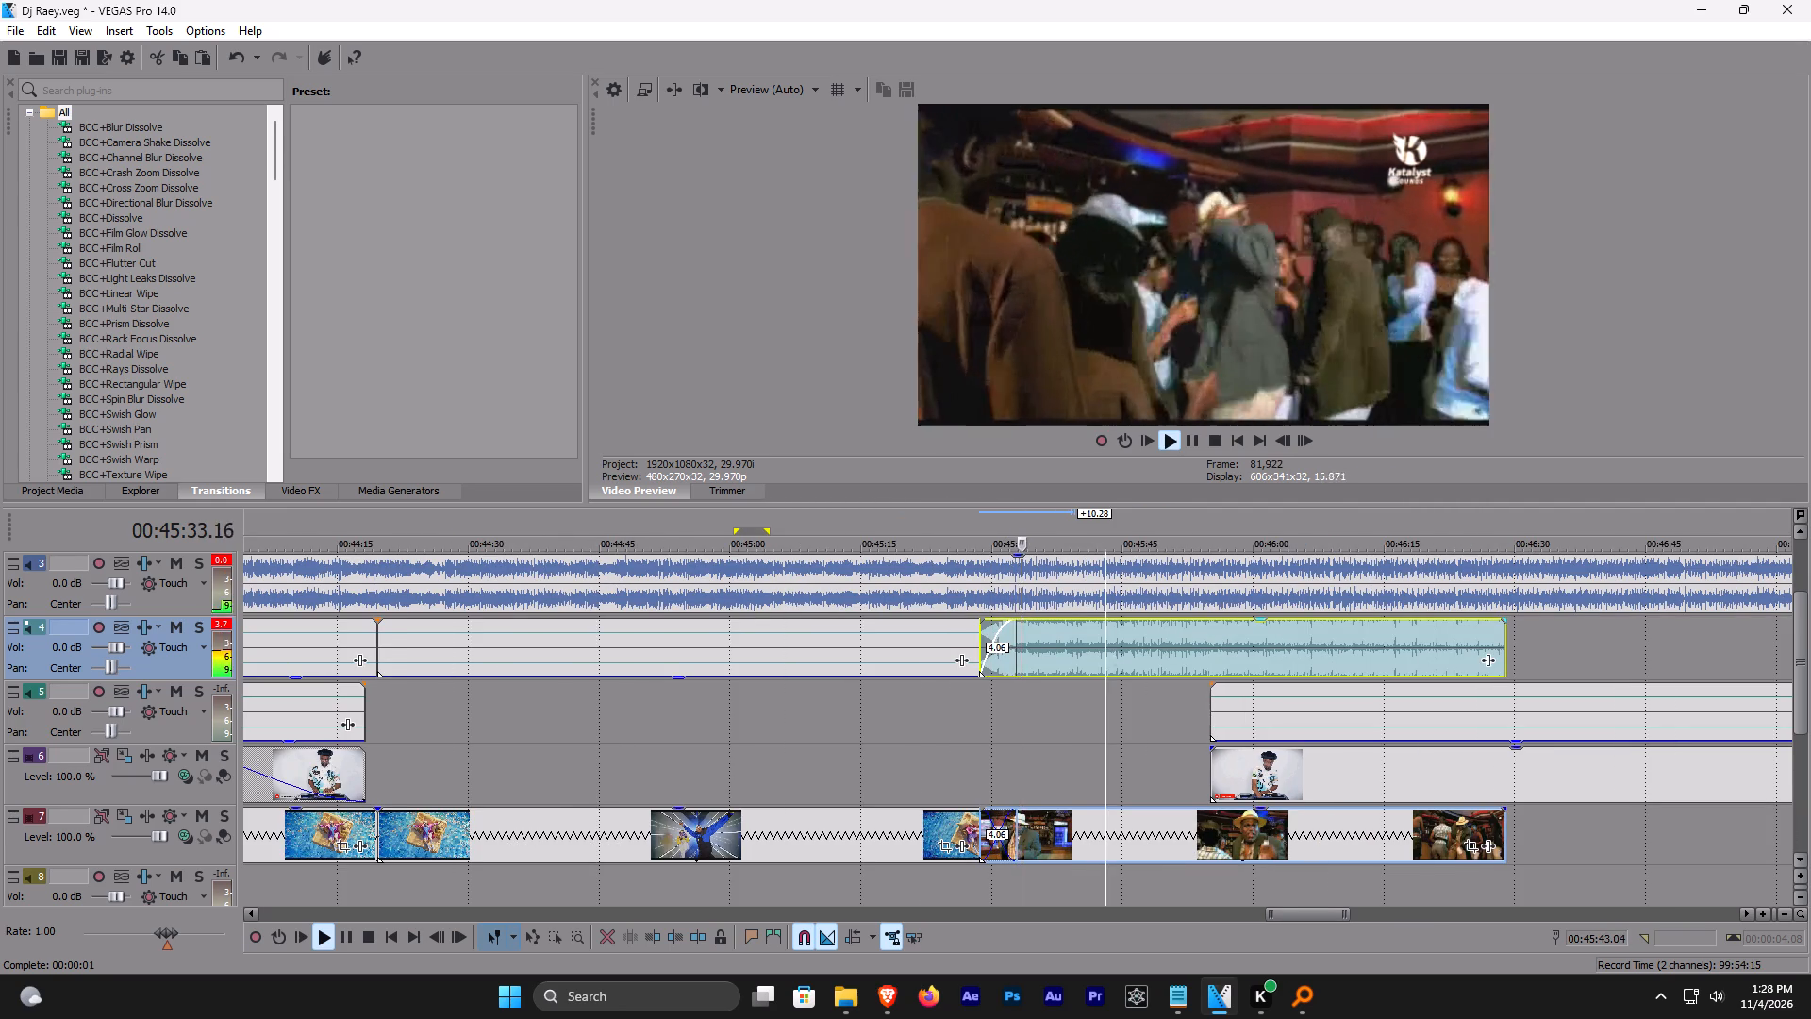
{"action": "left_click", "coordinate": [1214, 644]}
{"action": "key", "text": "s"}
{"action": "left_click", "coordinate": [1171, 635]}
{"action": "left_click_drag", "start_coordinate": [1168, 619], "coordinate": [1164, 708]}
{"action": "key", "text": "ctrl+s"}
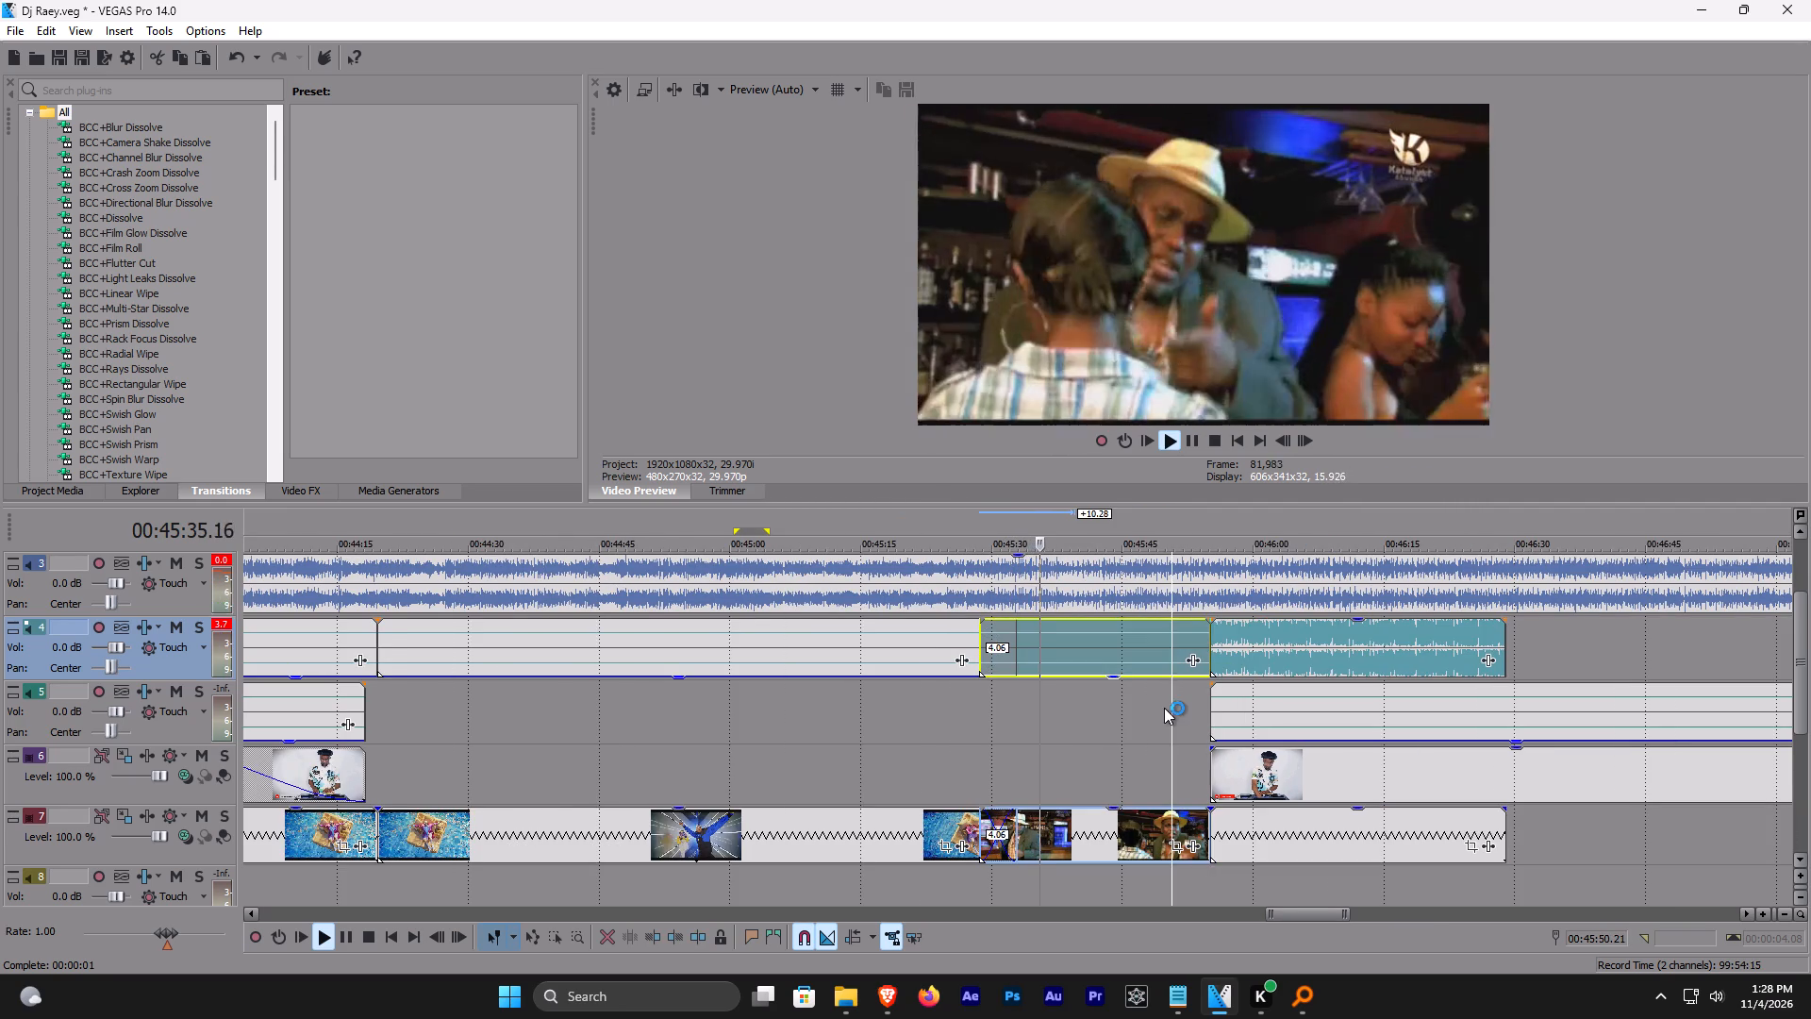
{"action": "left_click", "coordinate": [952, 507]}
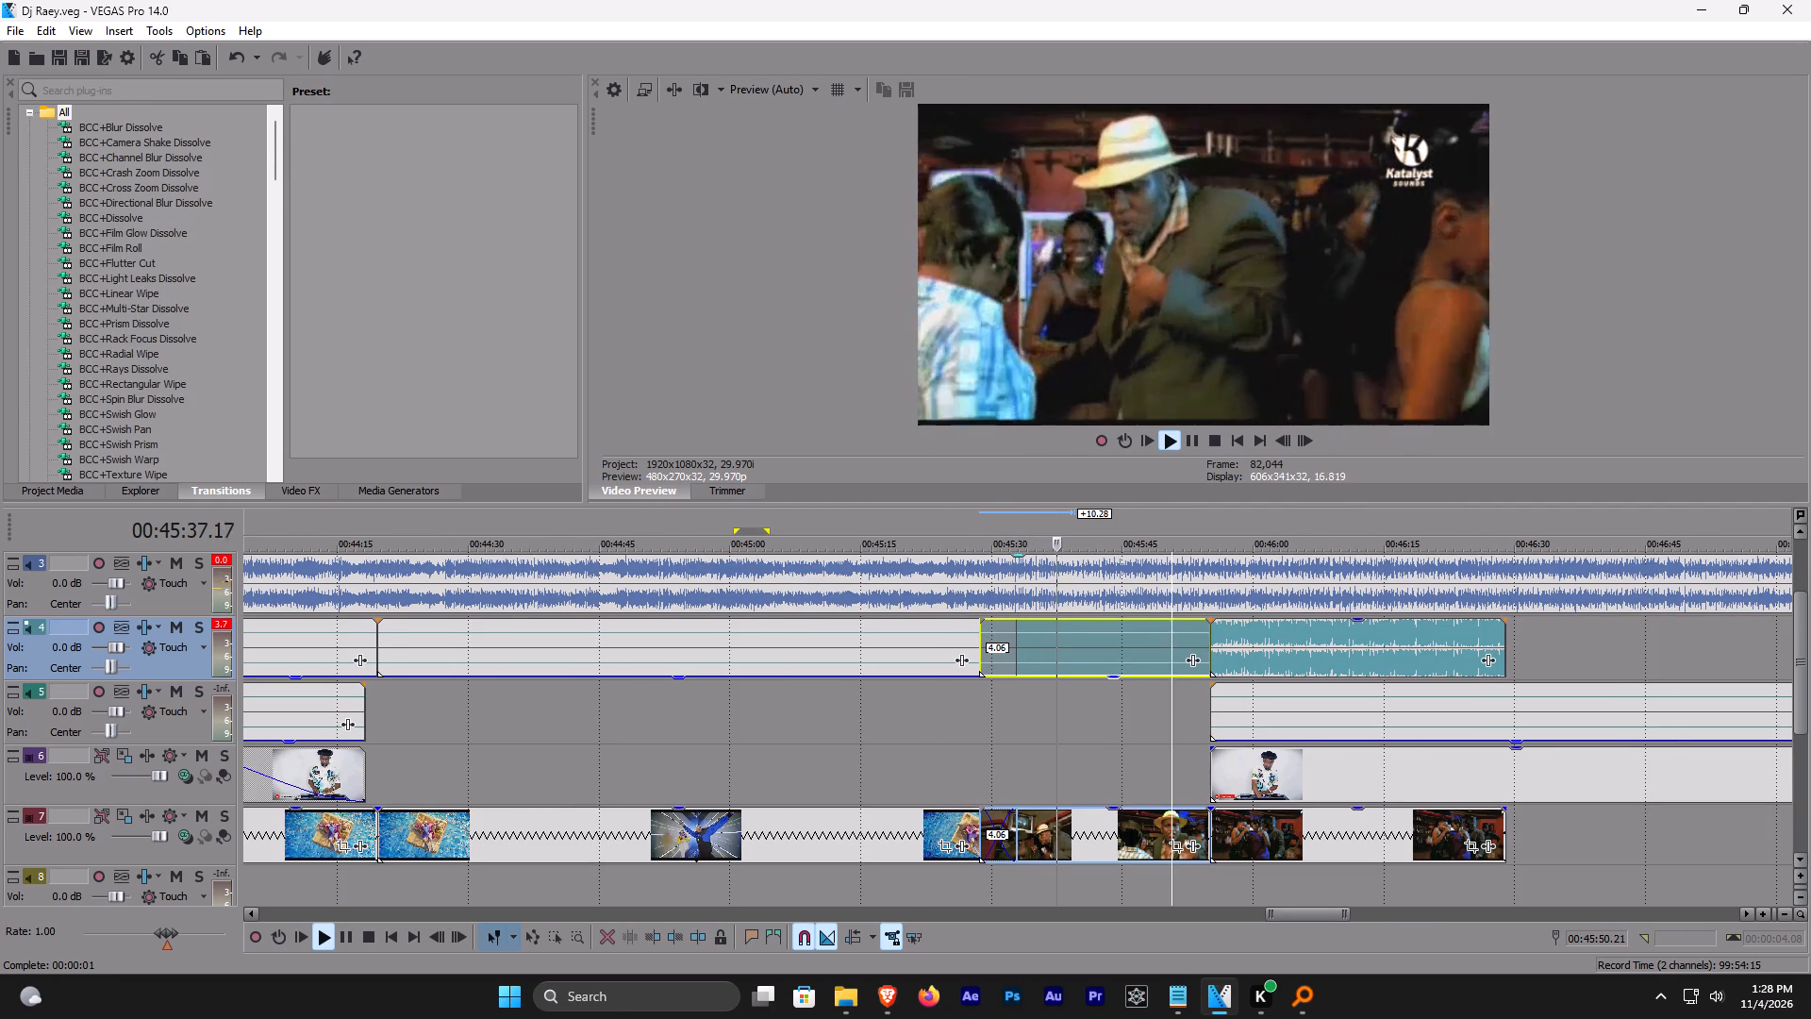
{"action": "left_click", "coordinate": [957, 519]}
{"action": "scroll", "coordinate": [994, 560], "scroll_direction": "up", "scroll_amount": 3}
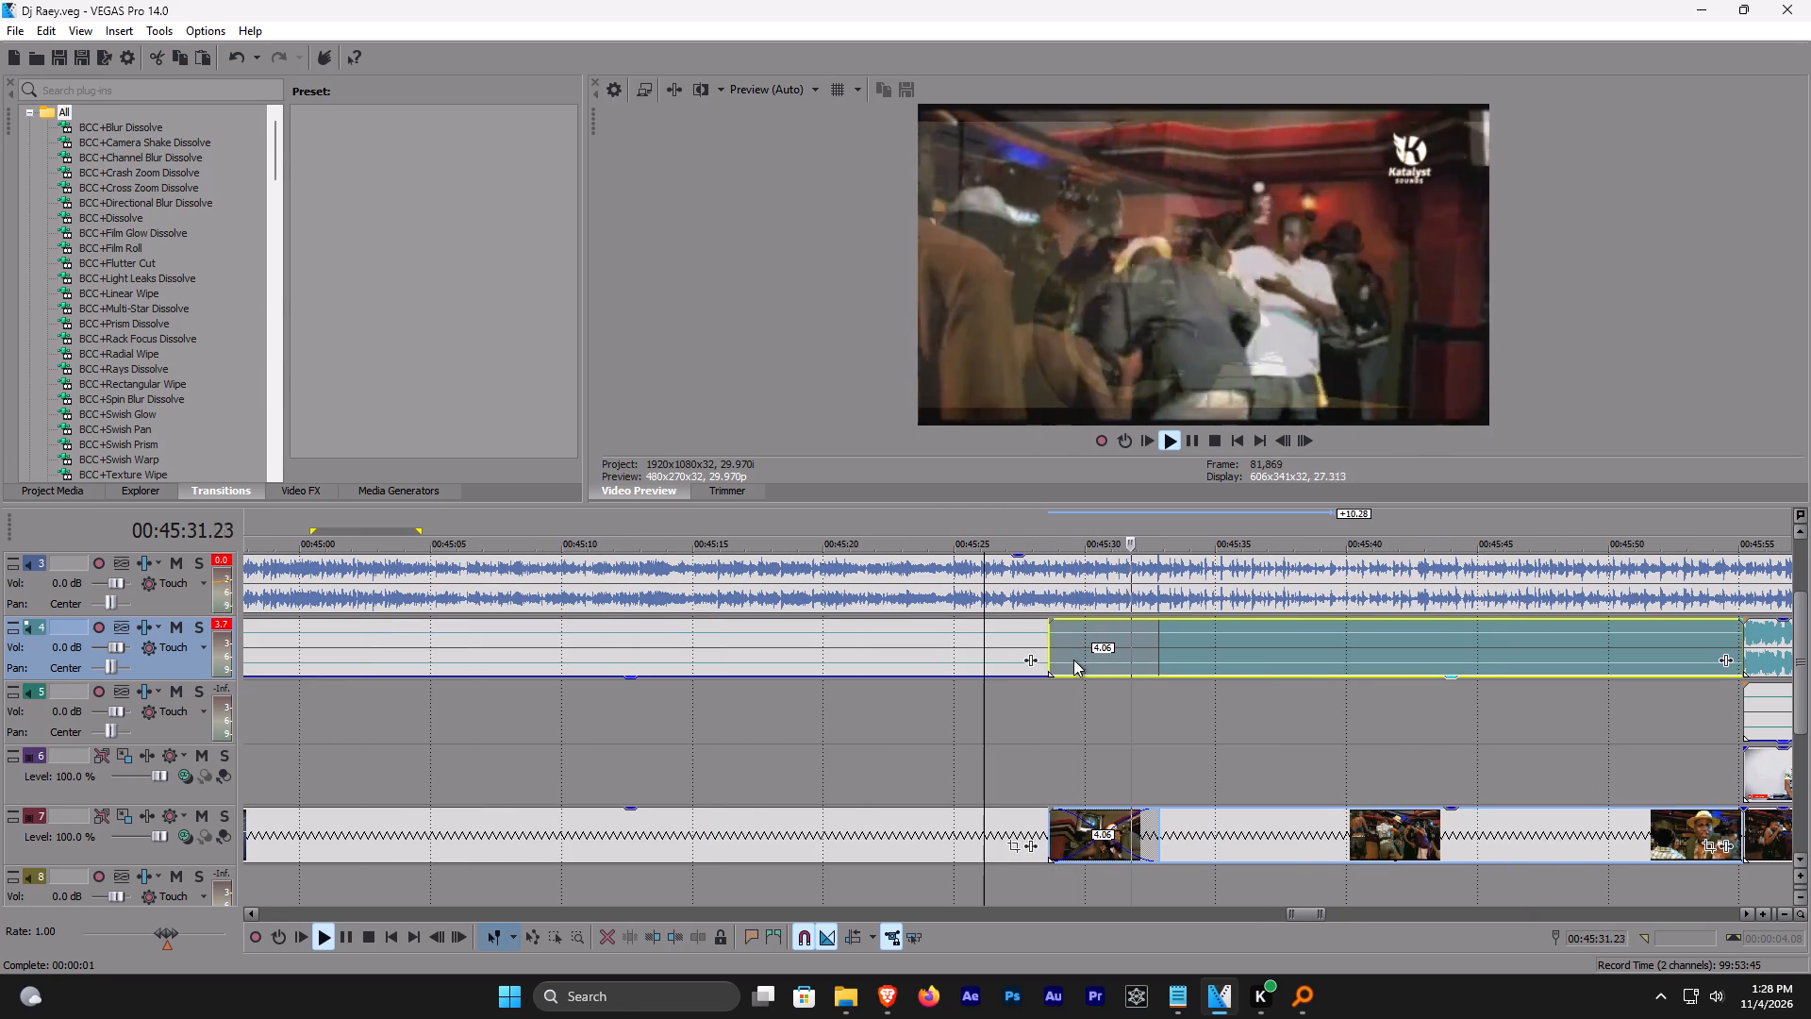
{"action": "scroll", "coordinate": [1073, 660], "scroll_direction": "down", "scroll_amount": 2}
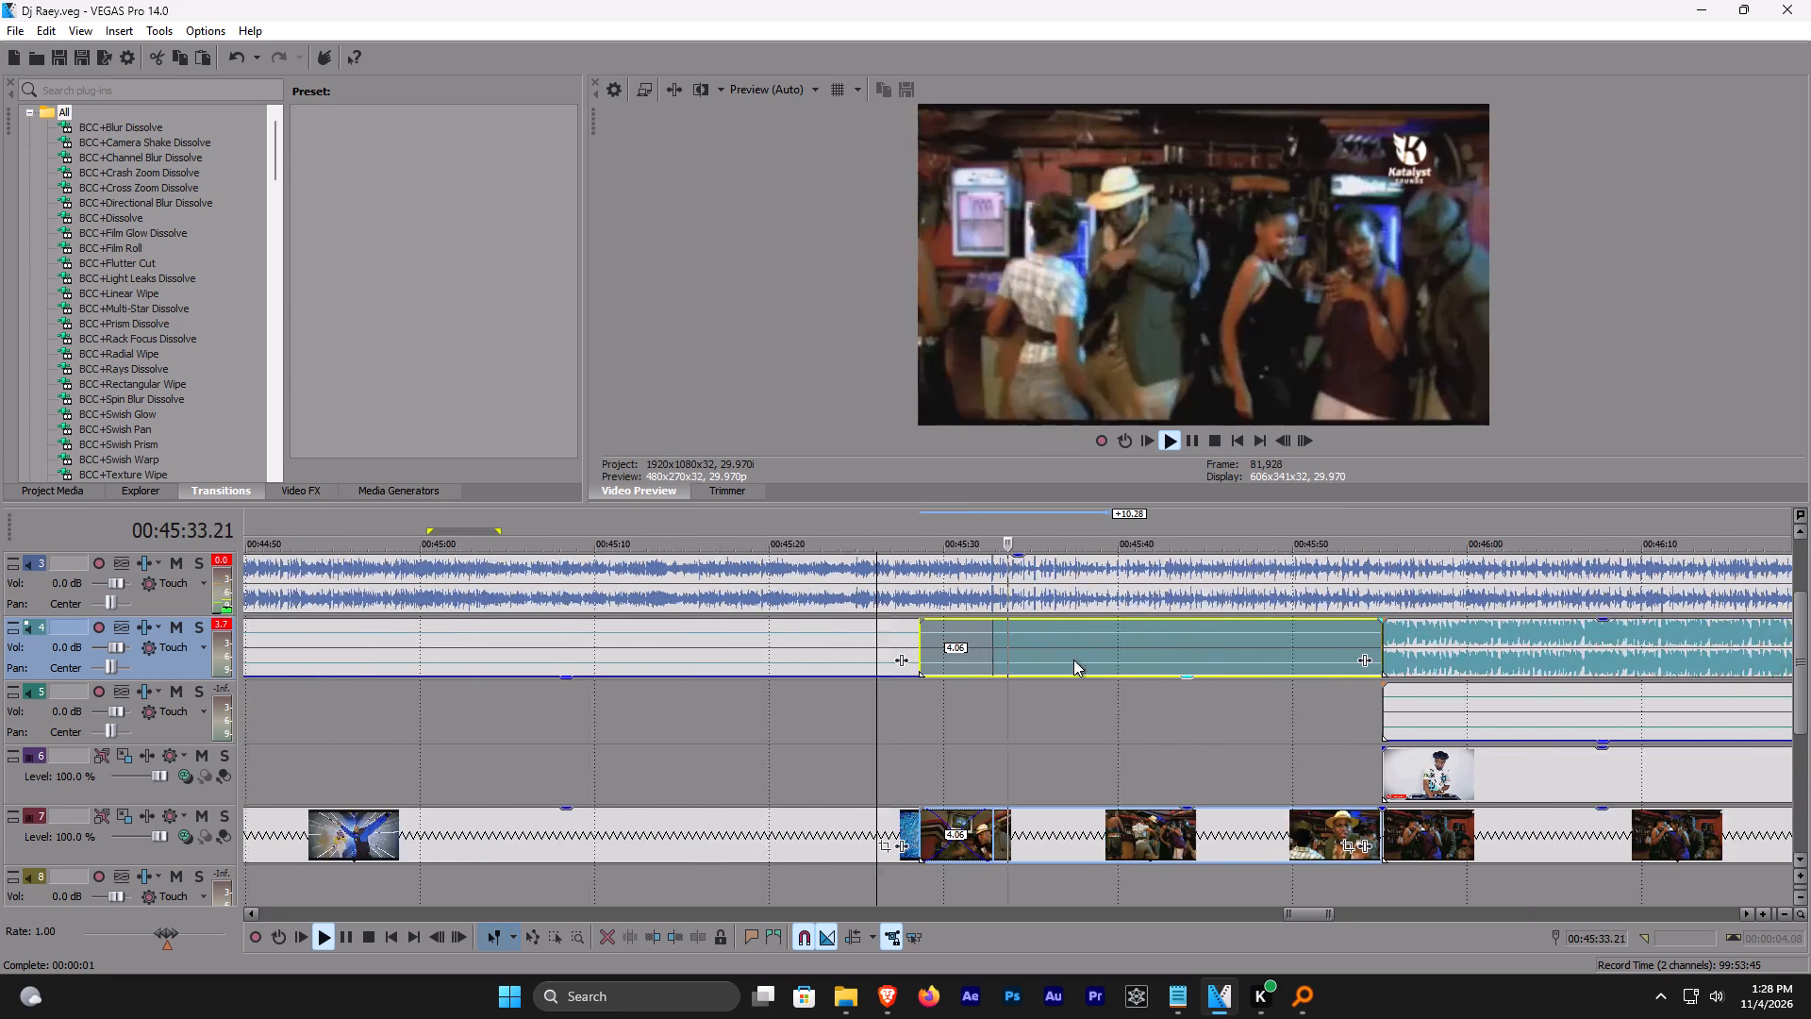
Trim the DJ clip's start forward to about 00:46:35, mute the second part of the Get down clip, and save.
{"action": "scroll", "coordinate": [1118, 669], "scroll_direction": "down", "scroll_amount": 2}
{"action": "left_click", "coordinate": [1152, 522]}
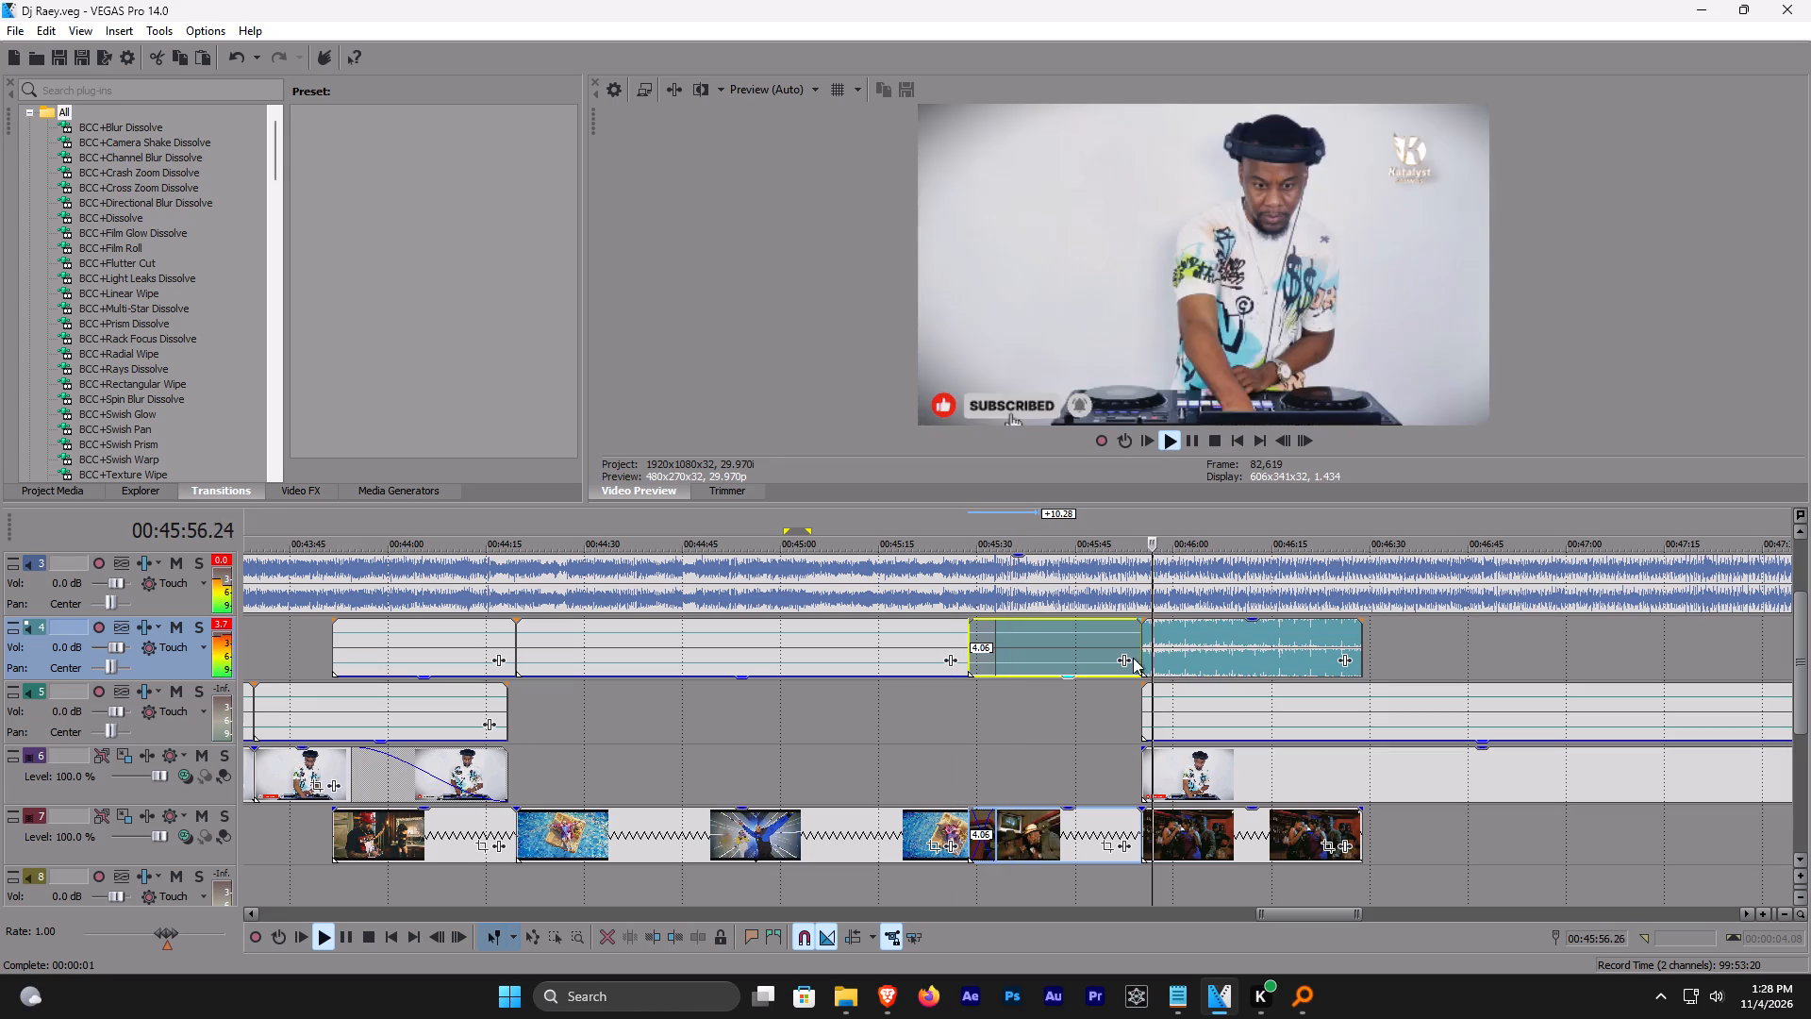
{"action": "left_click_drag", "start_coordinate": [1140, 757], "coordinate": [1405, 756]}
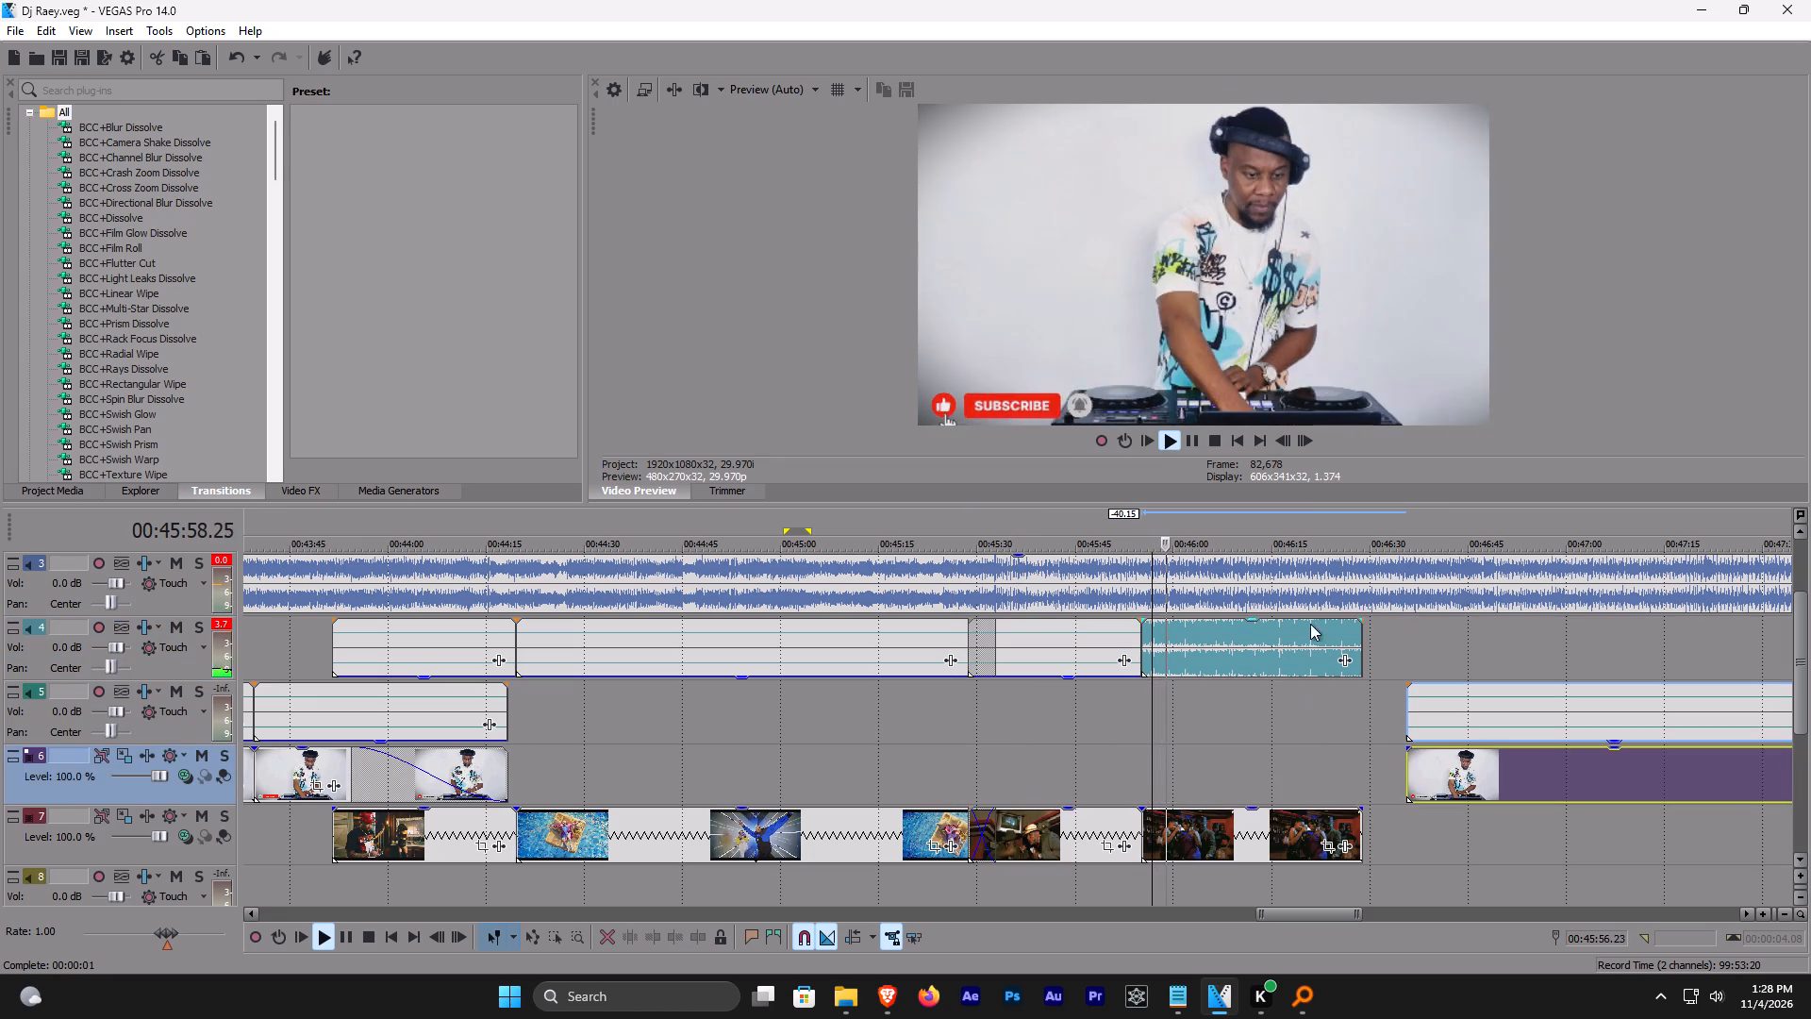
{"action": "left_click_drag", "start_coordinate": [1274, 620], "coordinate": [1292, 706]}
{"action": "key", "text": "ctrl+s"}
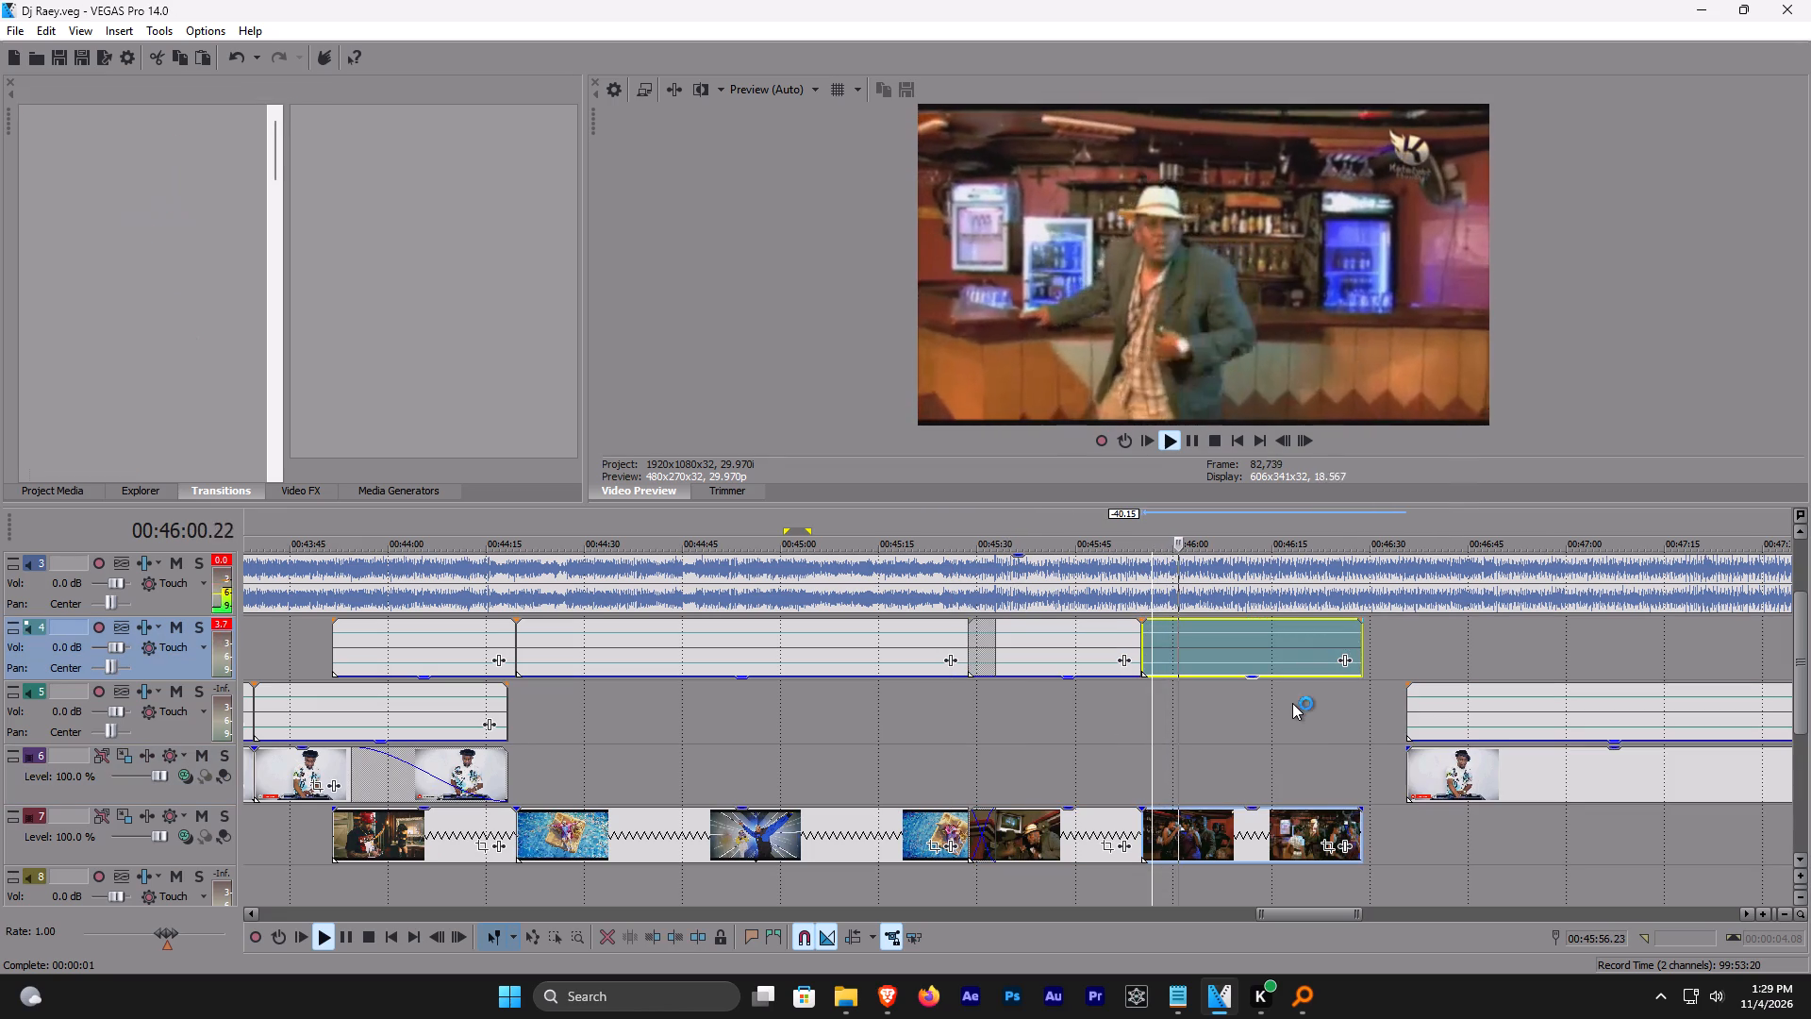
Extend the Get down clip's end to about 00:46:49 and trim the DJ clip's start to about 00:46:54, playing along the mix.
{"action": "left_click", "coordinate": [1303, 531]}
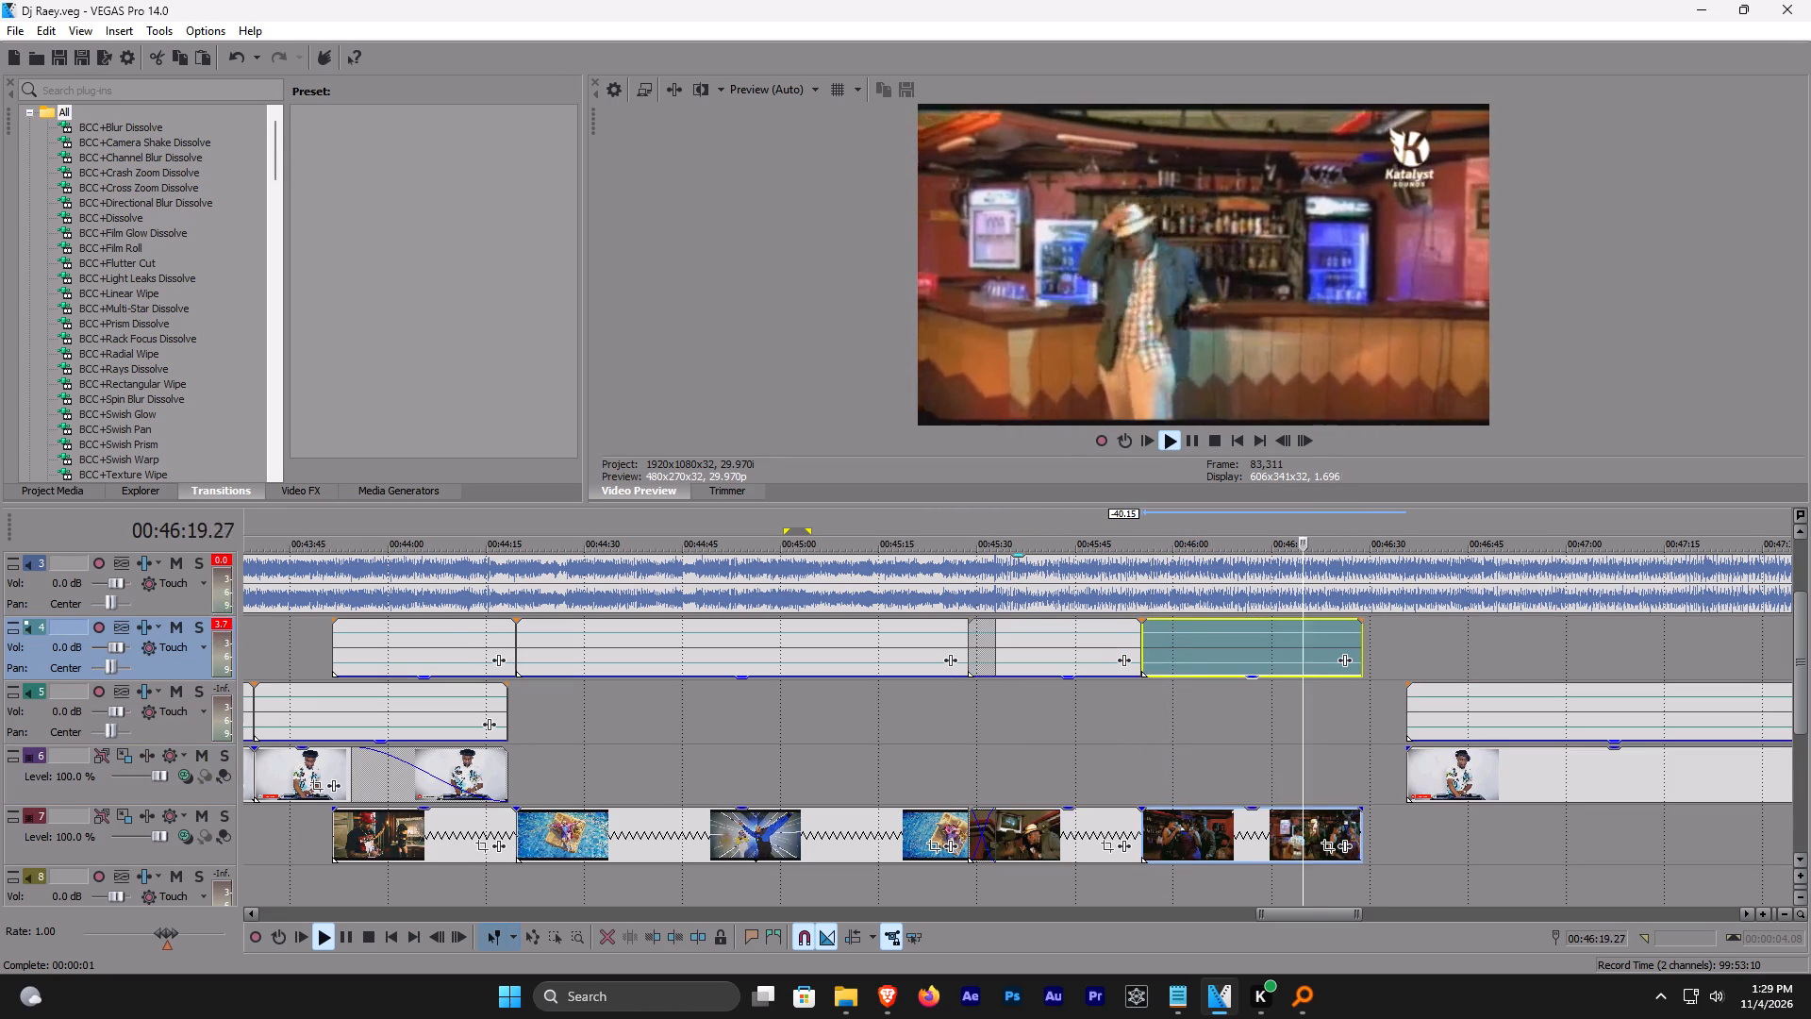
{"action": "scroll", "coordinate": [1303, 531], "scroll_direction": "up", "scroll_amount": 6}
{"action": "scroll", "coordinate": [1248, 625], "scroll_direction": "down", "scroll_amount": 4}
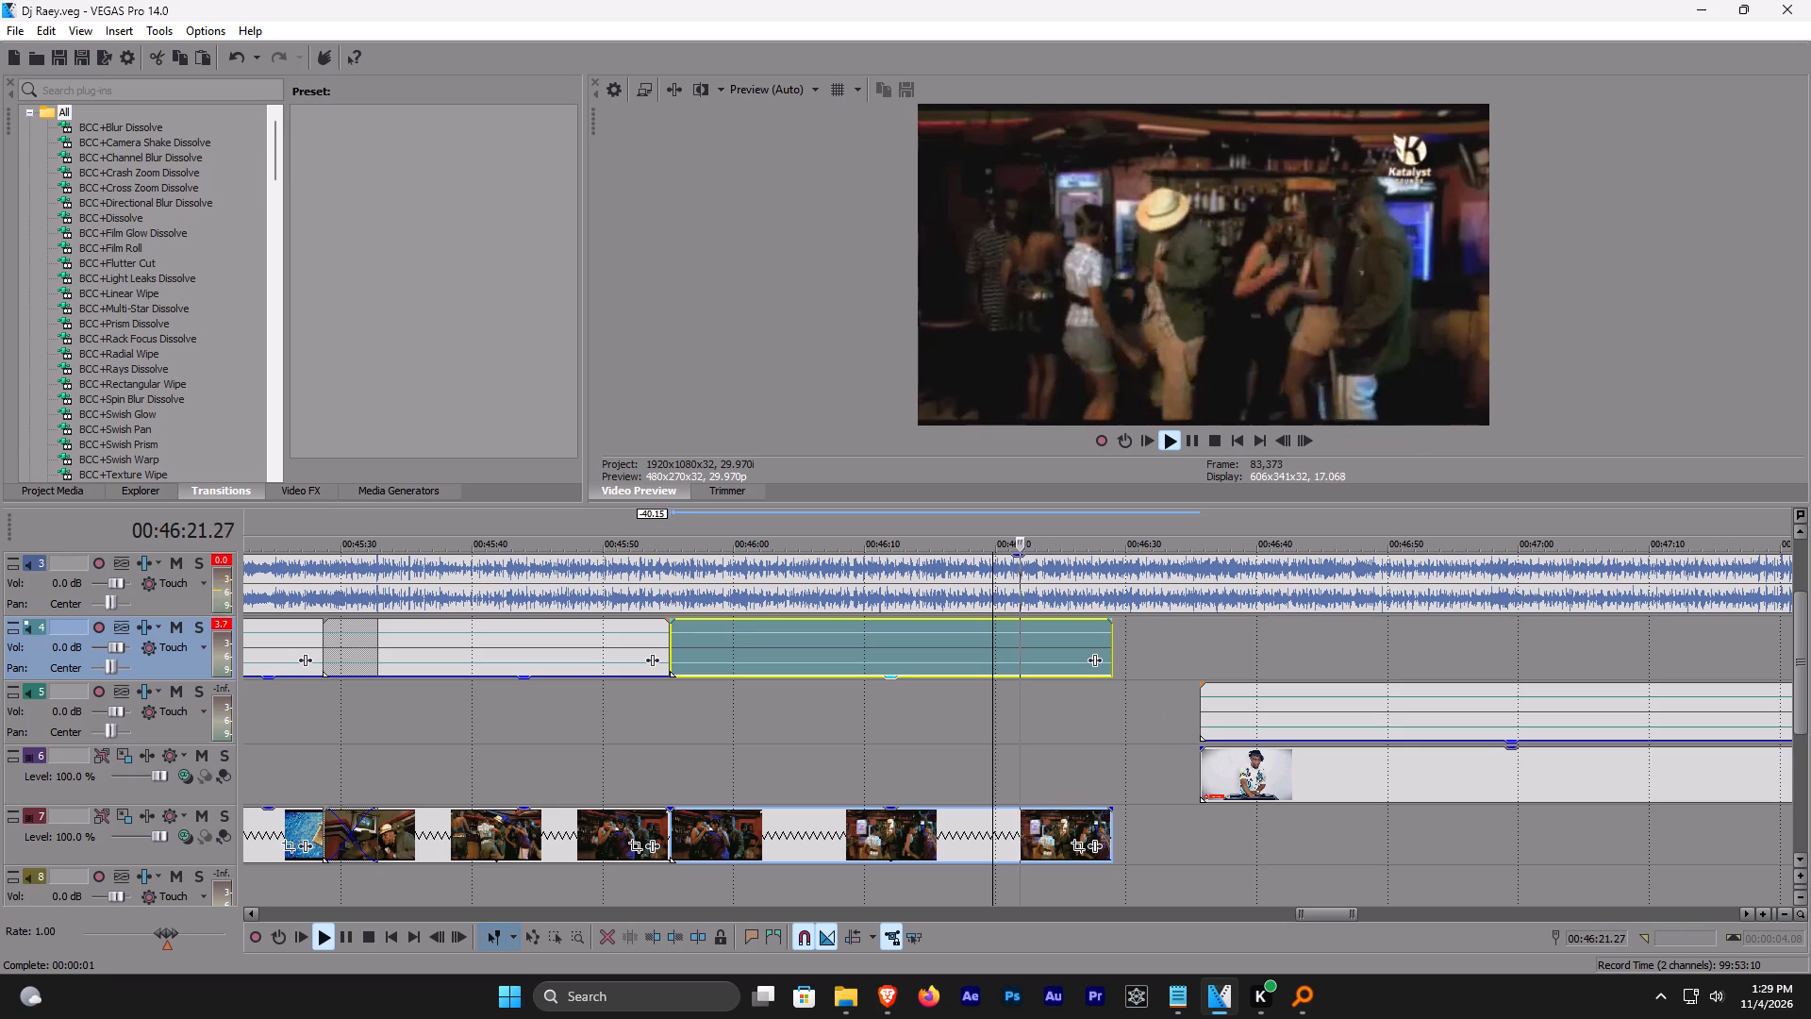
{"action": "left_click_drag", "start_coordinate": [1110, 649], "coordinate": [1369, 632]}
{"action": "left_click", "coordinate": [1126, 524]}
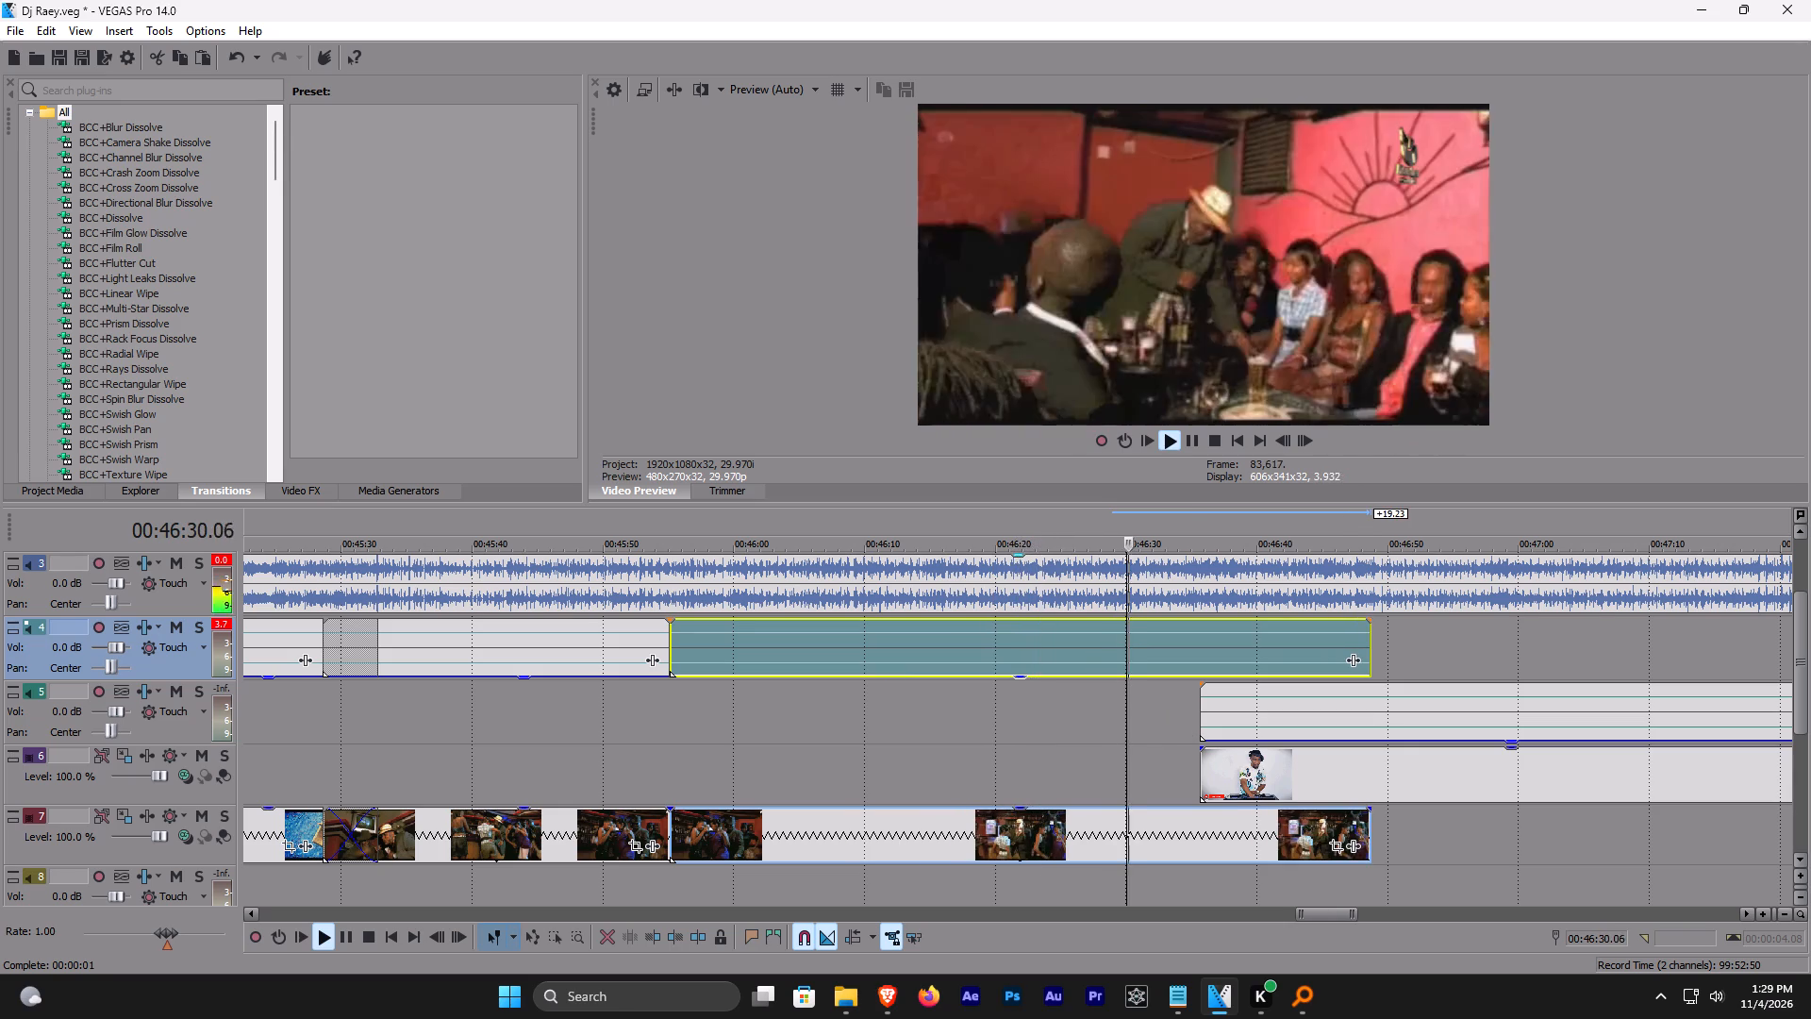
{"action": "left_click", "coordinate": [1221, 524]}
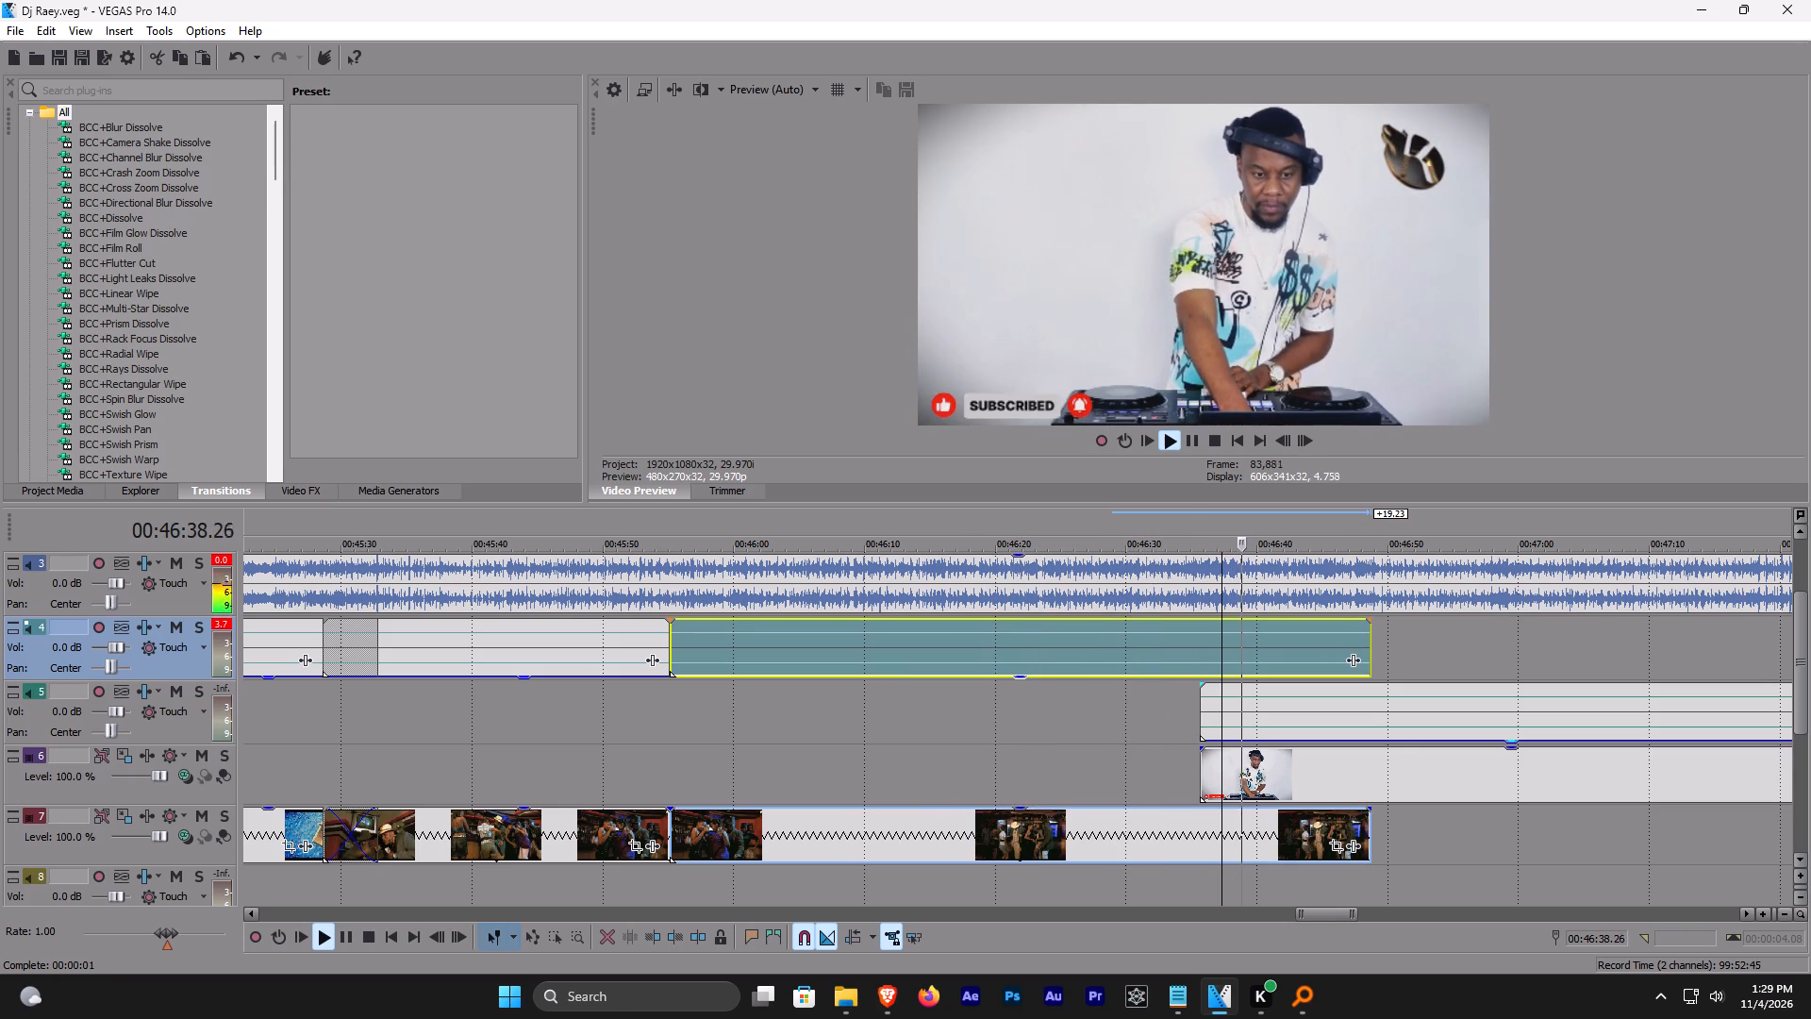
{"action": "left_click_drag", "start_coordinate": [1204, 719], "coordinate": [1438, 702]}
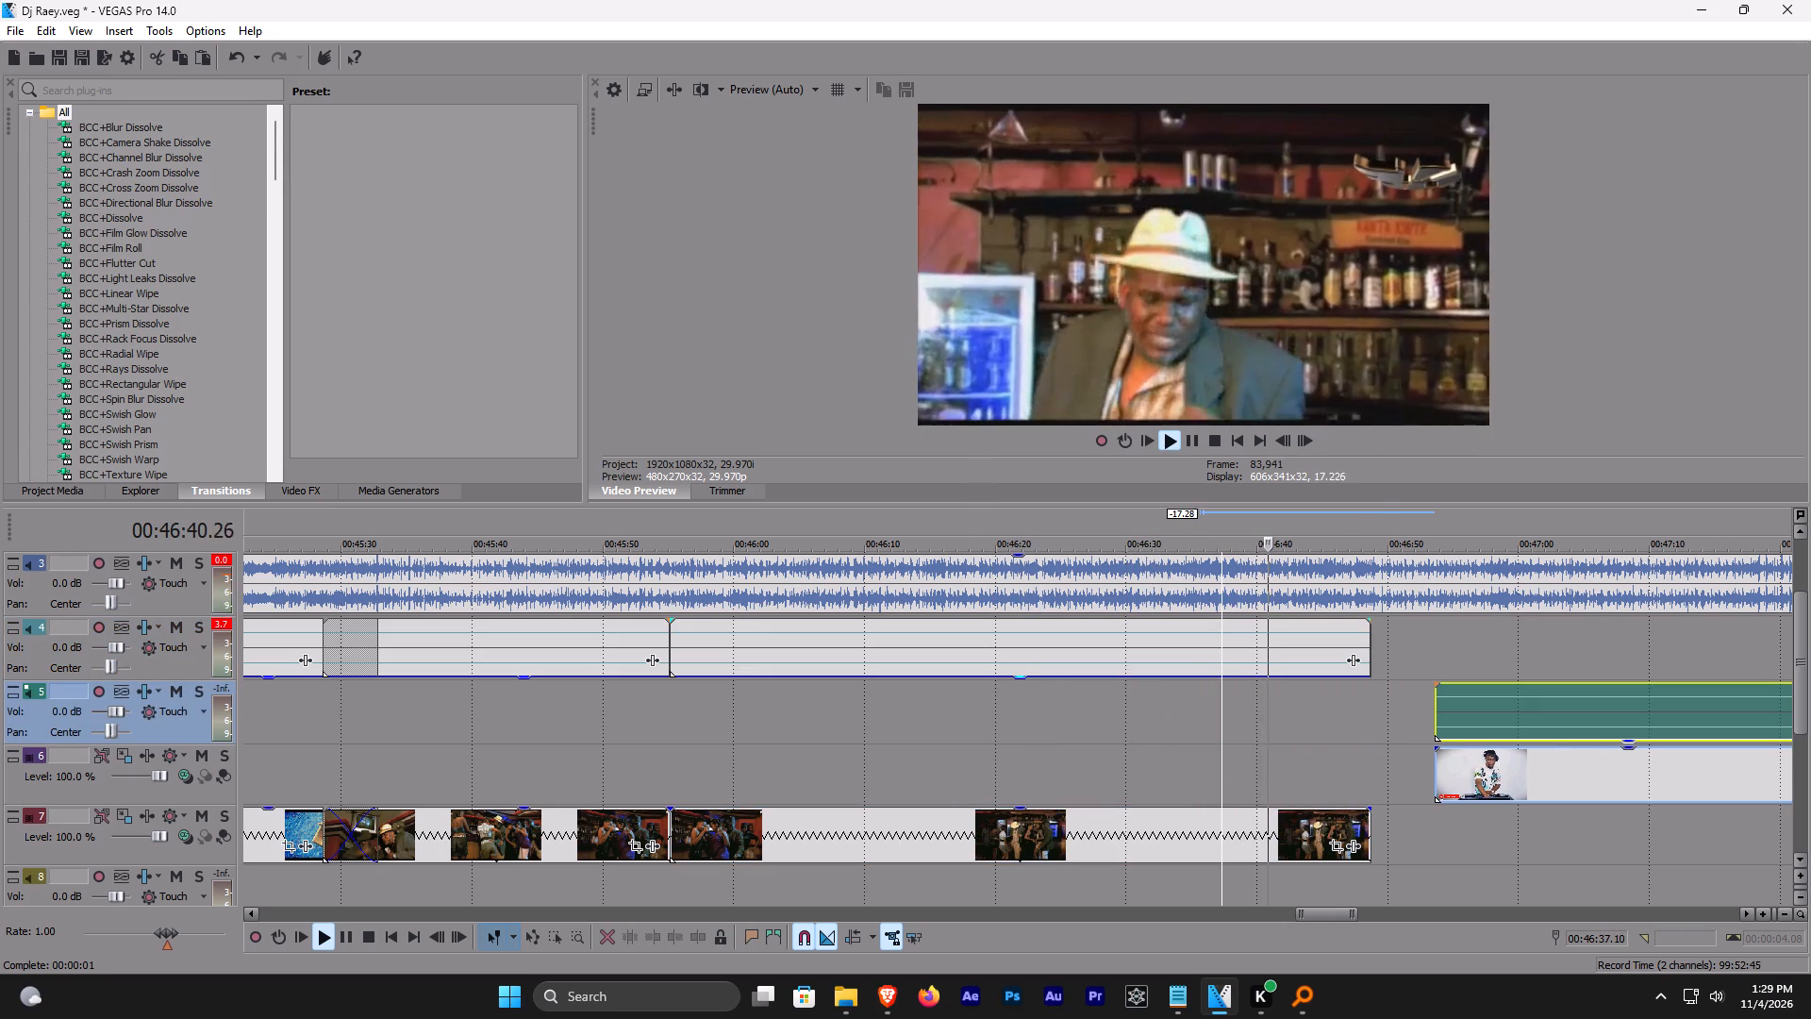
Extend the Get down clip's end to about 00:47:21, check playback, and trim the DJ clip's start to about 00:47:22.
{"action": "left_click_drag", "start_coordinate": [1373, 643], "coordinate": [1784, 598]}
{"action": "left_click", "coordinate": [1388, 523]}
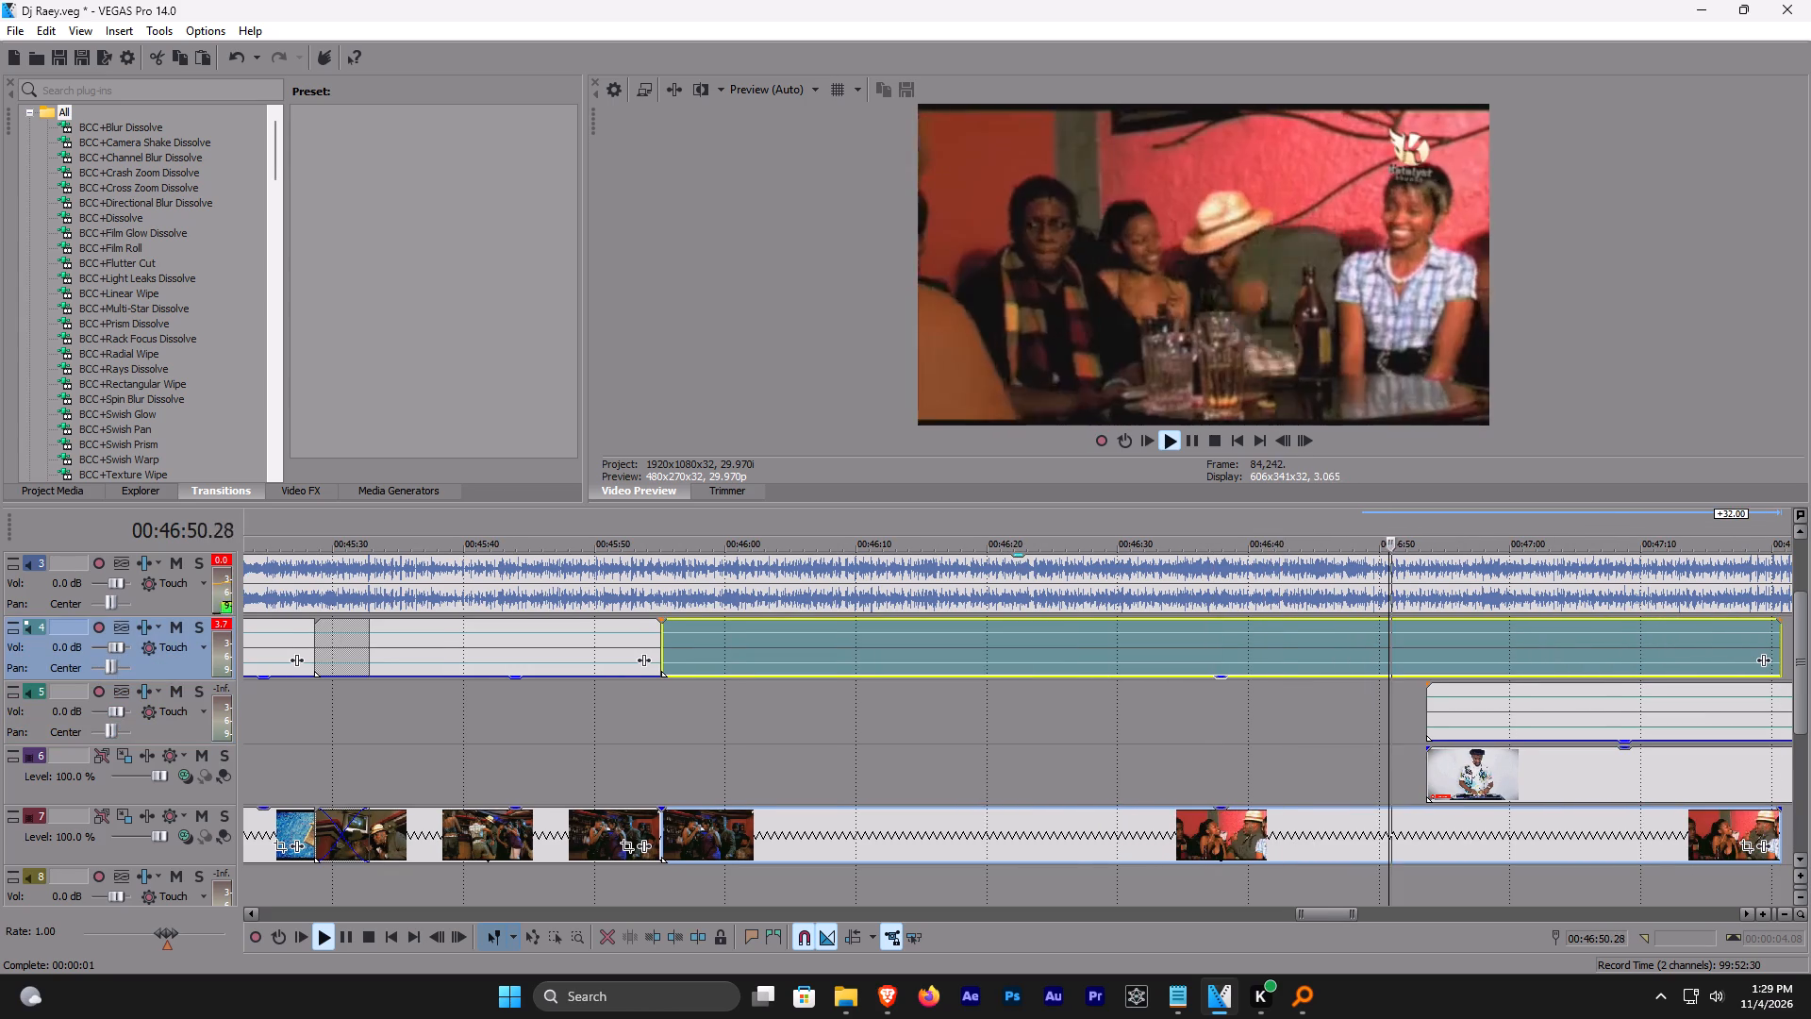
{"action": "scroll", "coordinate": [1388, 524], "scroll_direction": "up", "scroll_amount": 3}
{"action": "left_click", "coordinate": [1314, 537]}
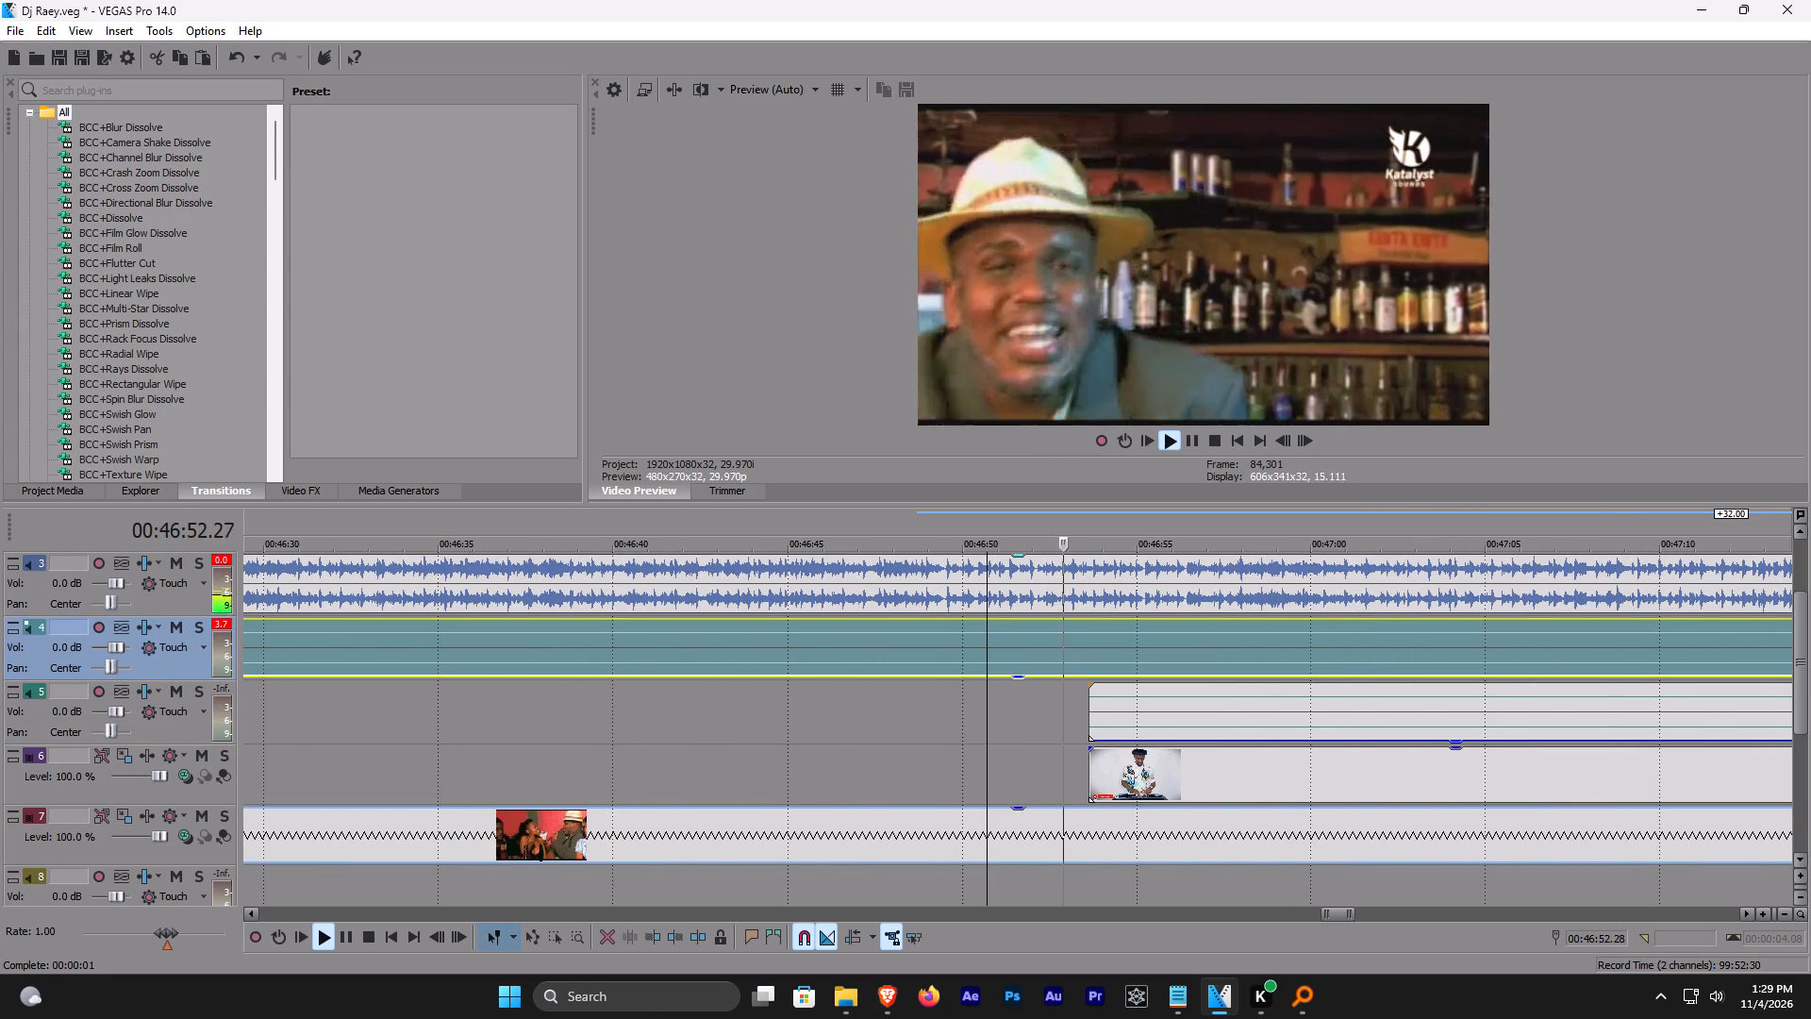
{"action": "left_click", "coordinate": [1316, 525]}
{"action": "scroll", "coordinate": [1319, 538], "scroll_direction": "down", "scroll_amount": 4}
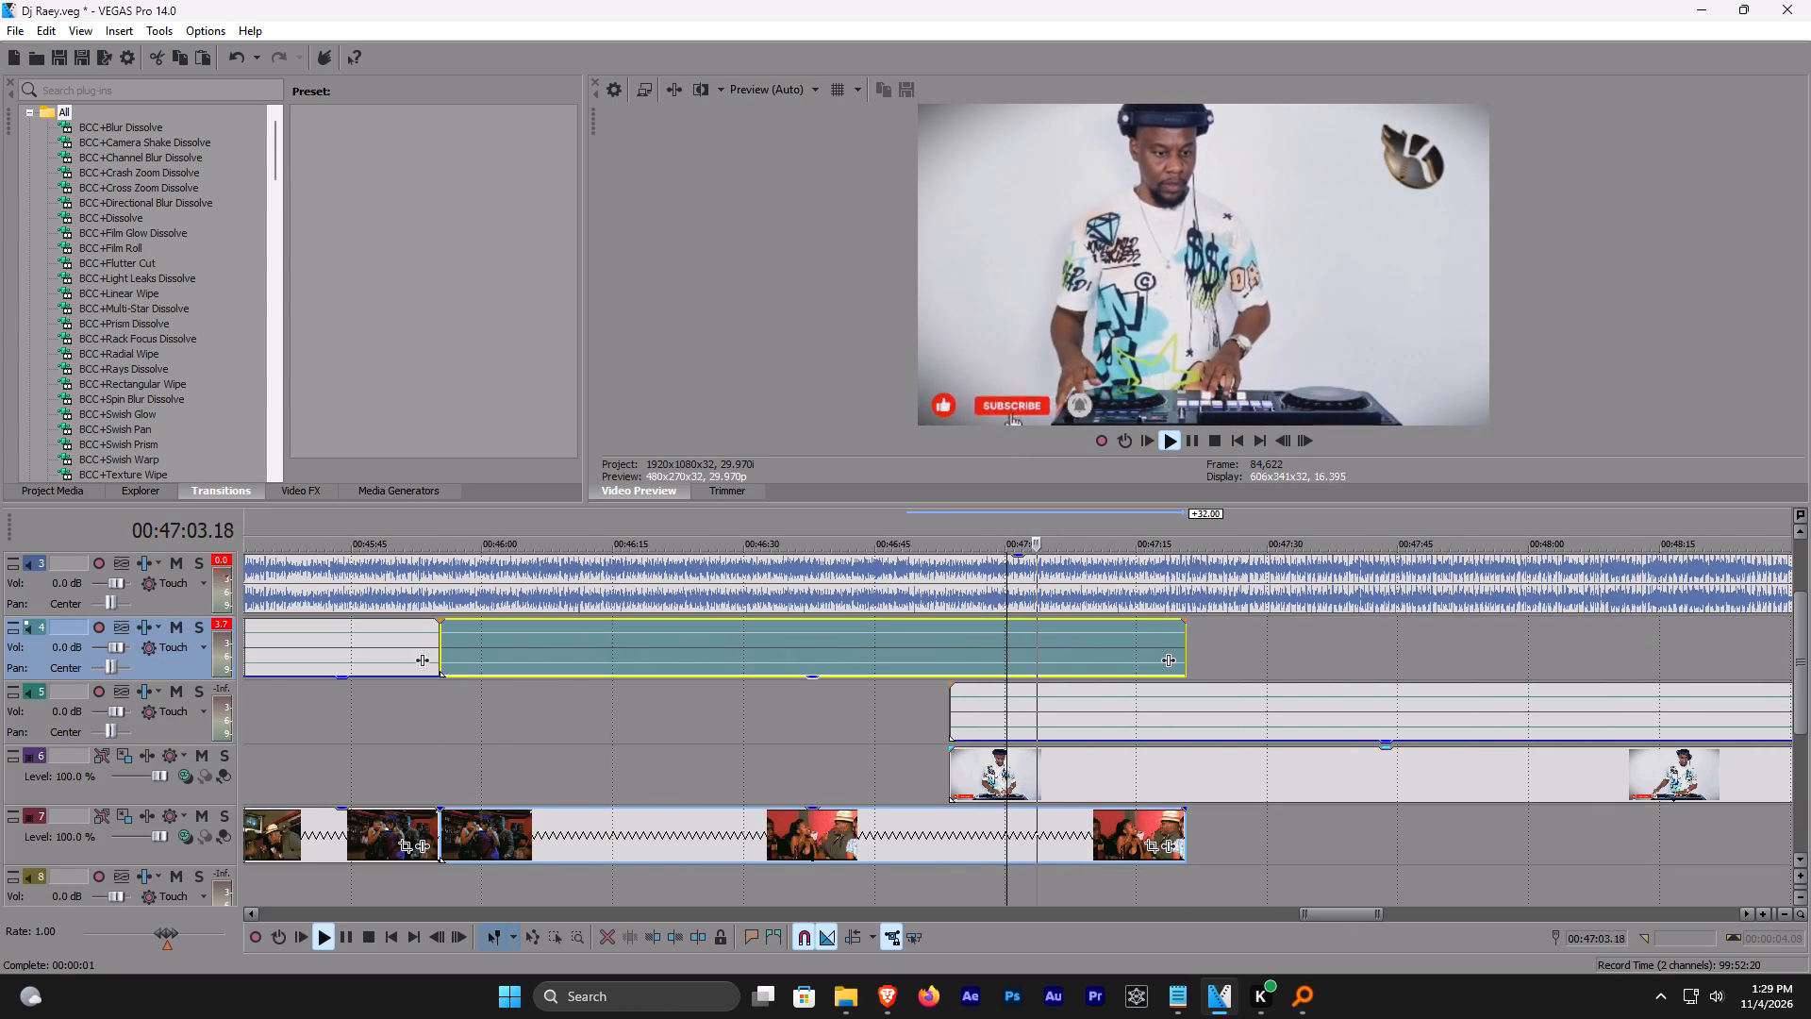
{"action": "left_click_drag", "start_coordinate": [948, 757], "coordinate": [1200, 734]}
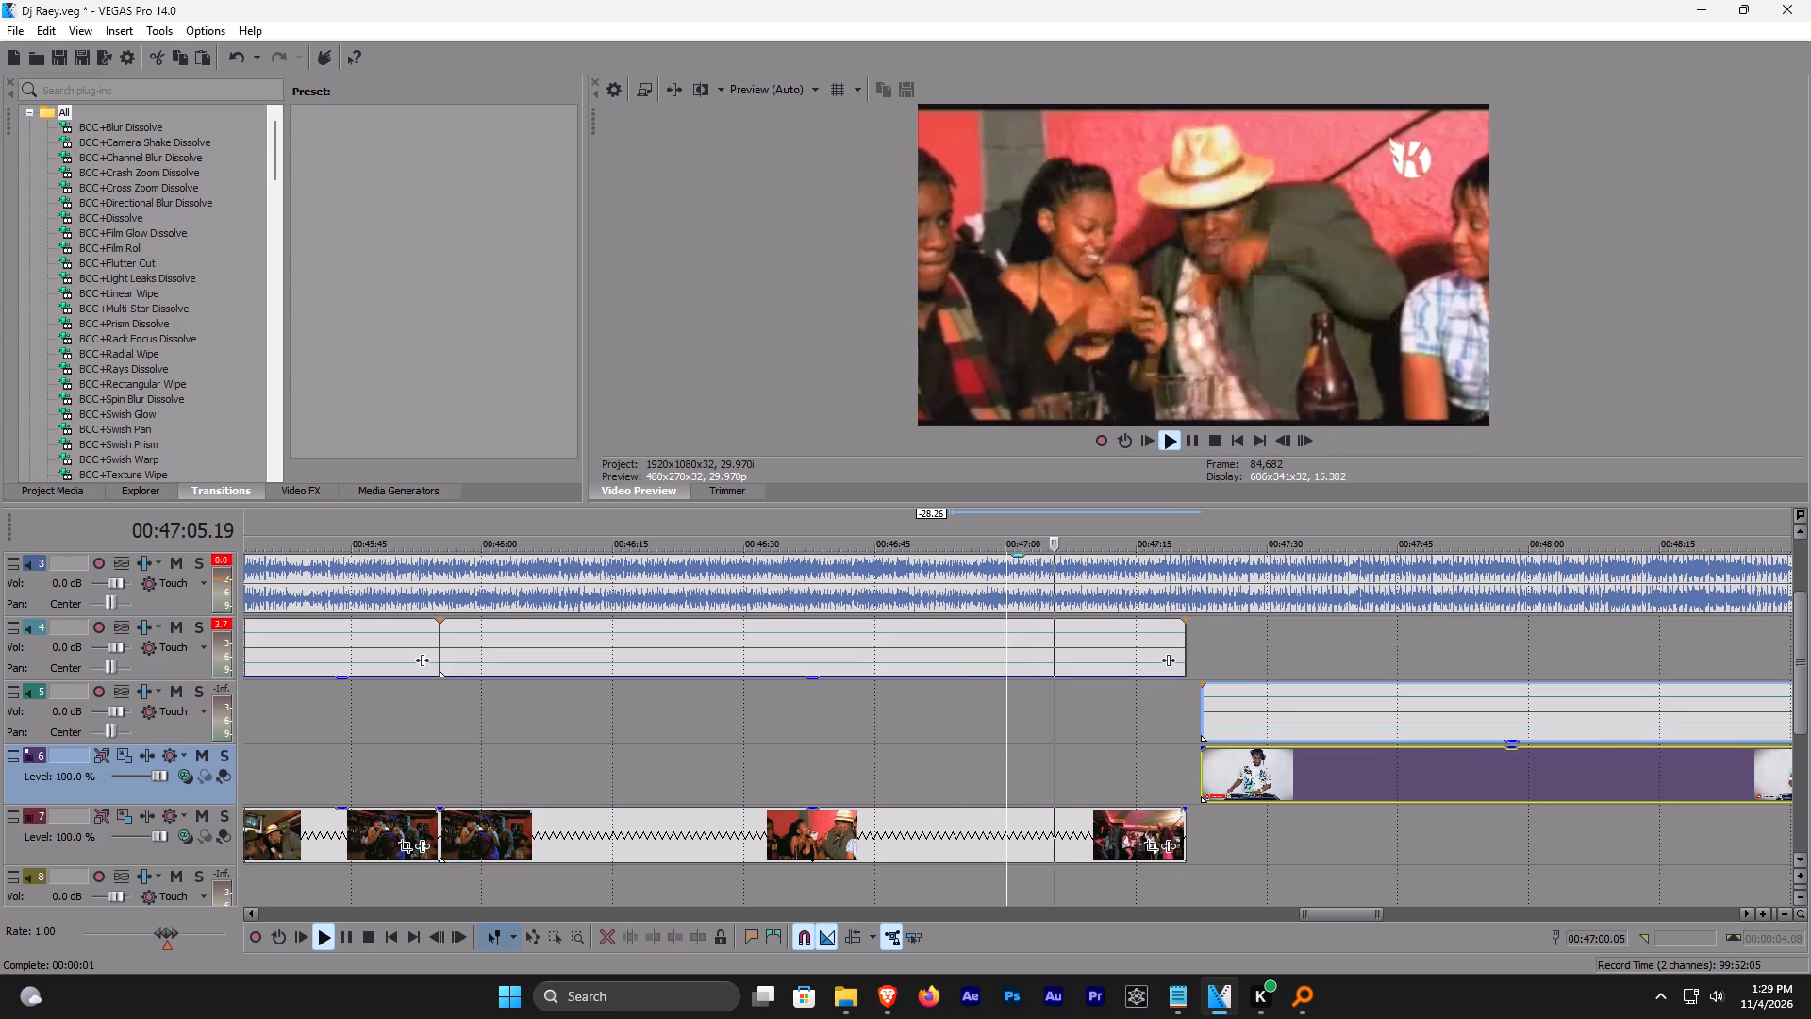
Extend the DJ clip's start back to about 00:47:12, add a video fade-in reaching the Get down clip's end, and save.
{"action": "left_click", "coordinate": [1123, 525]}
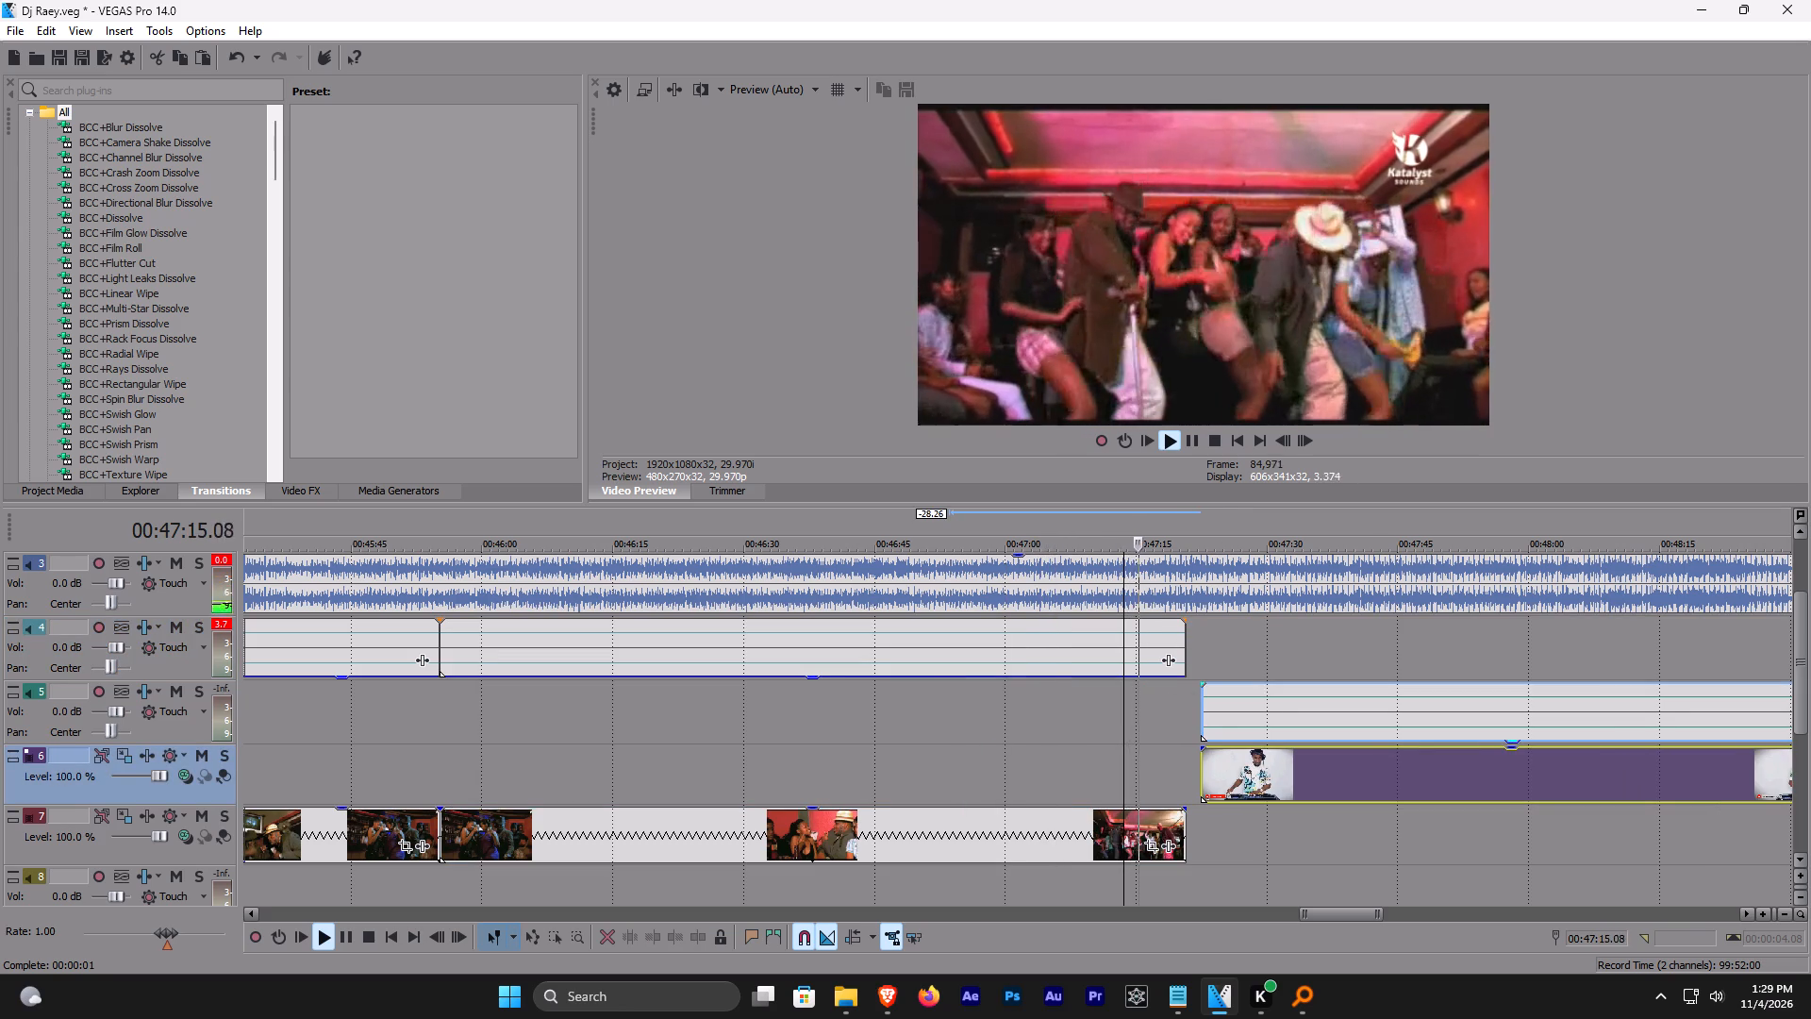
{"action": "left_click_drag", "start_coordinate": [1199, 720], "coordinate": [1105, 696]}
{"action": "left_click_drag", "start_coordinate": [1107, 750], "coordinate": [1155, 742]}
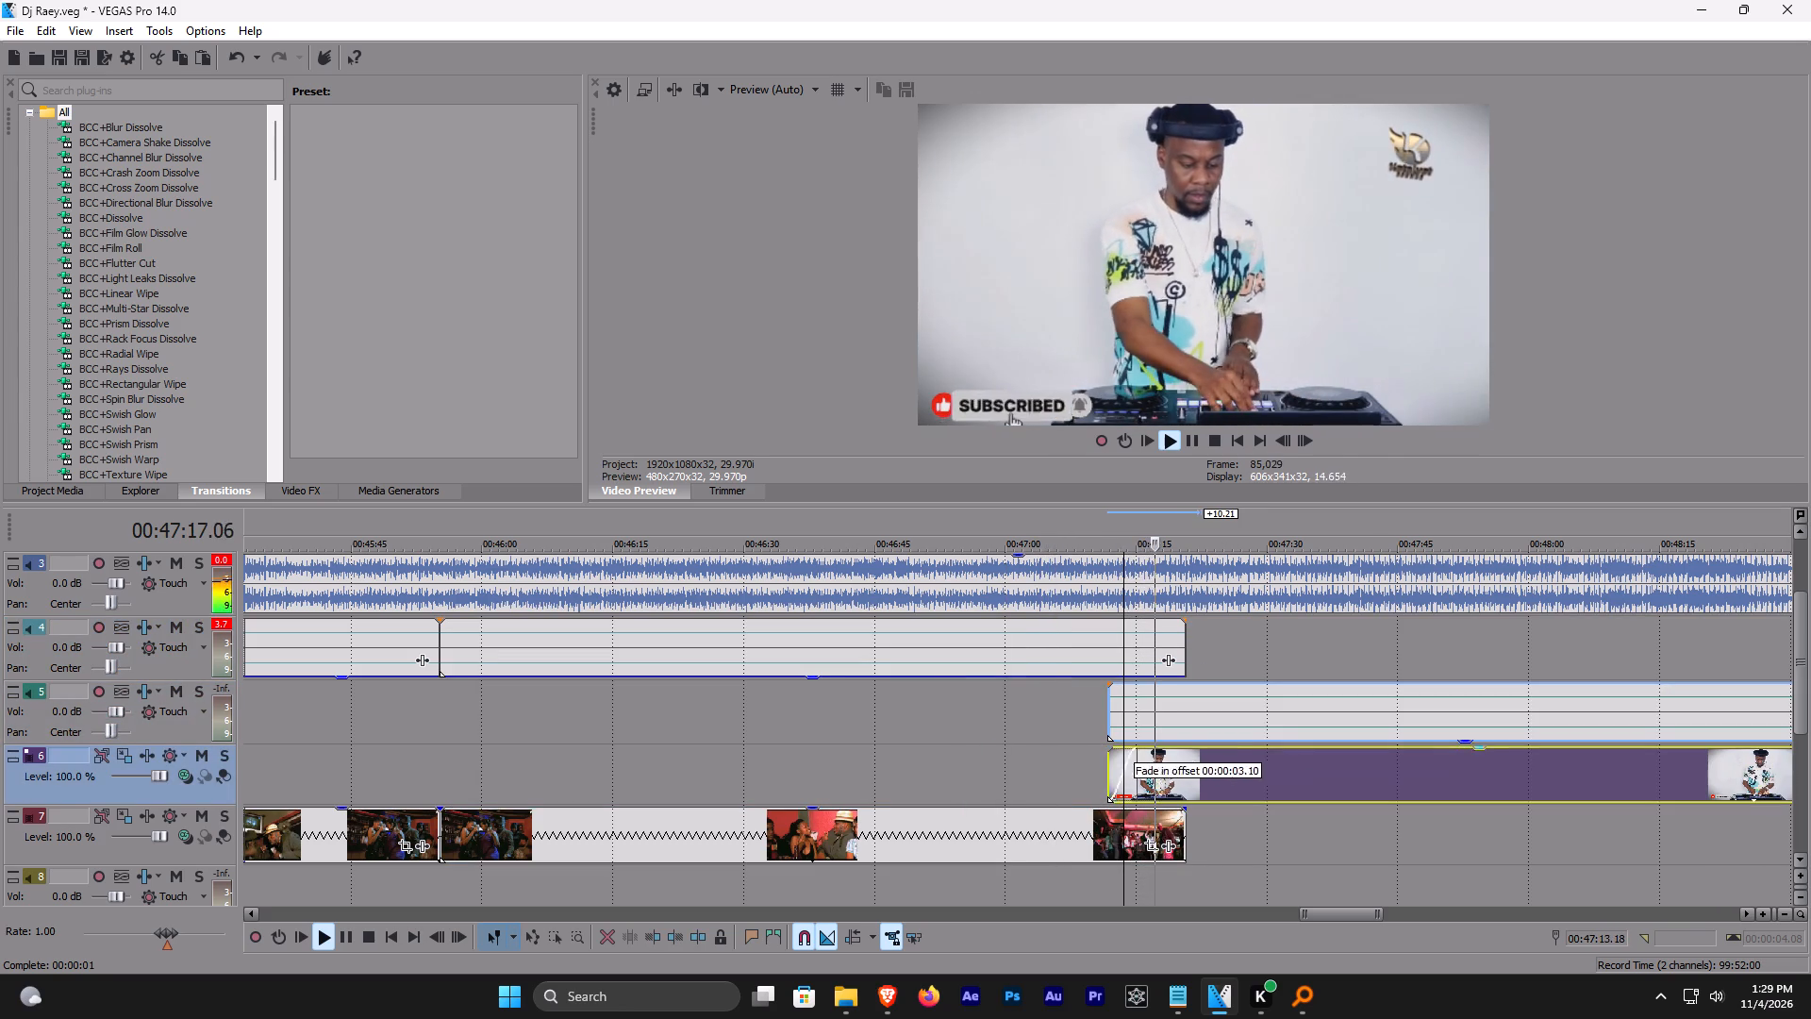
{"action": "left_click_drag", "start_coordinate": [1155, 742], "coordinate": [1187, 741]}
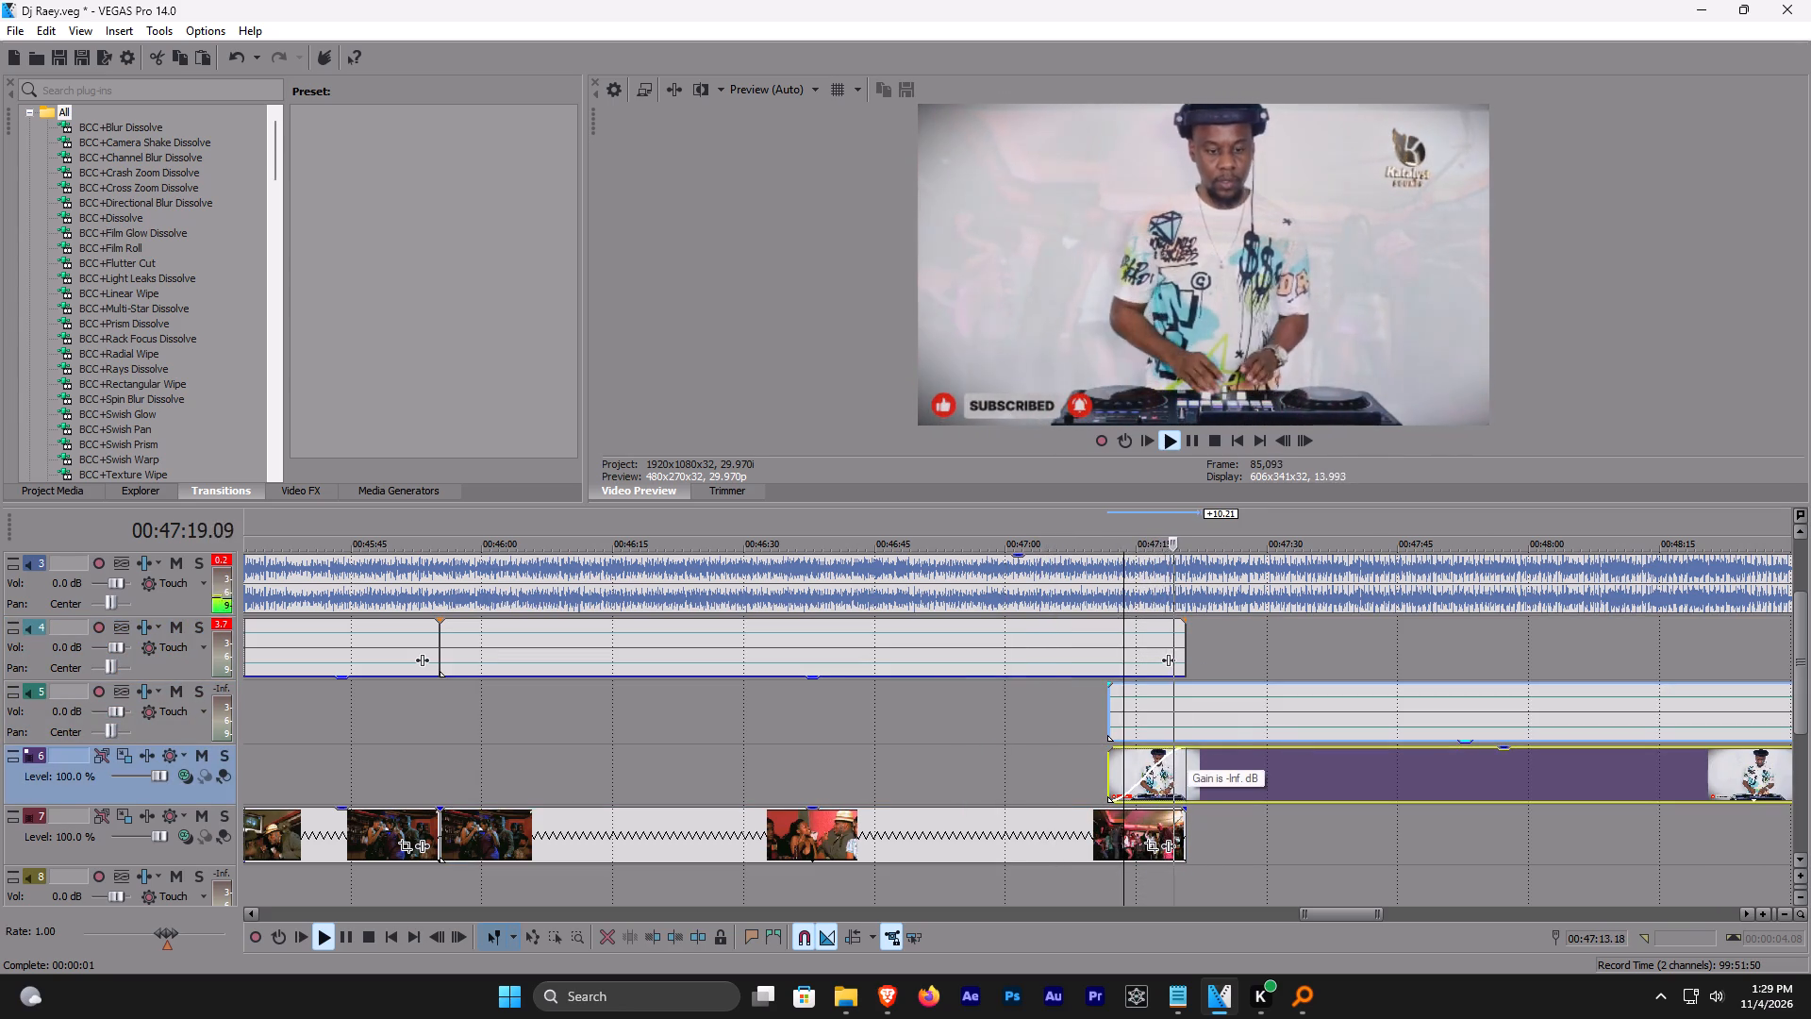
{"action": "key", "text": "ctrl+s"}
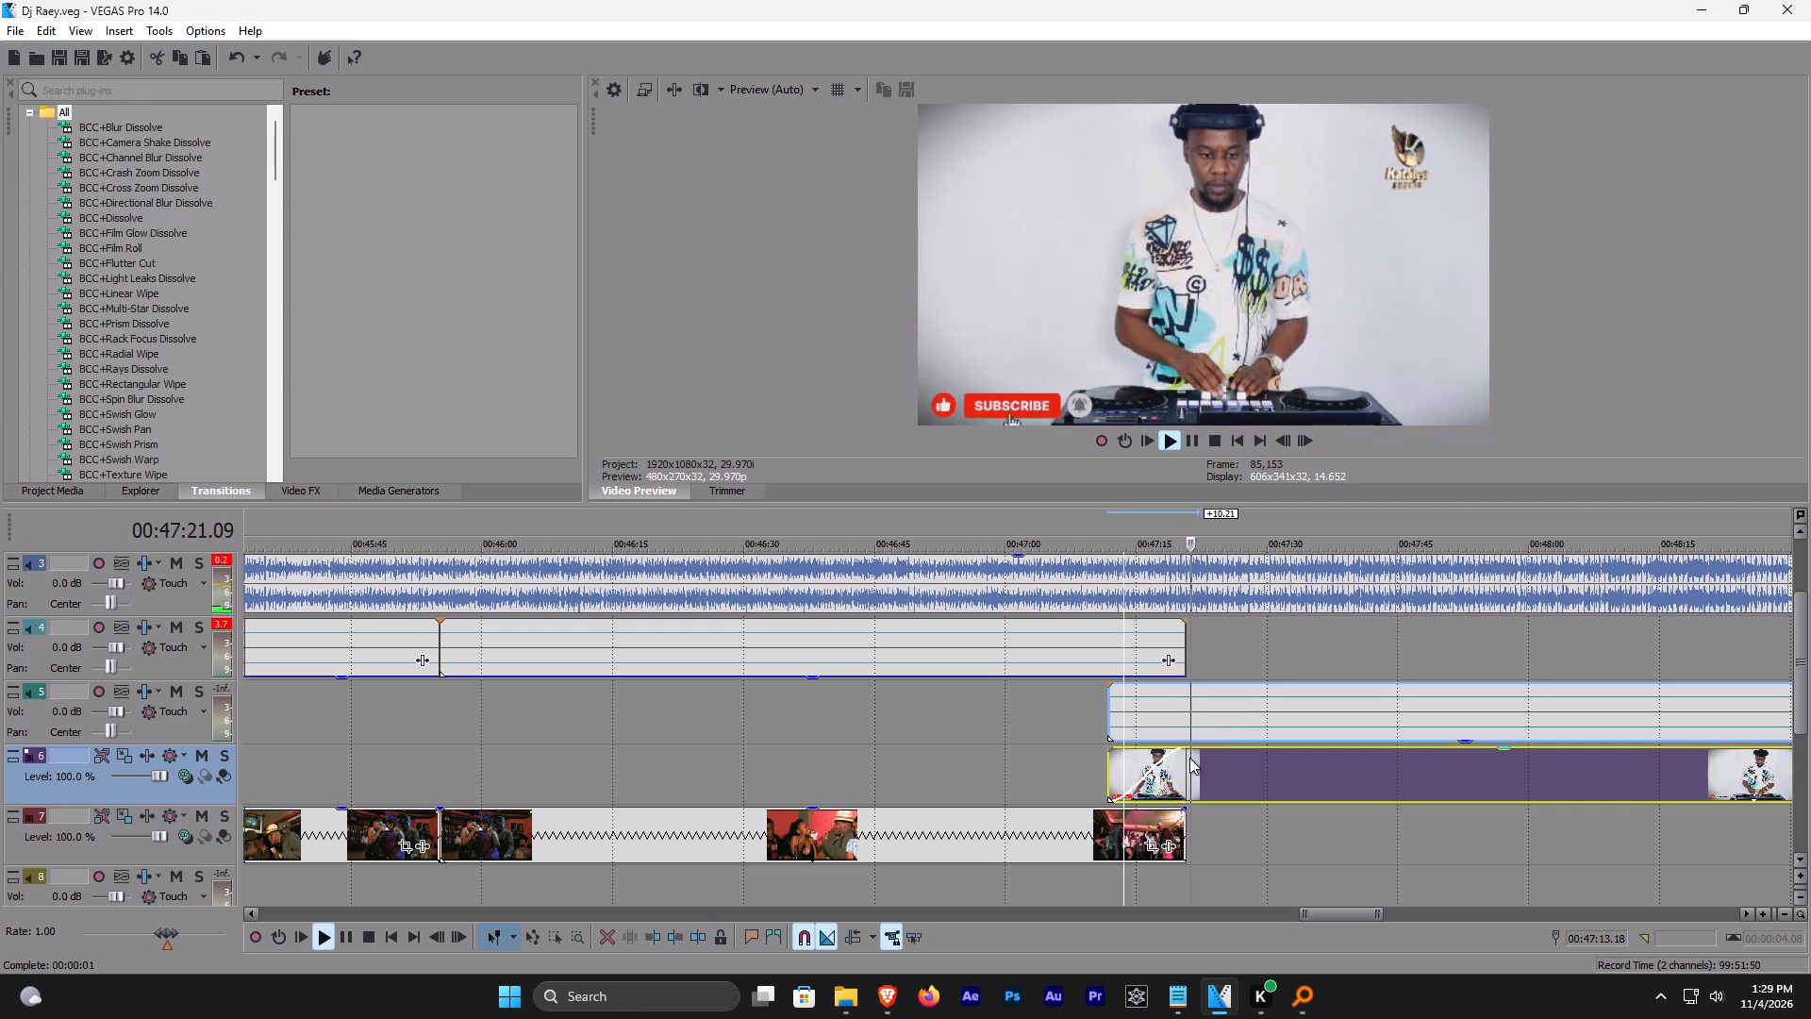
{"action": "left_click", "coordinate": [1188, 763]}
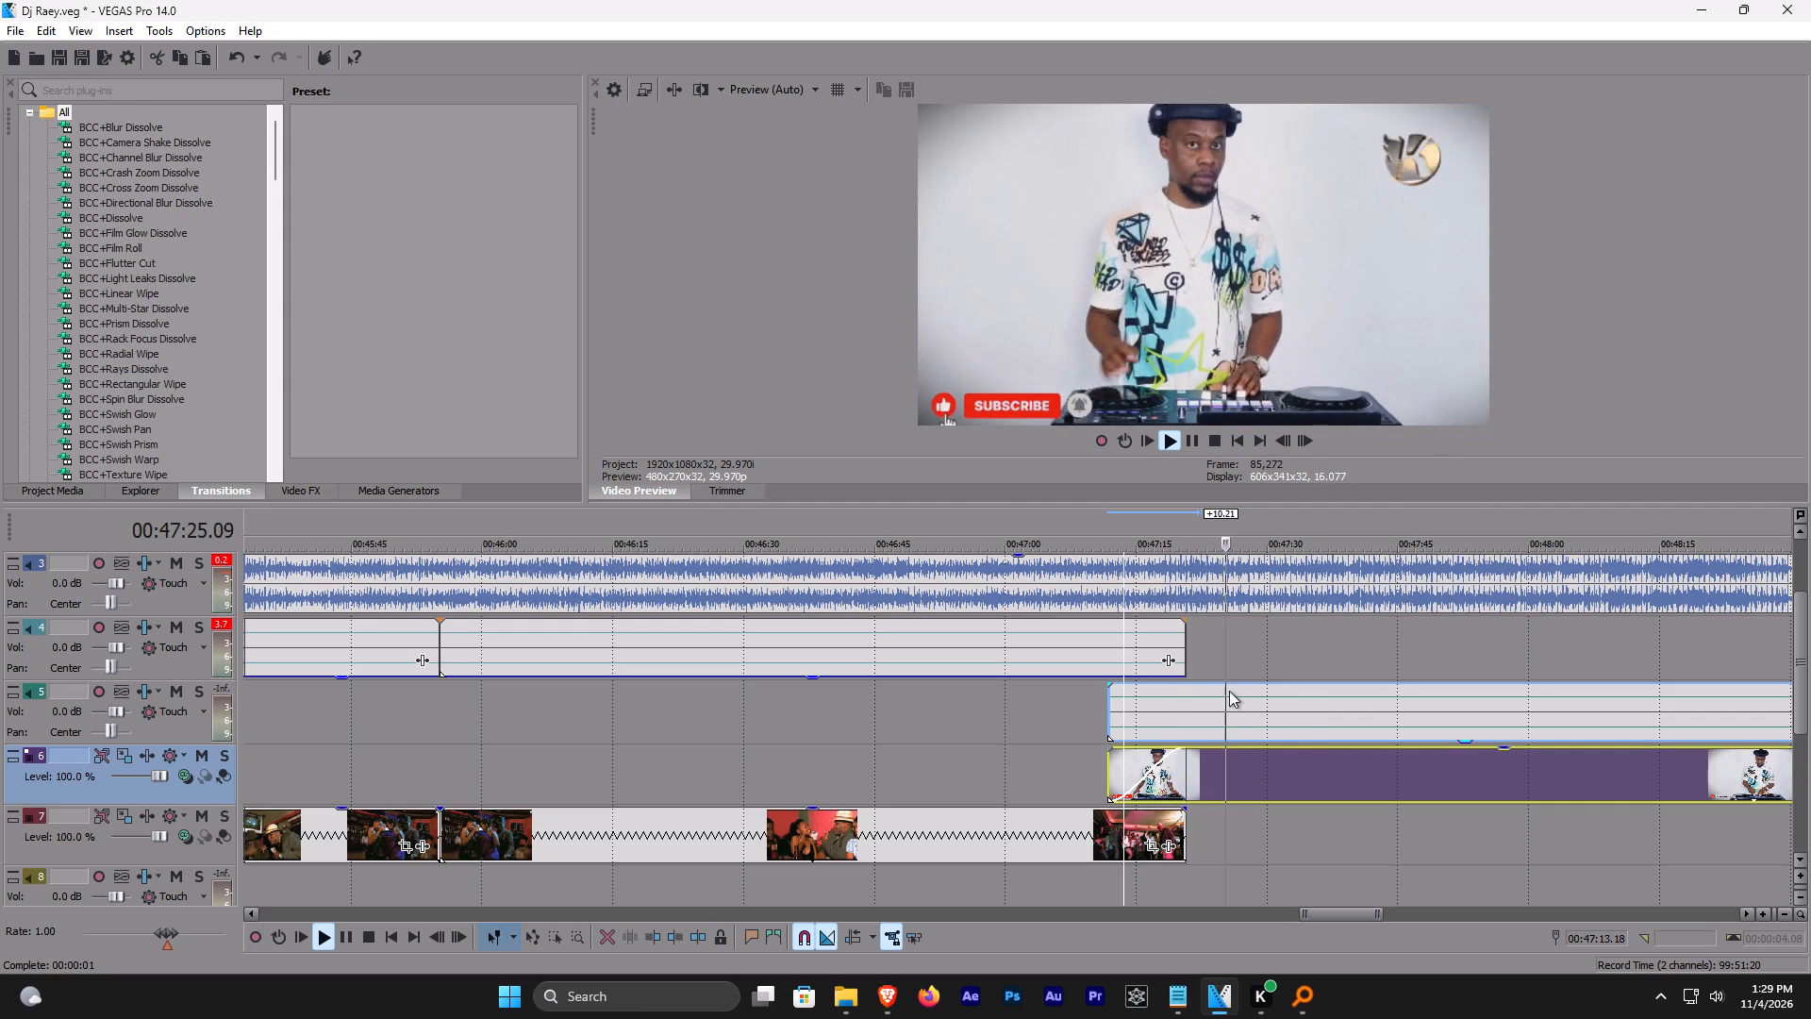
{"action": "key", "text": "ctrl+s"}
Split the DJ clip and its audio on the beat at 00:47:27.29.
{"action": "left_click", "coordinate": [1263, 705]}
{"action": "scroll", "coordinate": [1262, 704], "scroll_direction": "up", "scroll_amount": 6}
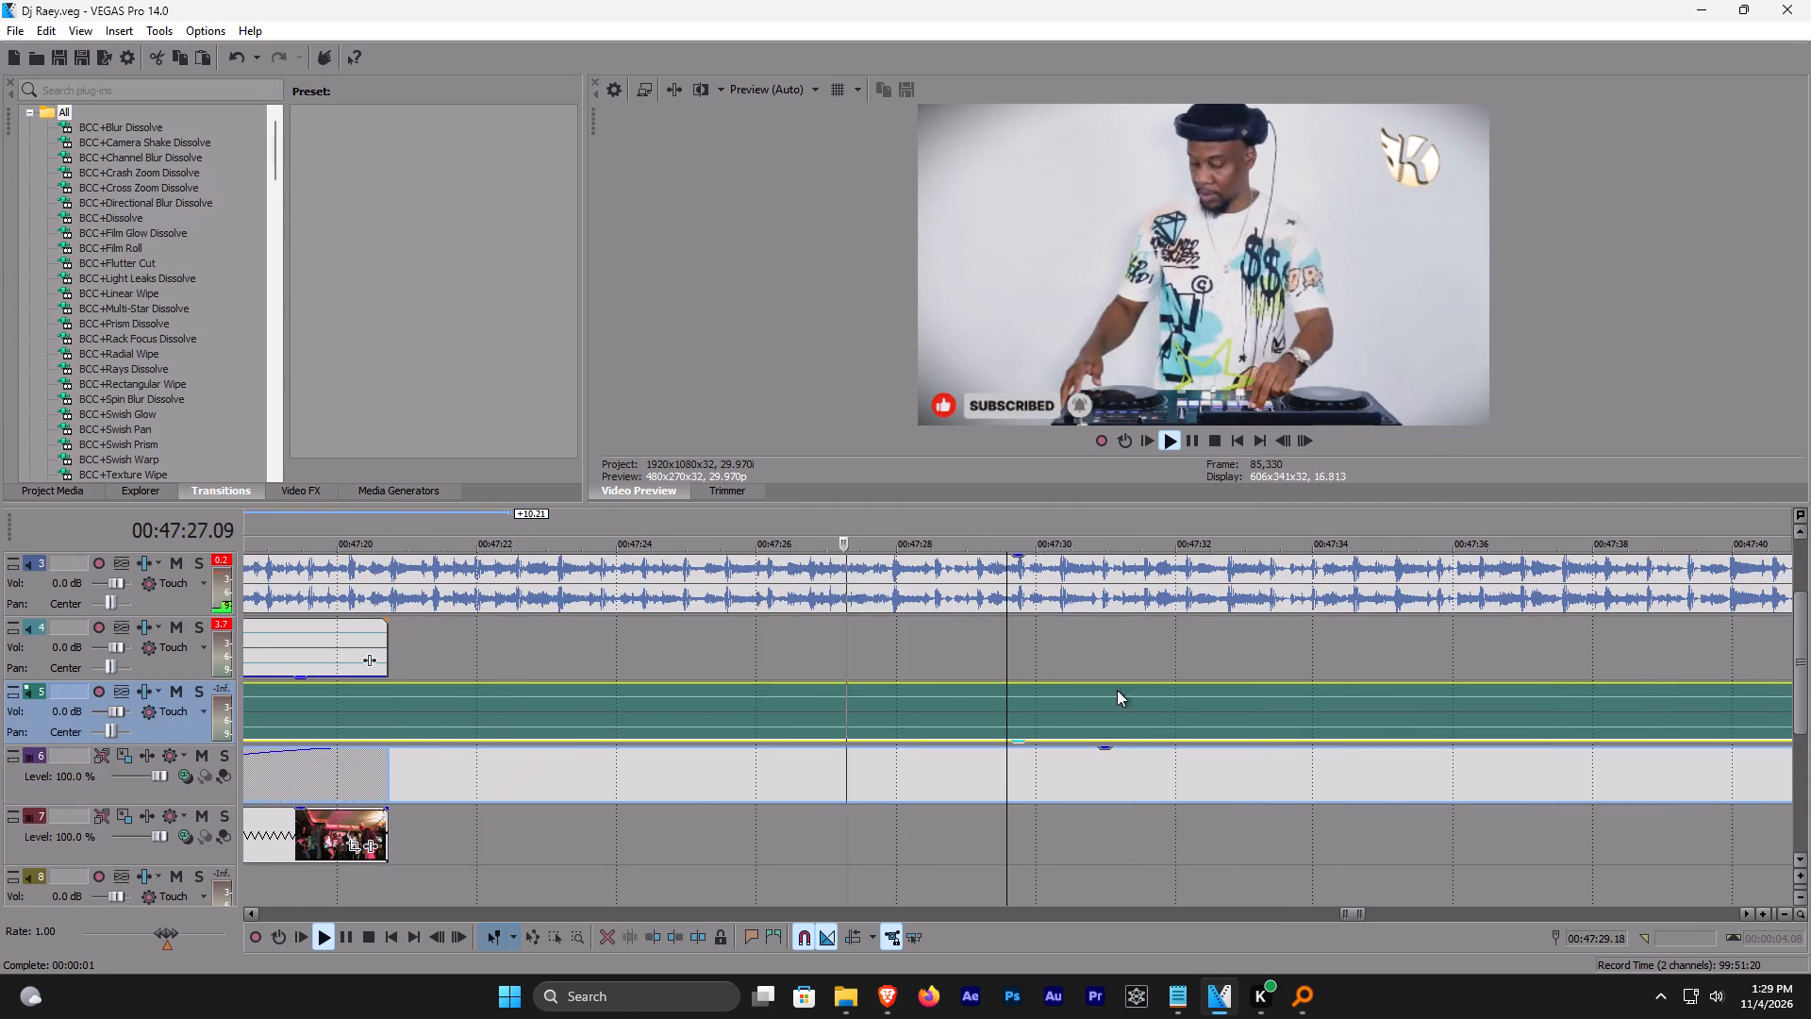
{"action": "left_click", "coordinate": [891, 704]}
{"action": "scroll", "coordinate": [893, 710], "scroll_direction": "up", "scroll_amount": 8}
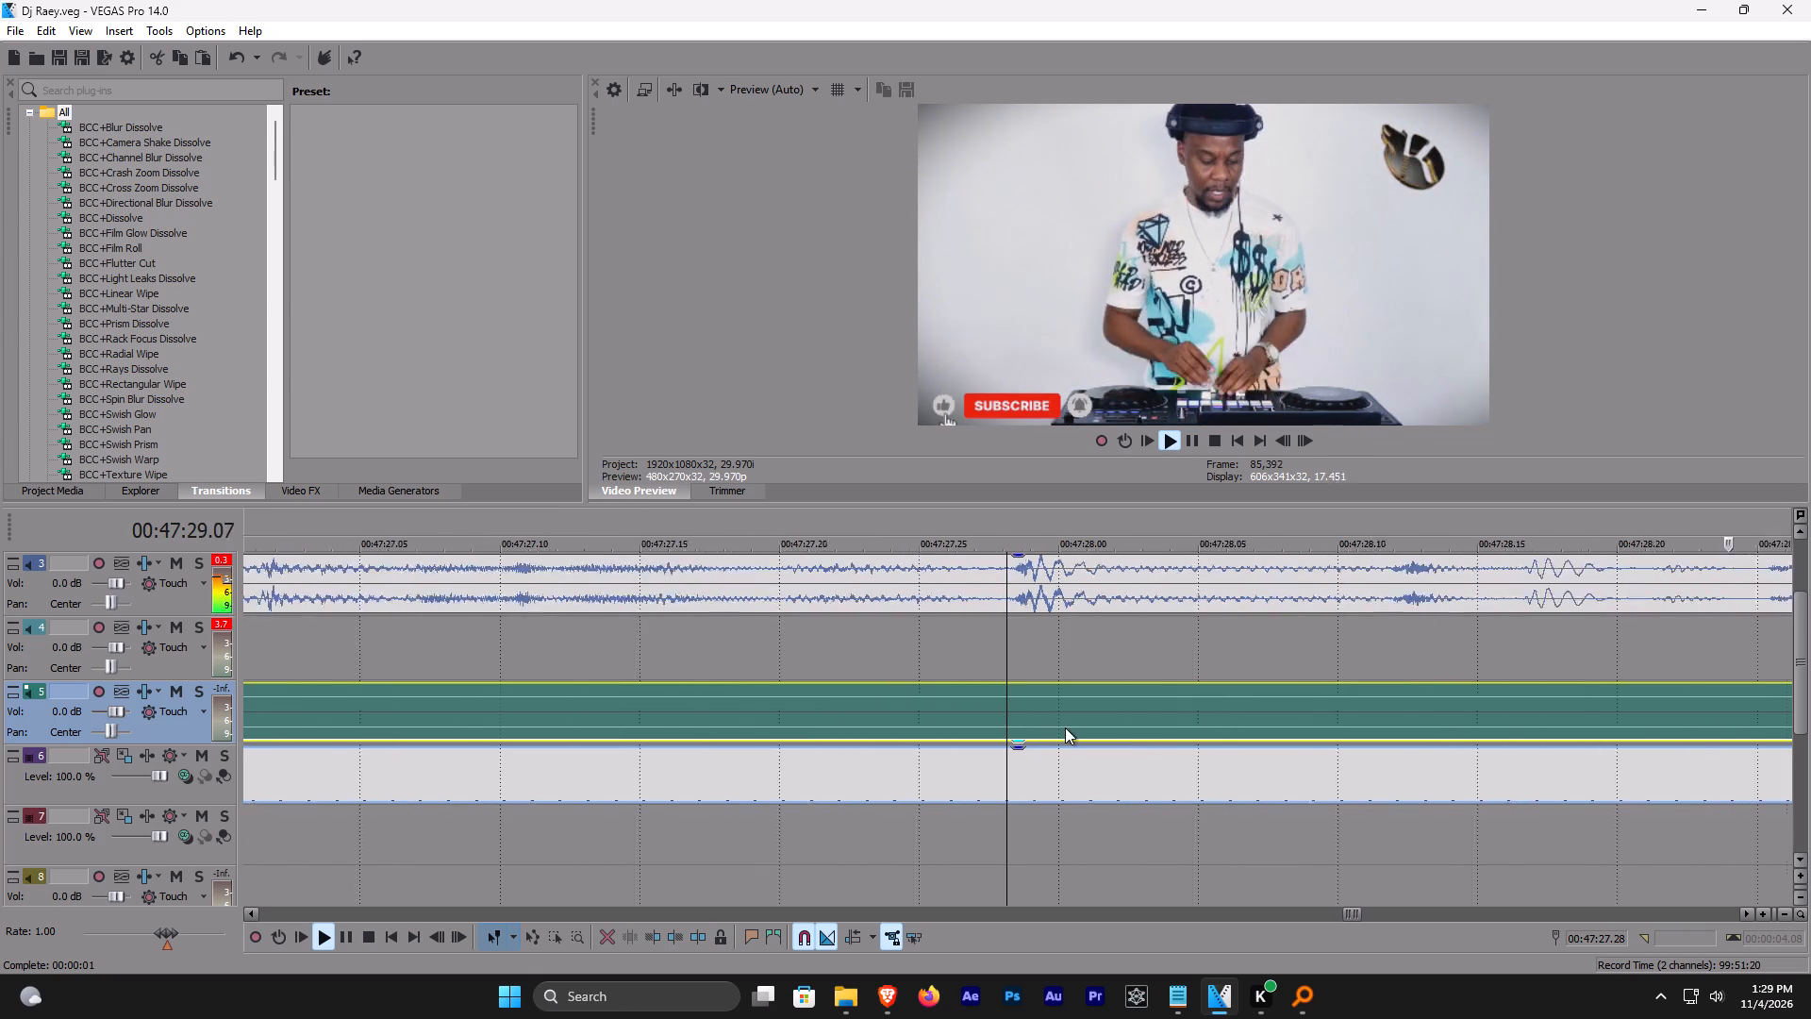
{"action": "left_click", "coordinate": [1016, 718]}
{"action": "key", "text": "s"}
{"action": "scroll", "coordinate": [1017, 721], "scroll_direction": "down", "scroll_amount": 12}
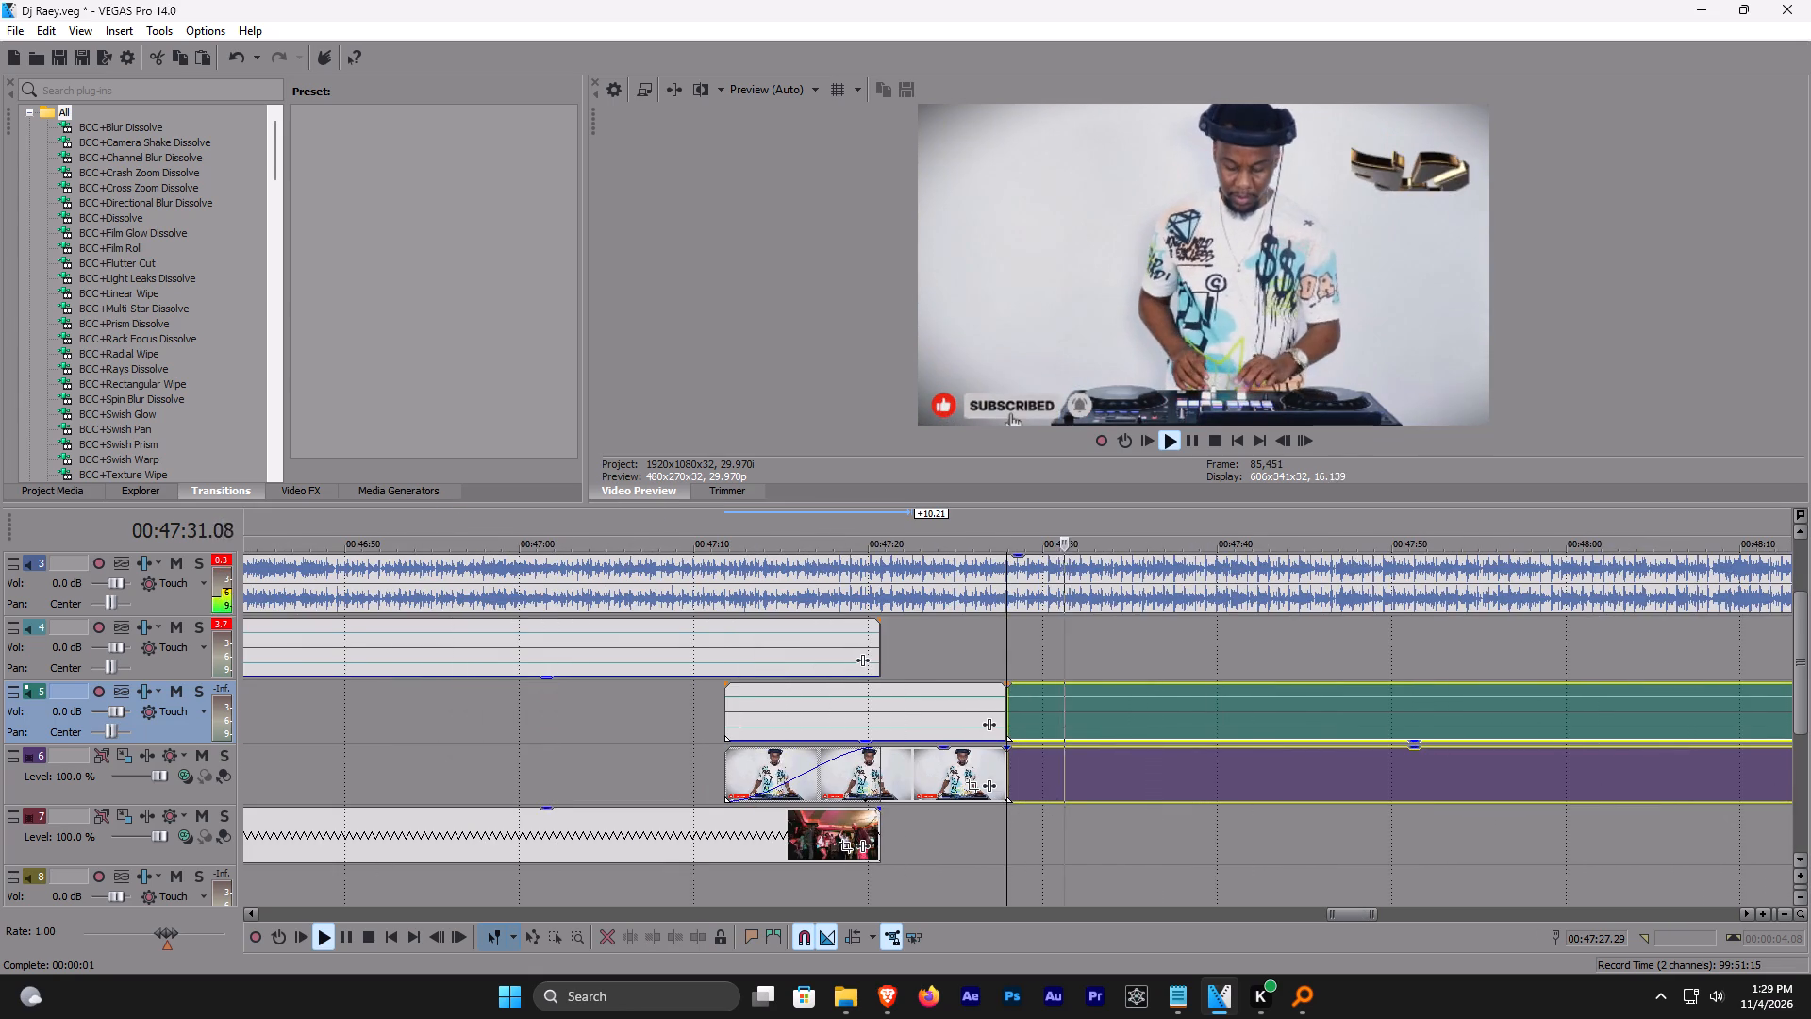
Switch to Brave, search YouTube for "i need your love so fresh so clean", and open Tems - Love Me JeJe (Official Video).
{"action": "left_click", "coordinate": [902, 990]}
{"action": "left_click", "coordinate": [688, 109]}
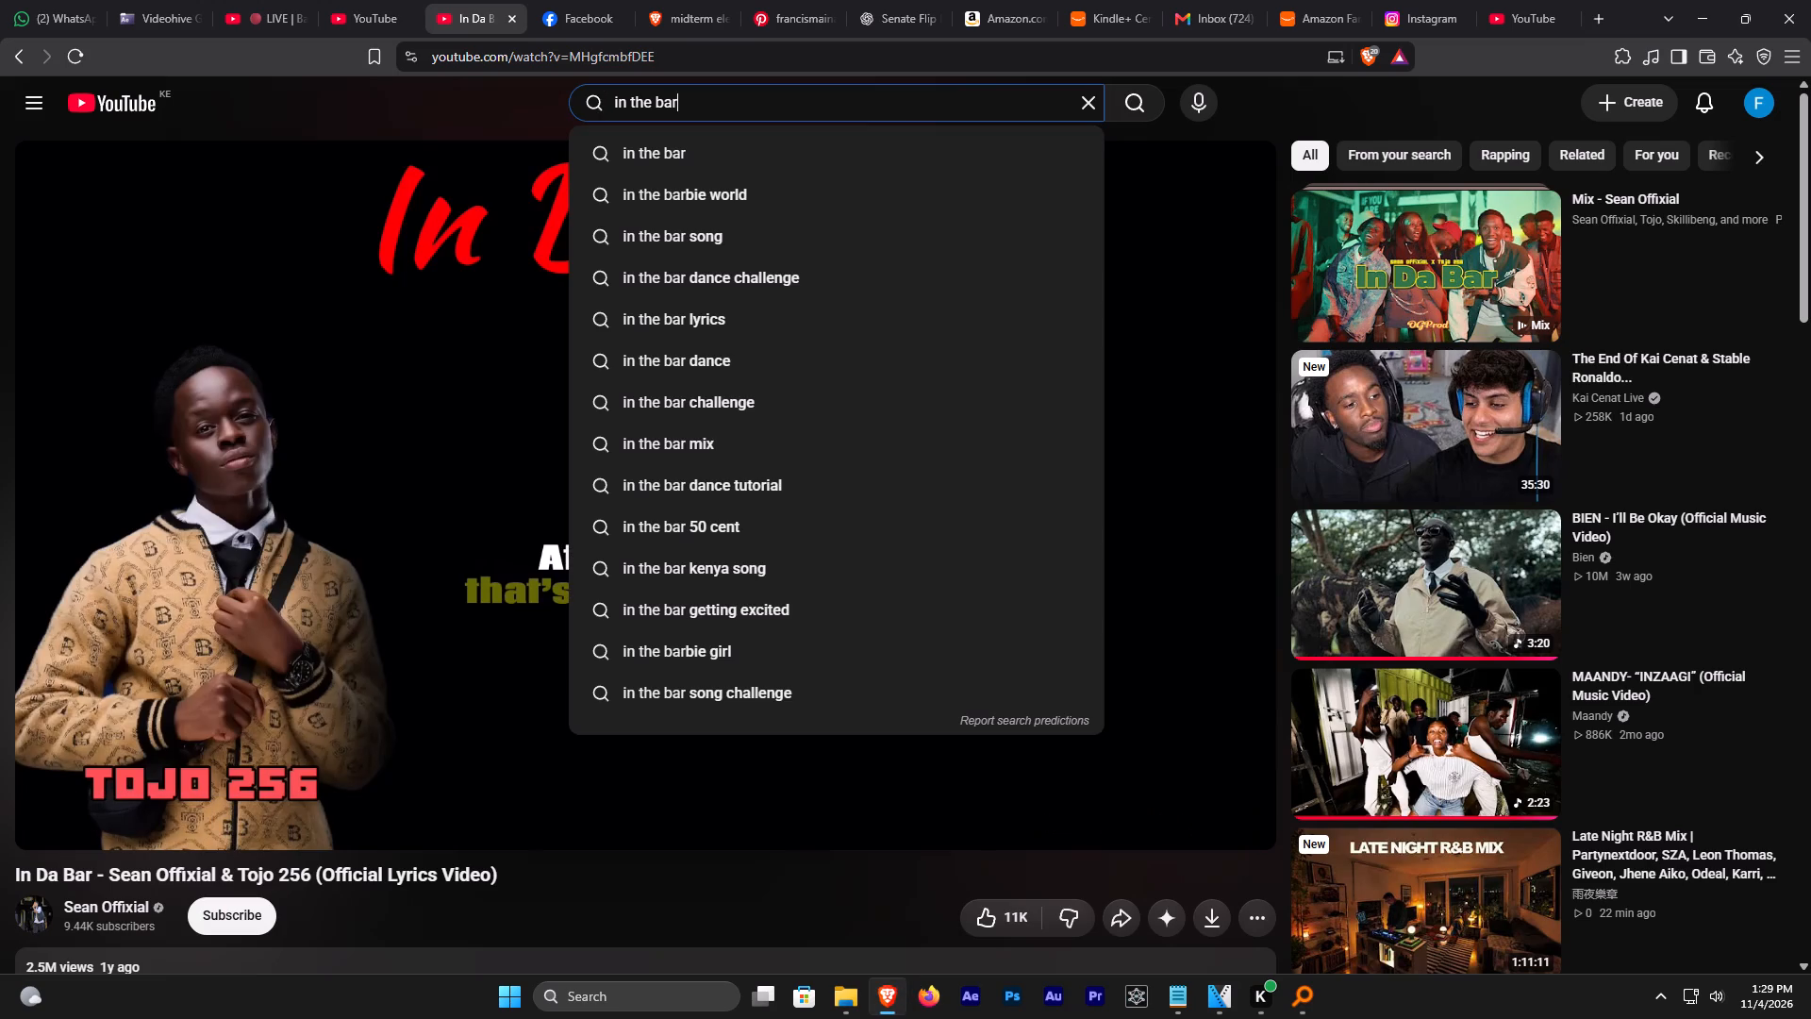
{"action": "key", "text": "ctrl+a"}
{"action": "key", "text": "i"}
{"action": "key", "text": "space"}
{"action": "type", "text": "need your"}
{"action": "key", "text": "space"}
{"action": "type", "text": "lo"}
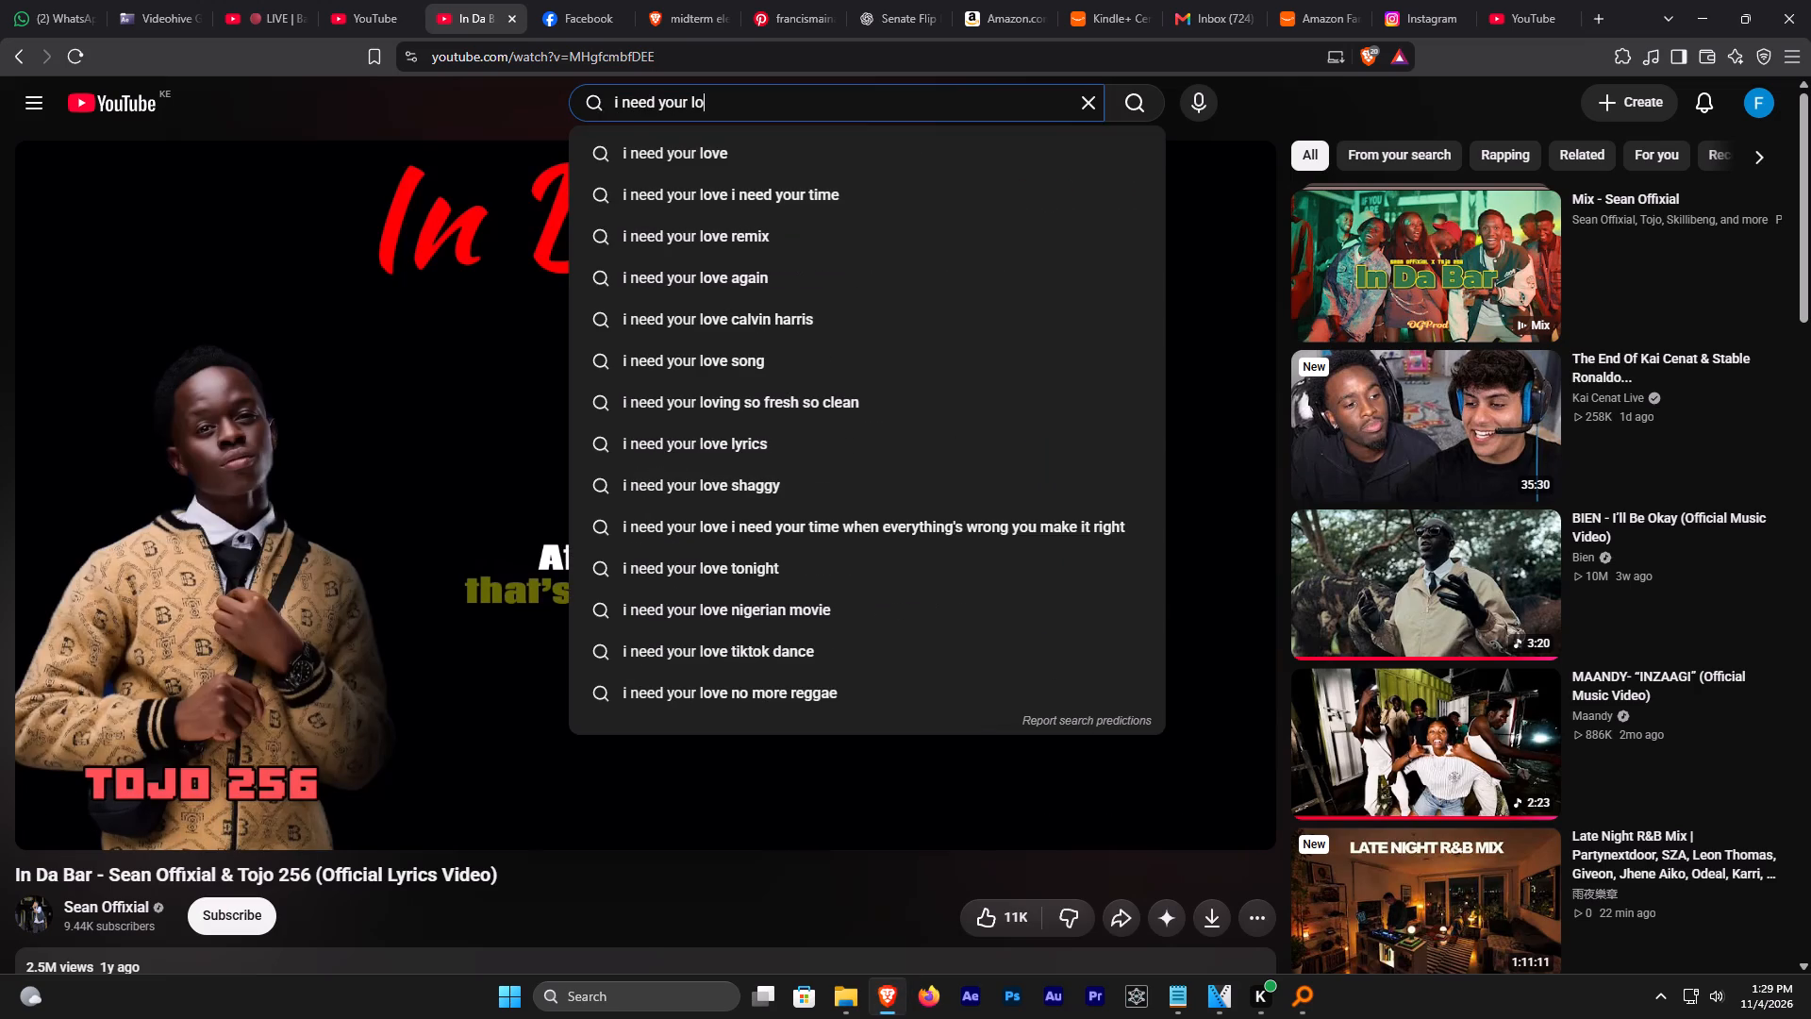
{"action": "key", "text": "v"}
{"action": "type", "text": "e so"}
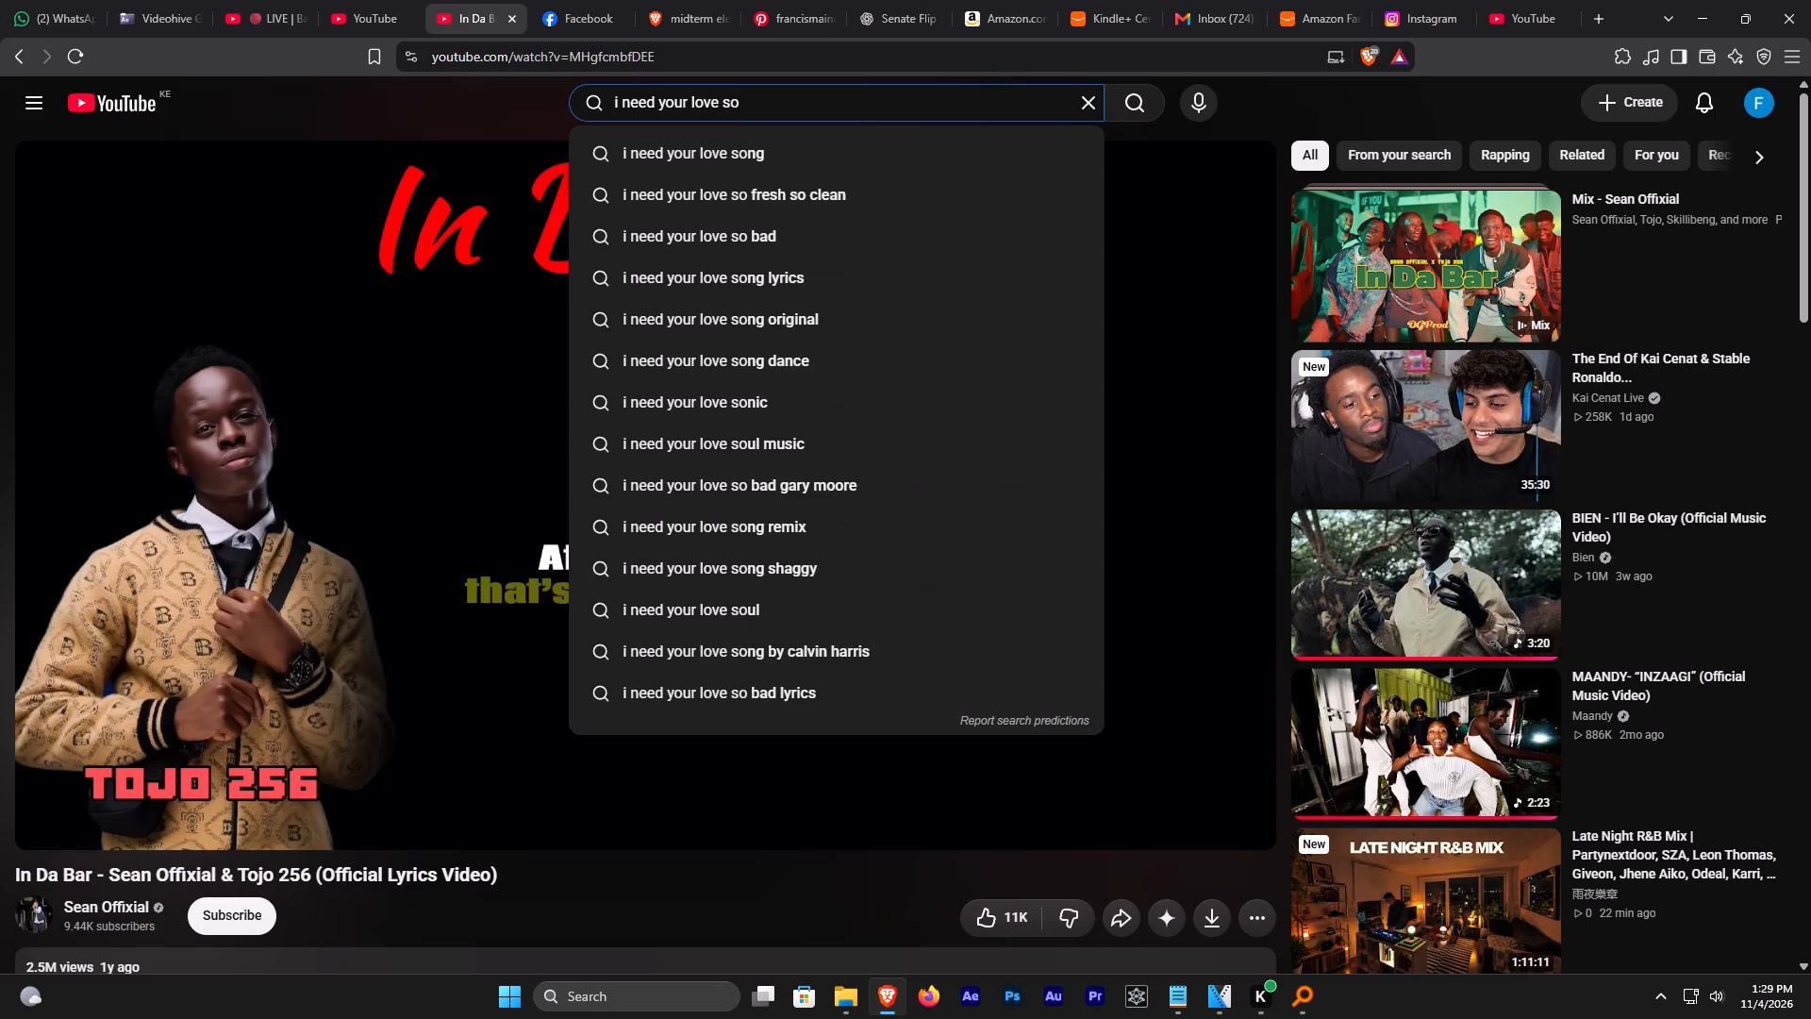
{"action": "key", "text": "space"}
{"action": "left_click", "coordinate": [764, 164]}
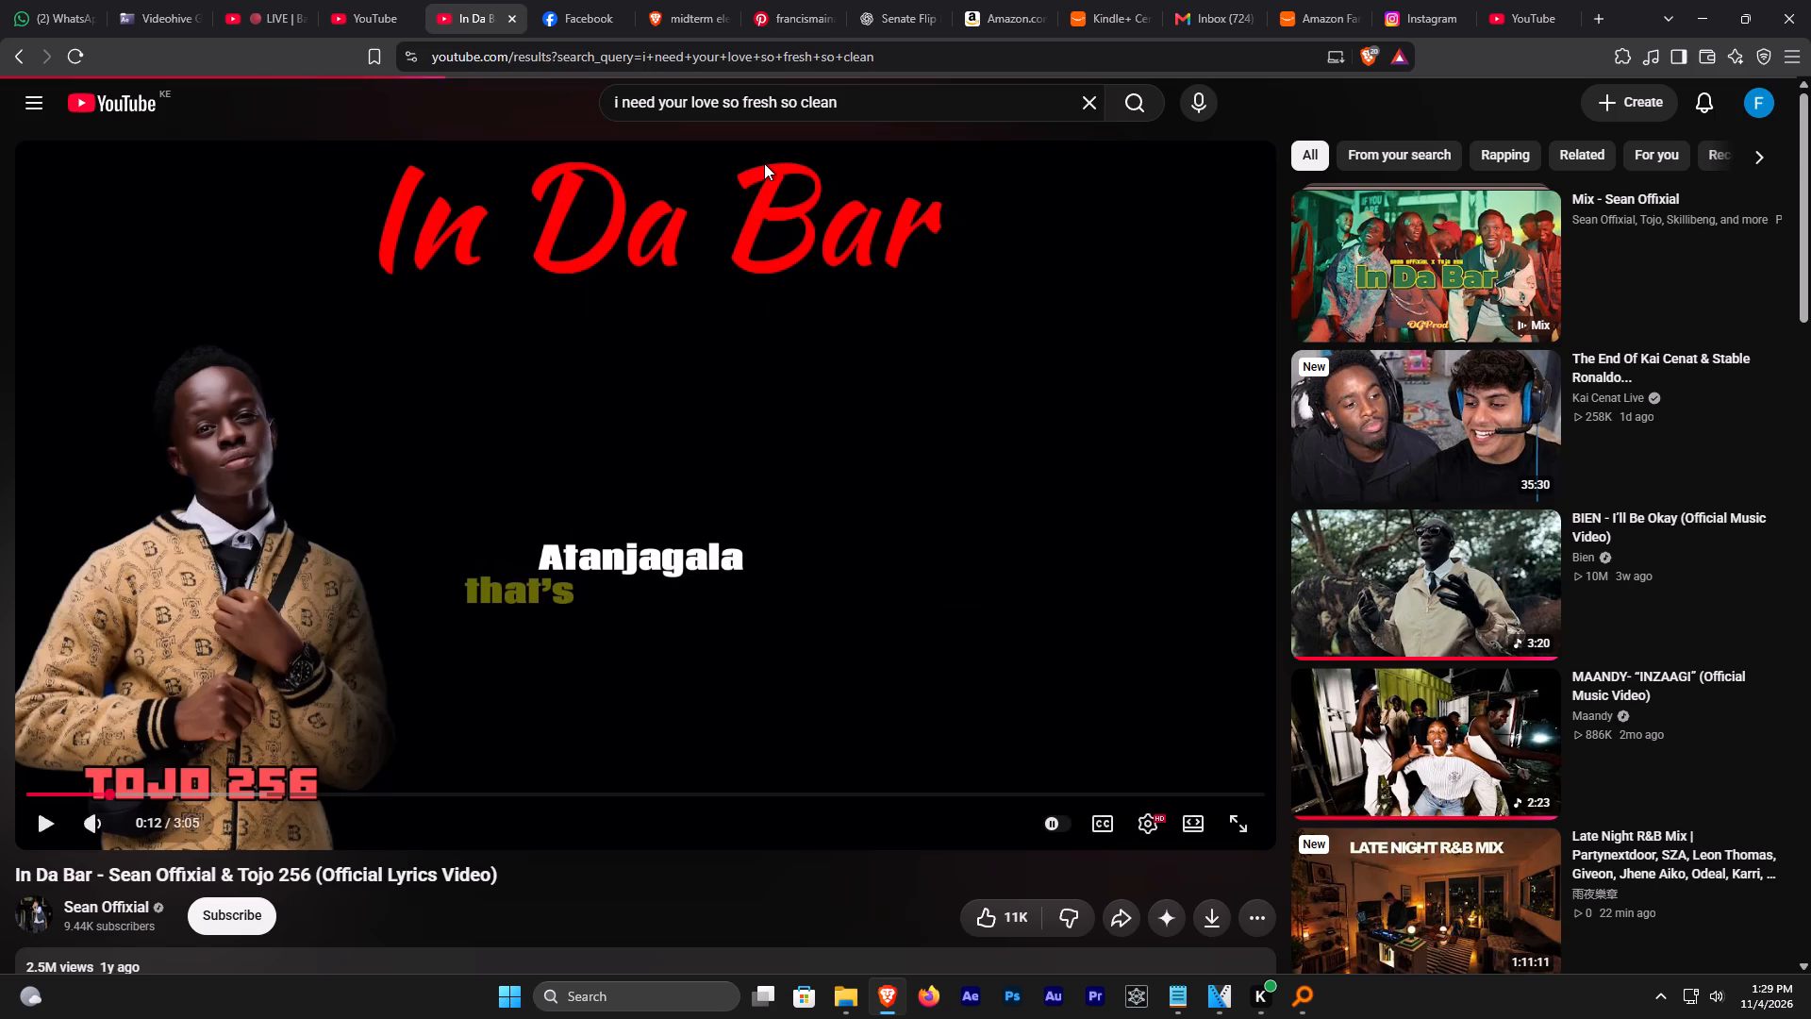
{"action": "left_click", "coordinate": [742, 268]}
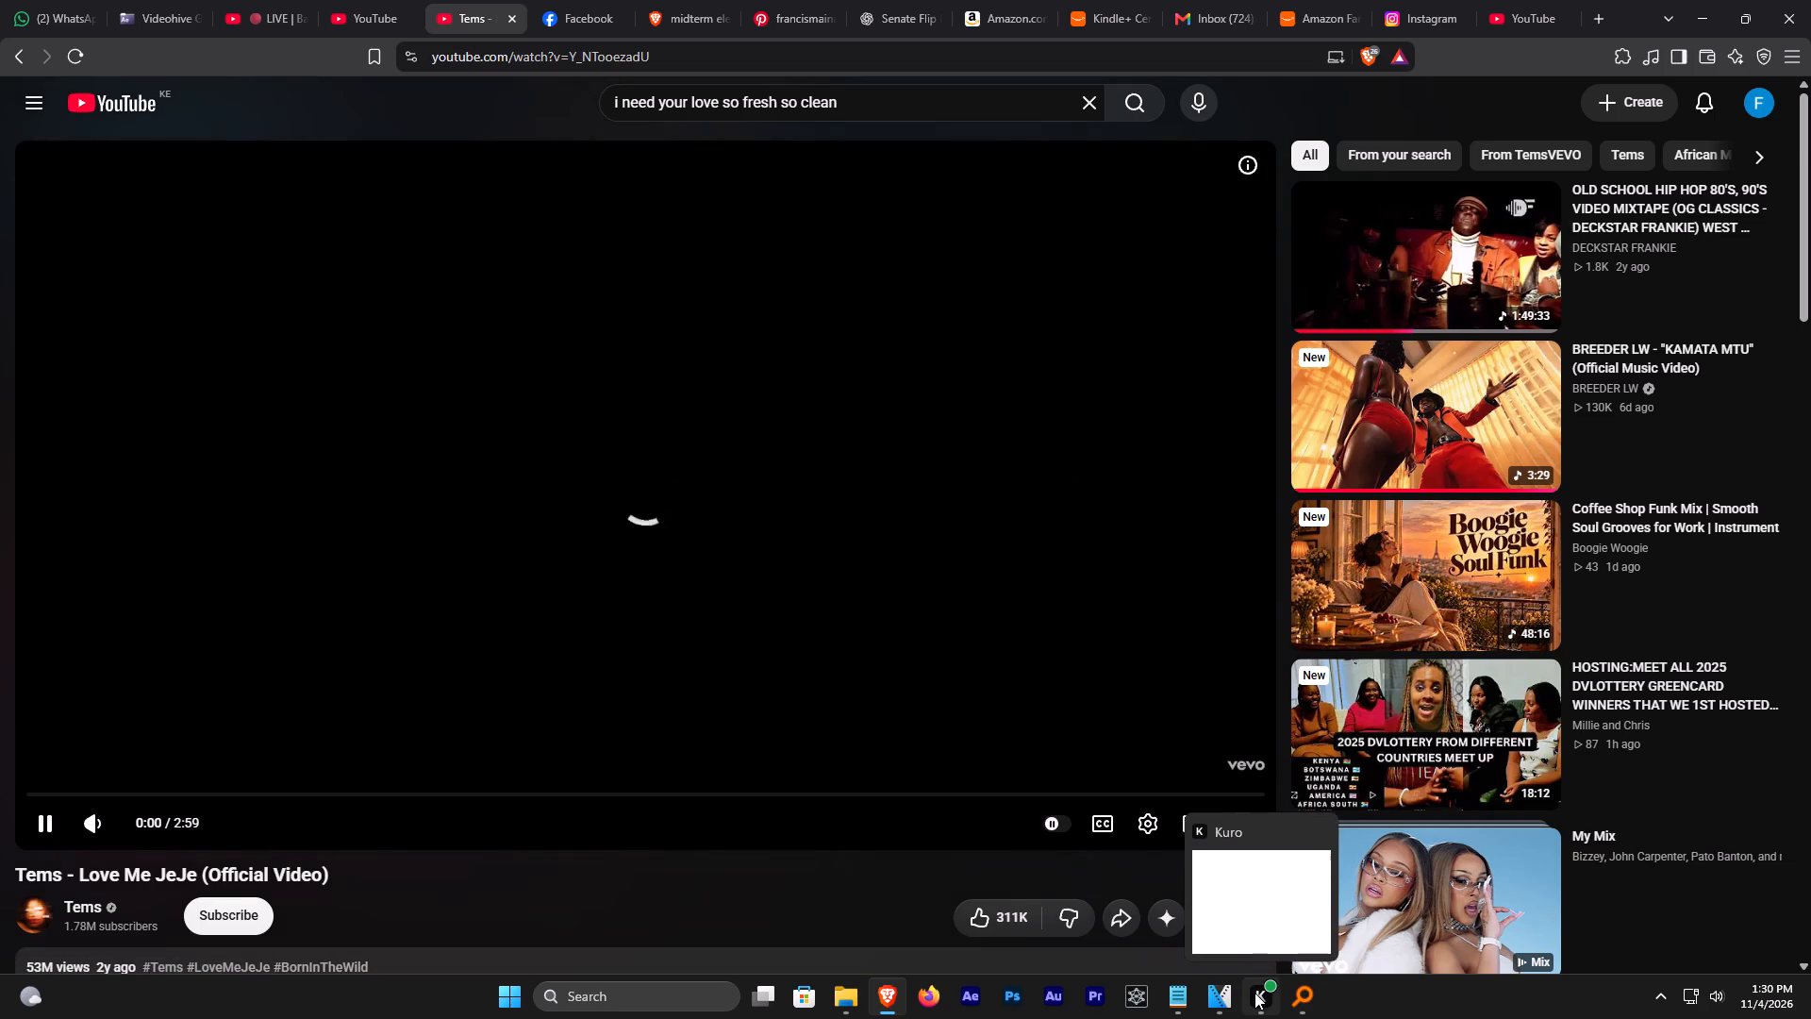
Download the Tems - Love Me JeJe video as an MP4 into E:\DOWNLOADS\Videos.
{"action": "left_click", "coordinate": [1145, 238]}
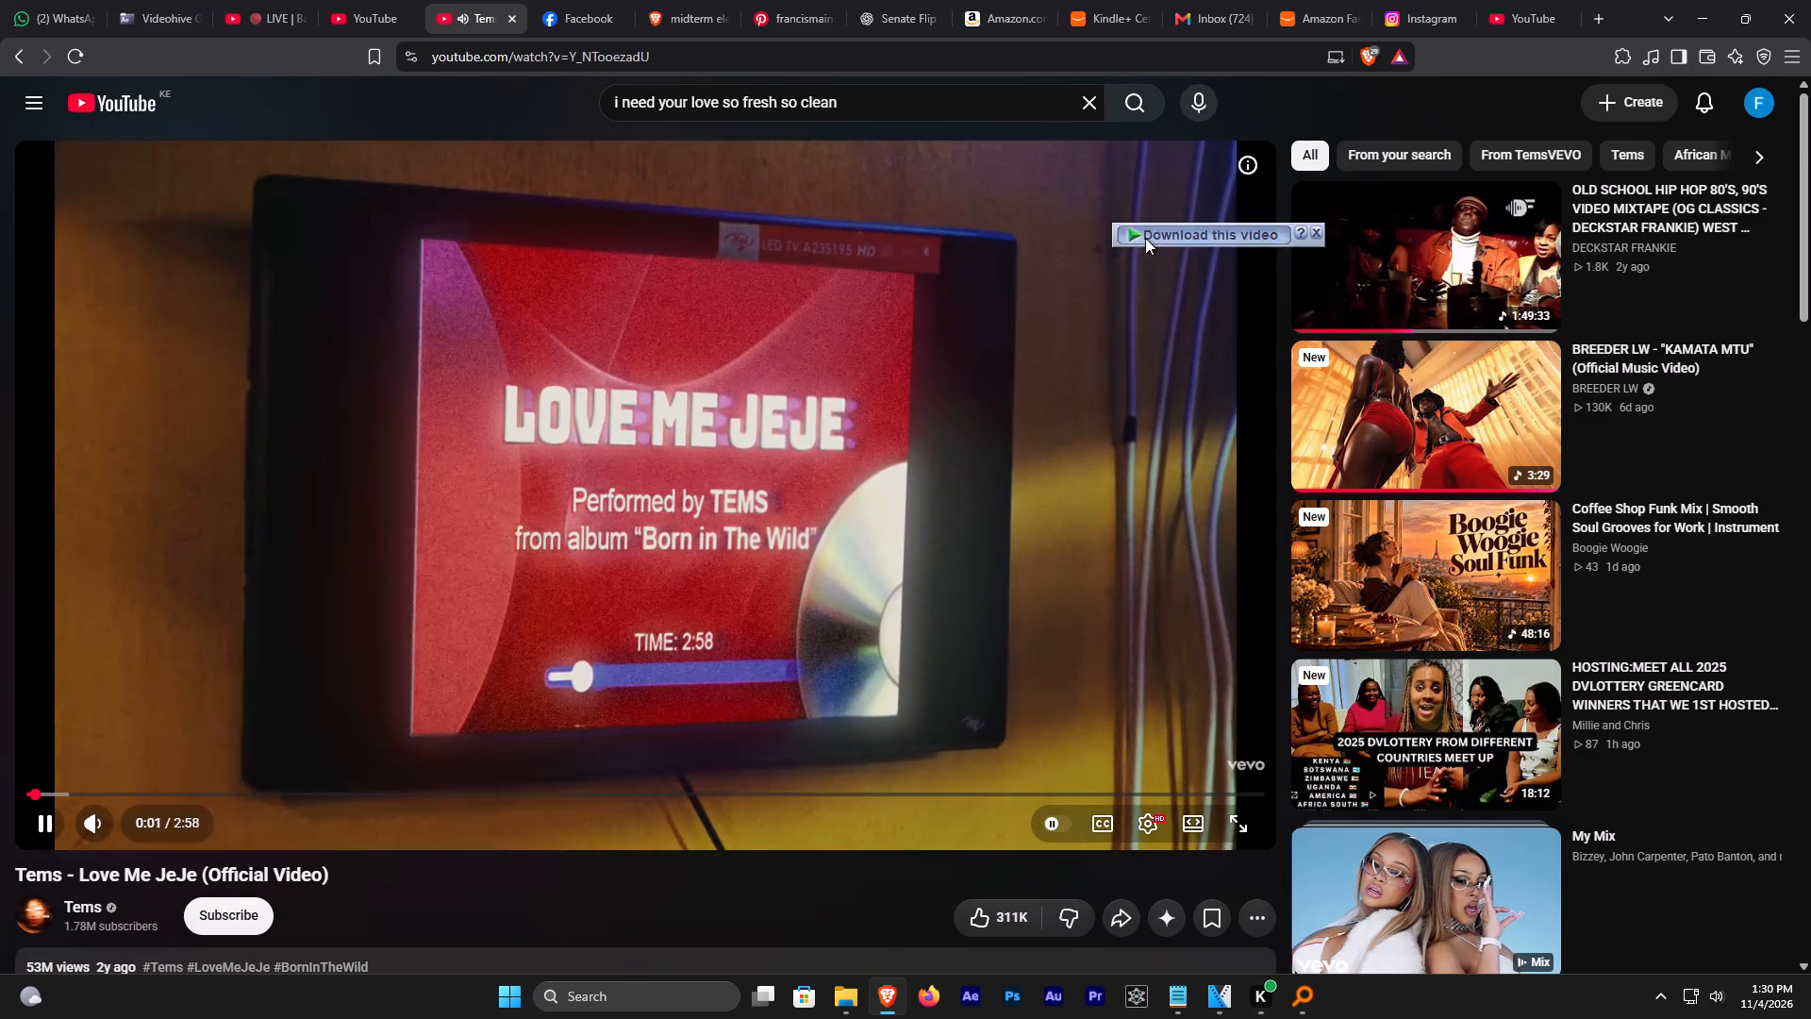
{"action": "left_click", "coordinate": [1478, 326]}
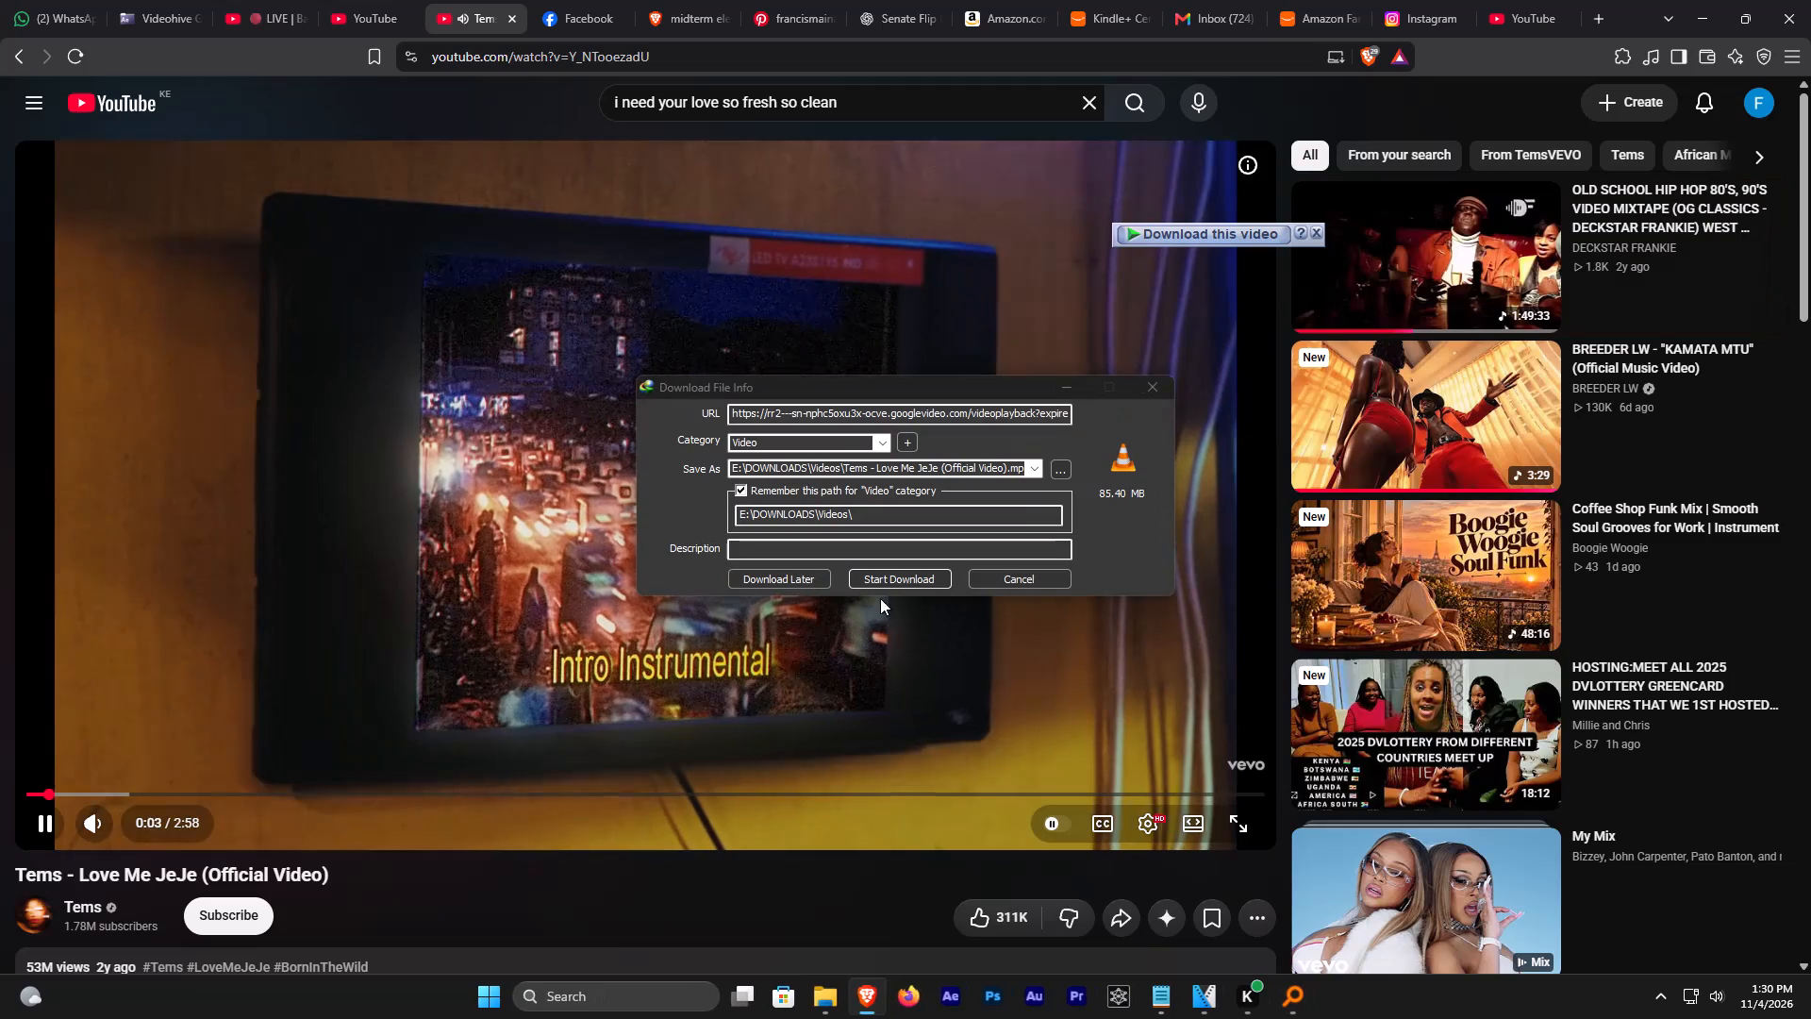
{"action": "left_click", "coordinate": [888, 580]}
{"action": "left_click", "coordinate": [550, 451]}
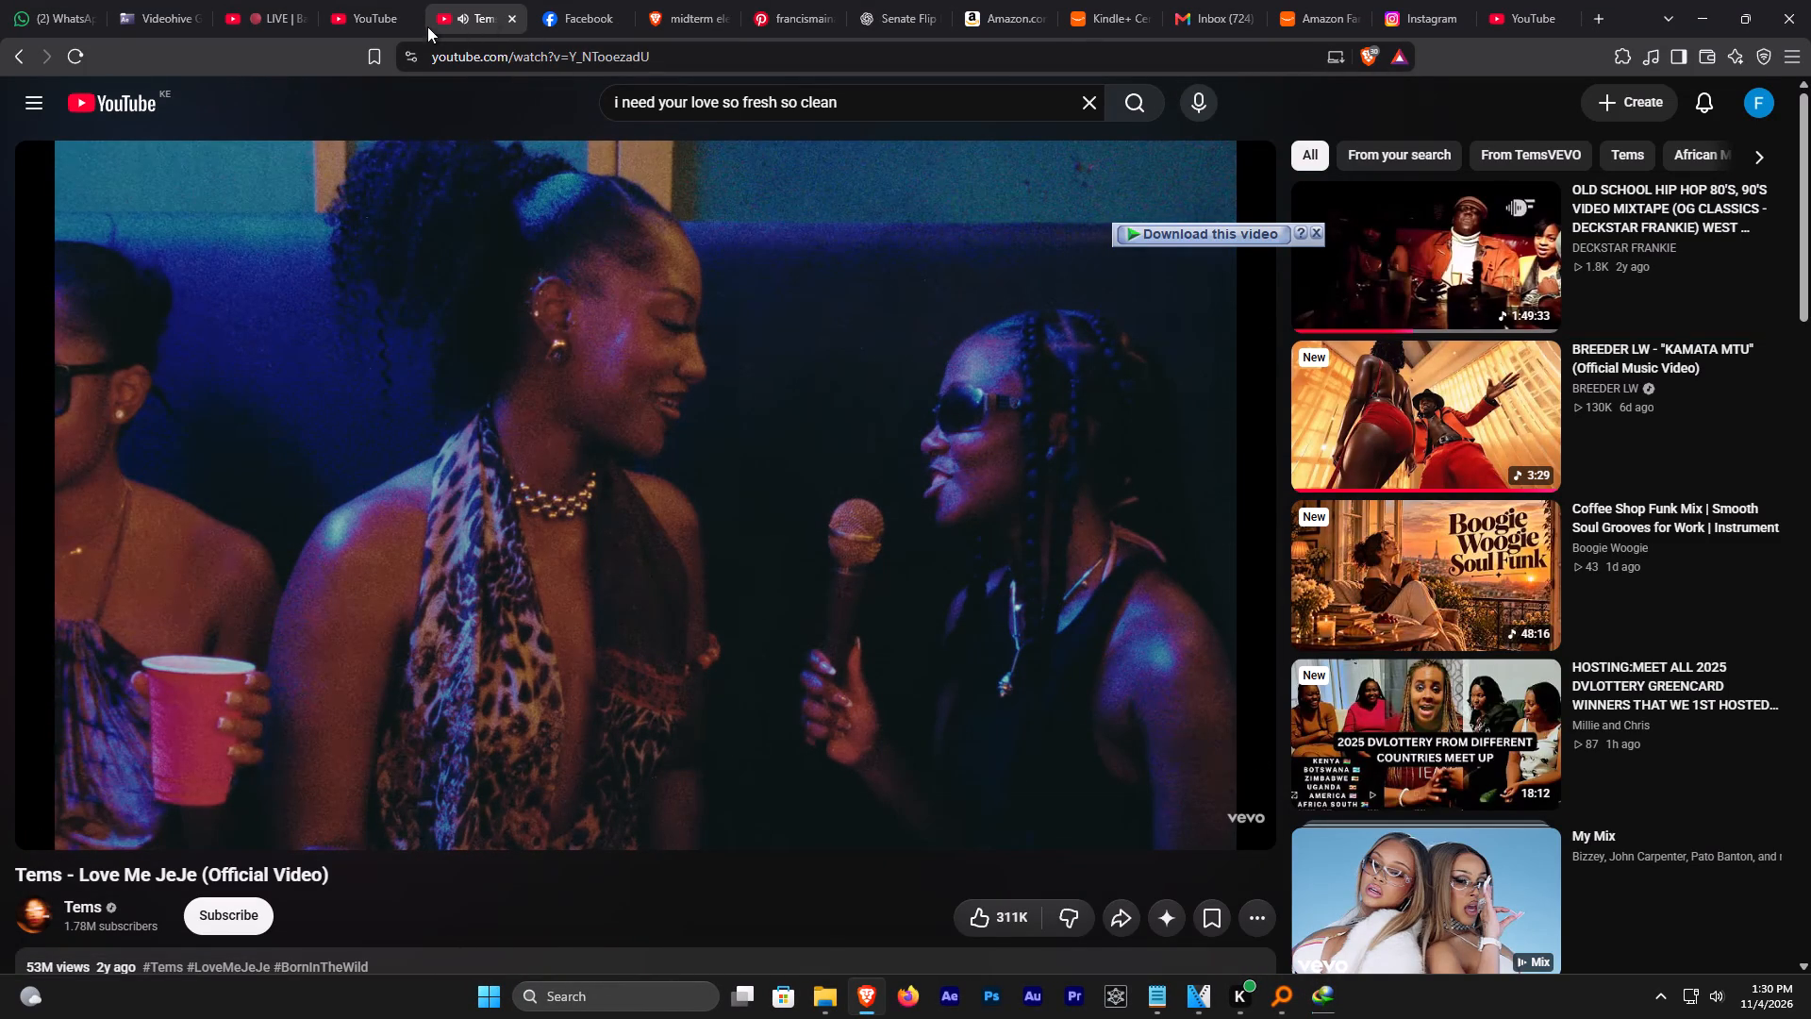
Open the midterm election 2026 results page and reload it.
{"action": "left_click", "coordinate": [687, 3]}
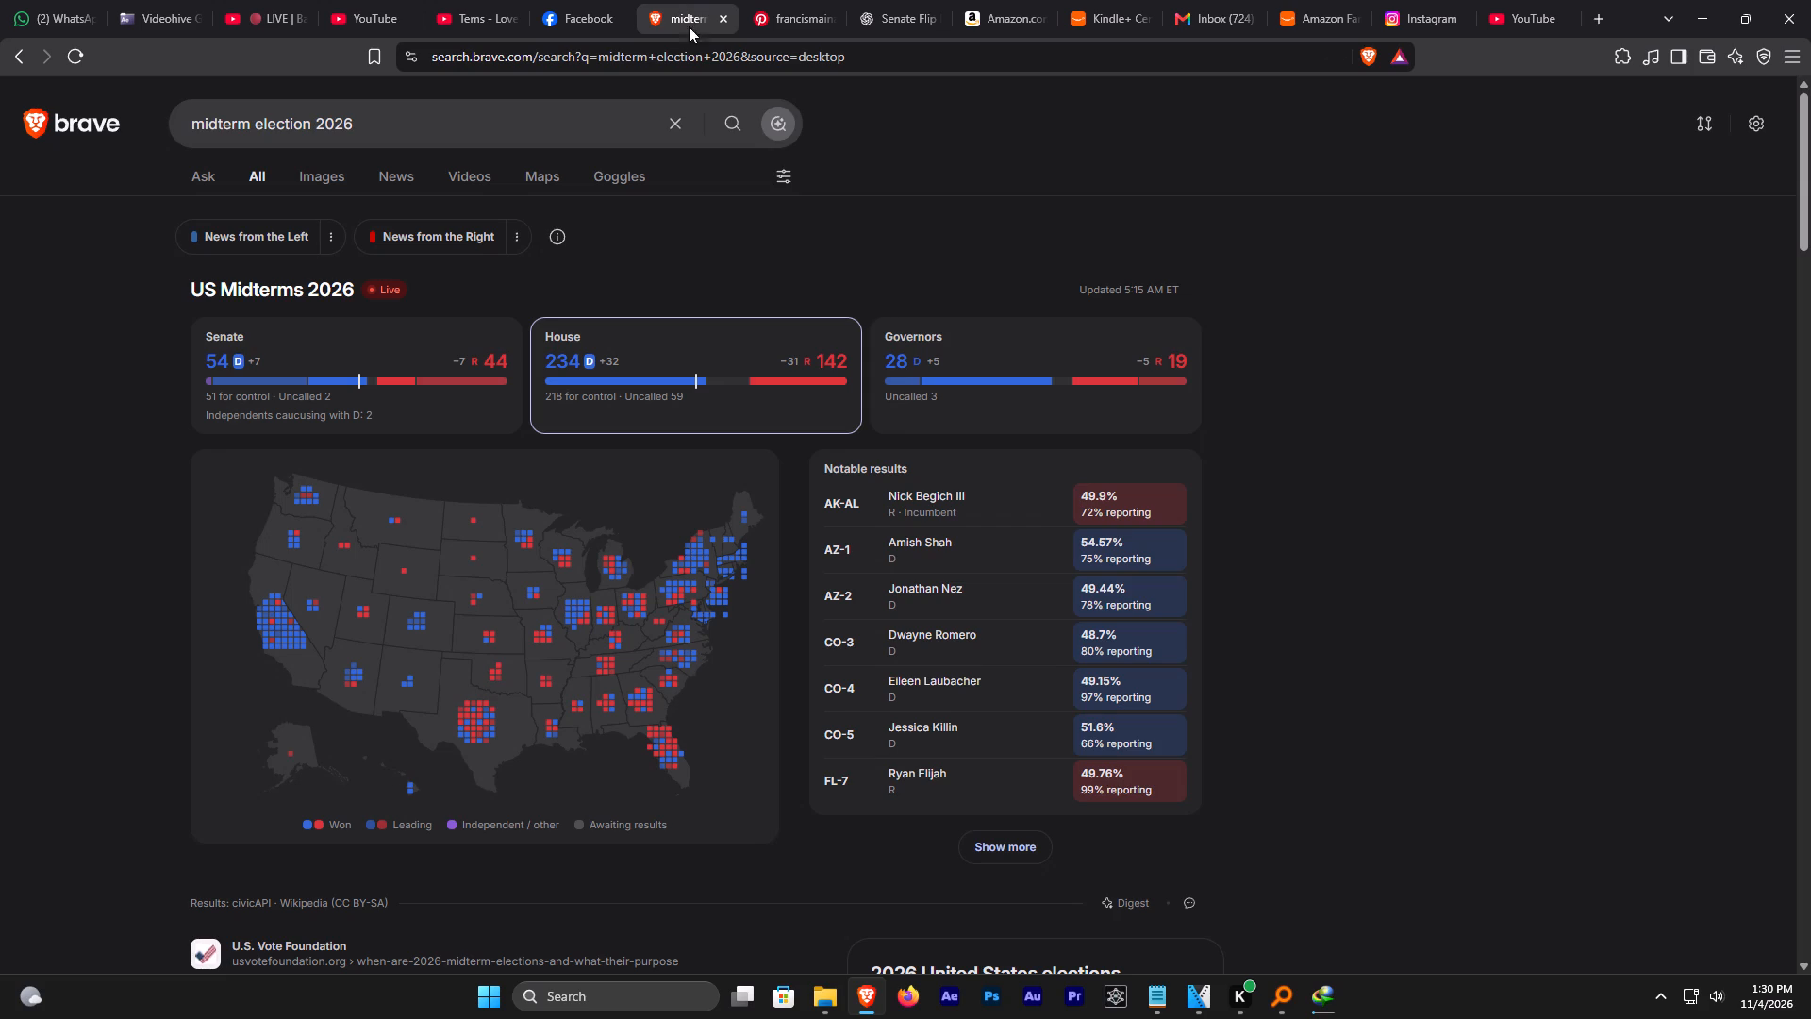
{"action": "left_click", "coordinate": [69, 48]}
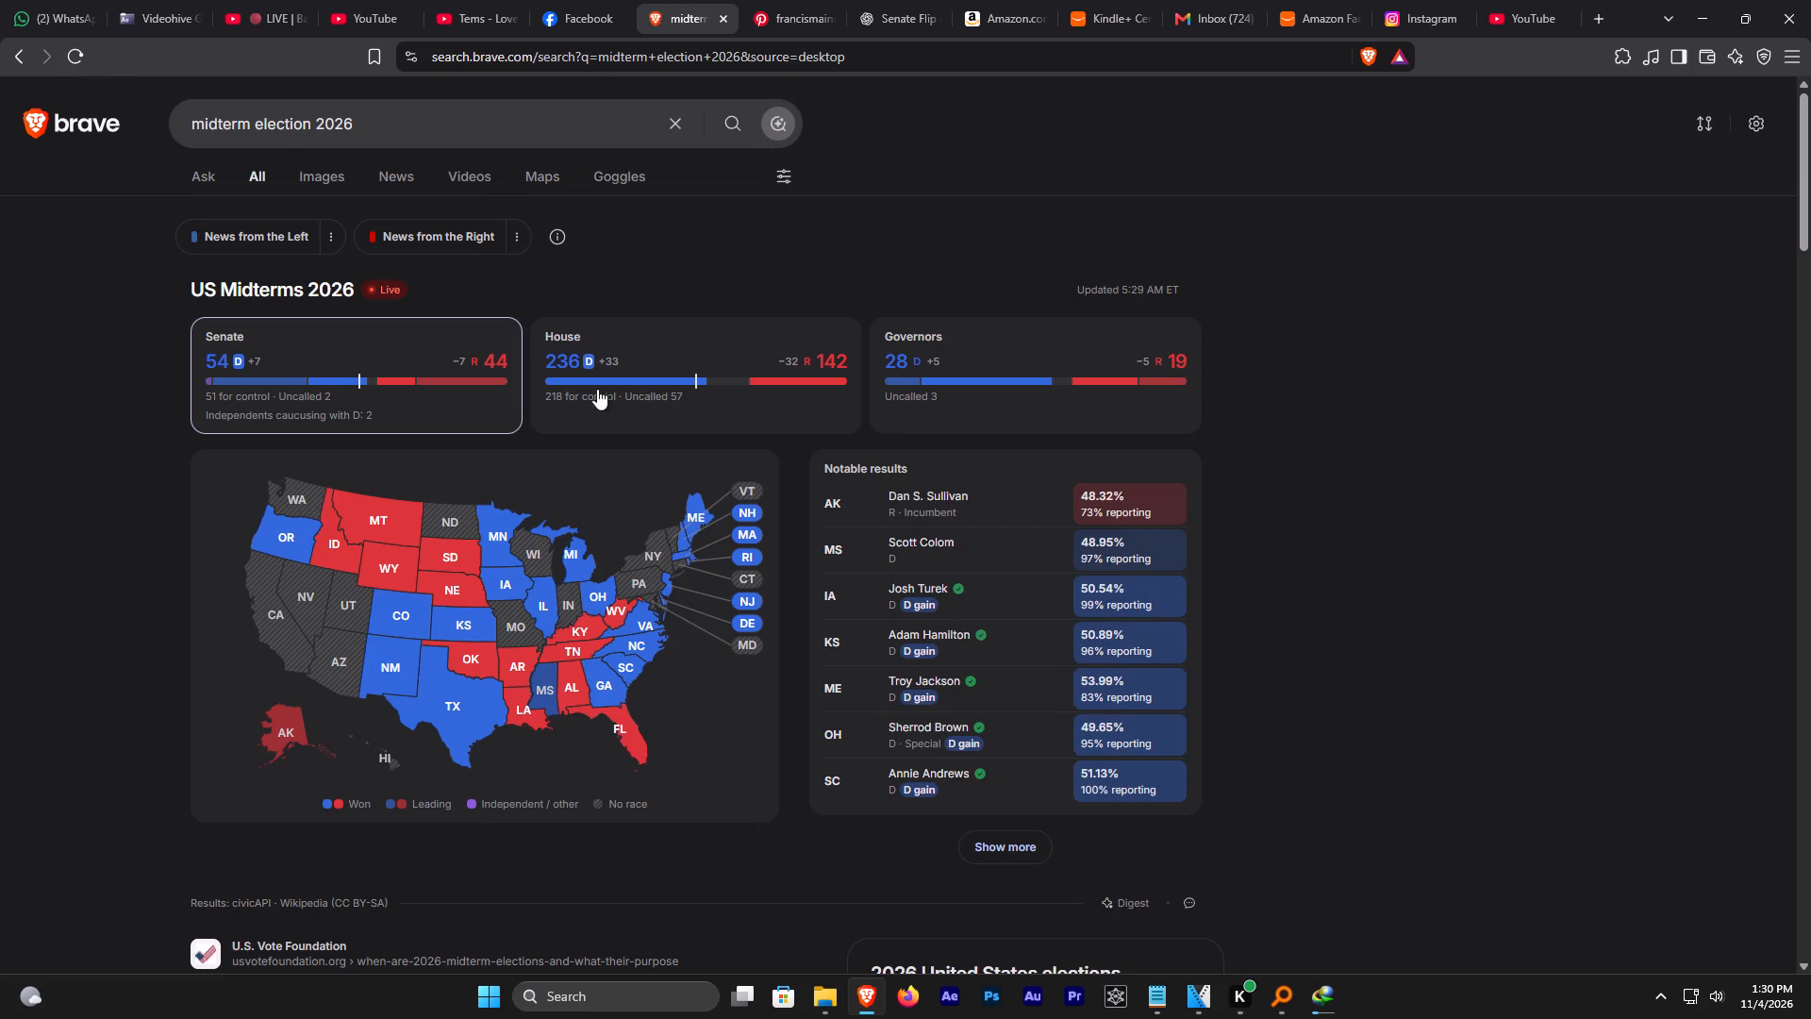
Review the House, Senate and Governors result maps in the 2026 midterms page, including the uncalled races.
{"action": "left_click", "coordinate": [674, 405]}
{"action": "left_click_drag", "start_coordinate": [681, 399], "coordinate": [647, 397]}
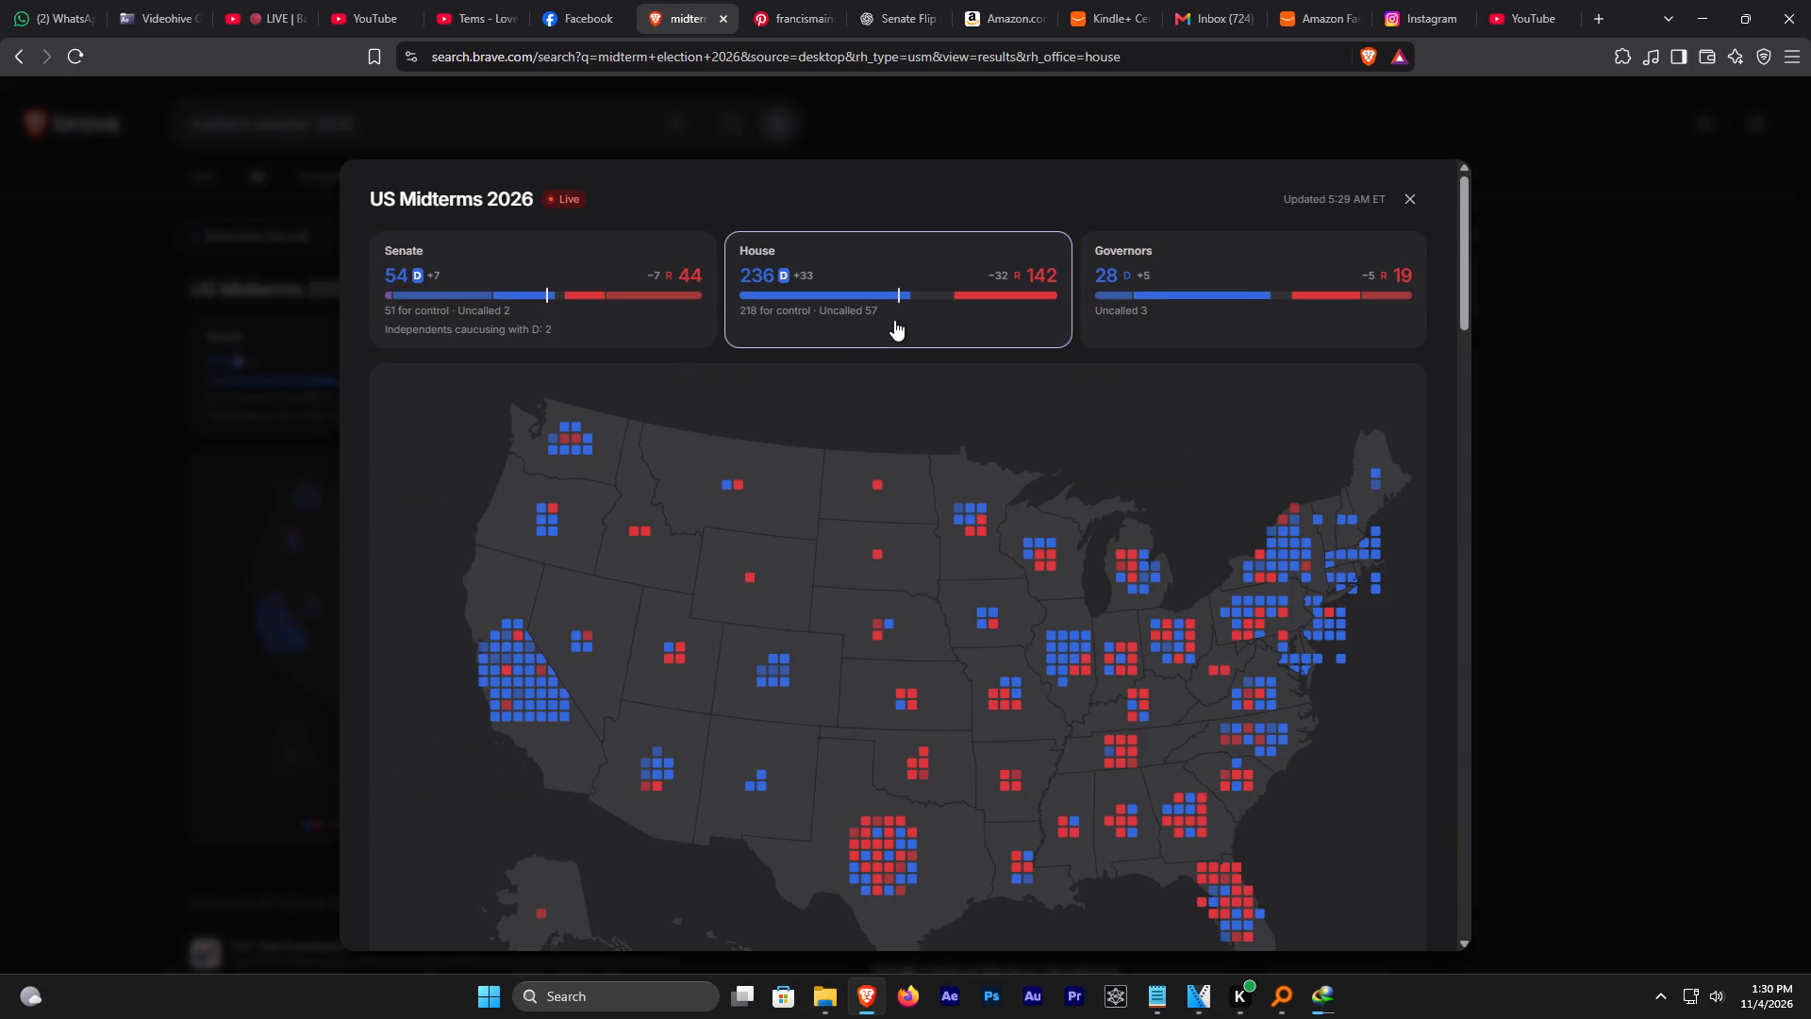
{"action": "left_click_drag", "start_coordinate": [885, 300], "coordinate": [893, 314]}
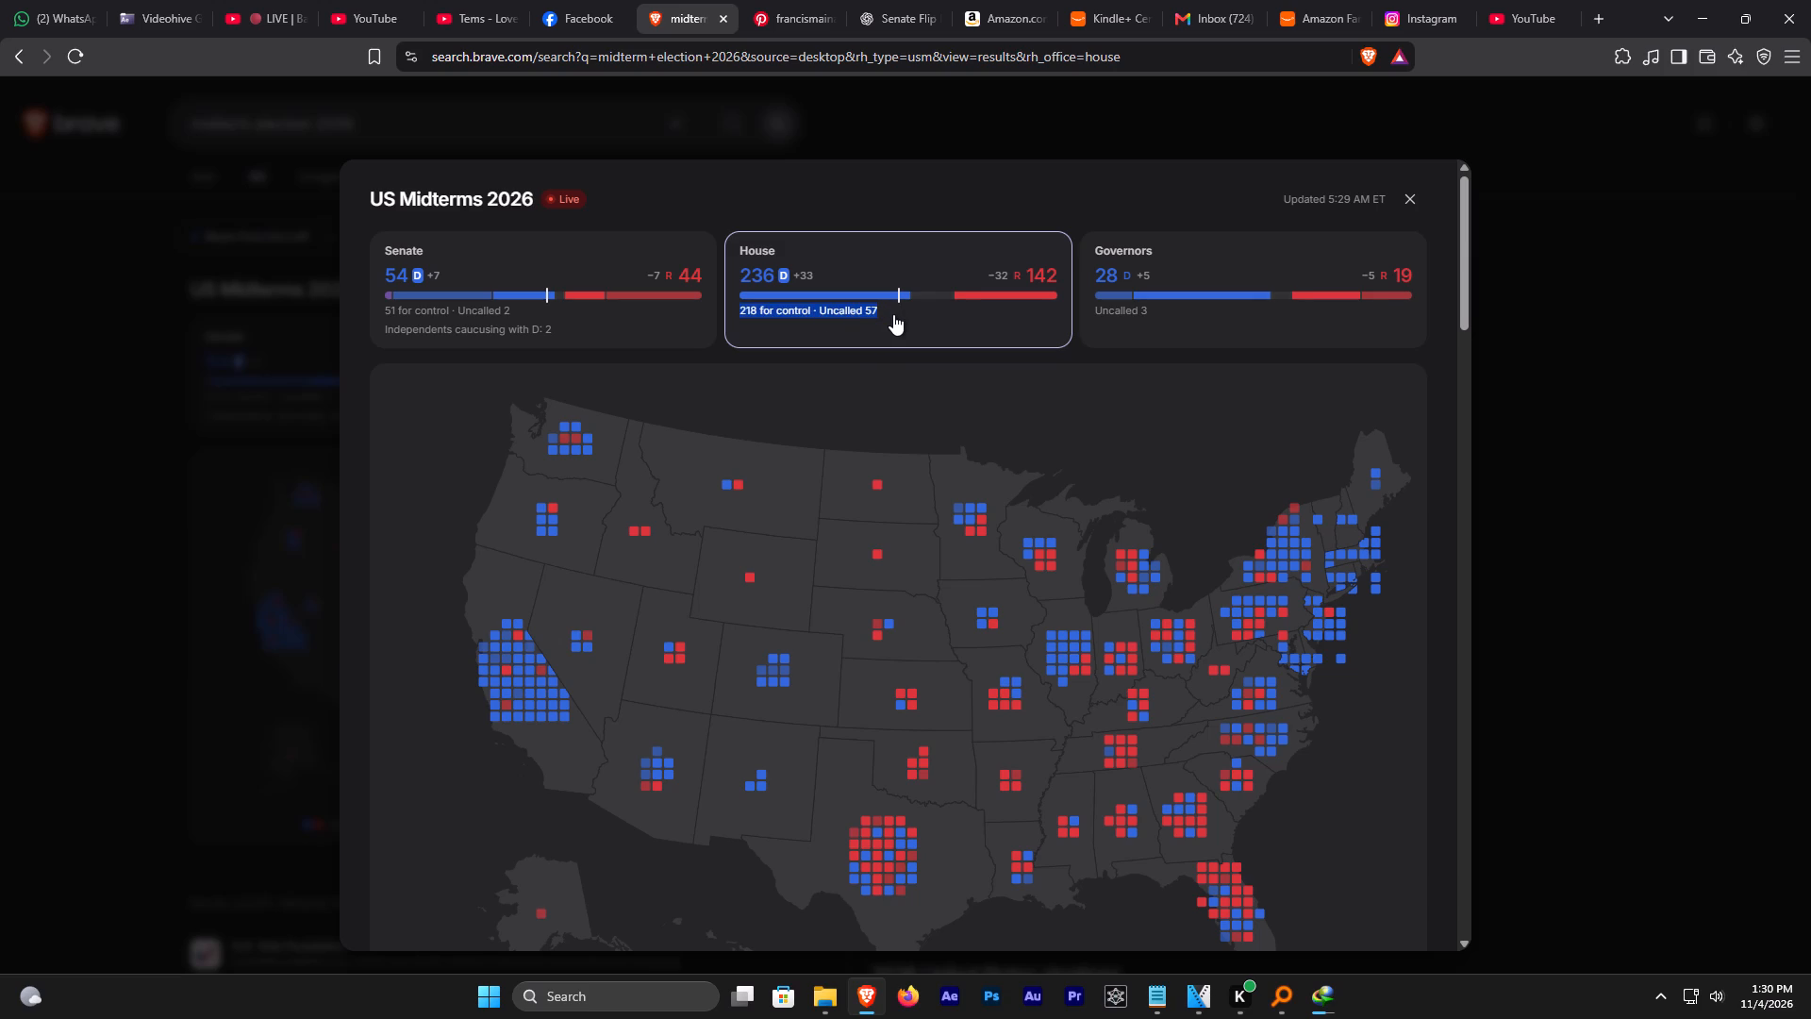
{"action": "left_click_drag", "start_coordinate": [893, 314], "coordinate": [893, 315]}
{"action": "left_click_drag", "start_coordinate": [509, 309], "coordinate": [452, 315]}
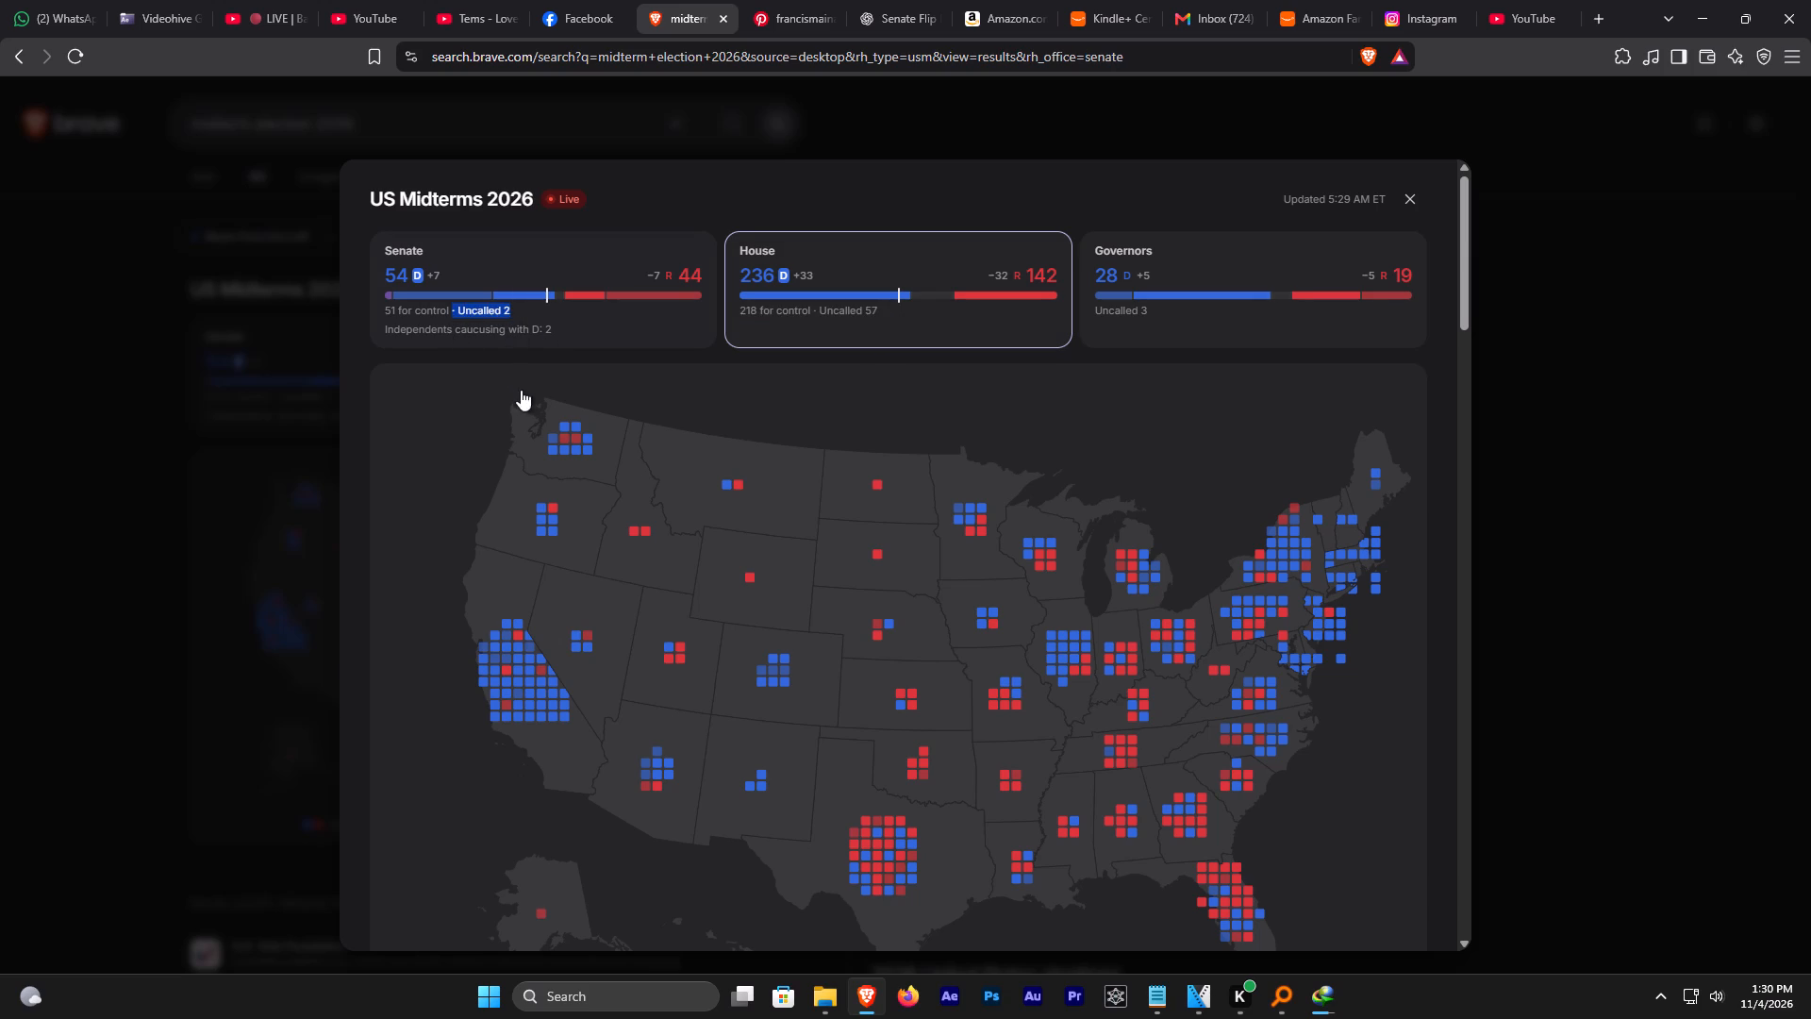
{"action": "left_click_drag", "start_coordinate": [1170, 309], "coordinate": [1091, 309]}
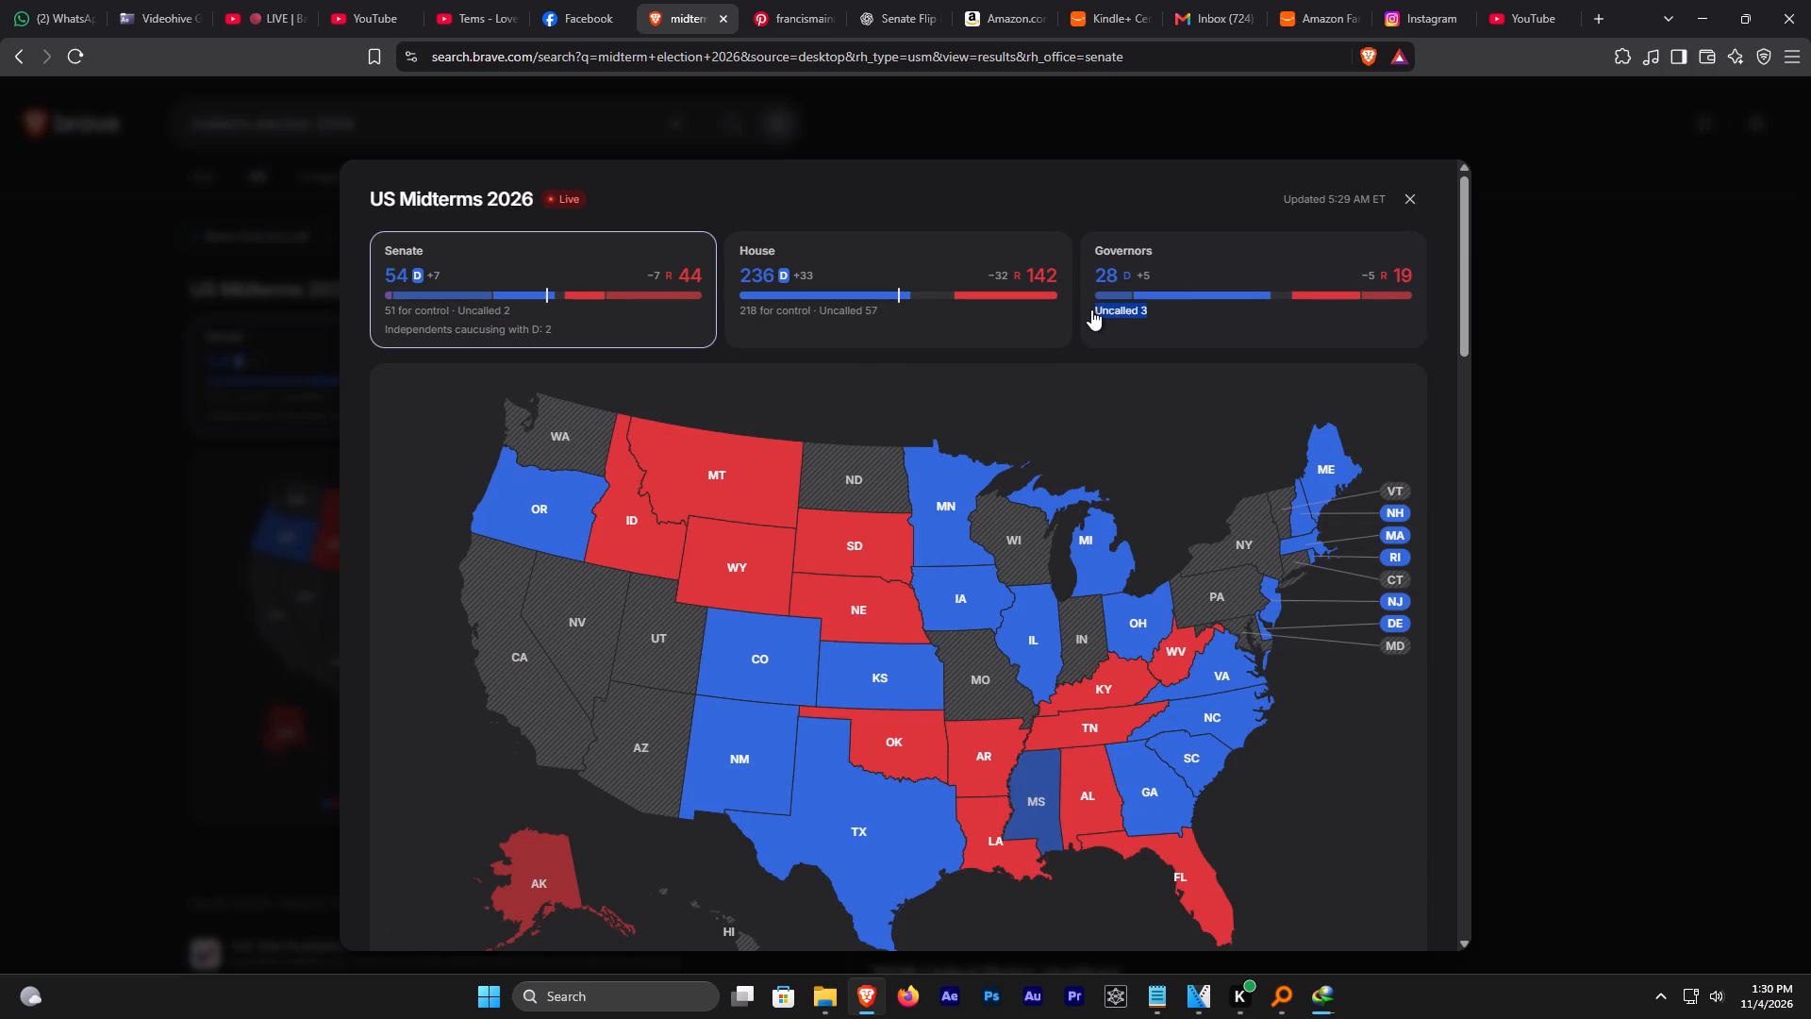
{"action": "left_click_drag", "start_coordinate": [1091, 309], "coordinate": [1090, 309]}
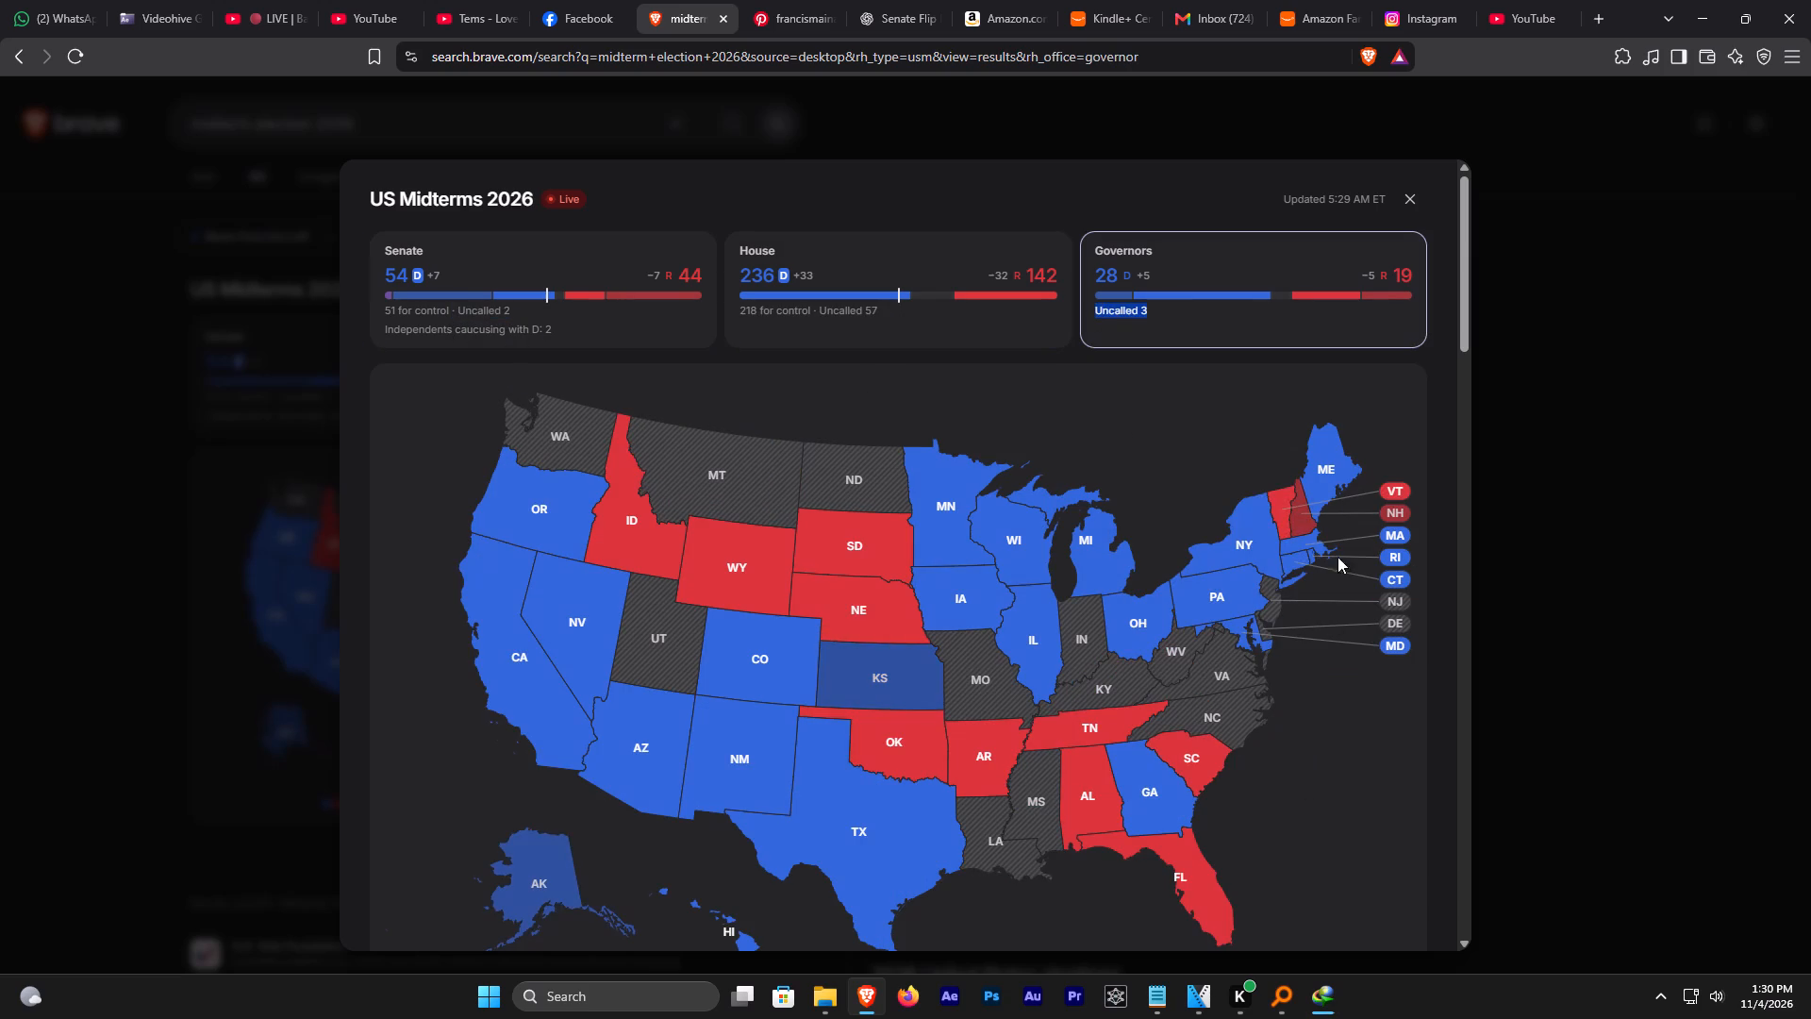
Open the finished download's folder and add Tems - Love Me JeJe (Official Video) from it to the VEGAS Pro timeline on tracks 7 and 8.
{"action": "left_click", "coordinate": [1193, 995]}
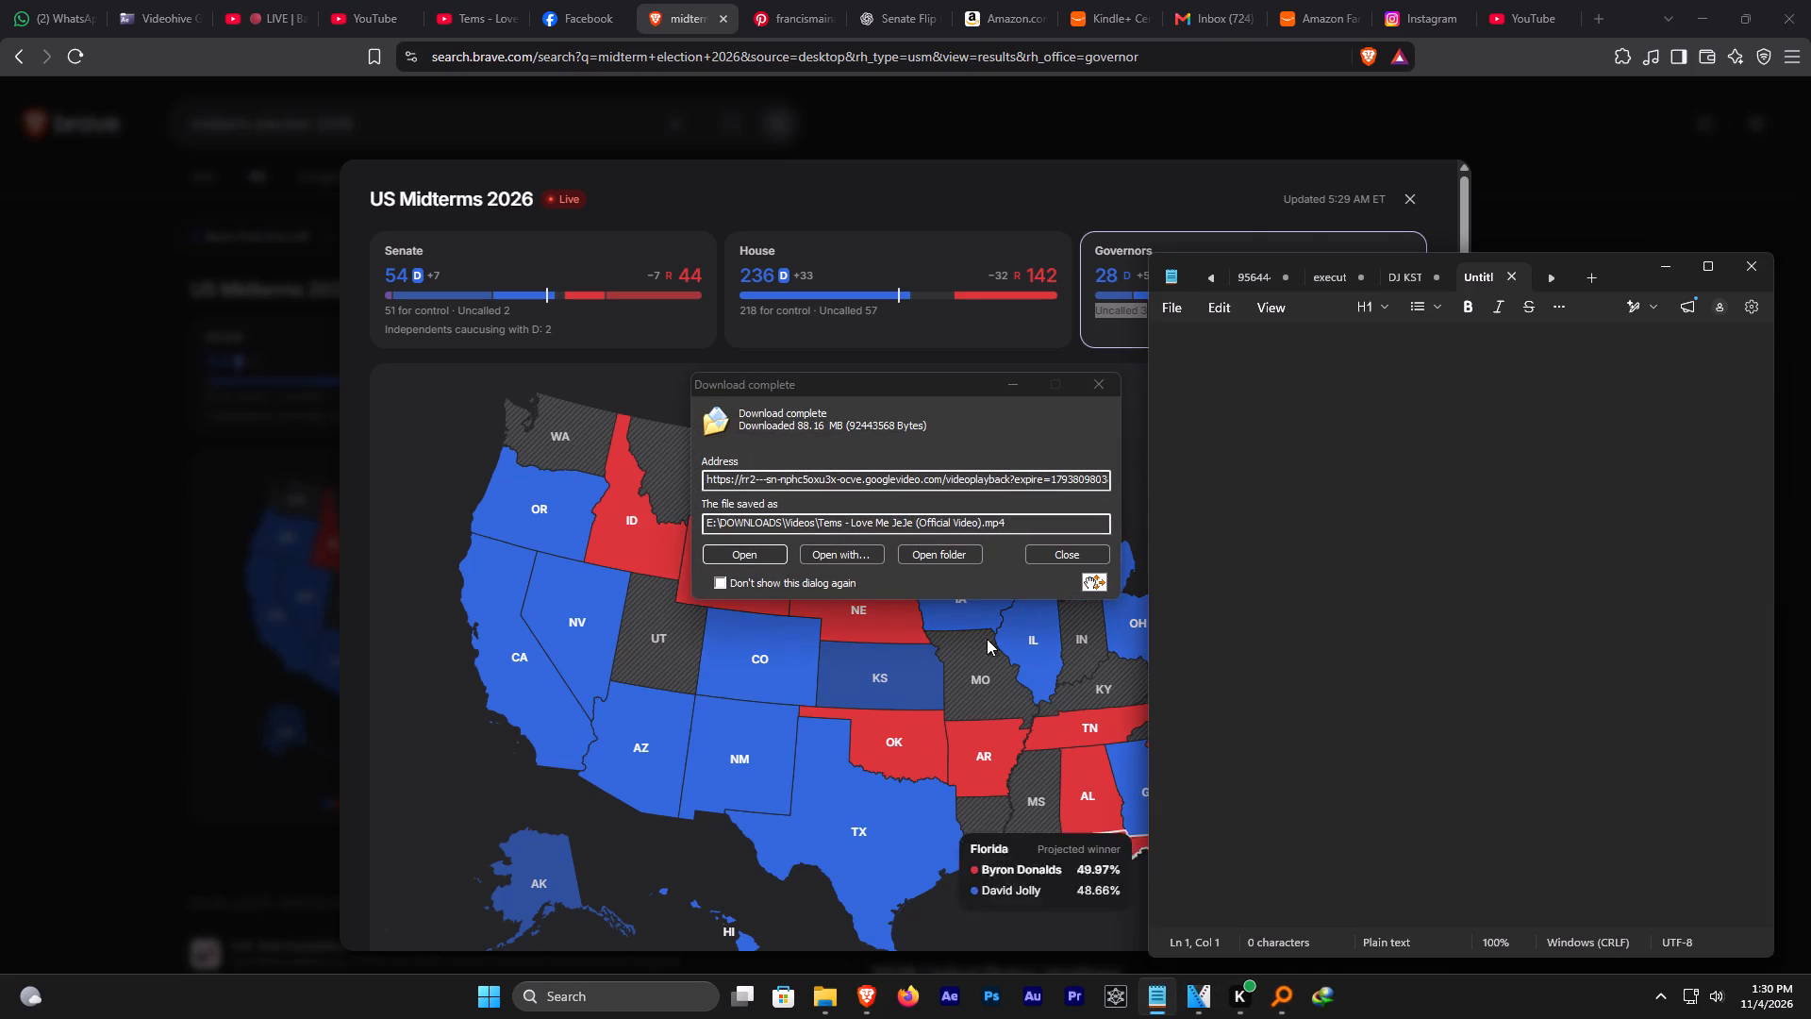
{"action": "left_click", "coordinate": [955, 557]}
{"action": "left_click_drag", "start_coordinate": [1029, 893], "coordinate": [1221, 990]}
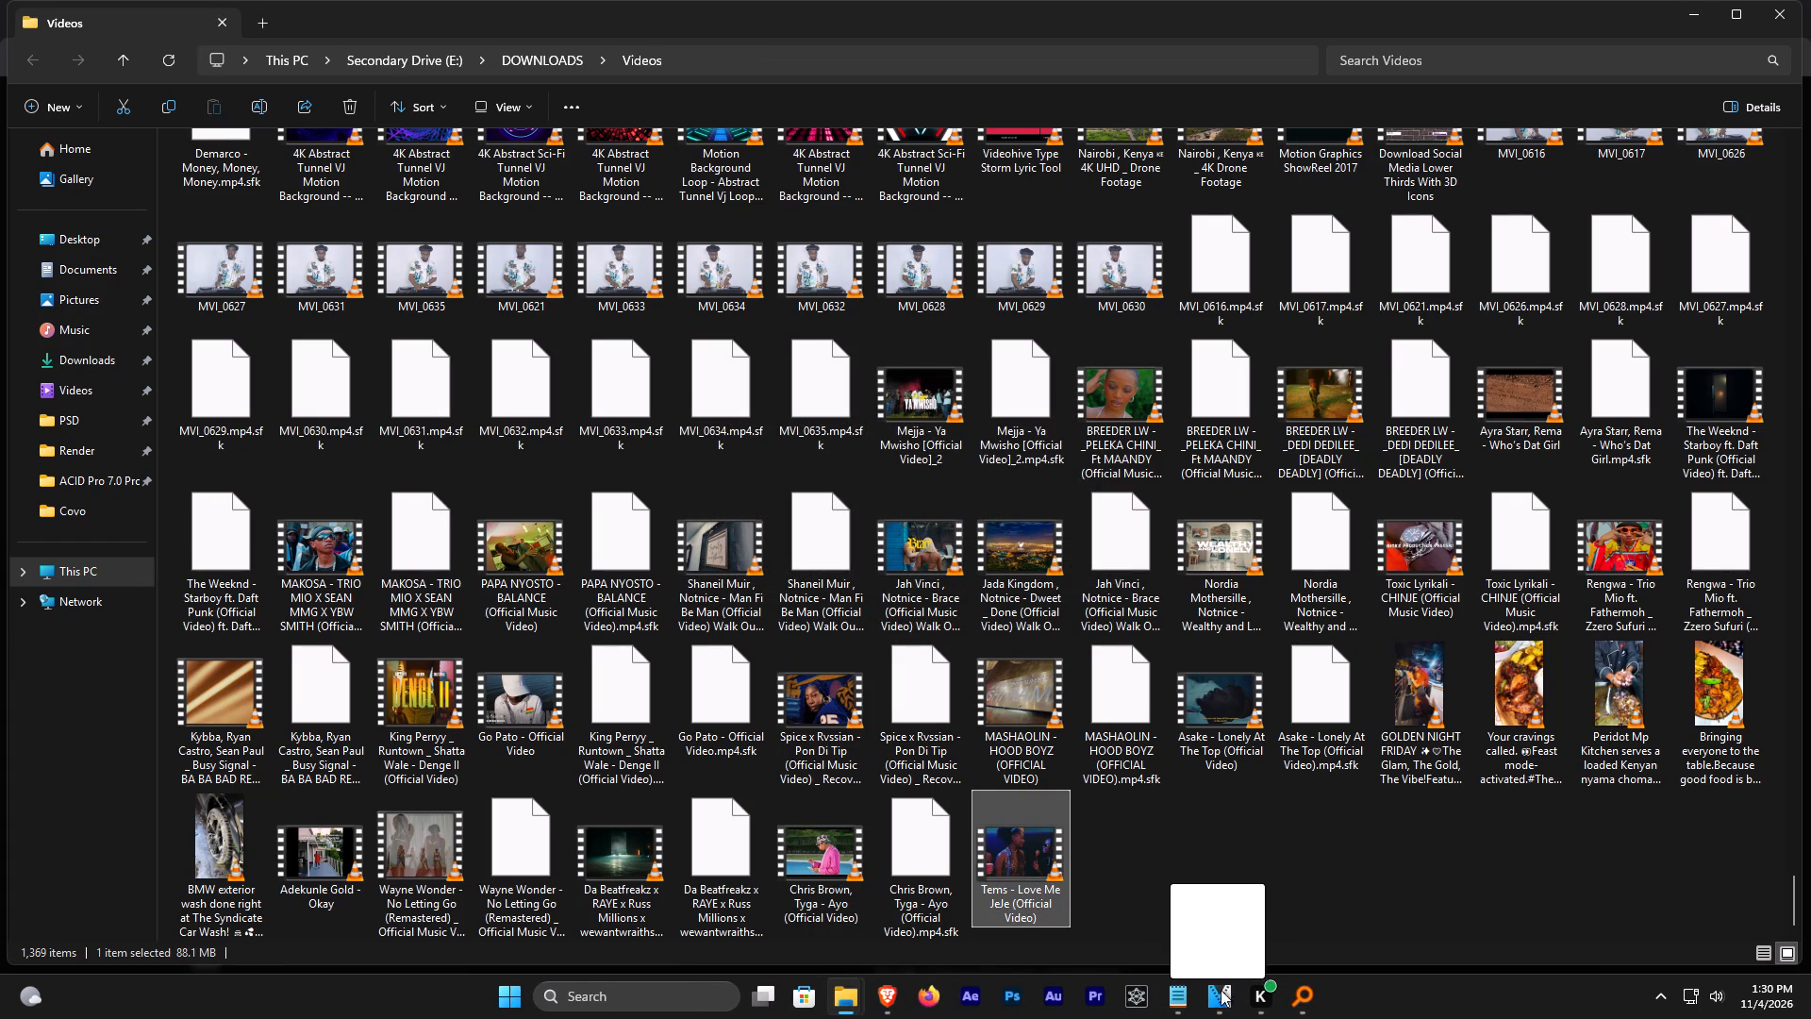
{"action": "left_click_drag", "start_coordinate": [1221, 990], "coordinate": [1141, 870]}
{"action": "left_click", "coordinate": [1035, 860]}
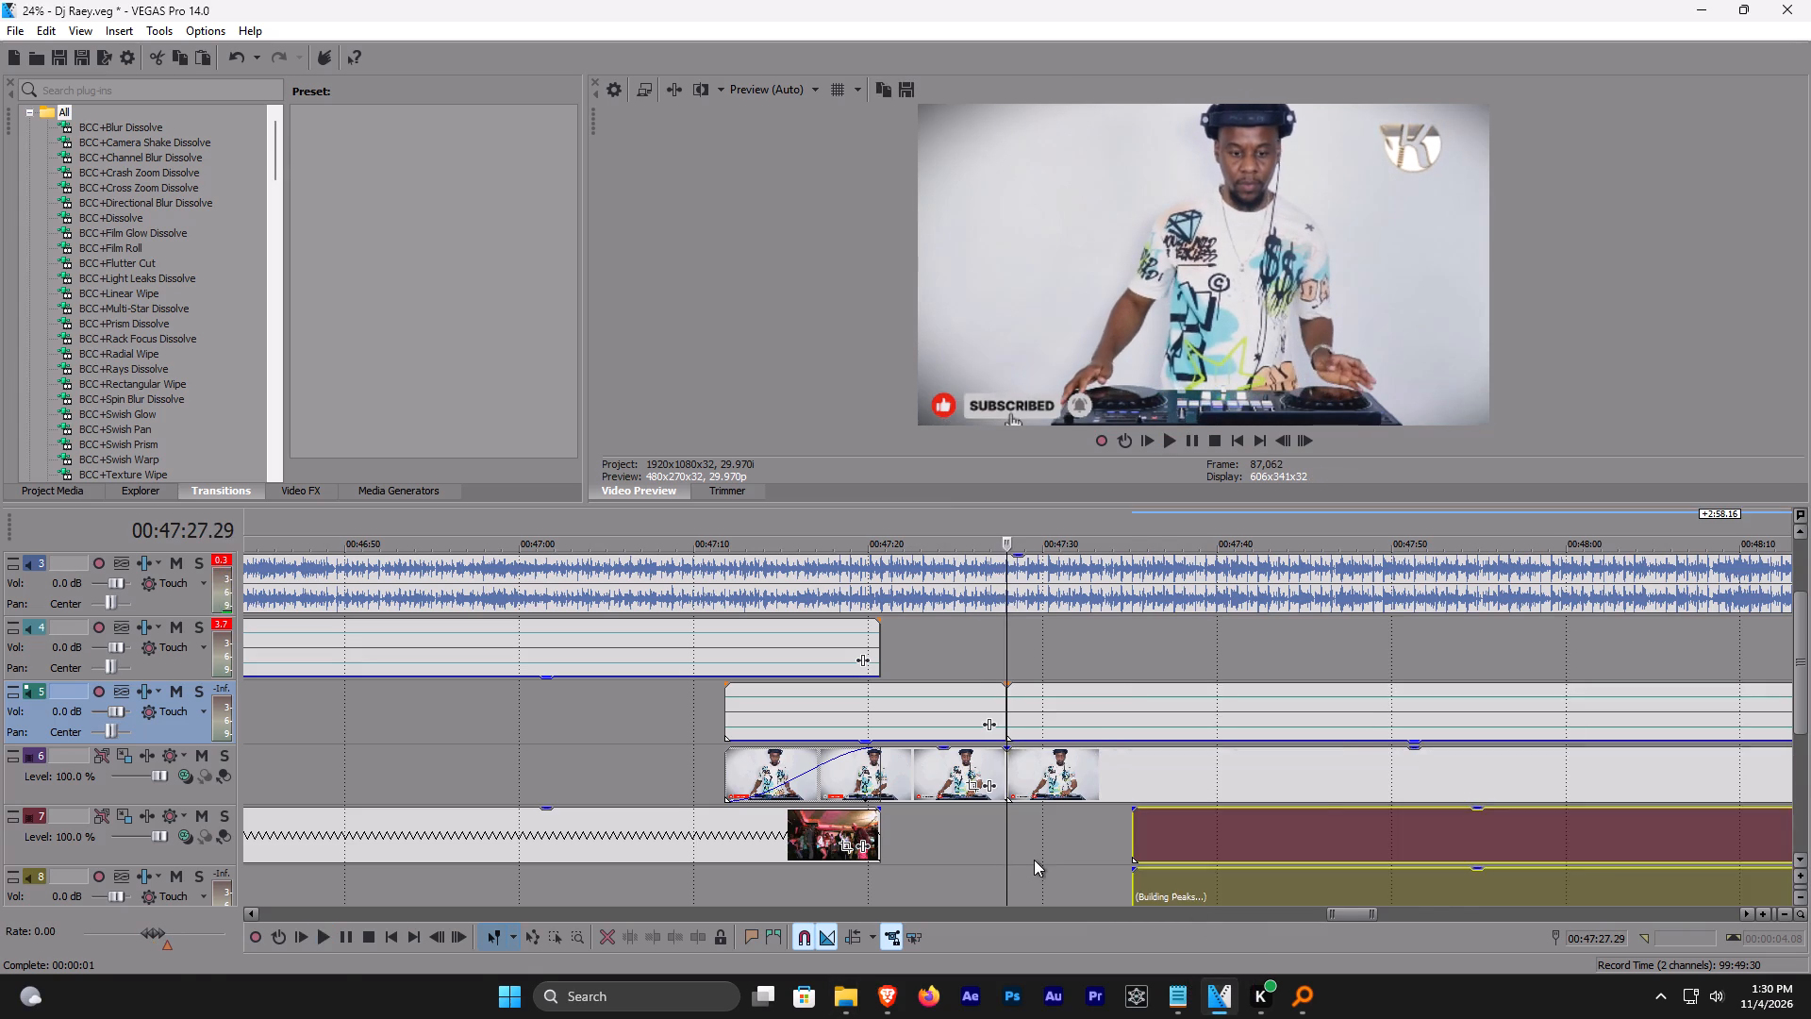
Split the Tems clip at 00:48:49.00 and delete everything after the cut.
{"action": "scroll", "coordinate": [1034, 860], "scroll_direction": "down", "scroll_amount": 5}
{"action": "left_click", "coordinate": [937, 846]}
{"action": "key", "text": "s"}
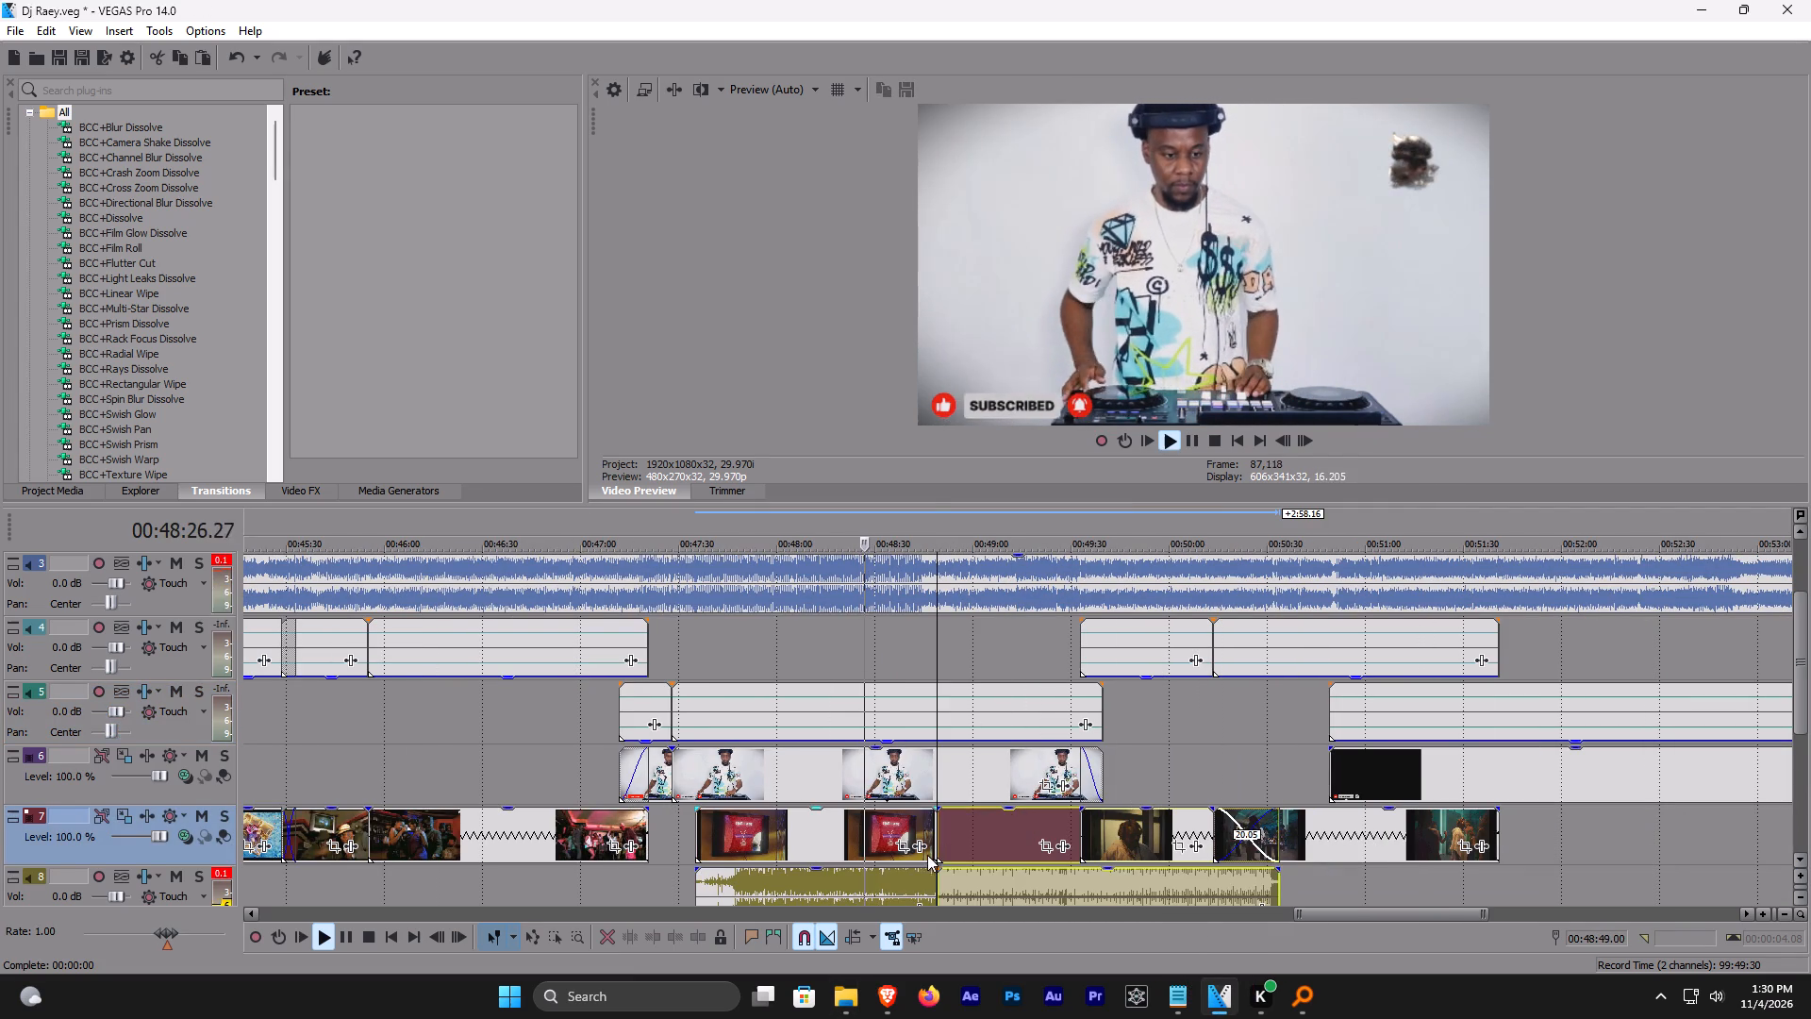
{"action": "key", "text": "Delete"}
Move the Tems clip to start at the DJ clip's 00:47:27.29 split, with its audio on track 4.
{"action": "left_click_drag", "start_coordinate": [764, 895], "coordinate": [738, 665]}
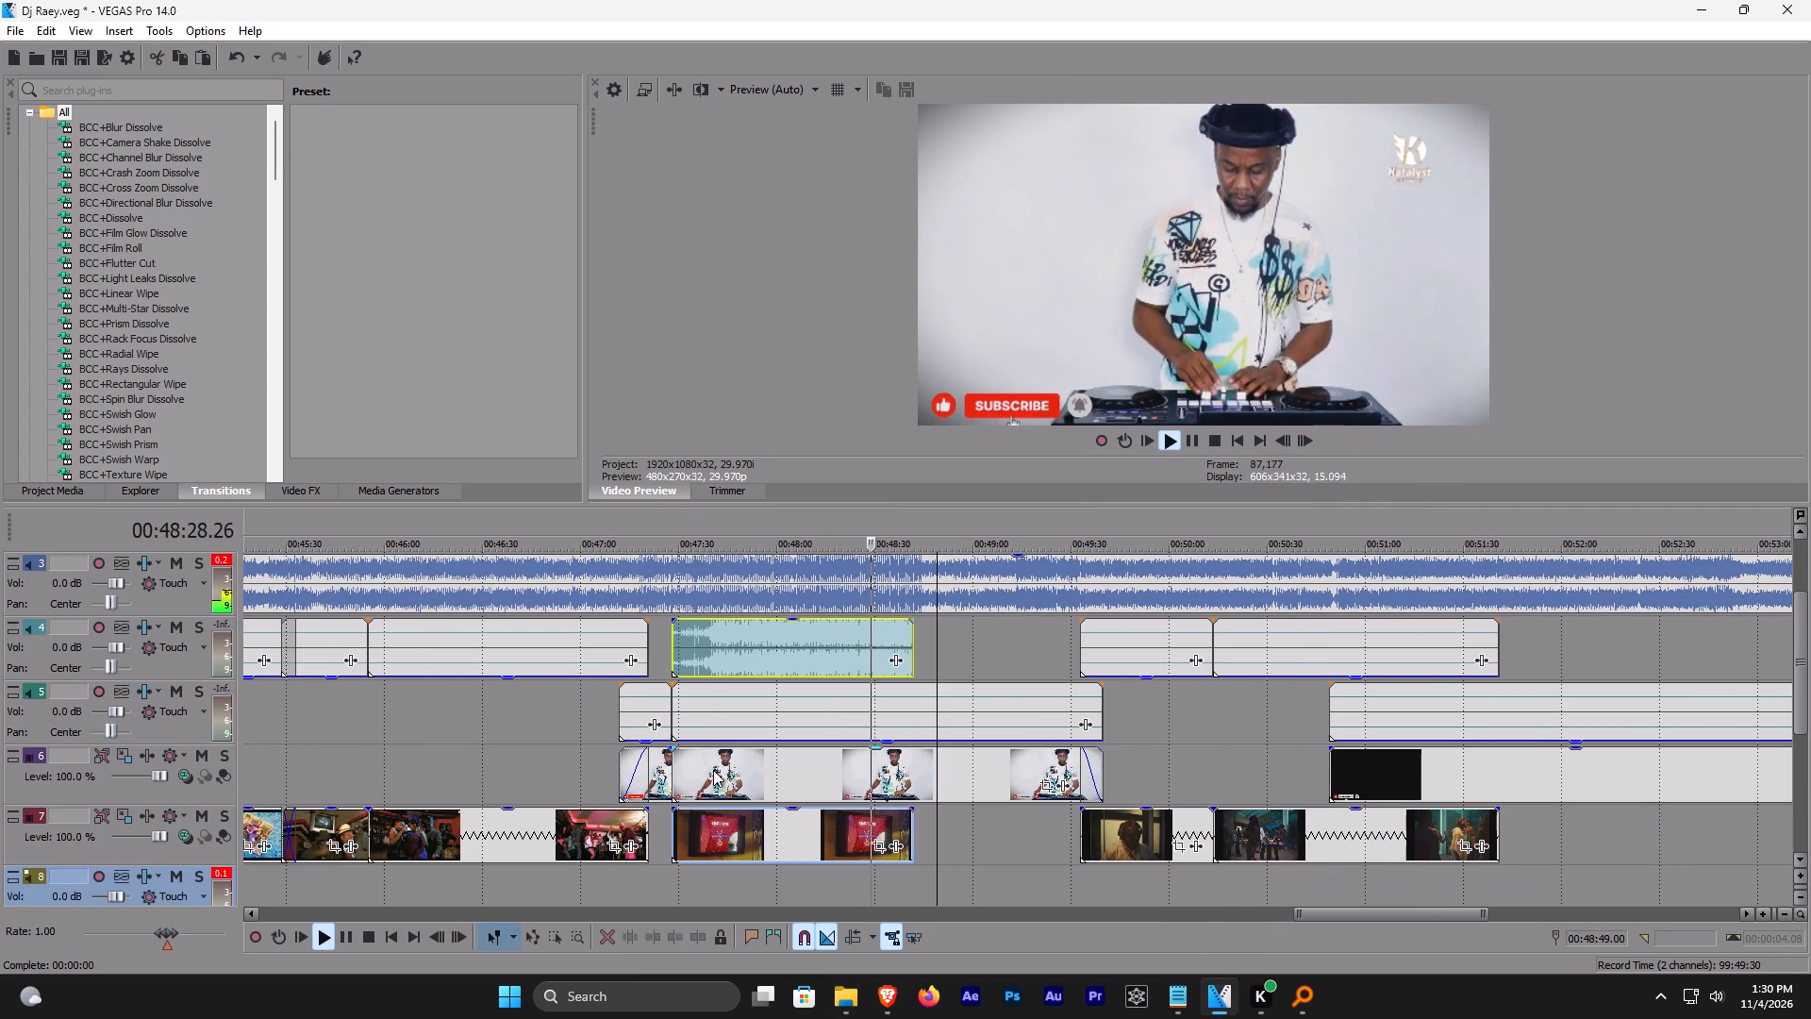
Solo track 4 and audition the Tems audio at several points to find the section matching the mix.
{"action": "left_click", "coordinate": [704, 636]}
{"action": "key", "text": "x"}
{"action": "key", "text": "space"}
{"action": "key", "text": "space"}
{"action": "scroll", "coordinate": [775, 630], "scroll_direction": "up", "scroll_amount": 5}
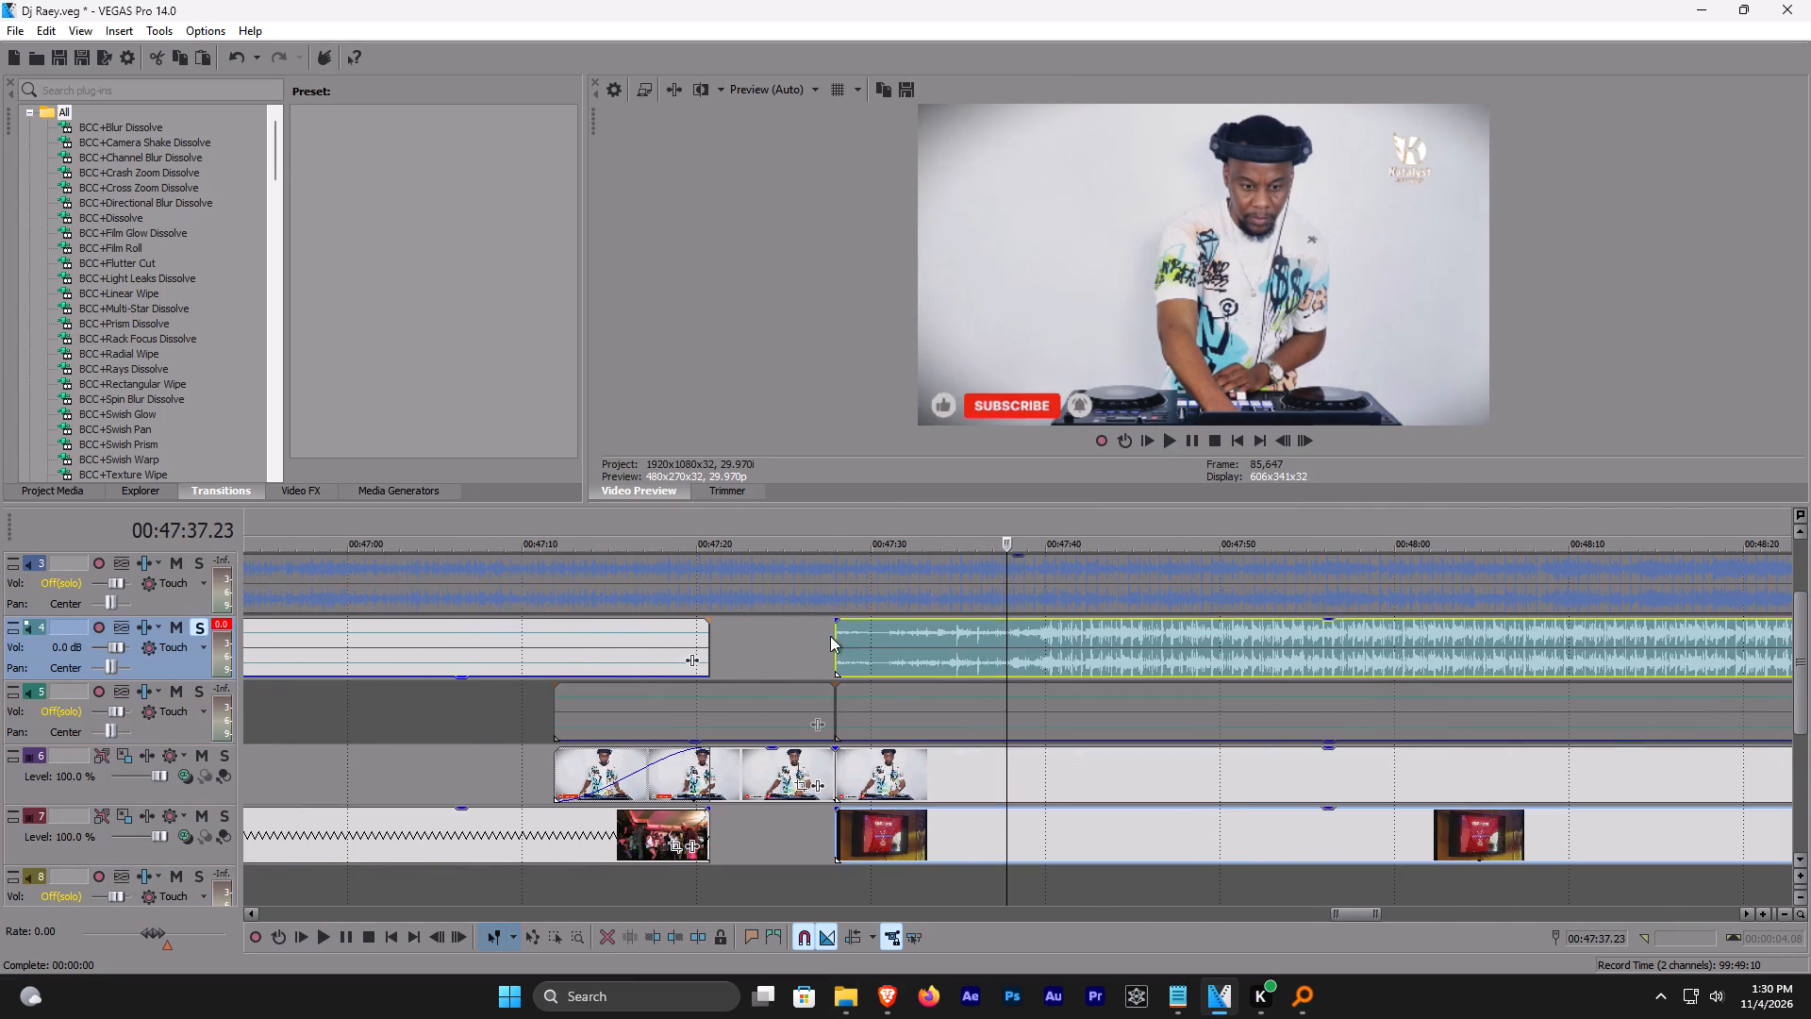
{"action": "left_click", "coordinate": [1034, 632]}
{"action": "key", "text": "space"}
{"action": "scroll", "coordinate": [1034, 632], "scroll_direction": "up", "scroll_amount": 6}
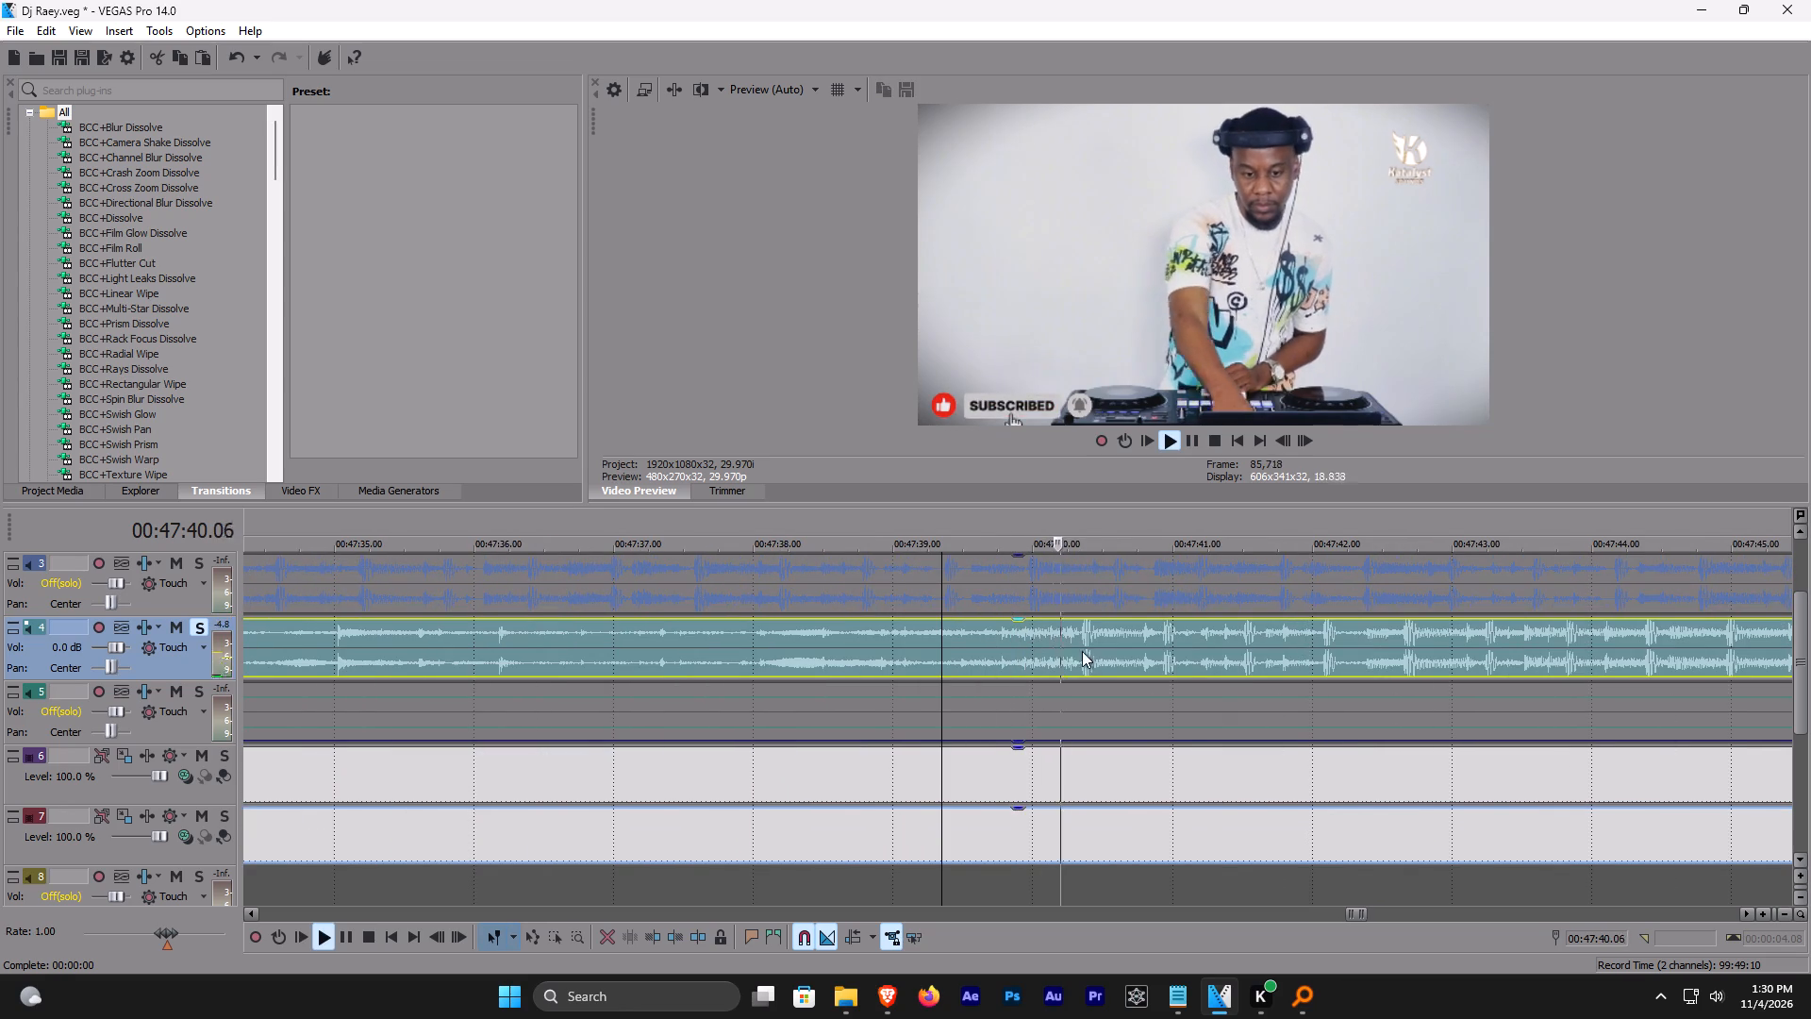
{"action": "scroll", "coordinate": [1264, 639], "scroll_direction": "down", "scroll_amount": 3}
{"action": "left_click", "coordinate": [1390, 515]}
{"action": "scroll", "coordinate": [1390, 517], "scroll_direction": "down", "scroll_amount": 3}
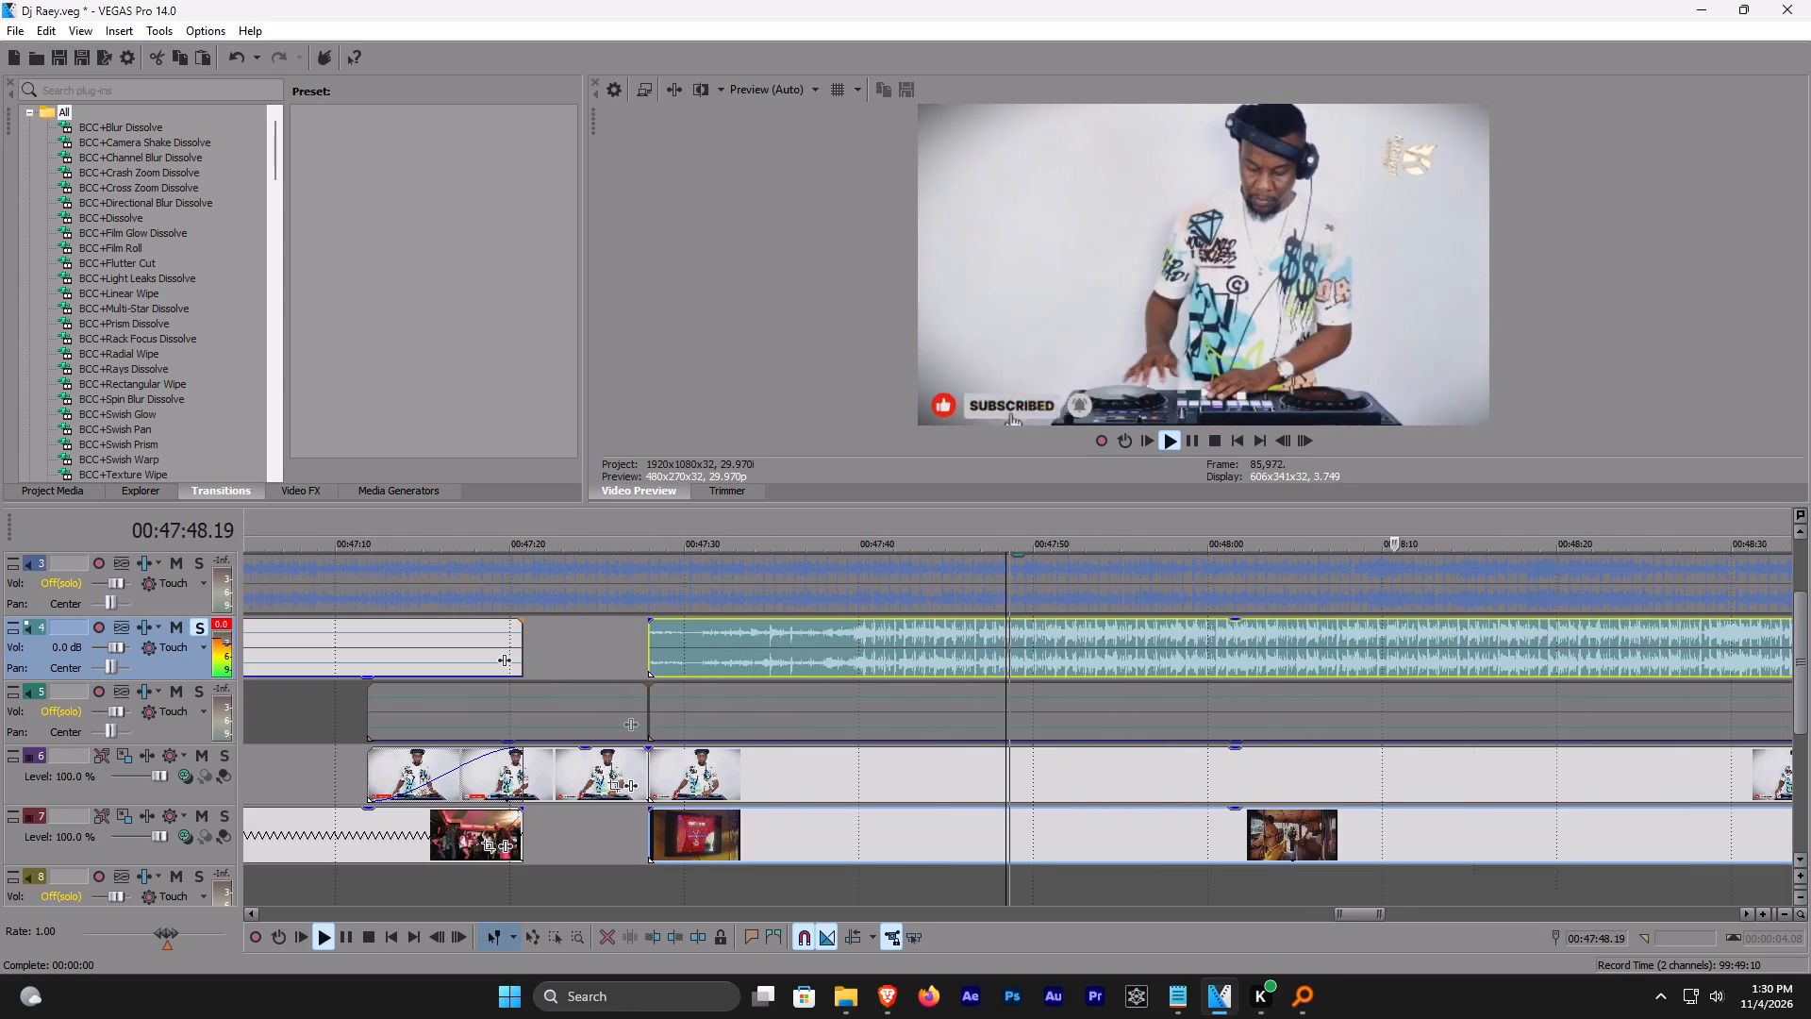
{"action": "left_click", "coordinate": [981, 639]}
{"action": "key", "text": "space"}
{"action": "key", "text": "space"}
{"action": "scroll", "coordinate": [981, 638], "scroll_direction": "up", "scroll_amount": 6}
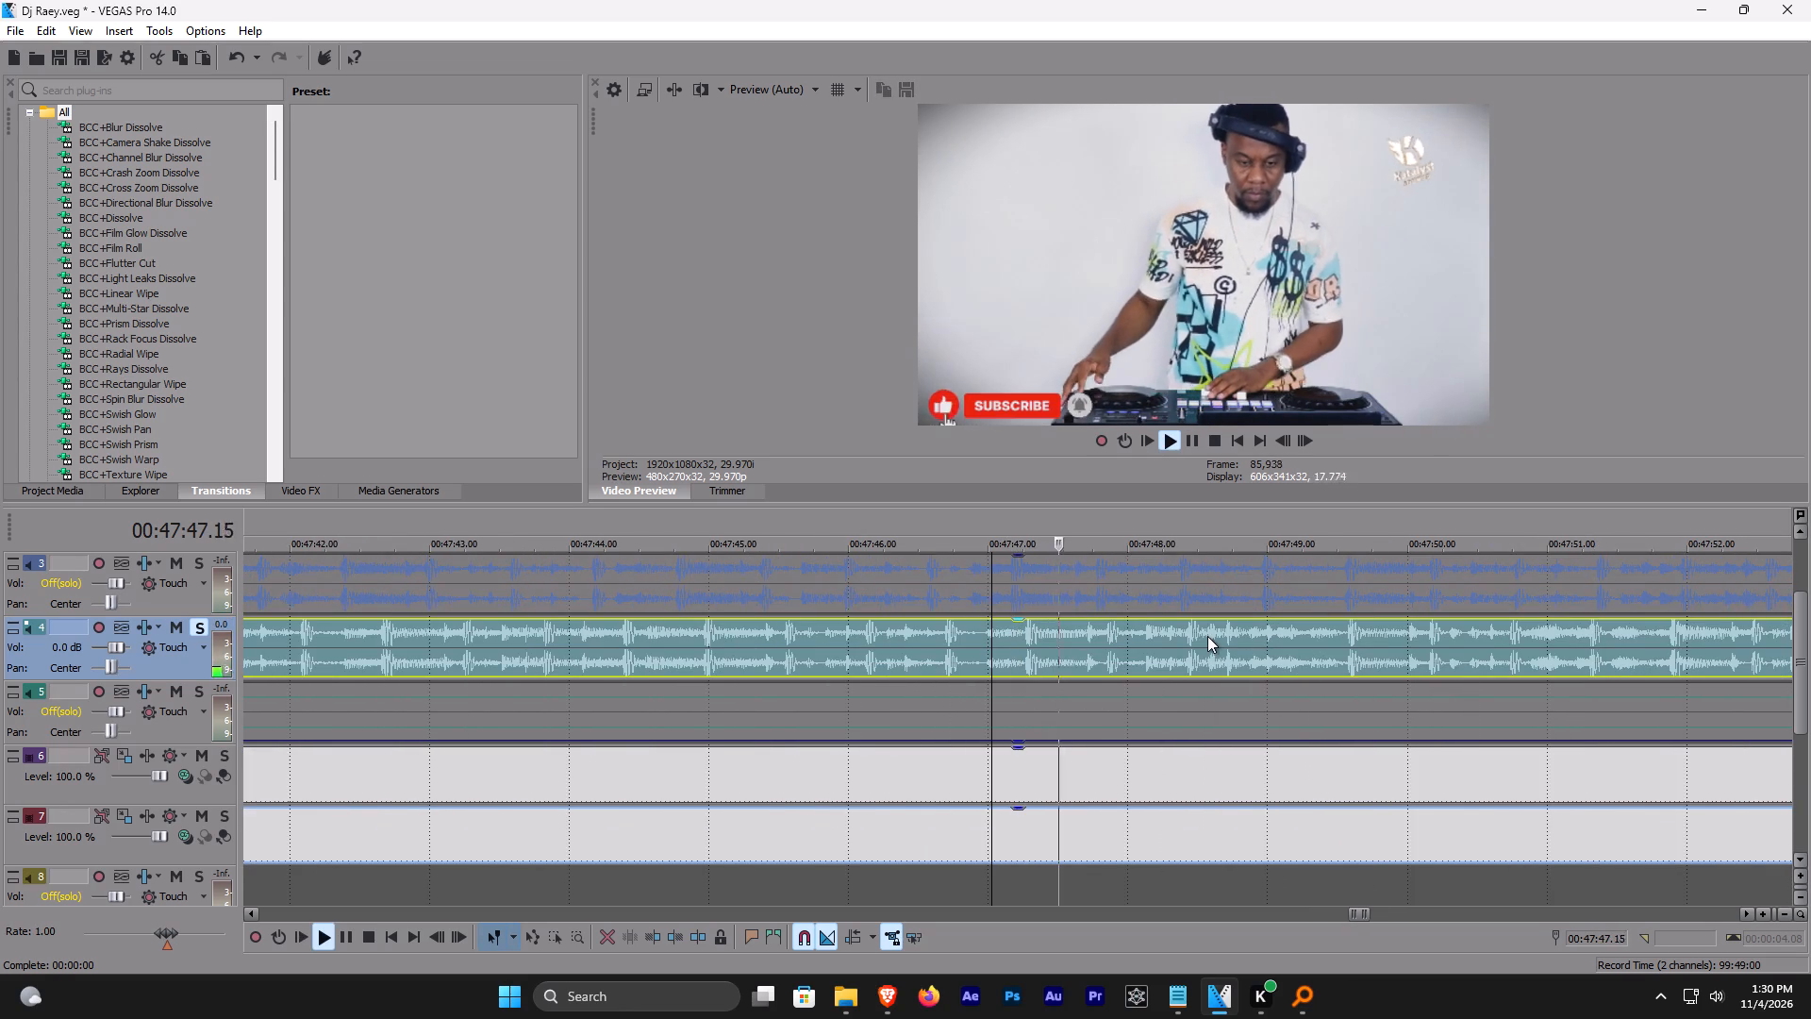
{"action": "left_click", "coordinate": [1348, 643]}
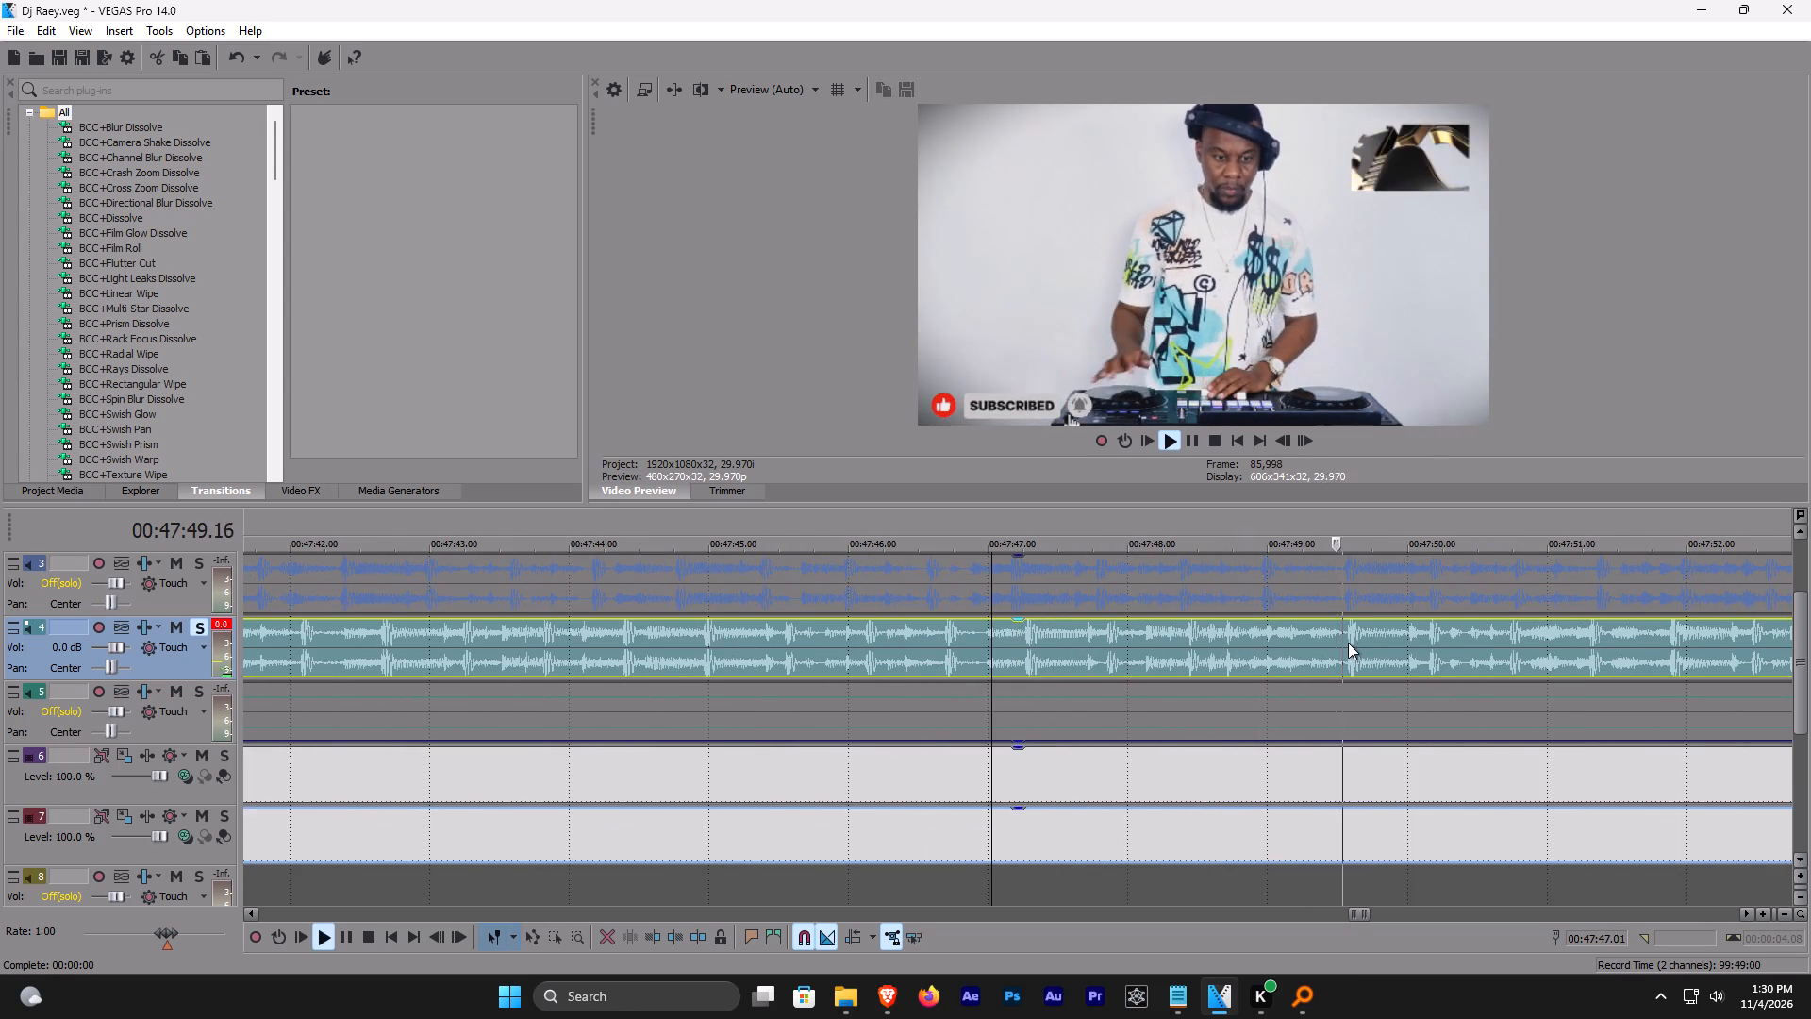
Trim the Tems clip to the section from 00:47:49.17 to about 00:47:53, deleting the parts before and after it.
{"action": "scroll", "coordinate": [1343, 642], "scroll_direction": "up", "scroll_amount": 10}
{"action": "left_click", "coordinate": [1000, 631]}
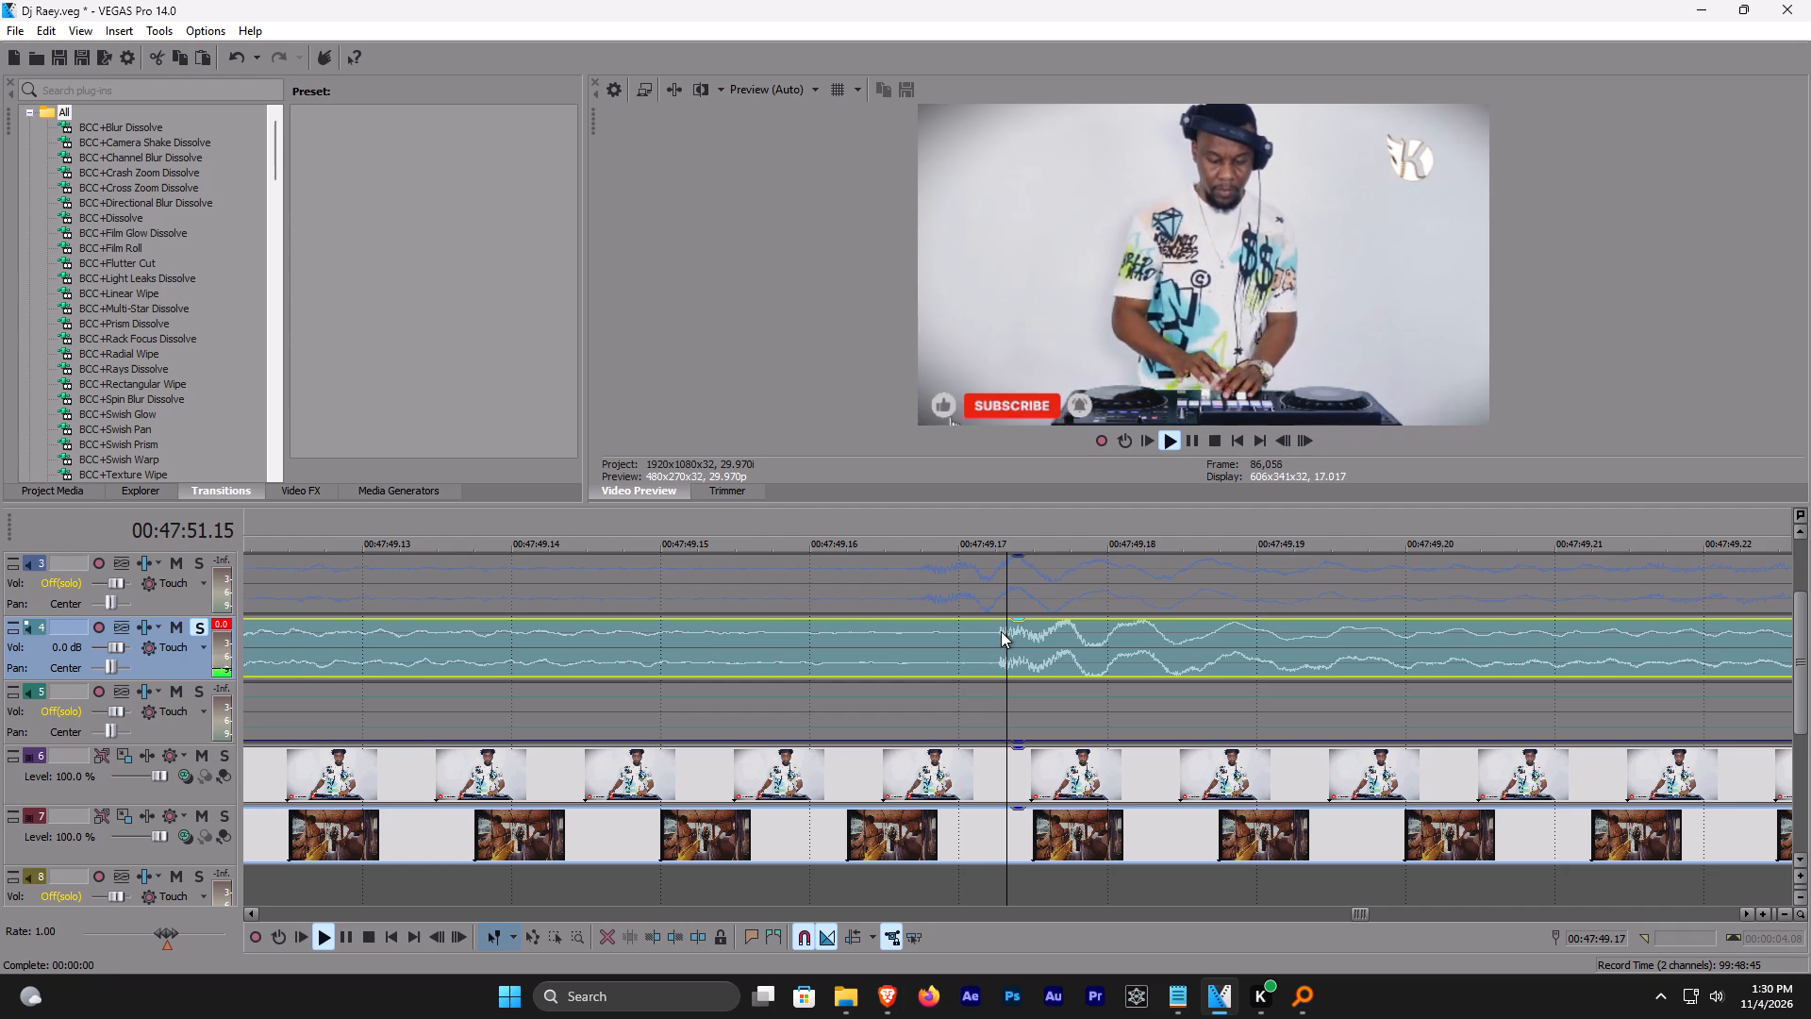
{"action": "key", "text": "s"}
{"action": "left_click", "coordinate": [938, 644]}
{"action": "scroll", "coordinate": [938, 644], "scroll_direction": "down", "scroll_amount": 13}
{"action": "key", "text": "Delete"}
{"action": "left_click", "coordinate": [1210, 653]}
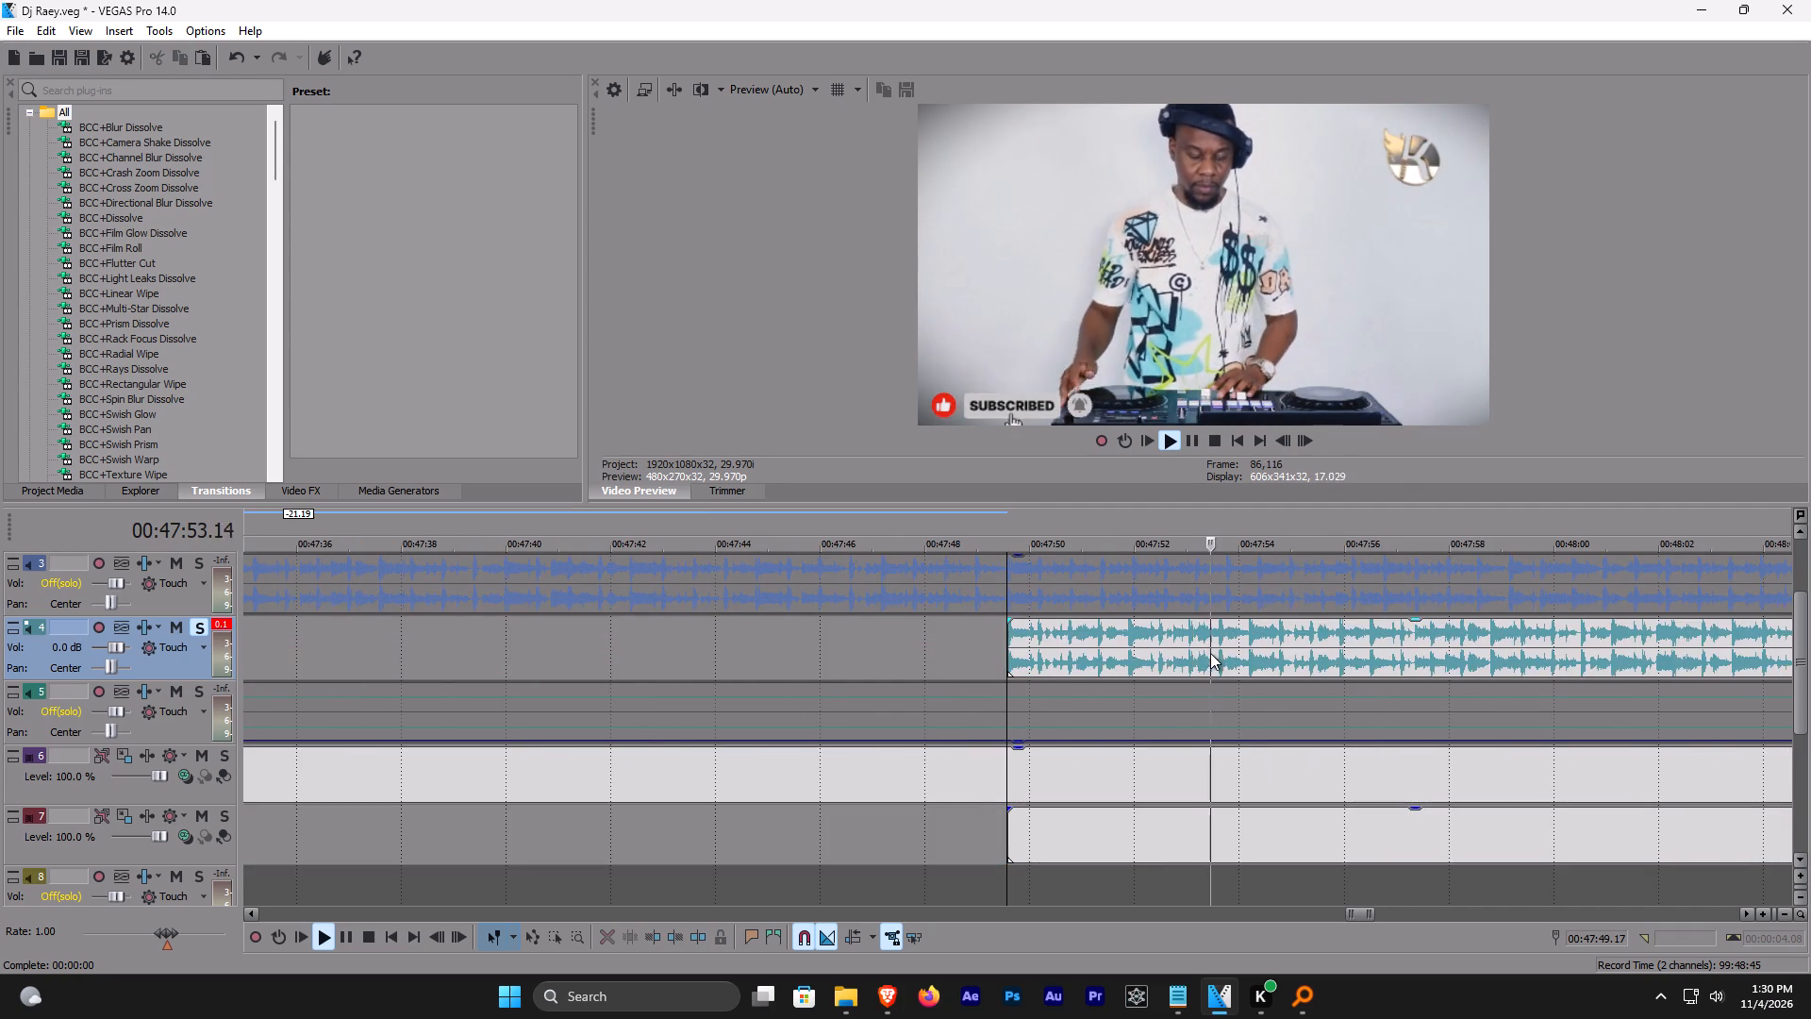
{"action": "key", "text": "s"}
{"action": "scroll", "coordinate": [1204, 652], "scroll_direction": "down", "scroll_amount": 5}
{"action": "key", "text": "Delete"}
Cut the short Tems section, turn off track 4's solo, paste the section at the DJ clip's 00:47:27.29 split, and save.
{"action": "left_click", "coordinate": [975, 643]}
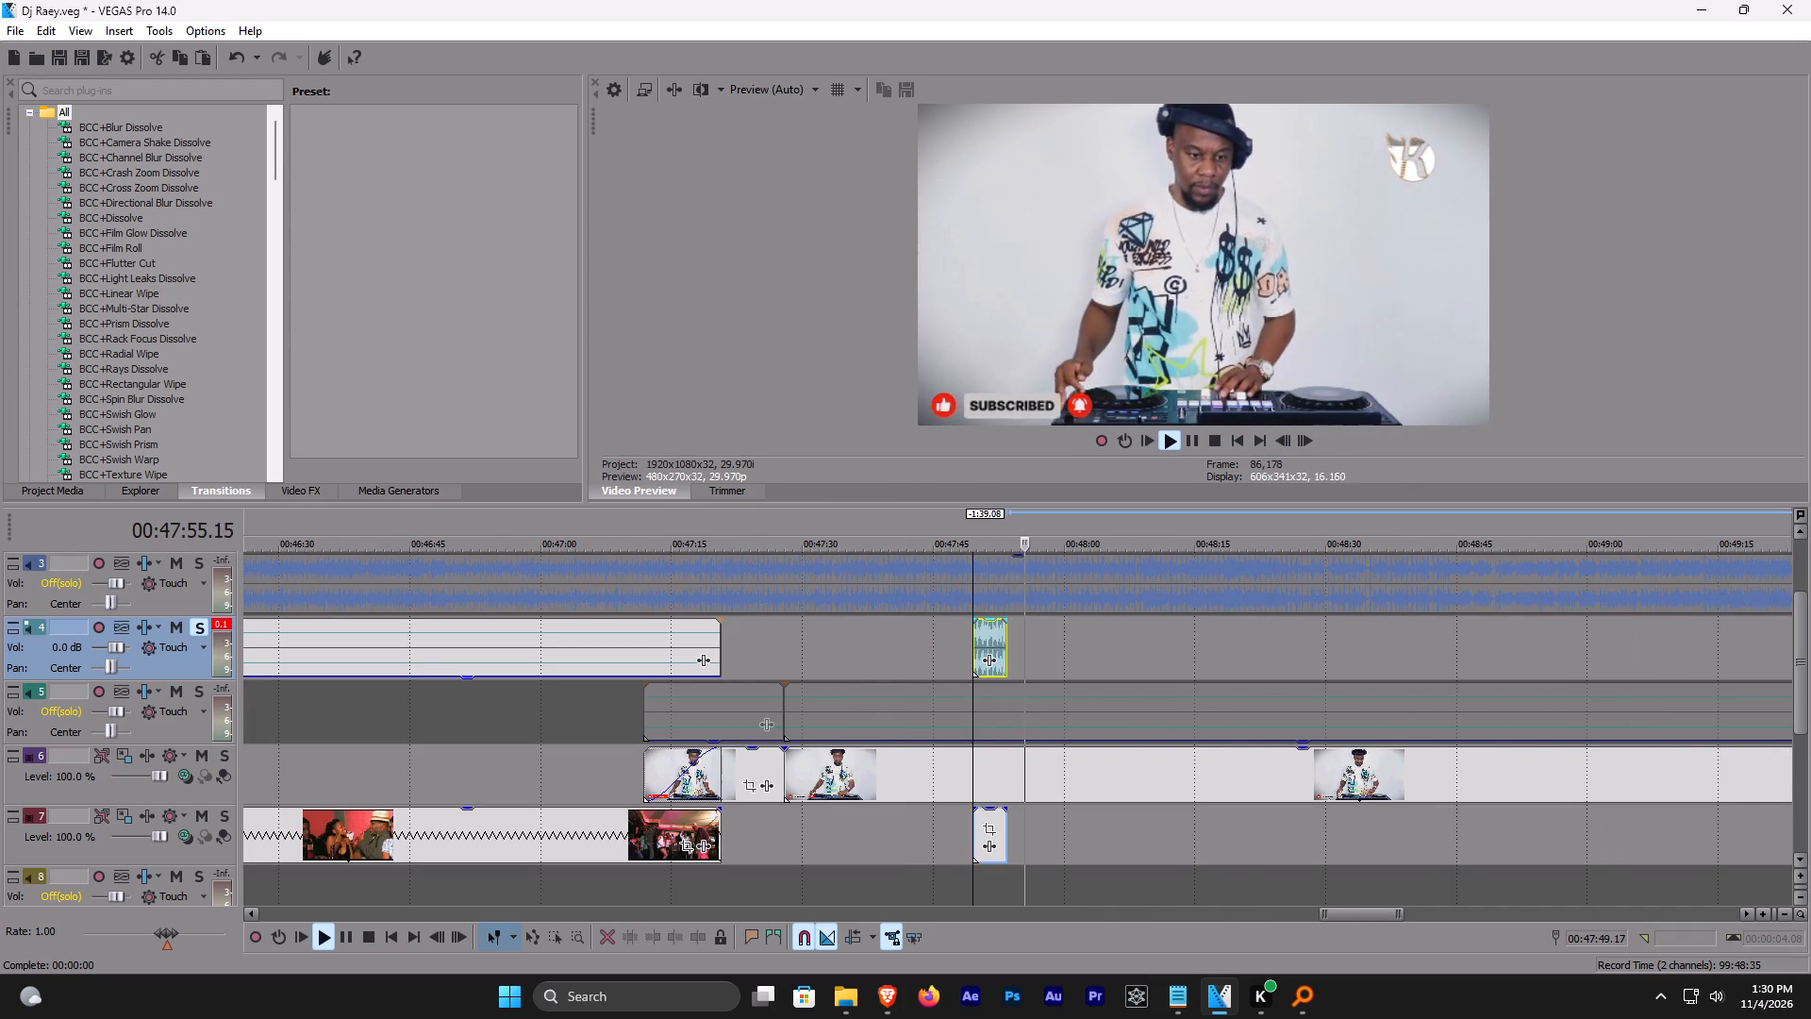
{"action": "key", "text": "ctrl+x"}
{"action": "key", "text": "ctrl+s"}
{"action": "key", "text": "x"}
{"action": "left_click", "coordinate": [772, 526]}
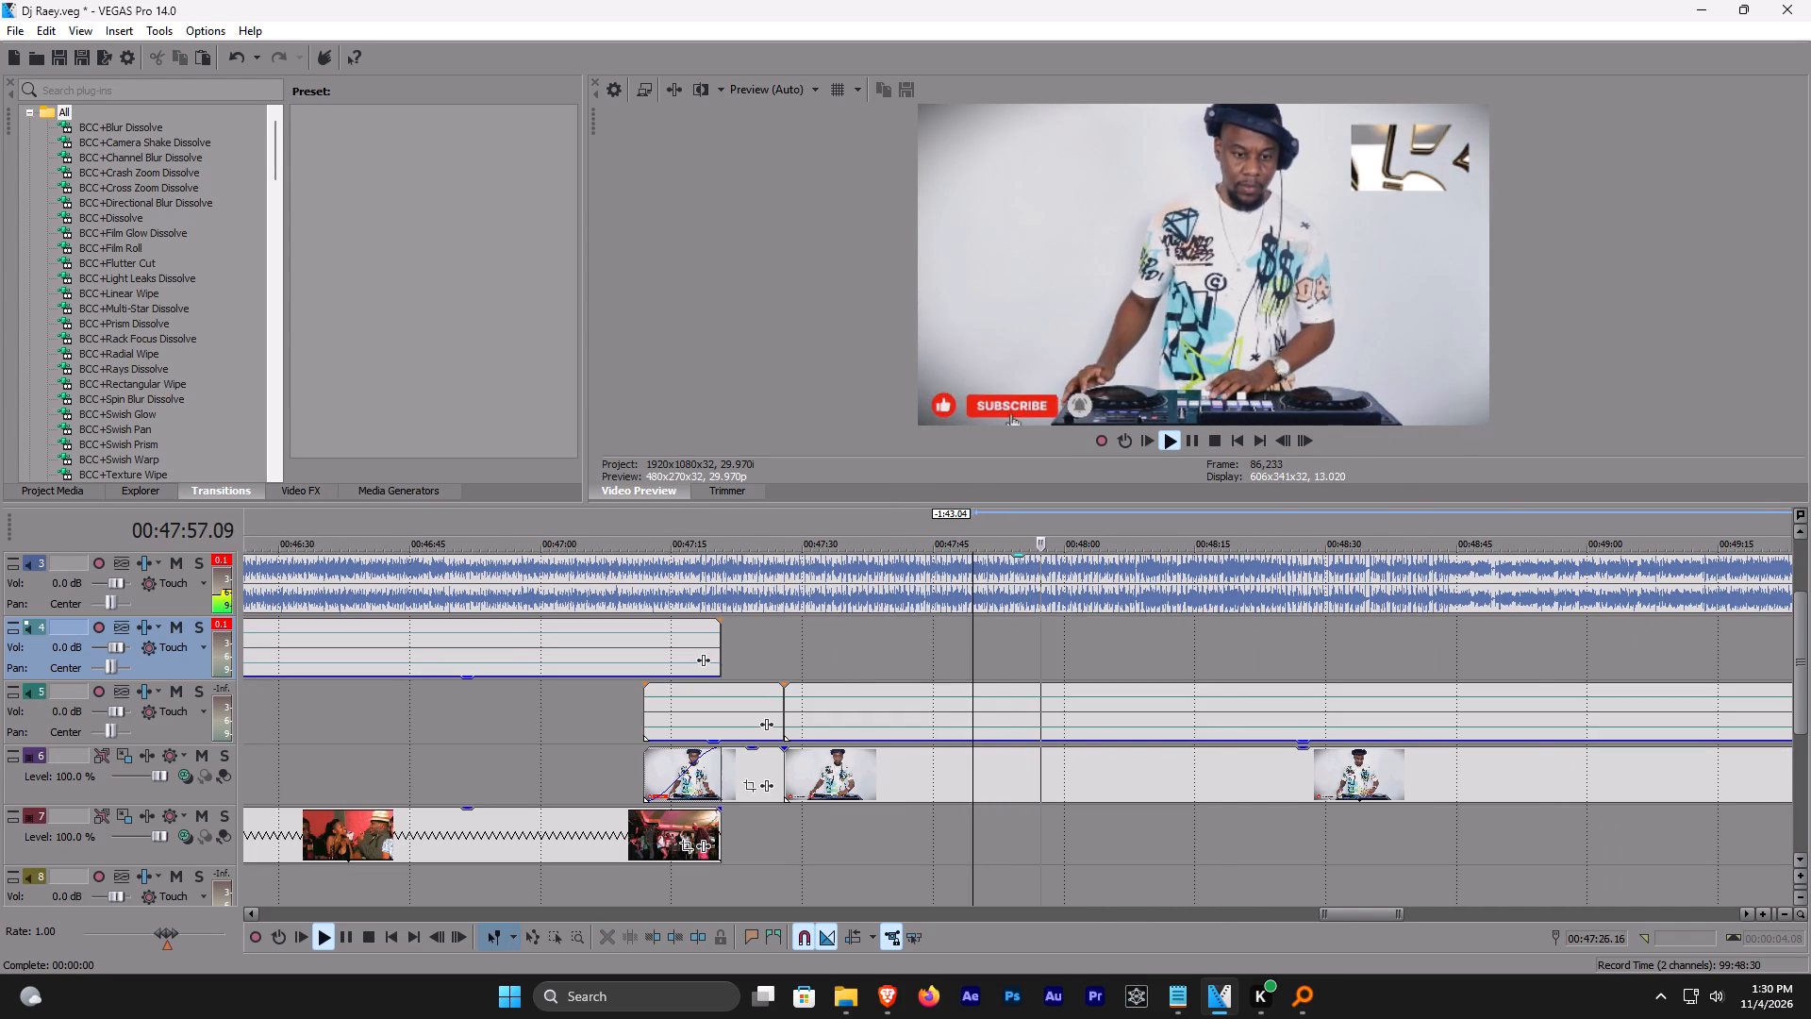
{"action": "scroll", "coordinate": [795, 545], "scroll_direction": "up", "scroll_amount": 7}
{"action": "left_click", "coordinate": [1115, 623]}
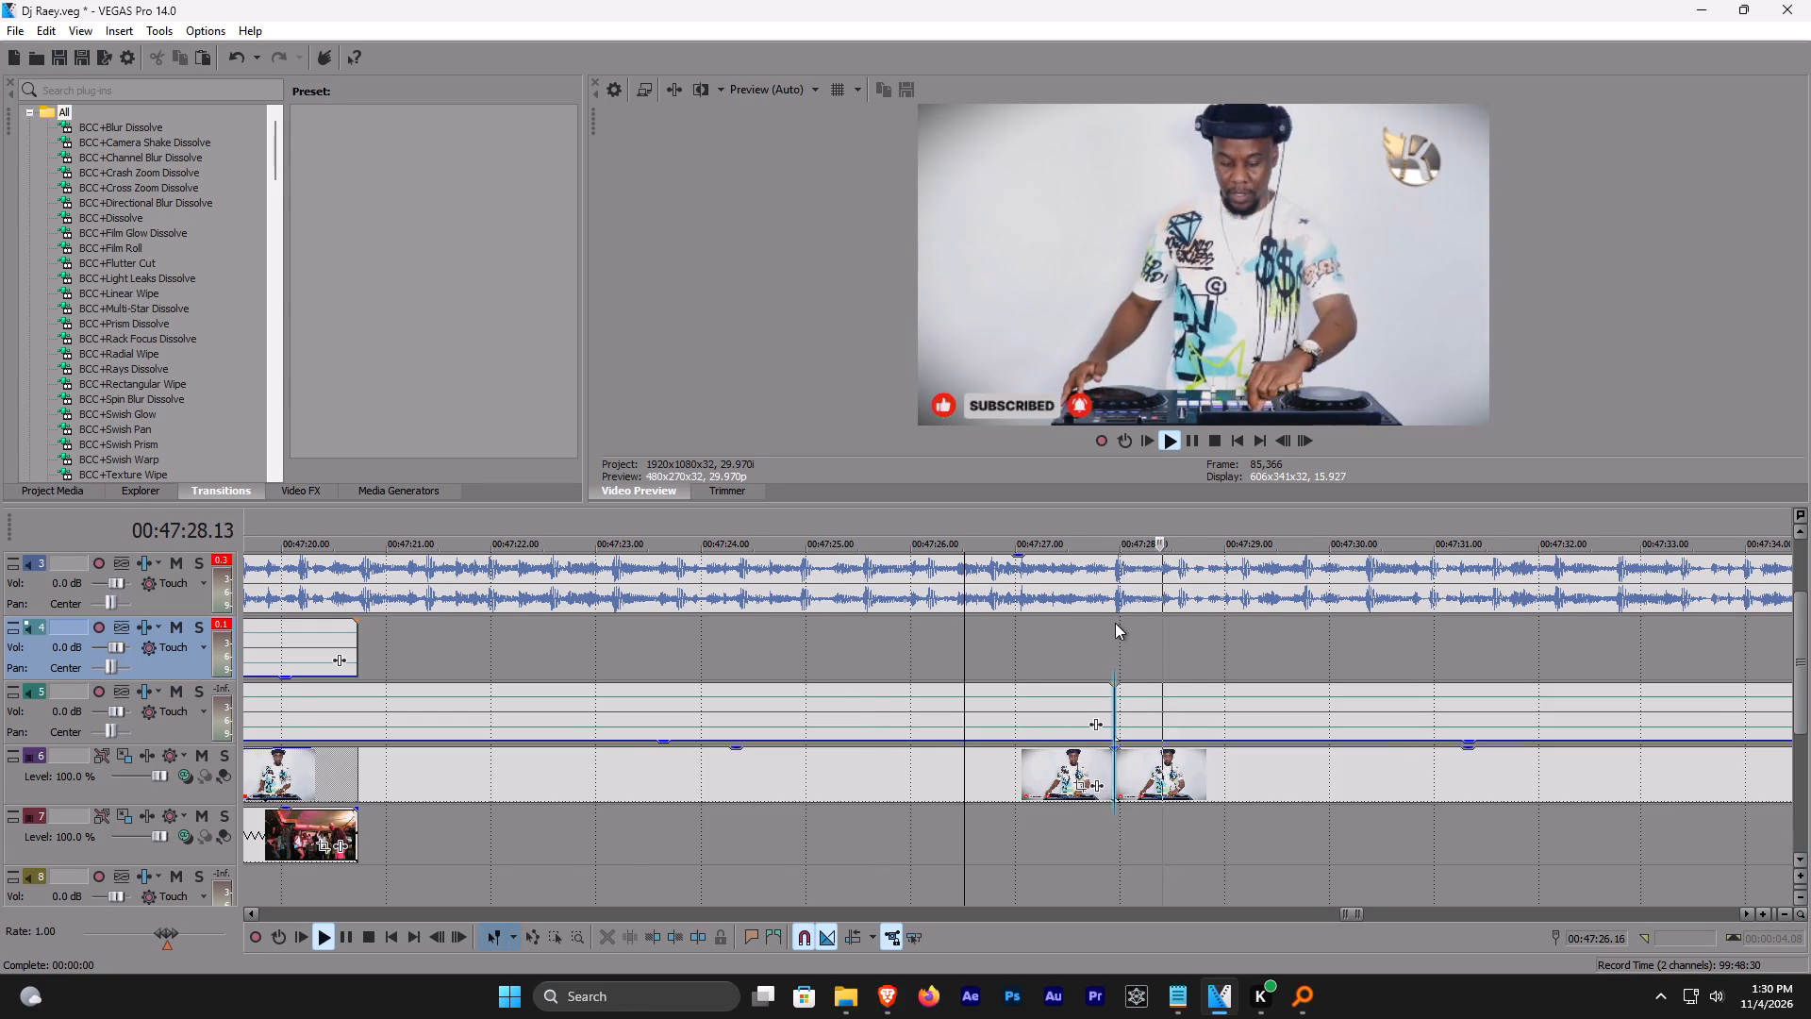
{"action": "scroll", "coordinate": [1117, 626], "scroll_direction": "up", "scroll_amount": 6}
{"action": "key", "text": "ctrl+v"}
{"action": "key", "text": "ctrl+s"}
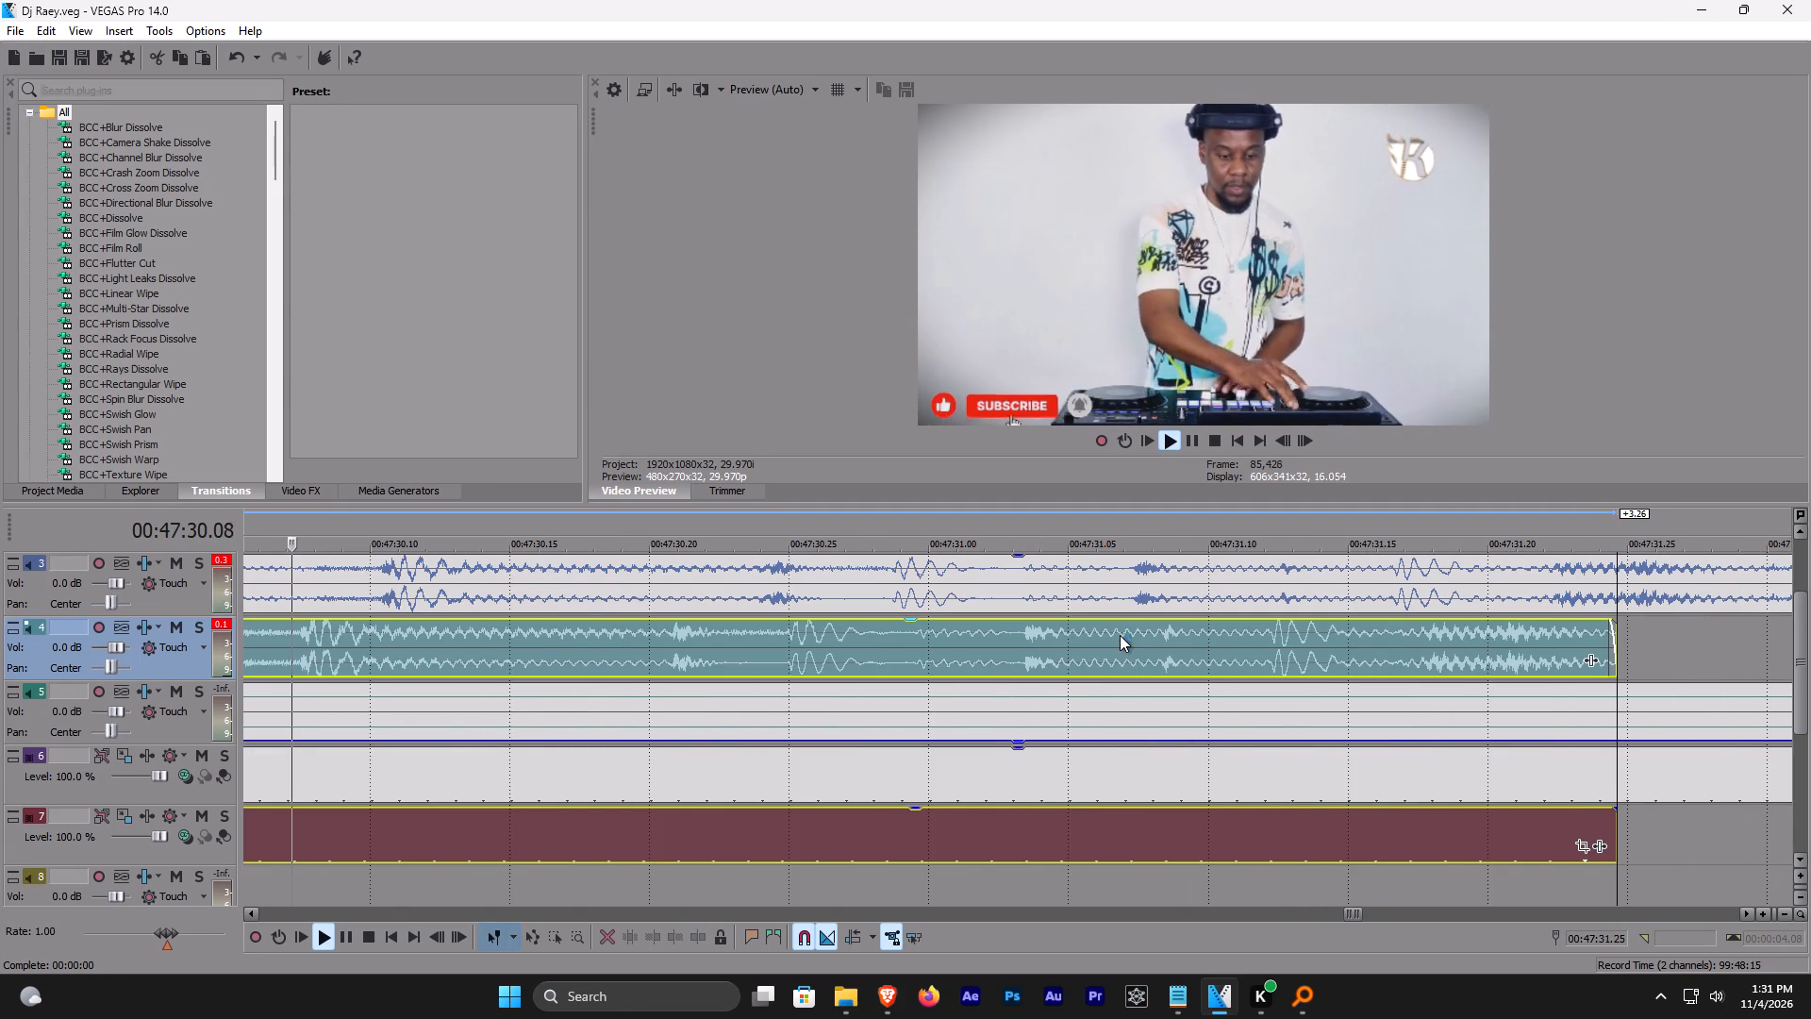
Extend the end of the pasted Tems clip to about 00:48:20, keeping its beat alignment with the mix.
{"action": "scroll", "coordinate": [1259, 640], "scroll_direction": "down", "scroll_amount": 3}
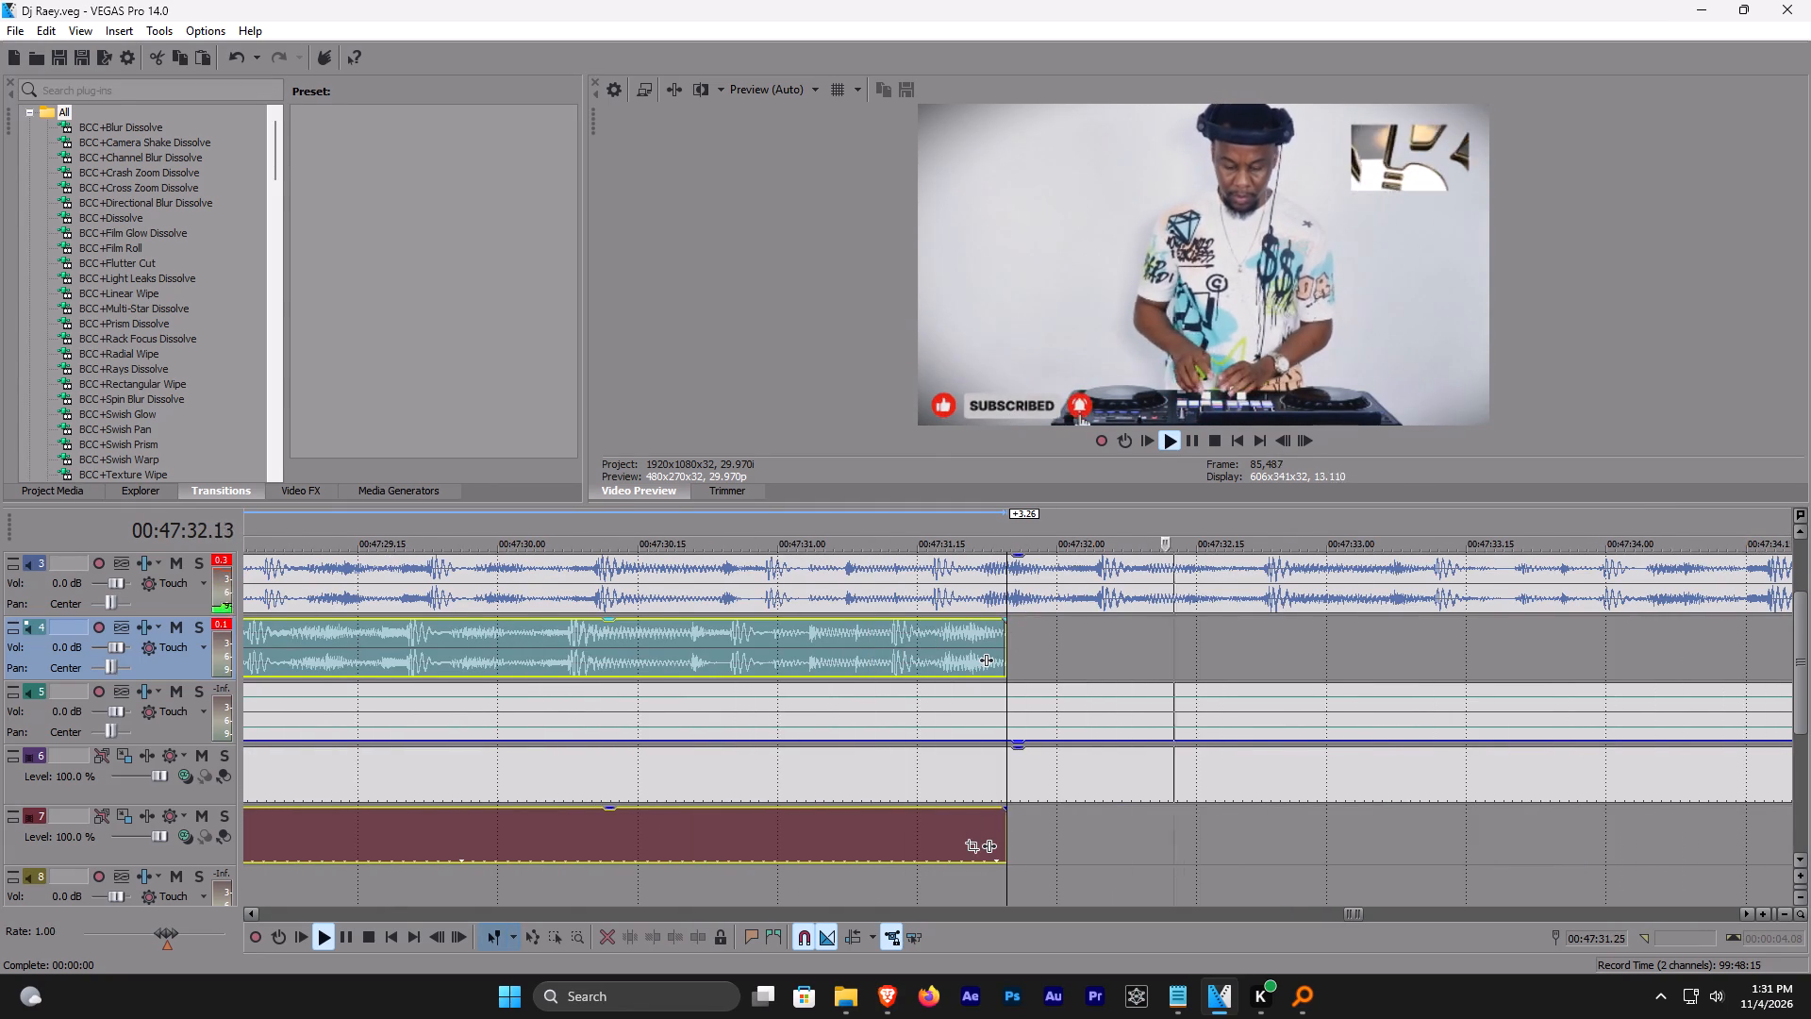
{"action": "left_click_drag", "start_coordinate": [1004, 641], "coordinate": [1052, 659], "text": "ctrl"}
{"action": "key", "text": "ctrl+s"}
{"action": "scroll", "coordinate": [1052, 660], "scroll_direction": "down", "scroll_amount": 8}
{"action": "left_click_drag", "start_coordinate": [1010, 647], "coordinate": [1810, 642]}
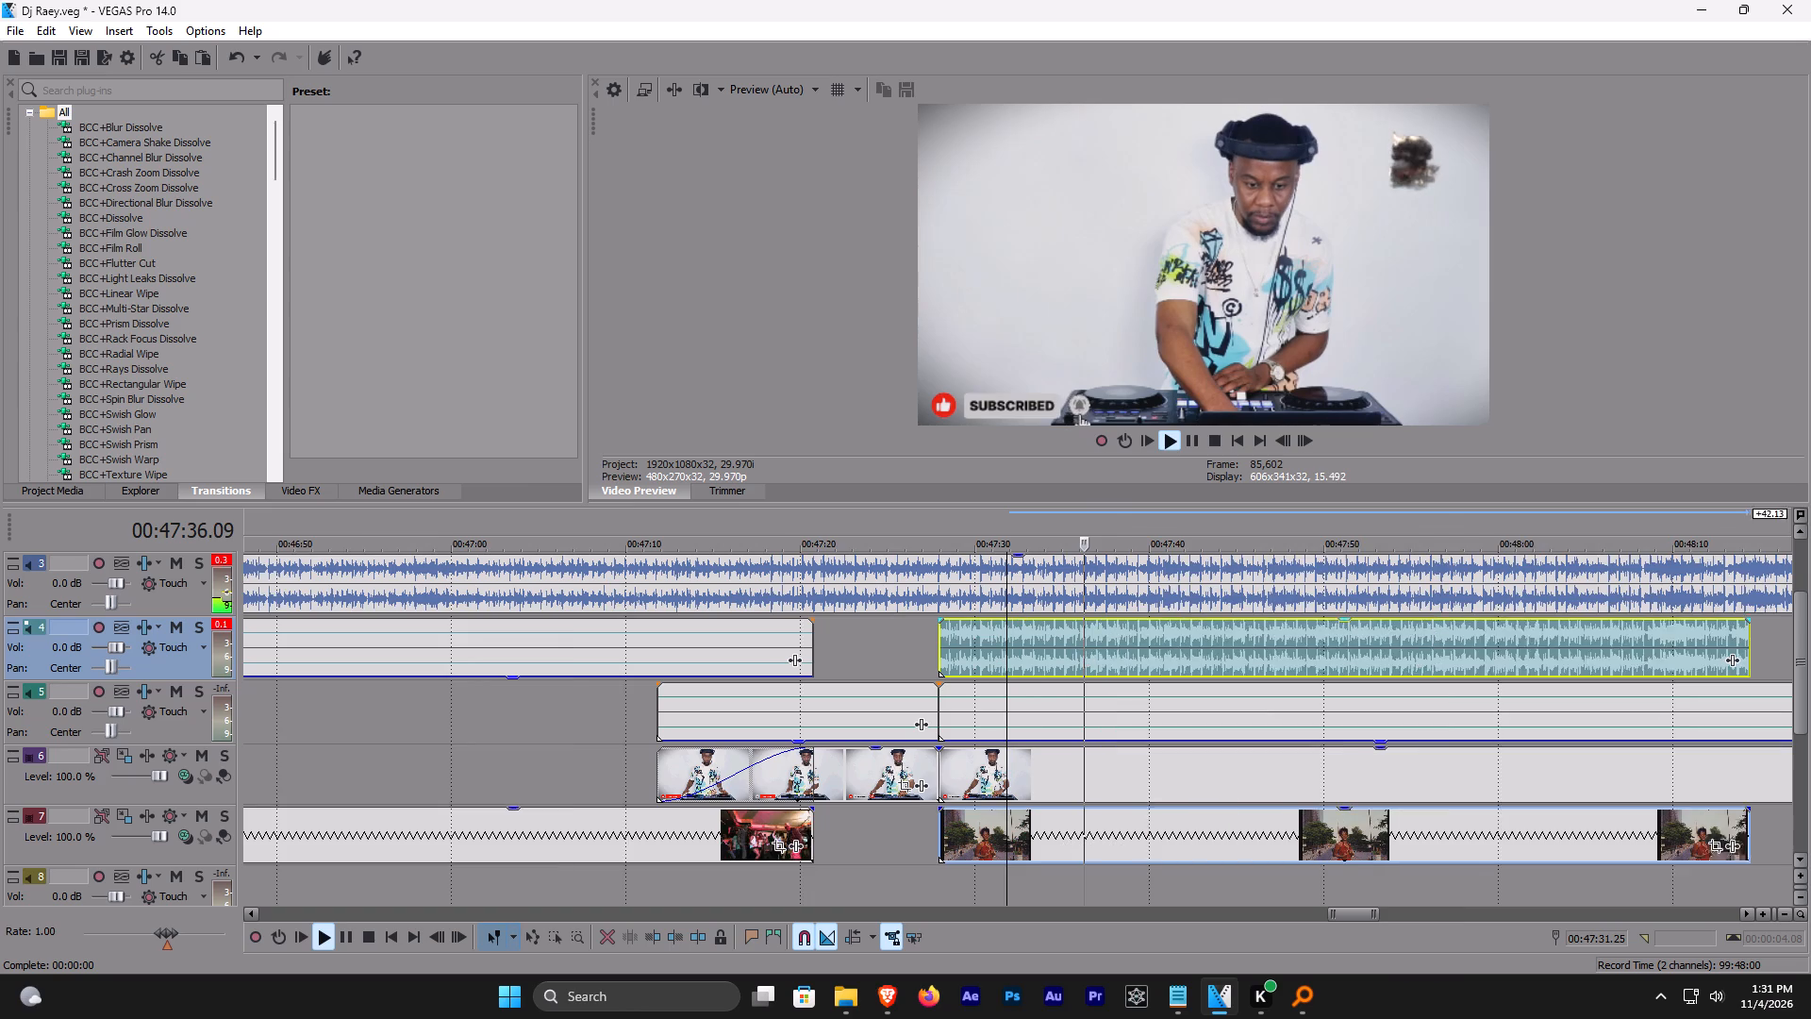
{"action": "left_click_drag", "start_coordinate": [1810, 642], "coordinate": [1810, 635]}
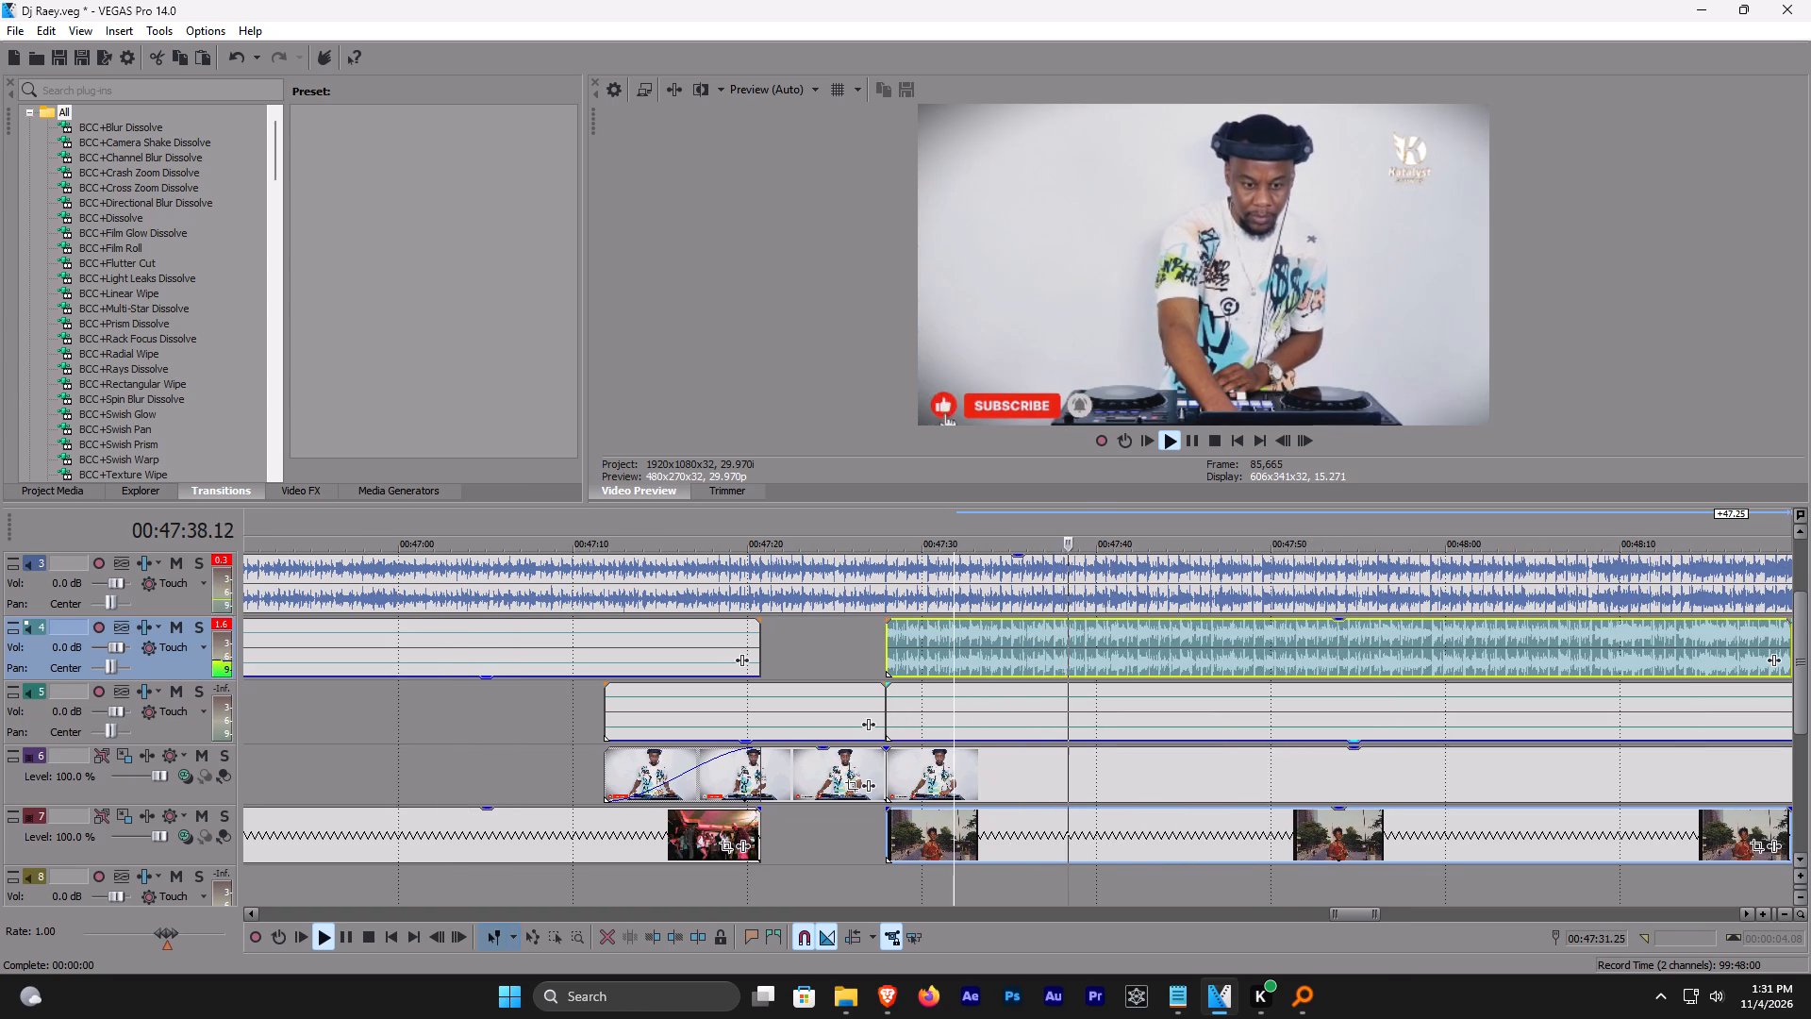
Trim the start of the DJ clip and its audio on tracks 5 and 6 forward to about 00:48:02.
{"action": "left_click_drag", "start_coordinate": [888, 707], "coordinate": [1493, 707]}
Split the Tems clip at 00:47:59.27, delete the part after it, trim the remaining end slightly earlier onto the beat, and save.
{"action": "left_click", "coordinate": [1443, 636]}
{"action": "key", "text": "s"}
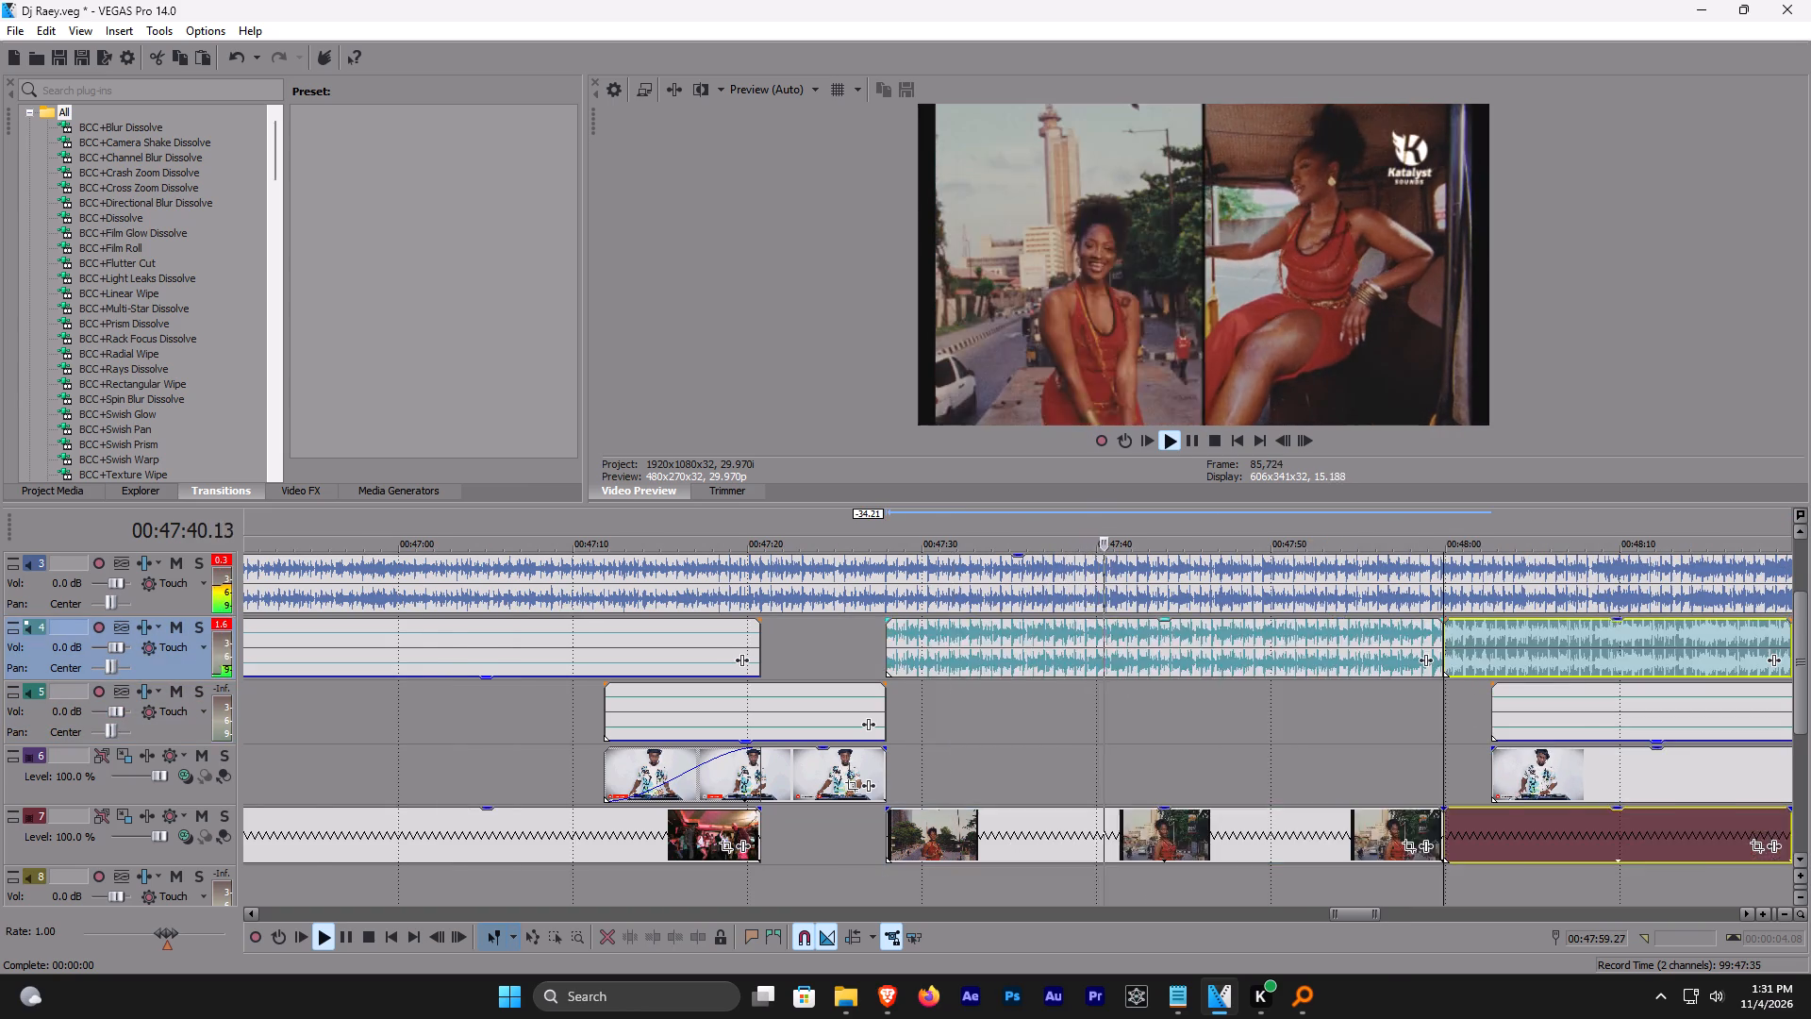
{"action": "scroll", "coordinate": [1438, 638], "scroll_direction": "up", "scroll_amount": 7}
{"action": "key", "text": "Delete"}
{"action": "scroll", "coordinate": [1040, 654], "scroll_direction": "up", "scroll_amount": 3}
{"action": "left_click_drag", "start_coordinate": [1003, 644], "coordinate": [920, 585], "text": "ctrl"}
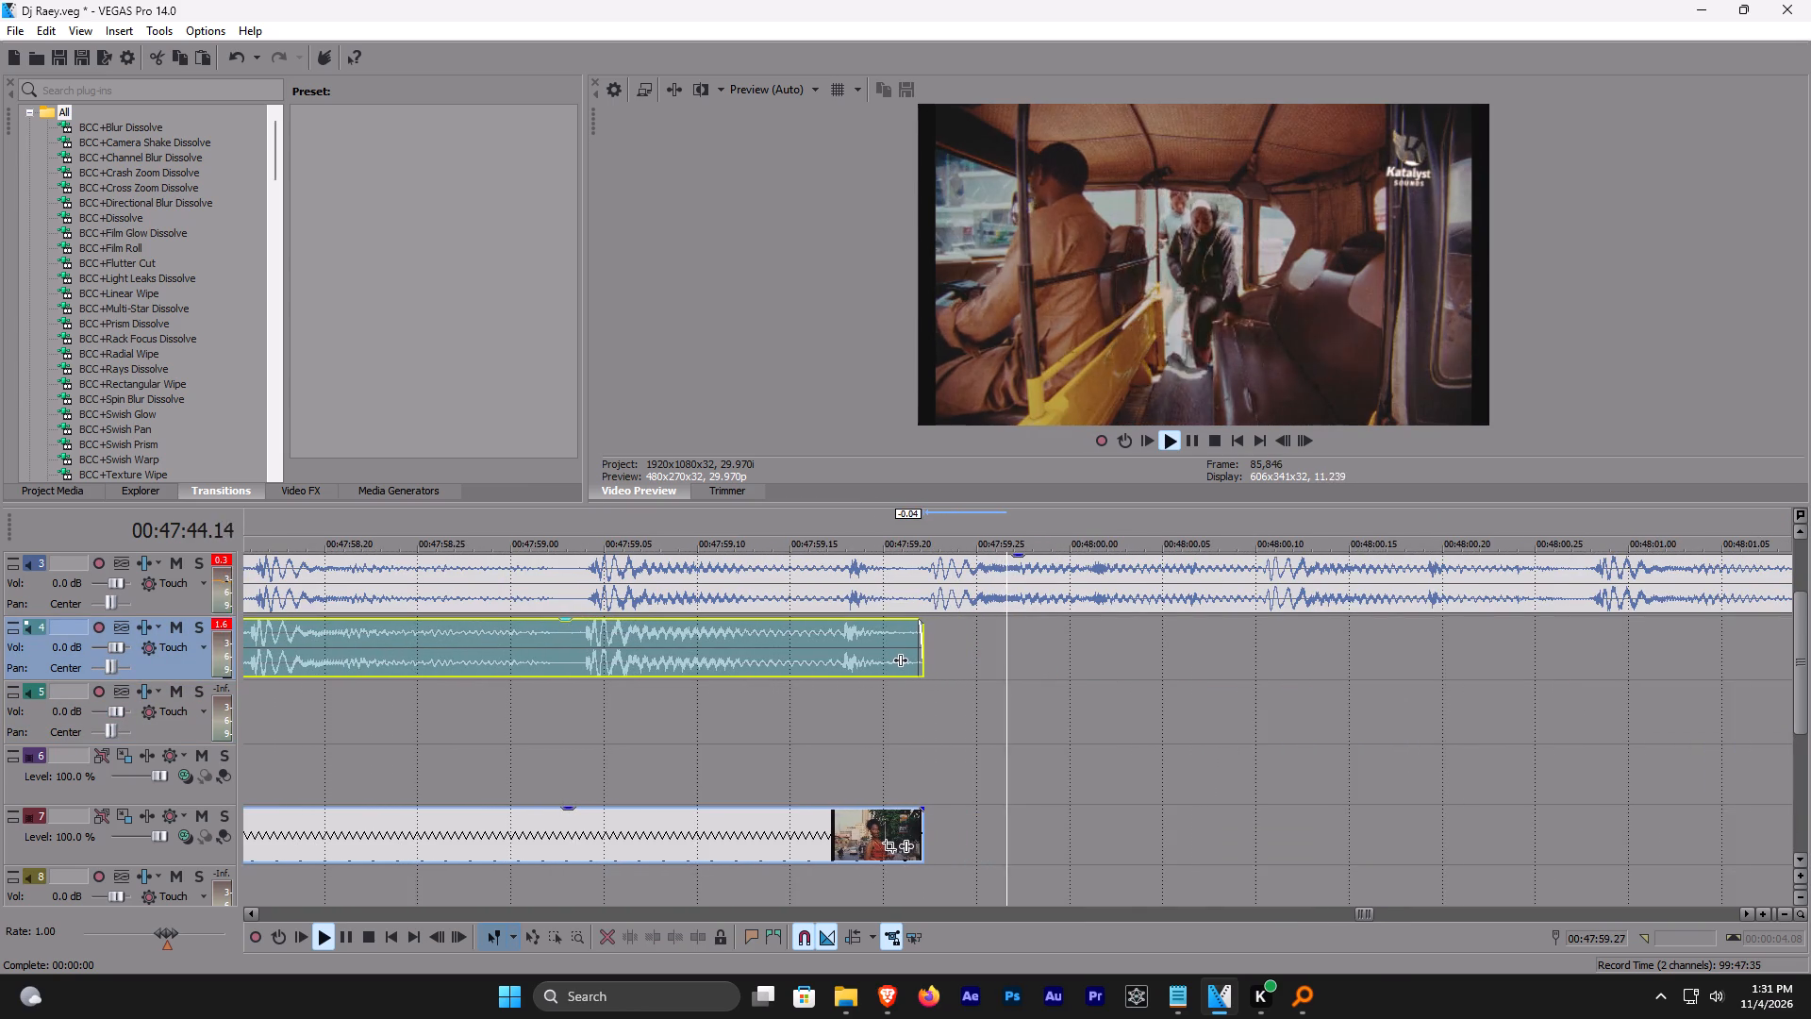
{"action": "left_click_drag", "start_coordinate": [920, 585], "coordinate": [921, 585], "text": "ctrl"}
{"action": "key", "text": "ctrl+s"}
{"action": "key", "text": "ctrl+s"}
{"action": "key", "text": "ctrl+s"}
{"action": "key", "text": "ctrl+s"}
Extend the Tems clip's end to about 00:48:45 and its start back to about 00:47:22.
{"action": "scroll", "coordinate": [936, 602], "scroll_direction": "down", "scroll_amount": 7}
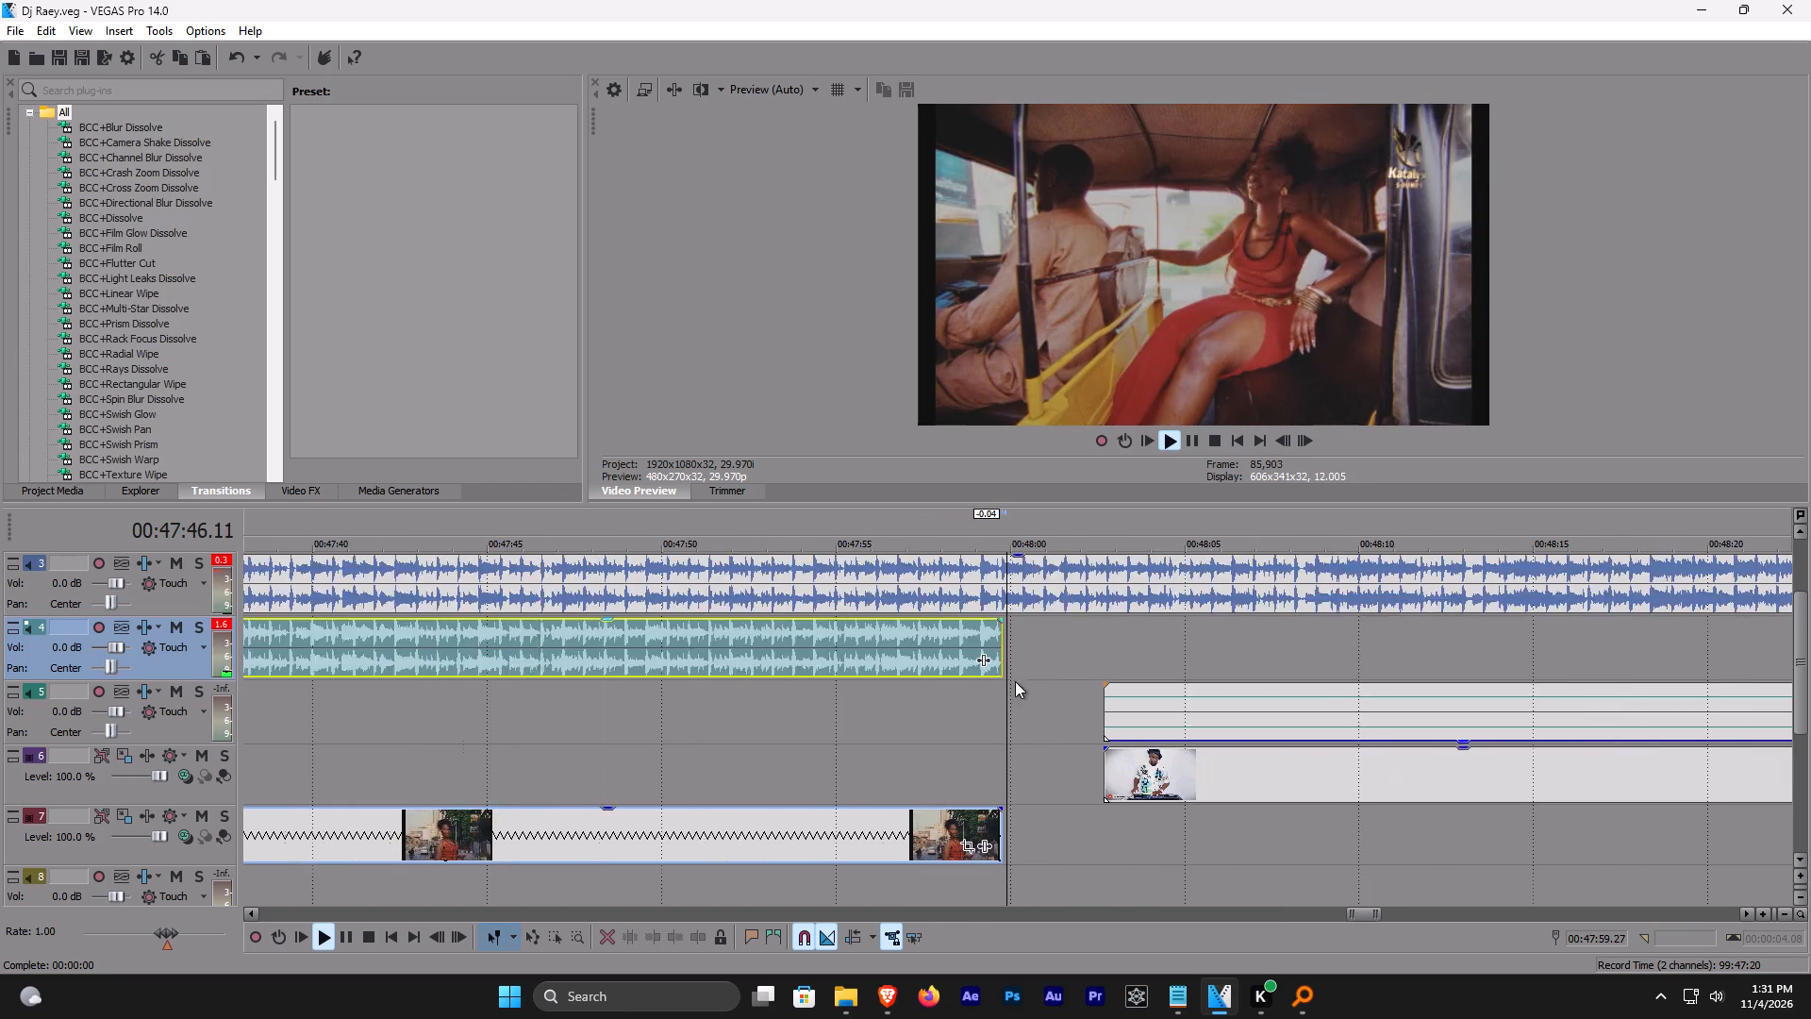
{"action": "scroll", "coordinate": [1015, 681], "scroll_direction": "down", "scroll_amount": 3}
{"action": "left_click_drag", "start_coordinate": [1004, 668], "coordinate": [1791, 573]}
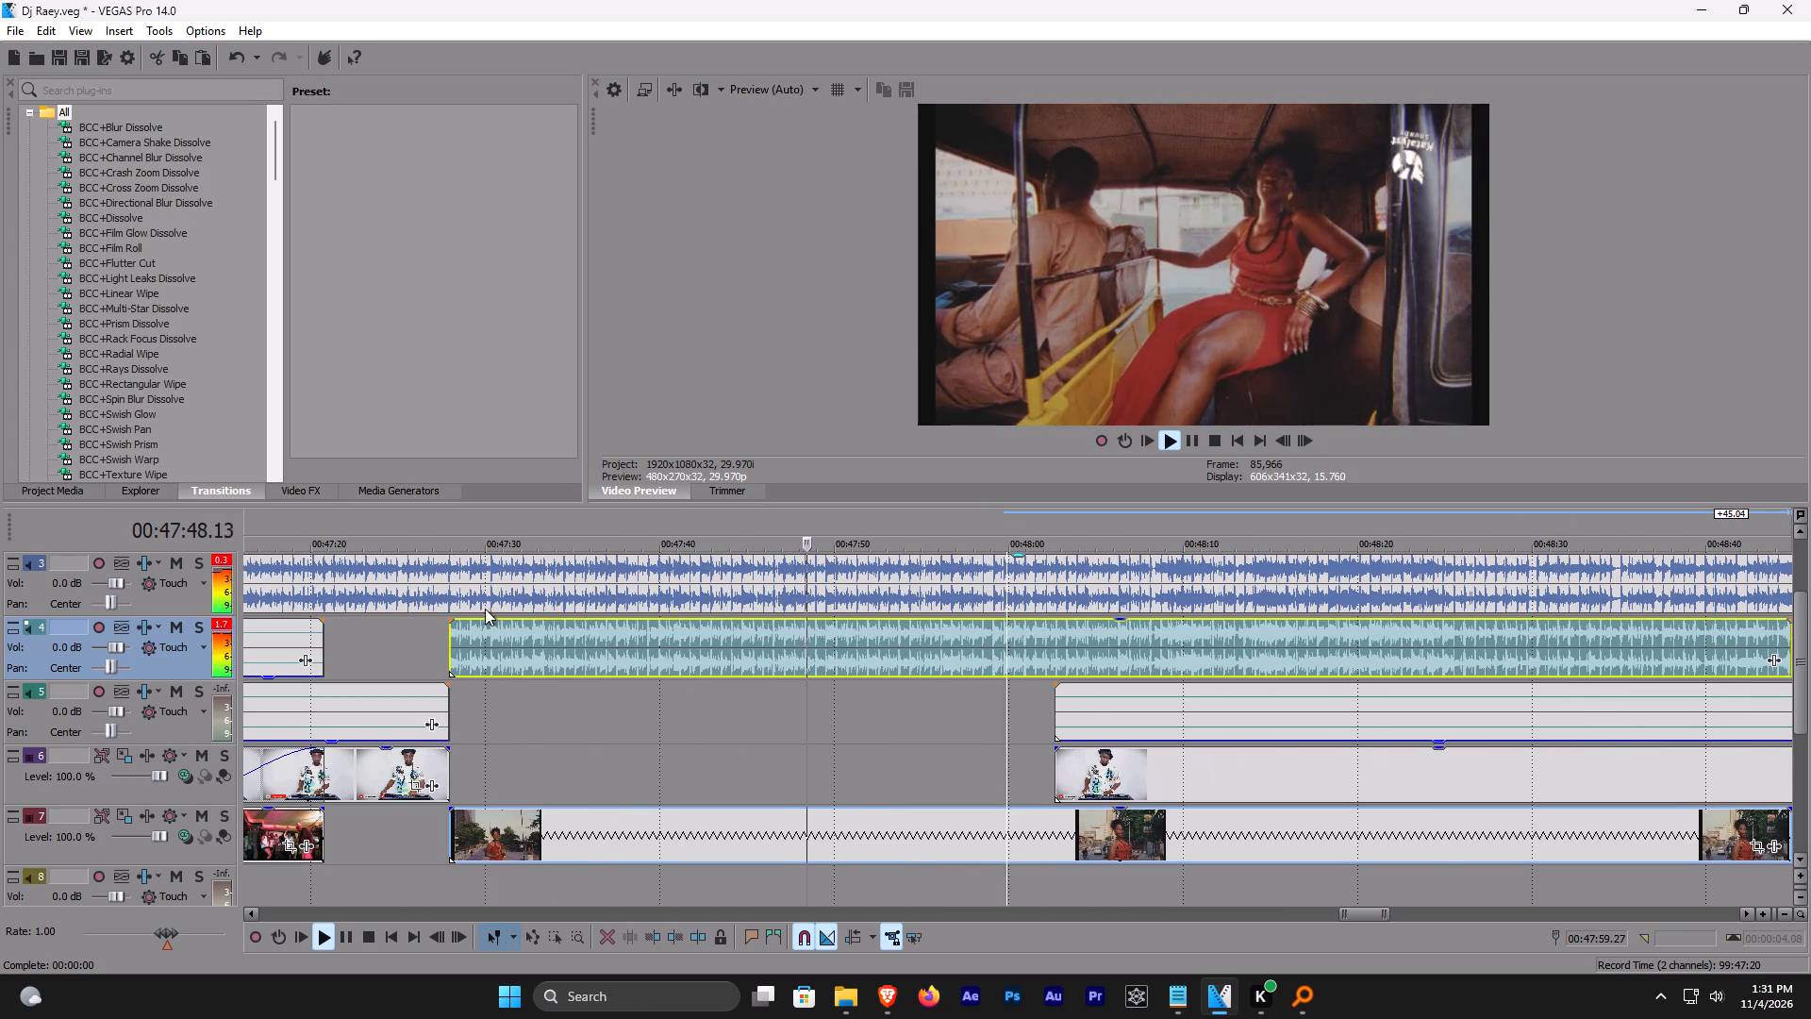
{"action": "left_click_drag", "start_coordinate": [447, 638], "coordinate": [344, 623]}
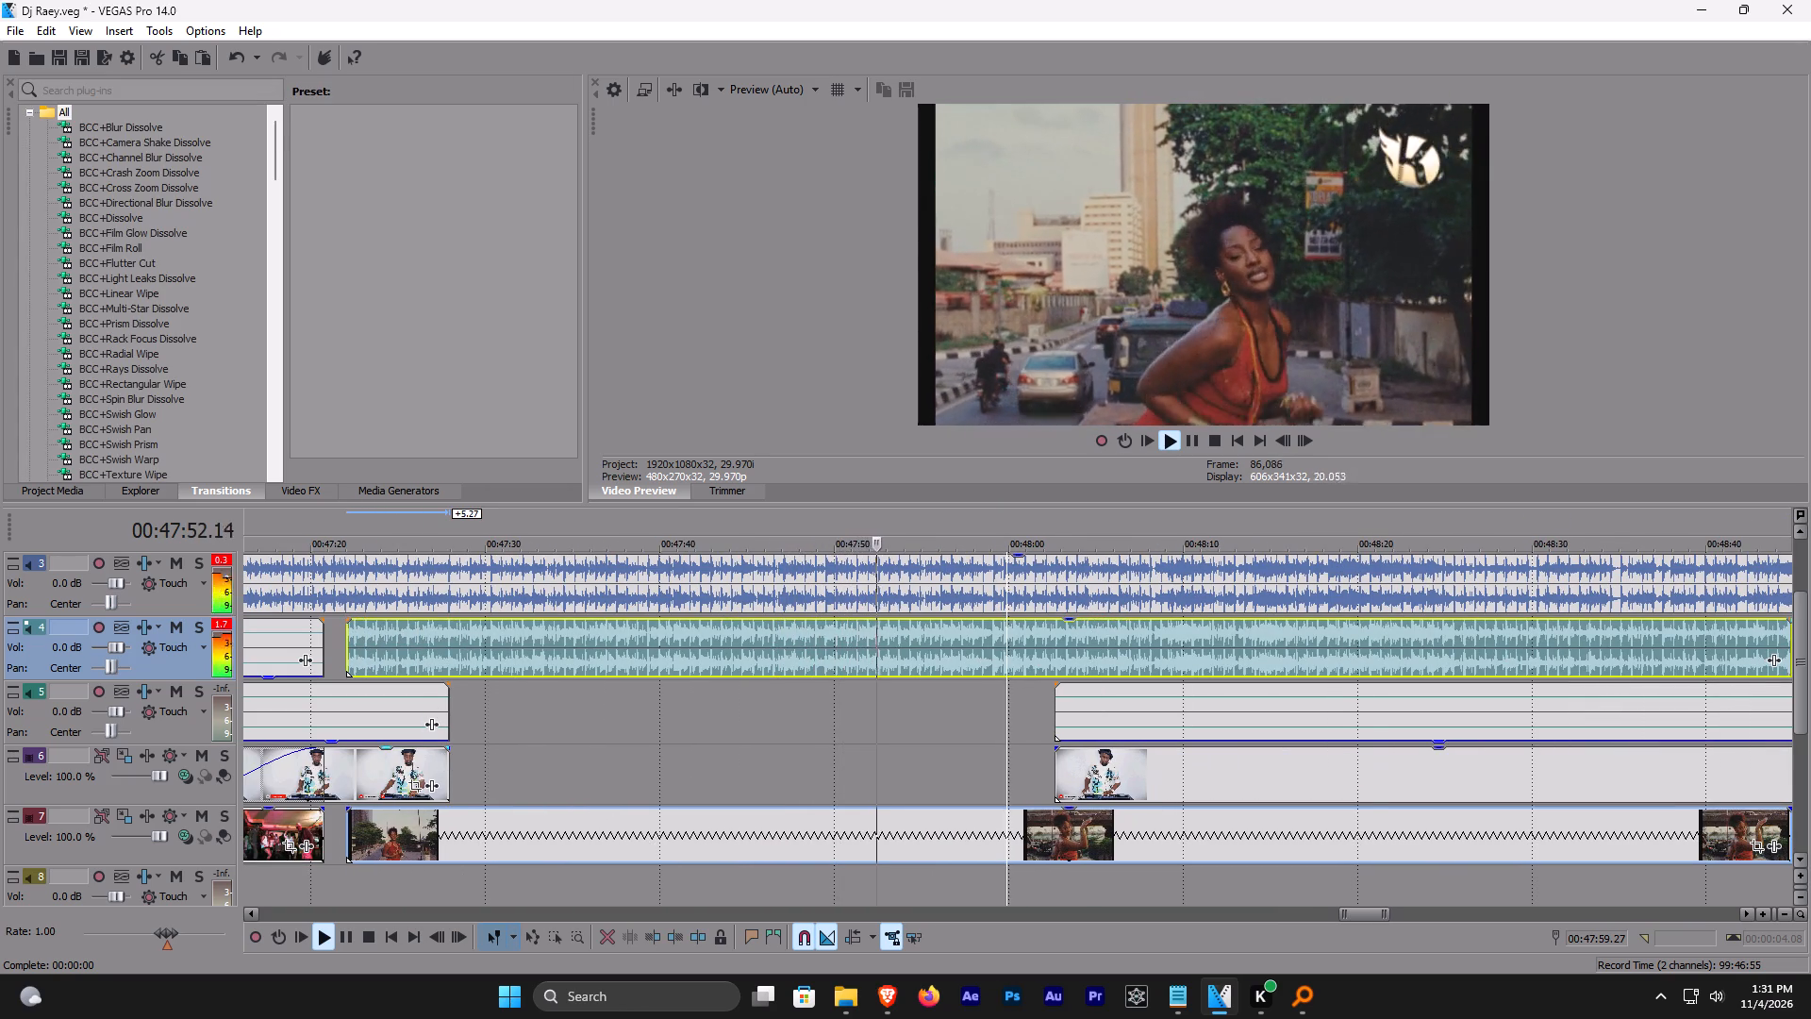
Add a fade-out of about 6 s to the end of the DJ clip overlapping the Tems video, and save.
{"action": "left_click_drag", "start_coordinate": [449, 745], "coordinate": [353, 727]}
{"action": "left_click", "coordinate": [342, 515]}
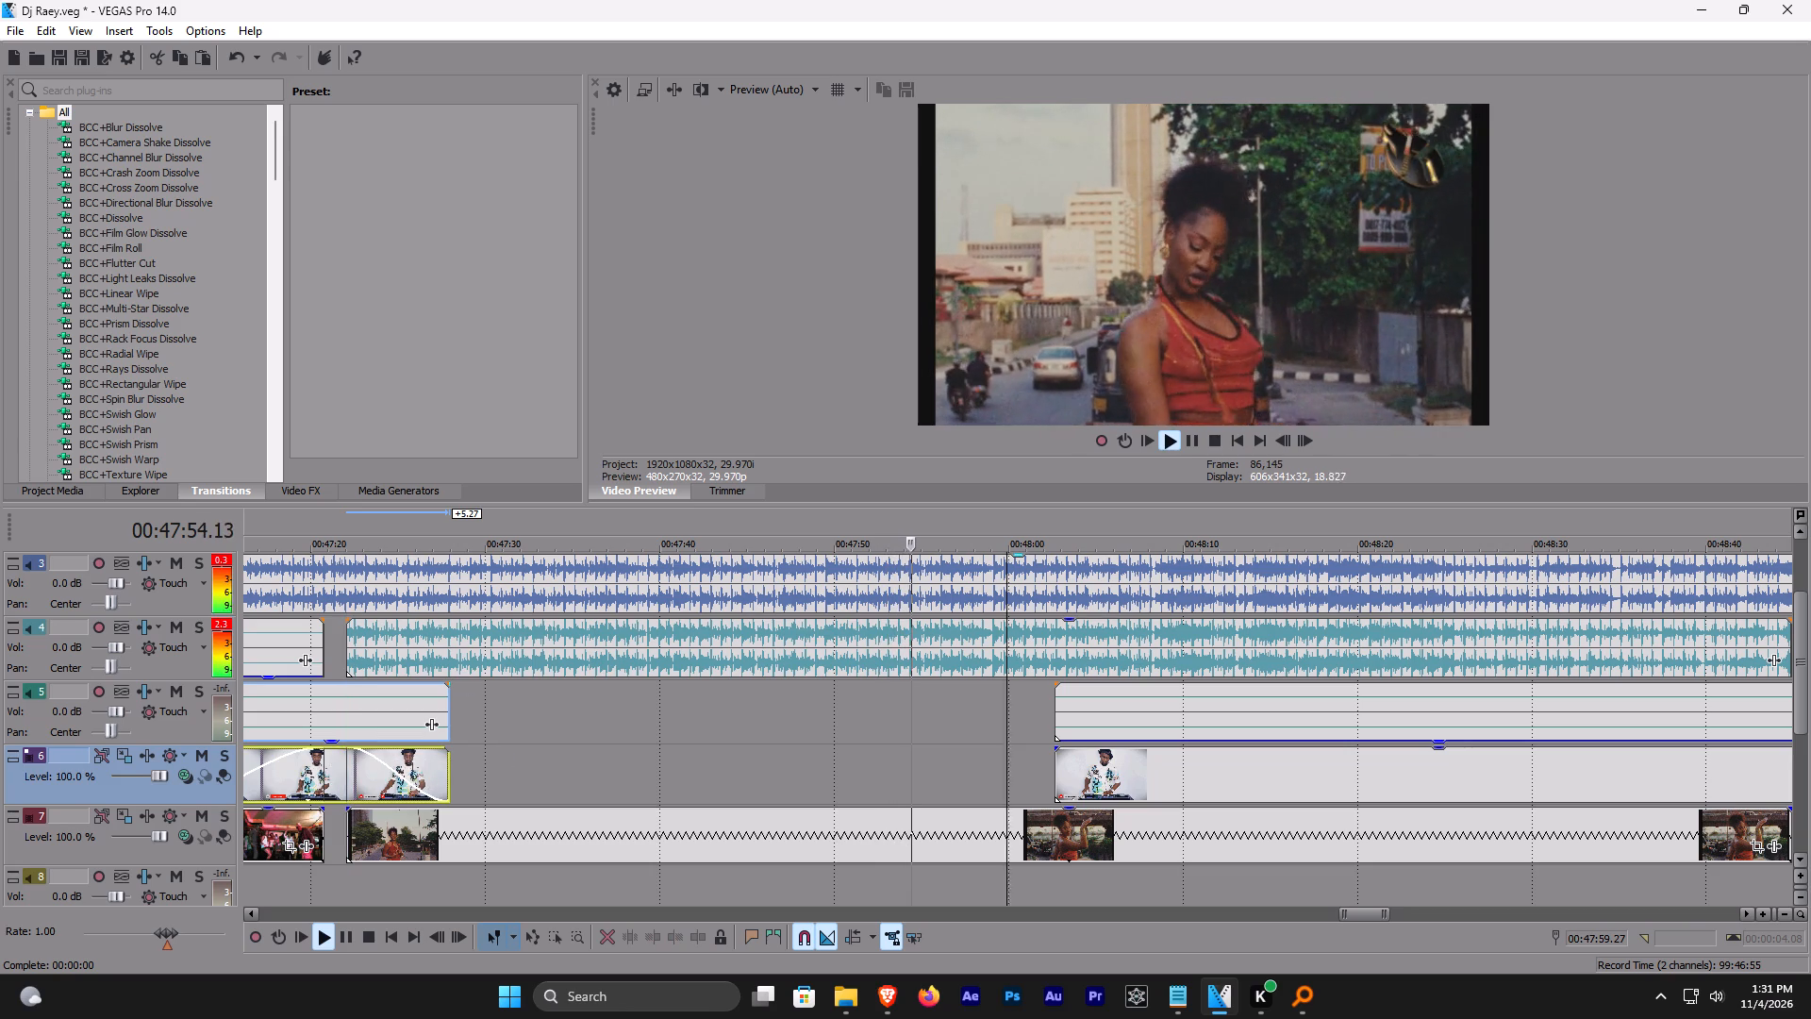
{"action": "key", "text": "ctrl+s"}
Split the Tems clip at 00:47:58.15, lower the first part's audio gain to silence, and save.
{"action": "left_click", "coordinate": [982, 642]}
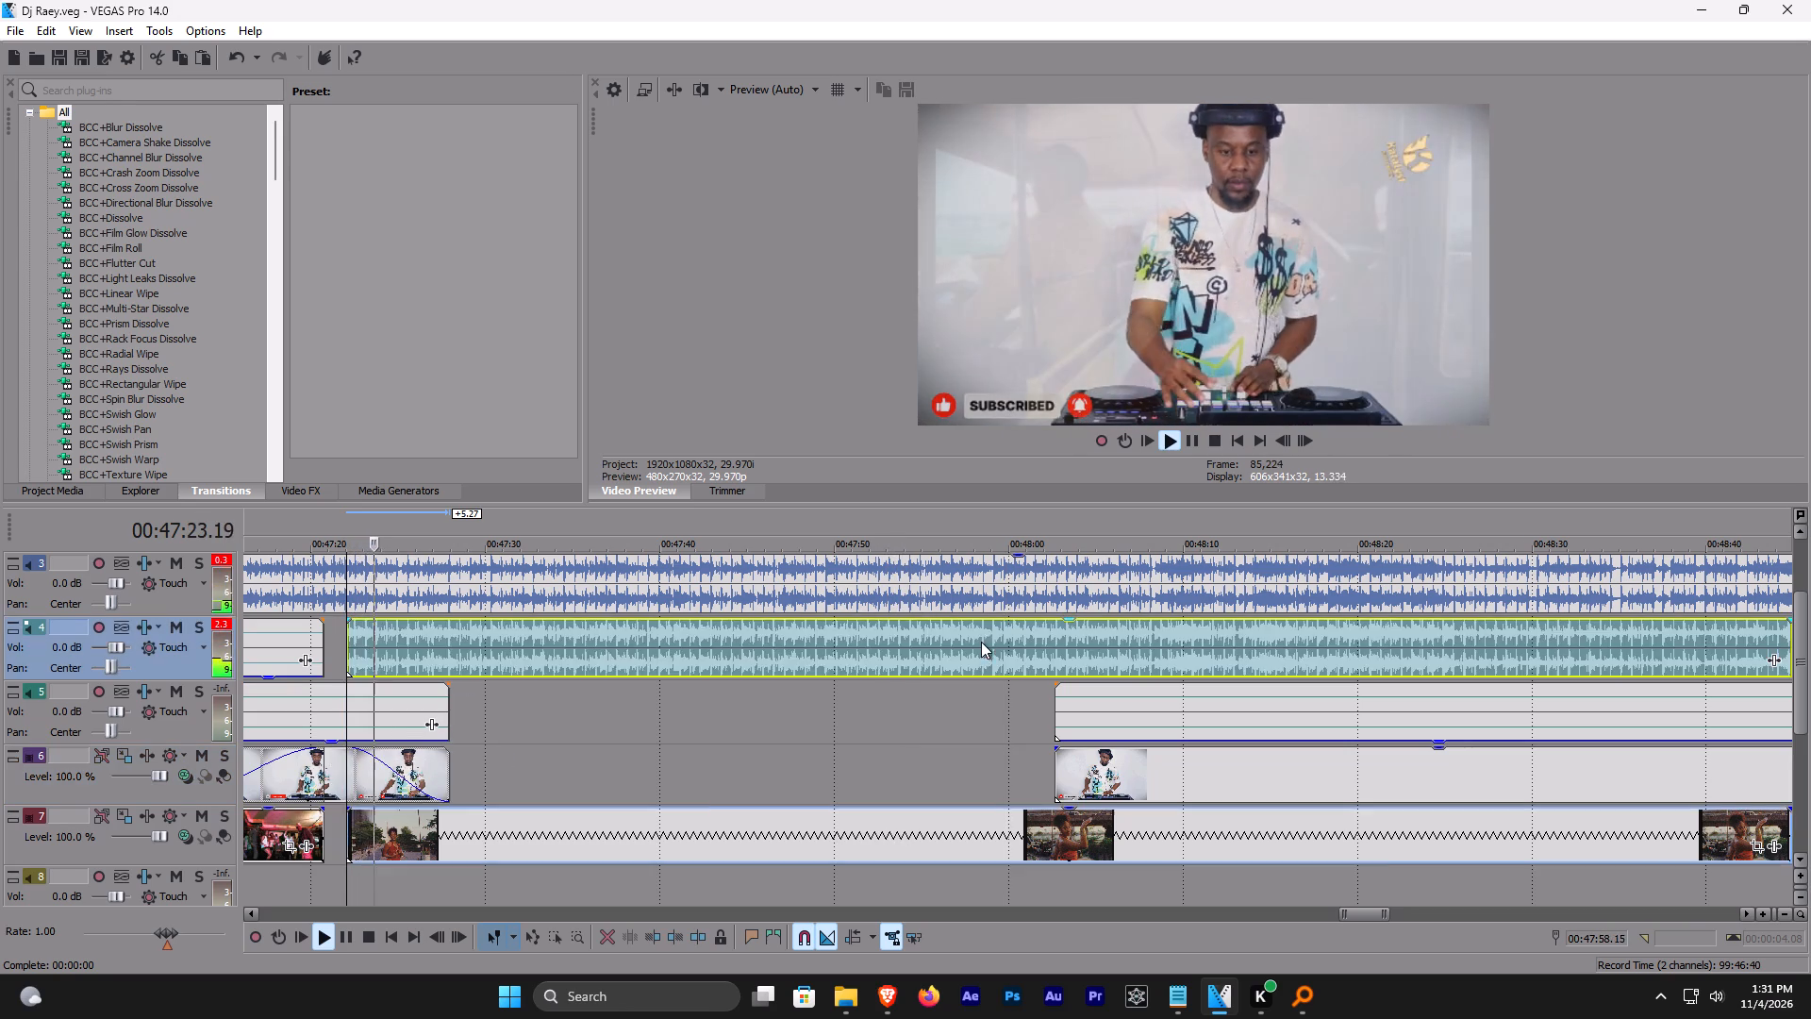
{"action": "key", "text": "s"}
{"action": "left_click", "coordinate": [934, 642]}
{"action": "left_click_drag", "start_coordinate": [927, 619], "coordinate": [921, 709]}
{"action": "key", "text": "ctrl+s"}
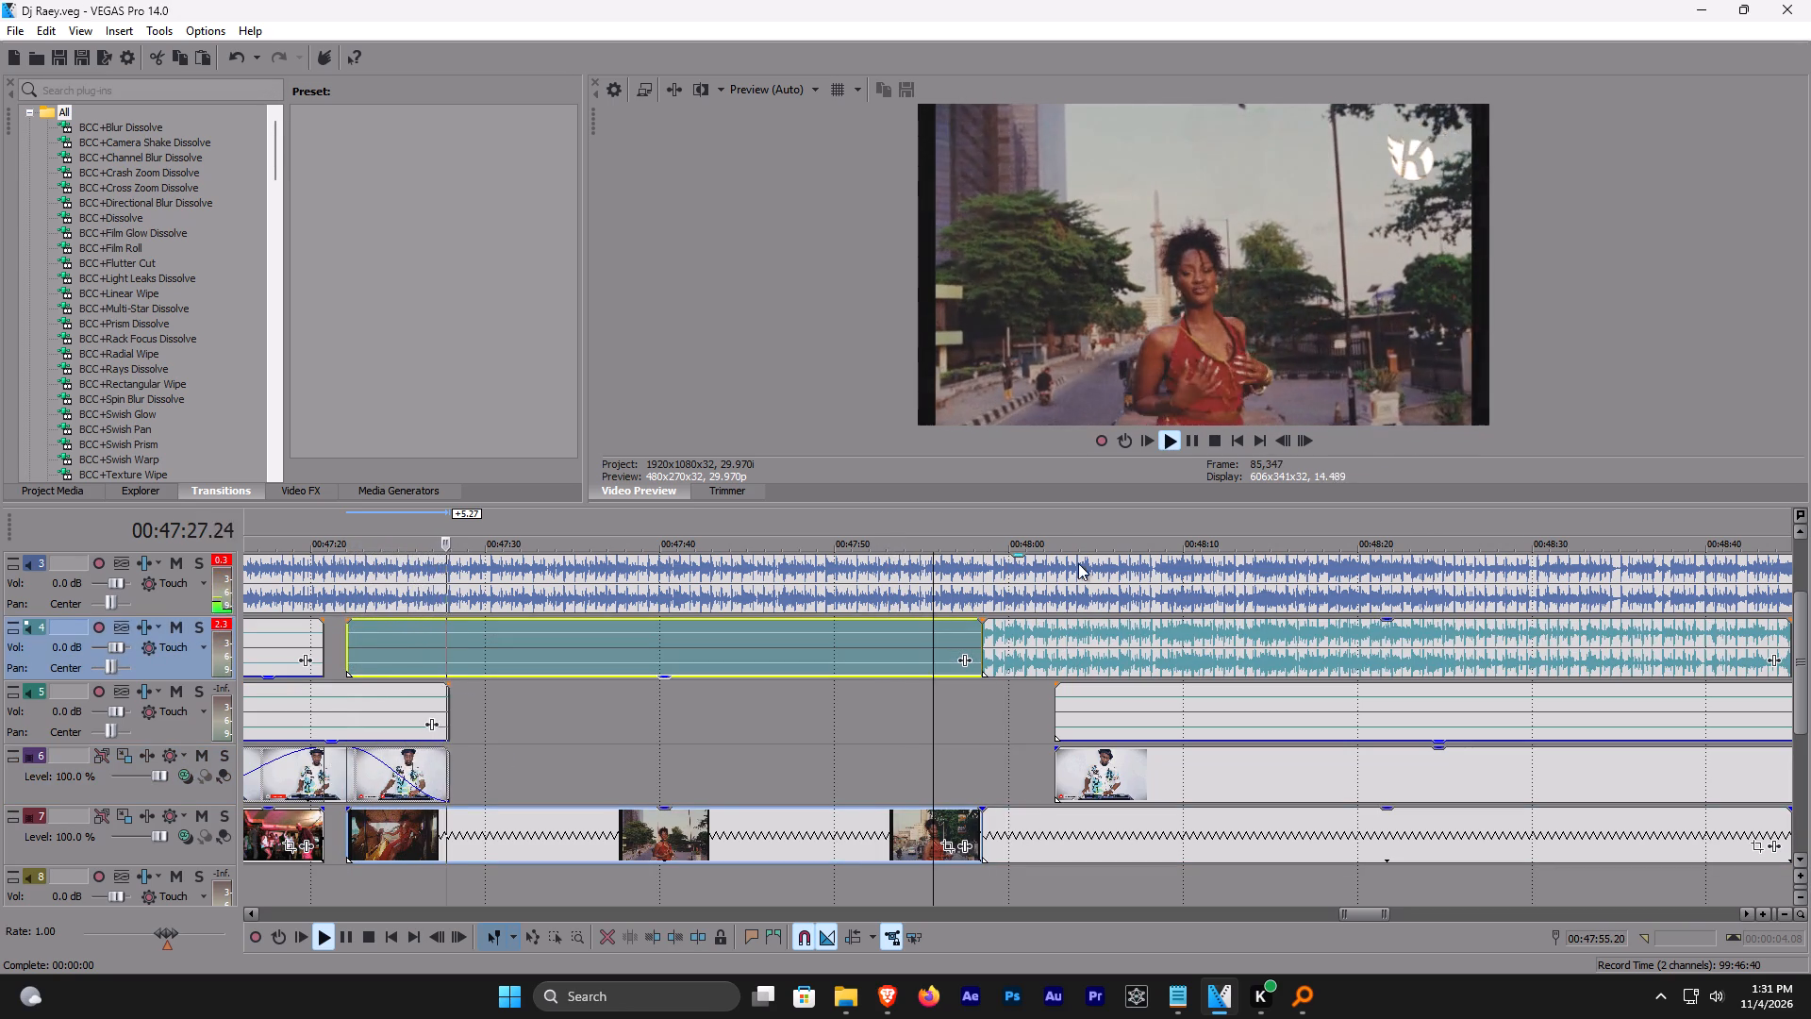
Trim the start of the following DJ clip and its audio forward to about 00:48:59.
{"action": "left_click", "coordinate": [1043, 511]}
{"action": "scroll", "coordinate": [1052, 536], "scroll_direction": "down", "scroll_amount": 4}
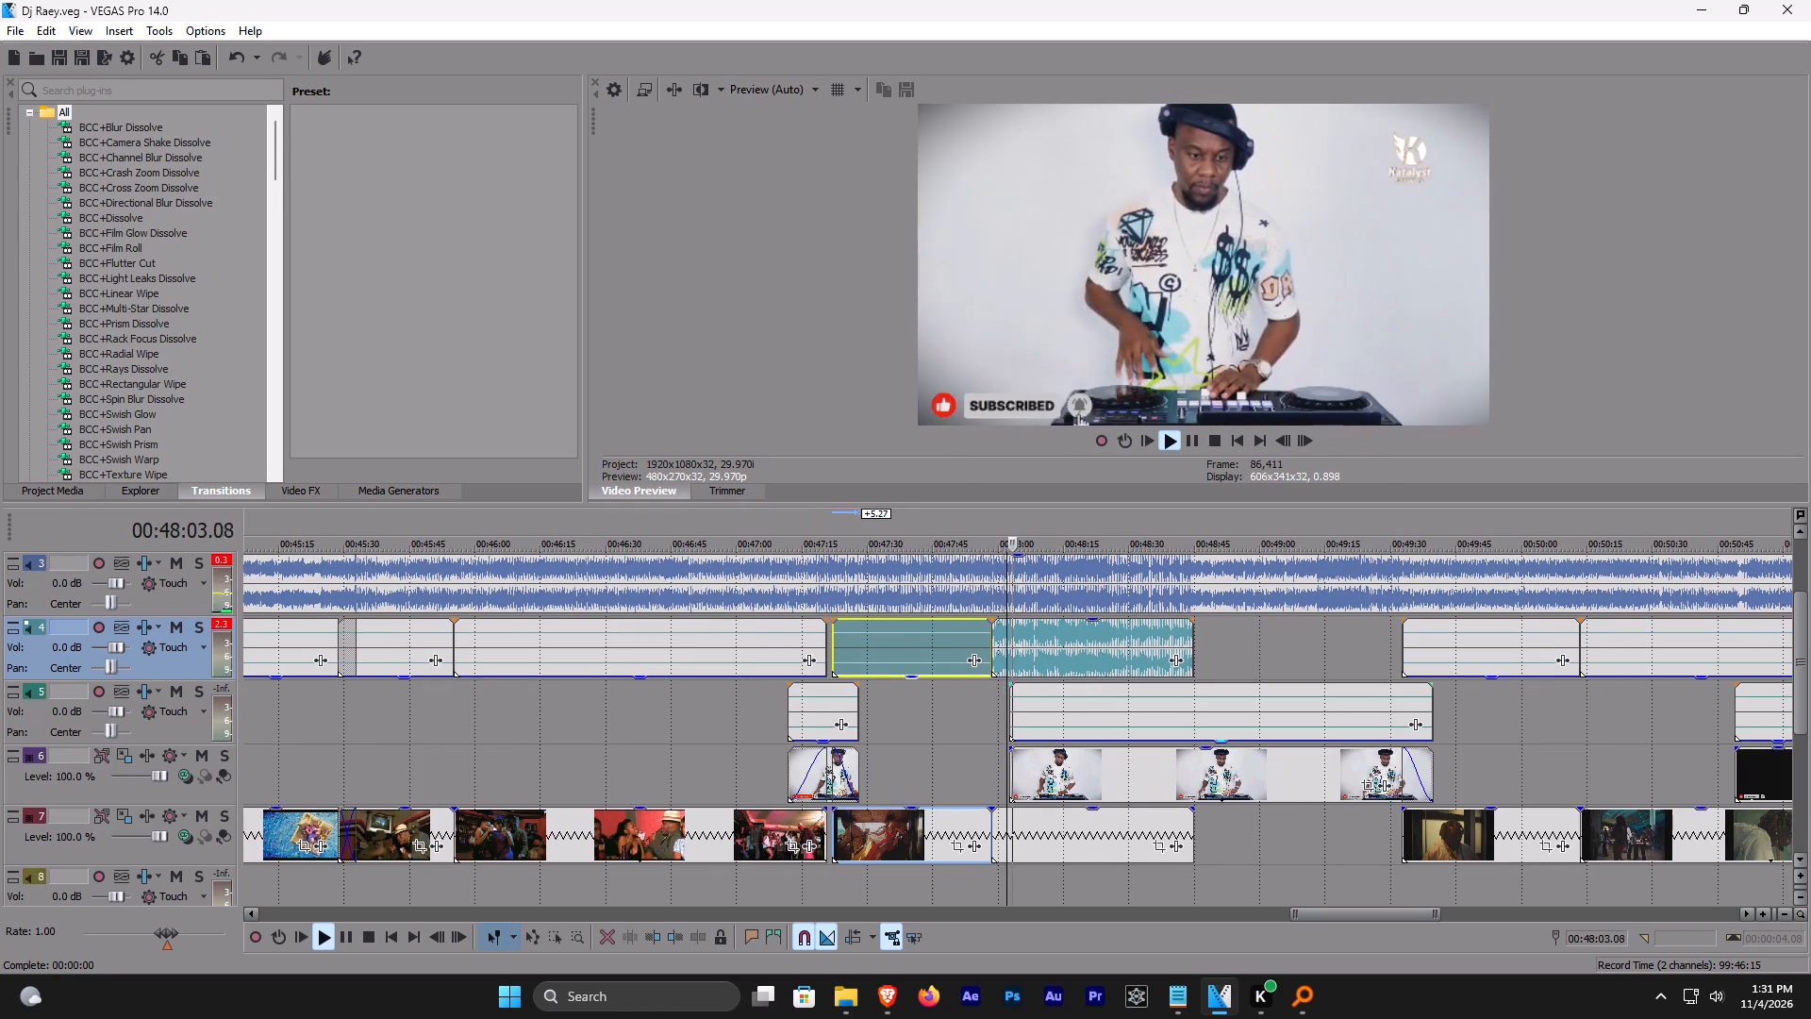
{"action": "left_click_drag", "start_coordinate": [1011, 722], "coordinate": [1259, 686]}
Extend the end of the second Tems clip and its audio to about 00:49:28.
{"action": "left_click", "coordinate": [1102, 527]}
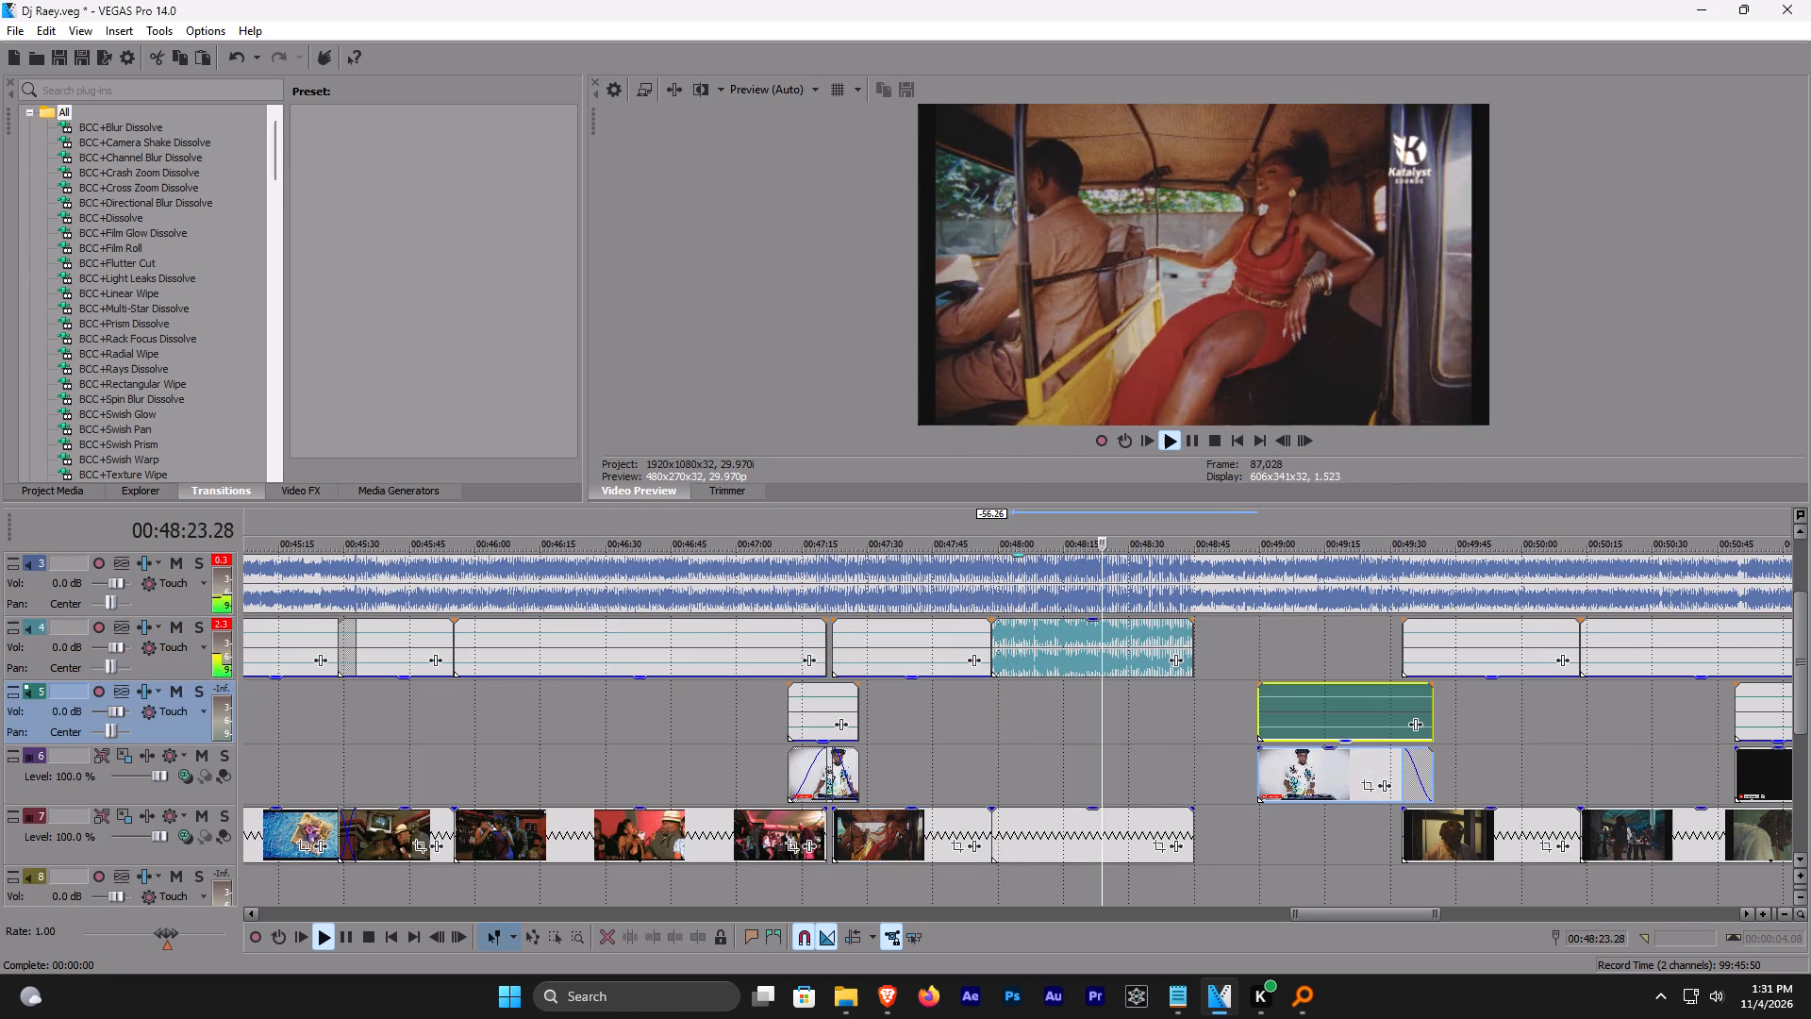
{"action": "left_click_drag", "start_coordinate": [1191, 646], "coordinate": [1381, 626]}
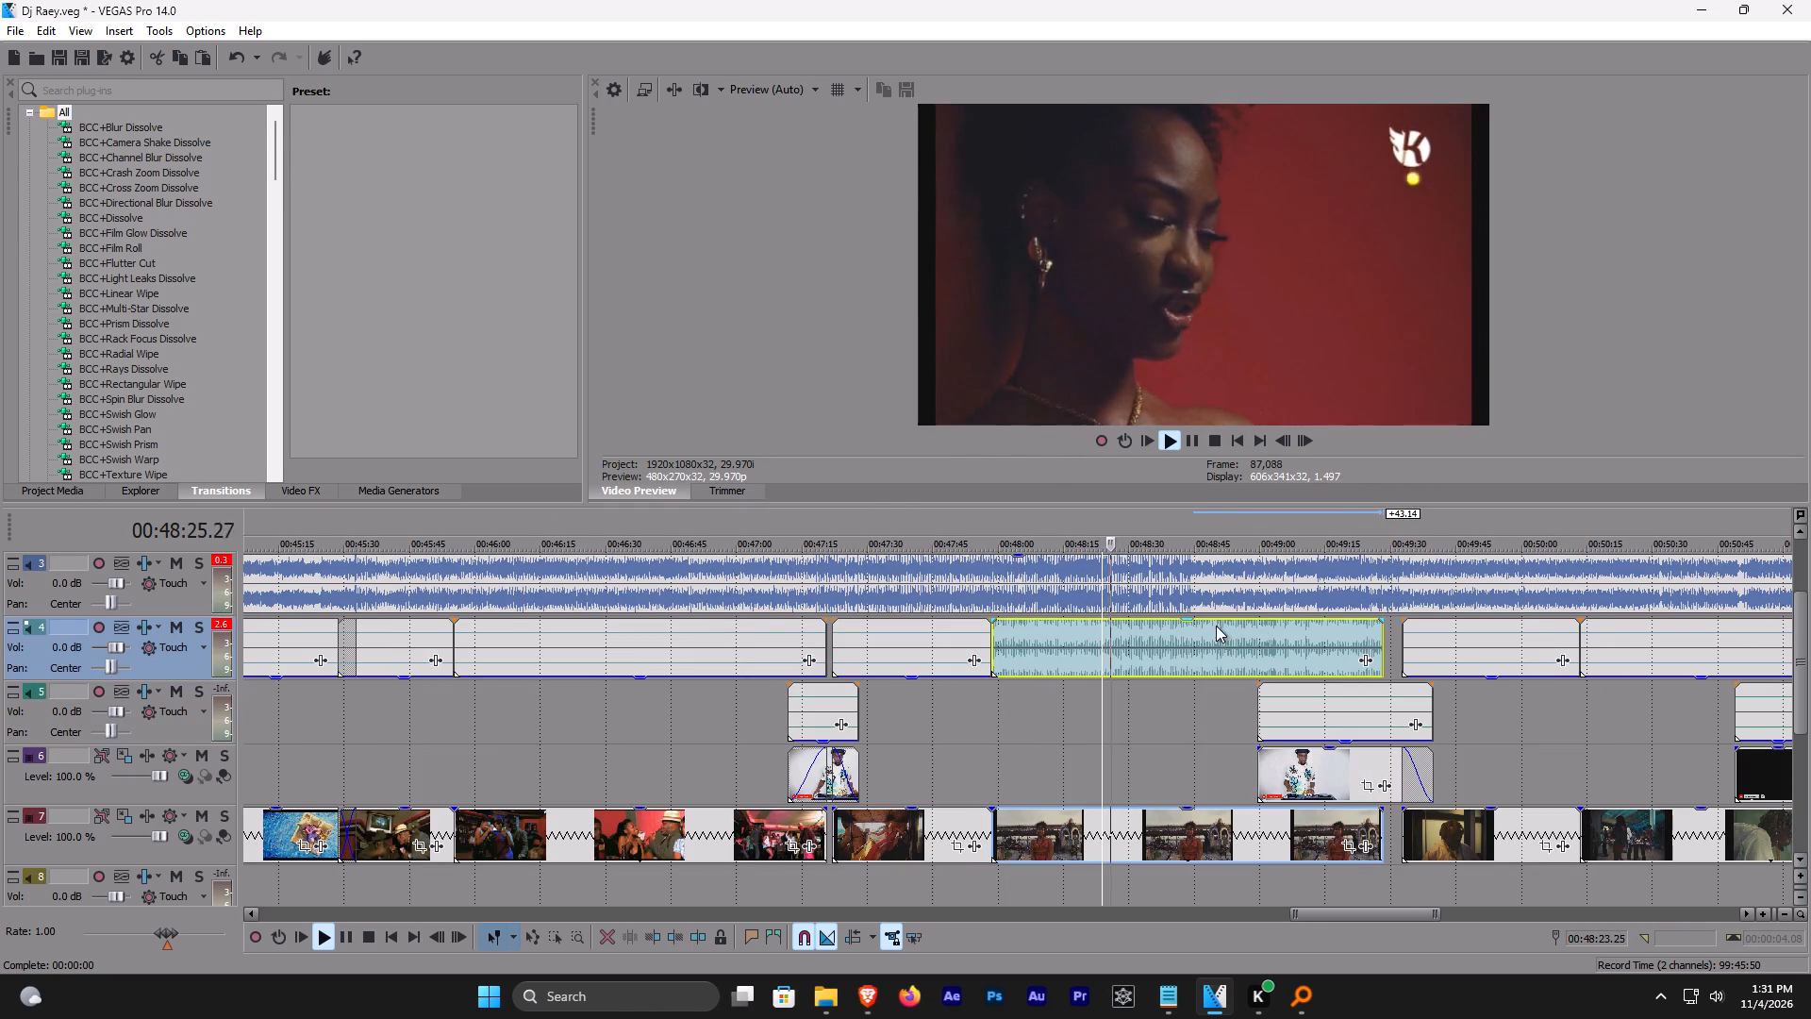
Lower the second Tems clip's audio gain to silence, save, and compare it with 0.0 dB before silencing it again.
{"action": "left_click_drag", "start_coordinate": [1190, 621], "coordinate": [1188, 702]}
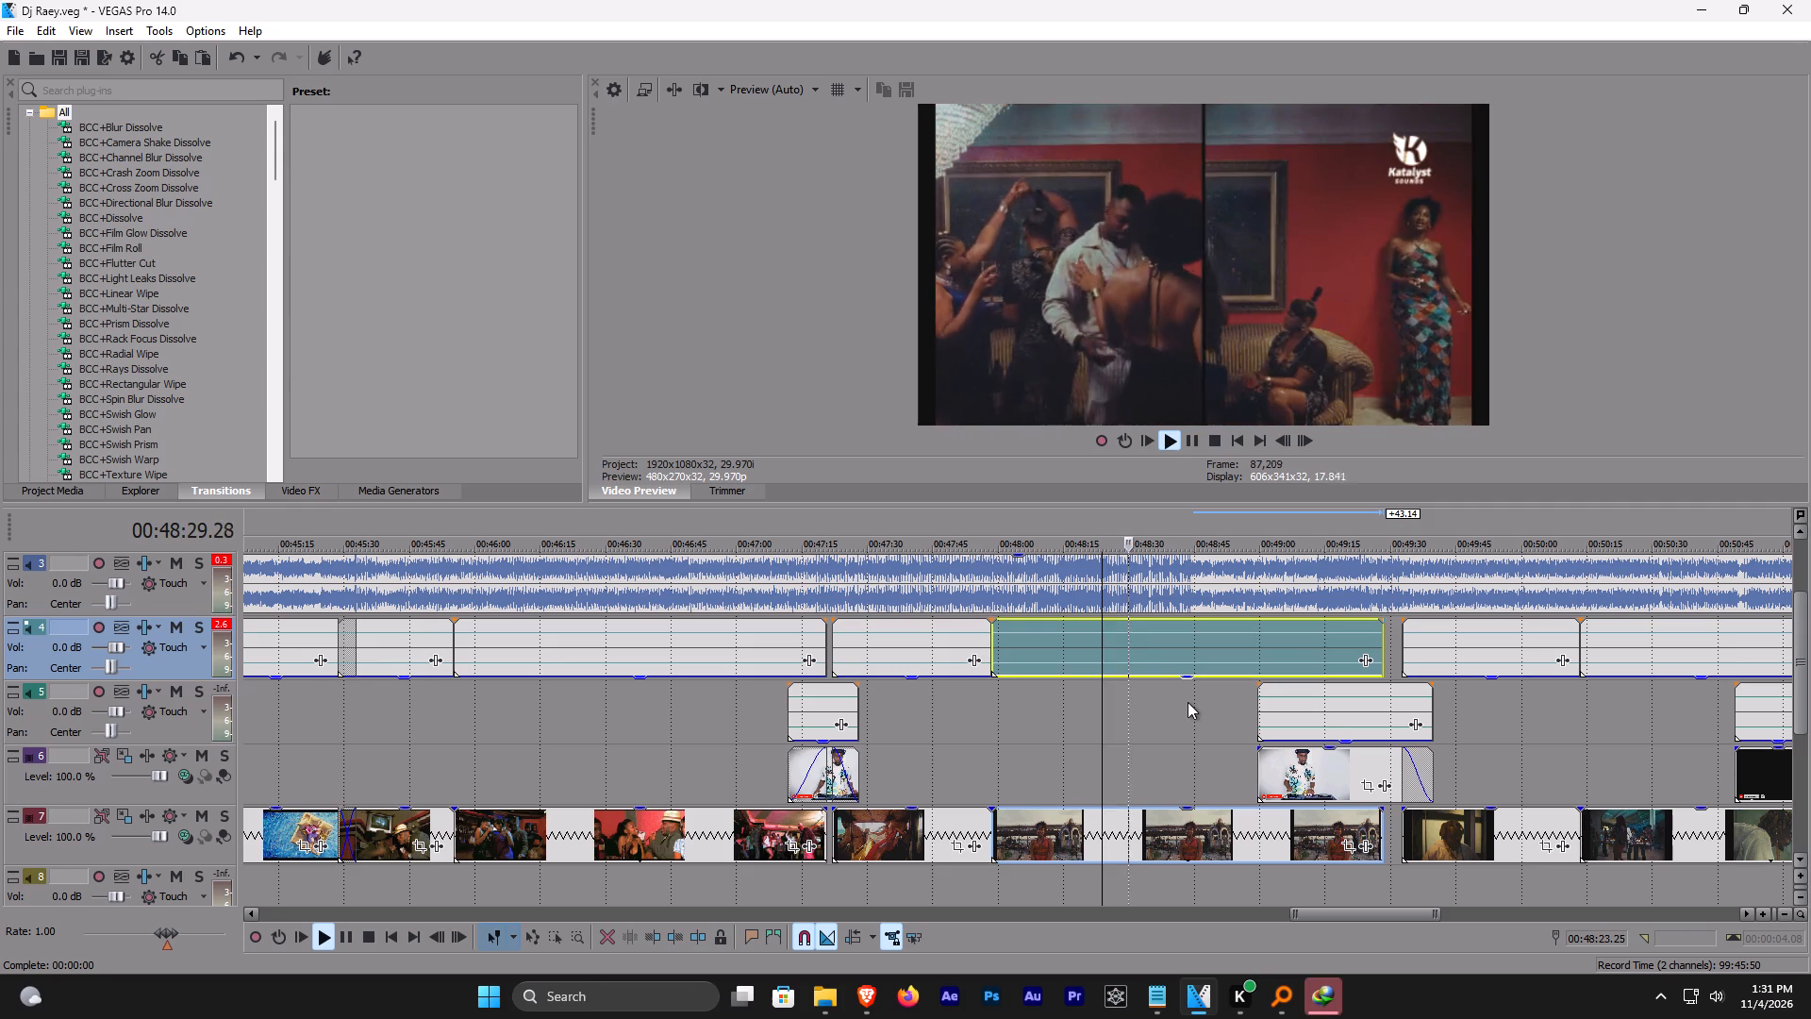
{"action": "key", "text": "ctrl+s"}
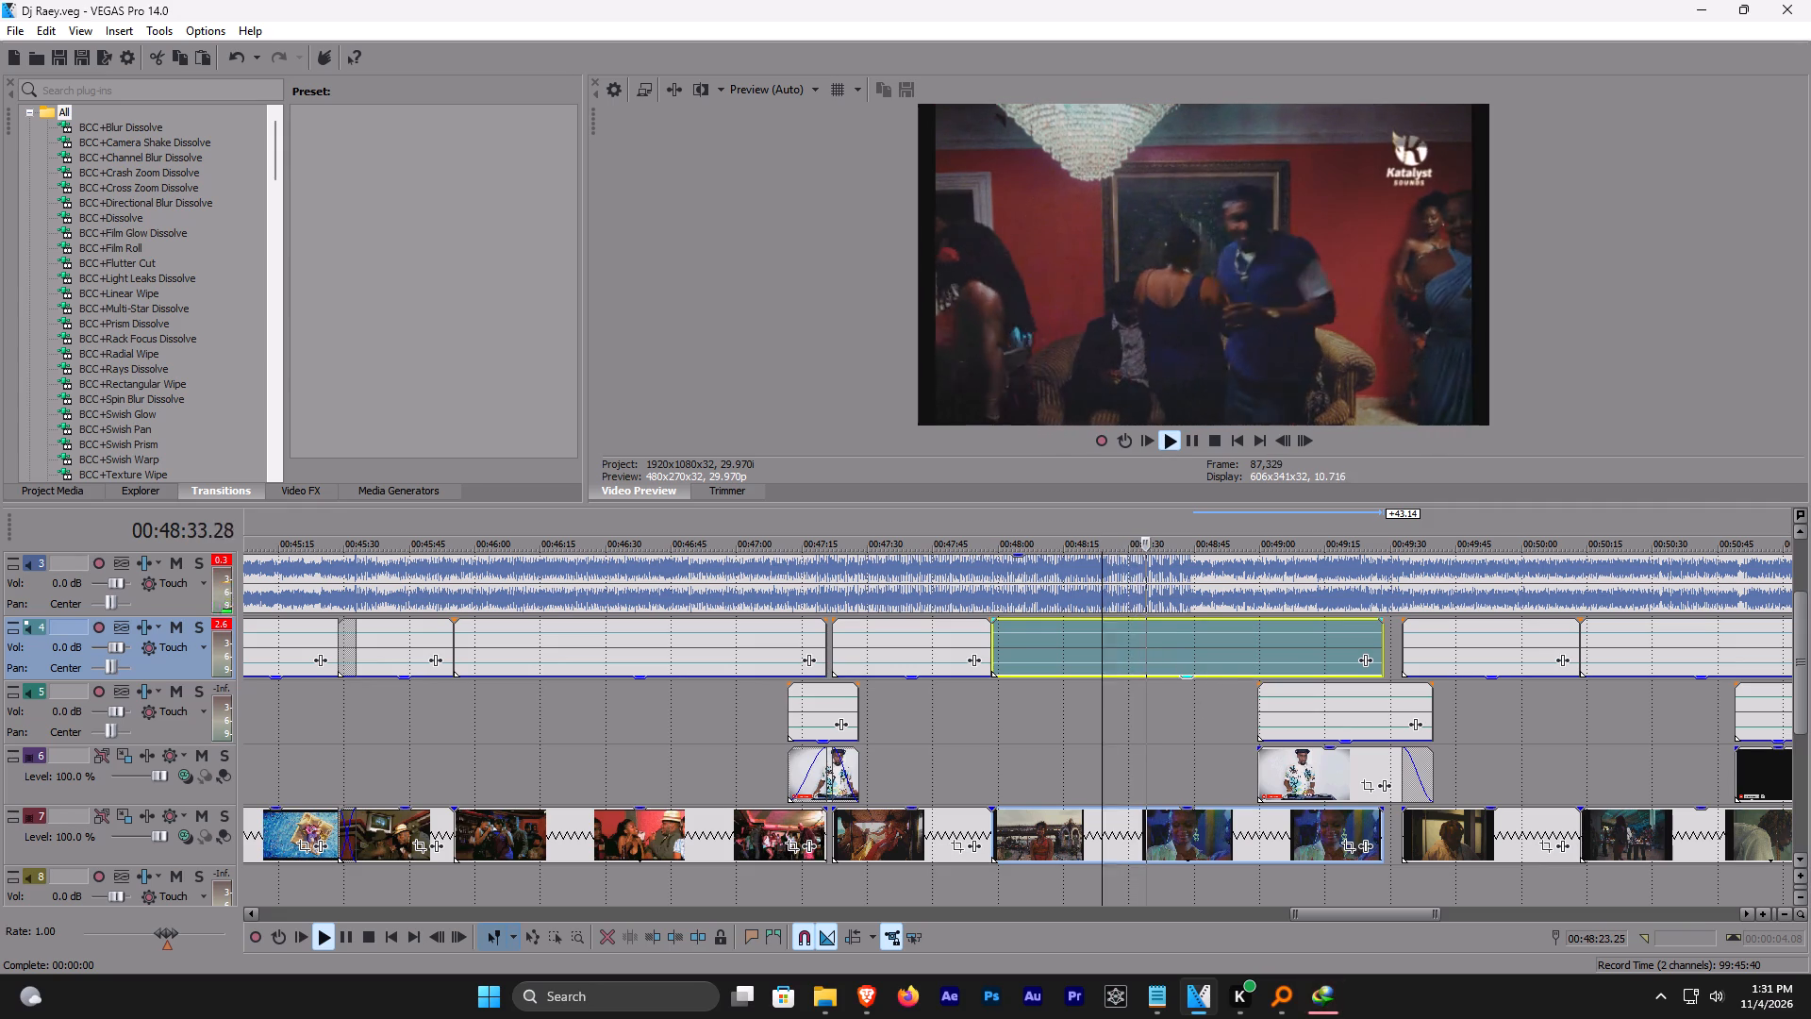
{"action": "left_click_drag", "start_coordinate": [1183, 675], "coordinate": [1182, 598]}
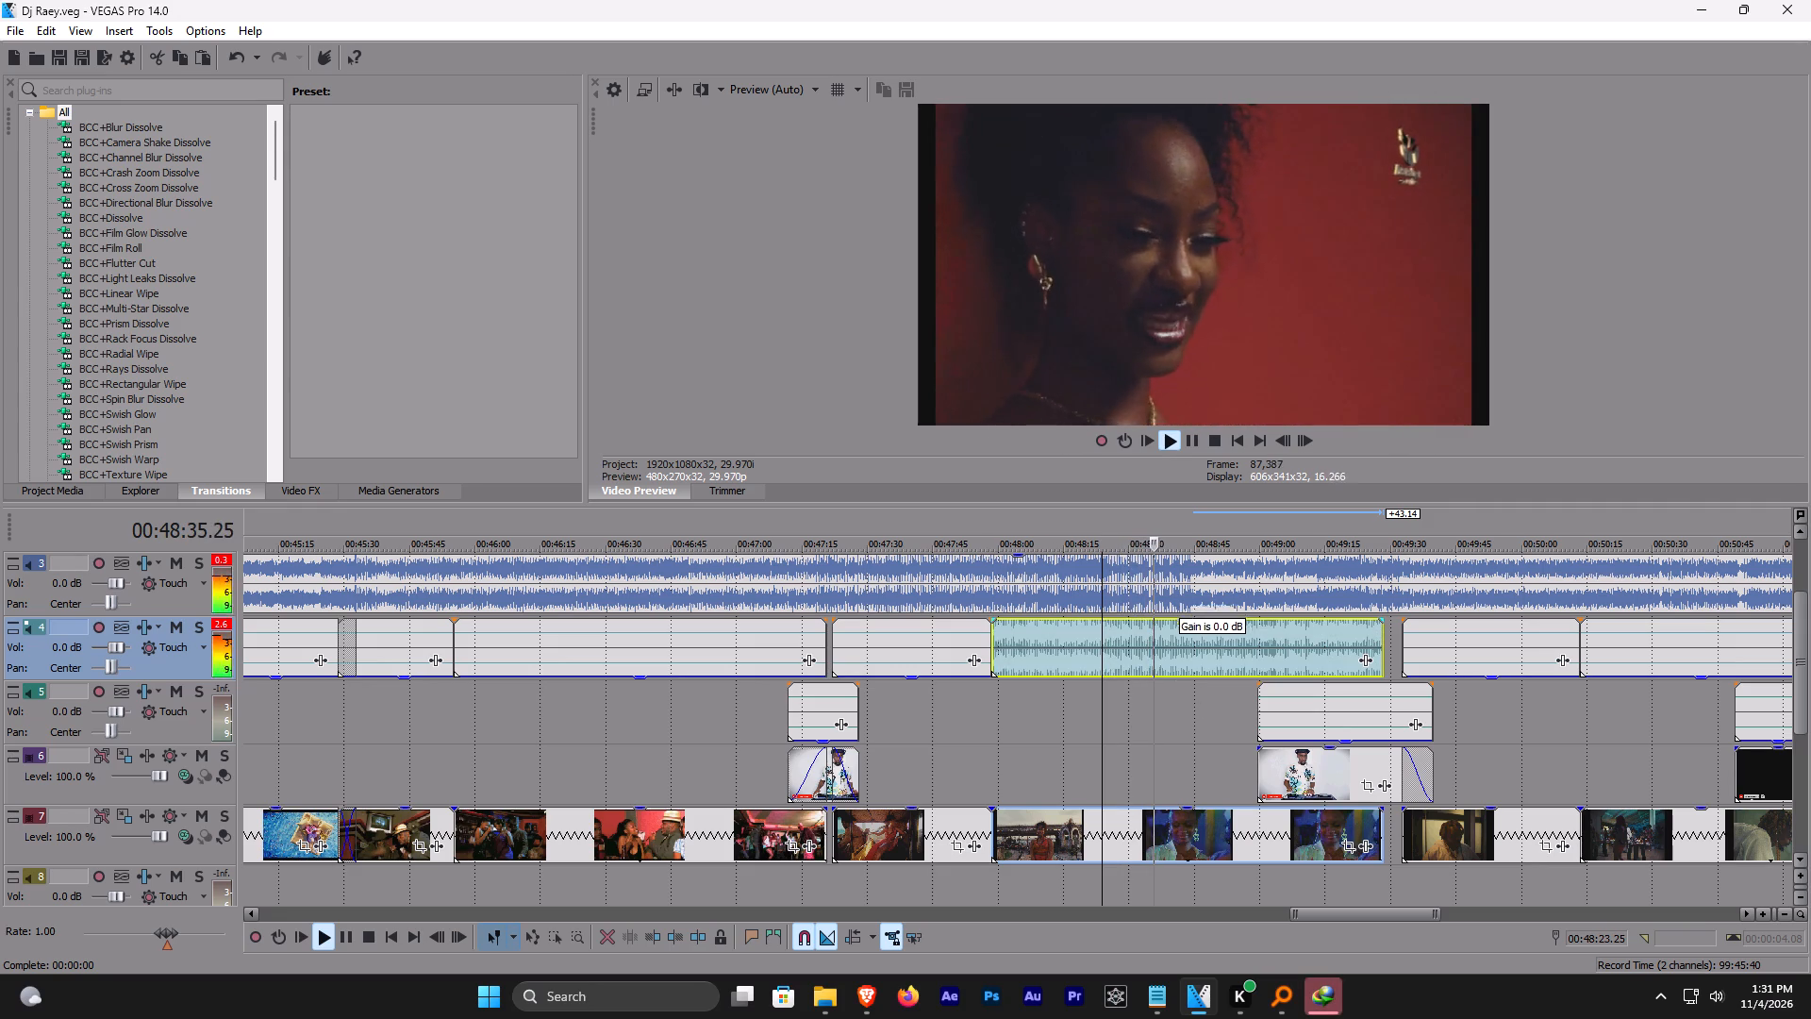
{"action": "left_click_drag", "start_coordinate": [1182, 598], "coordinate": [1180, 759]}
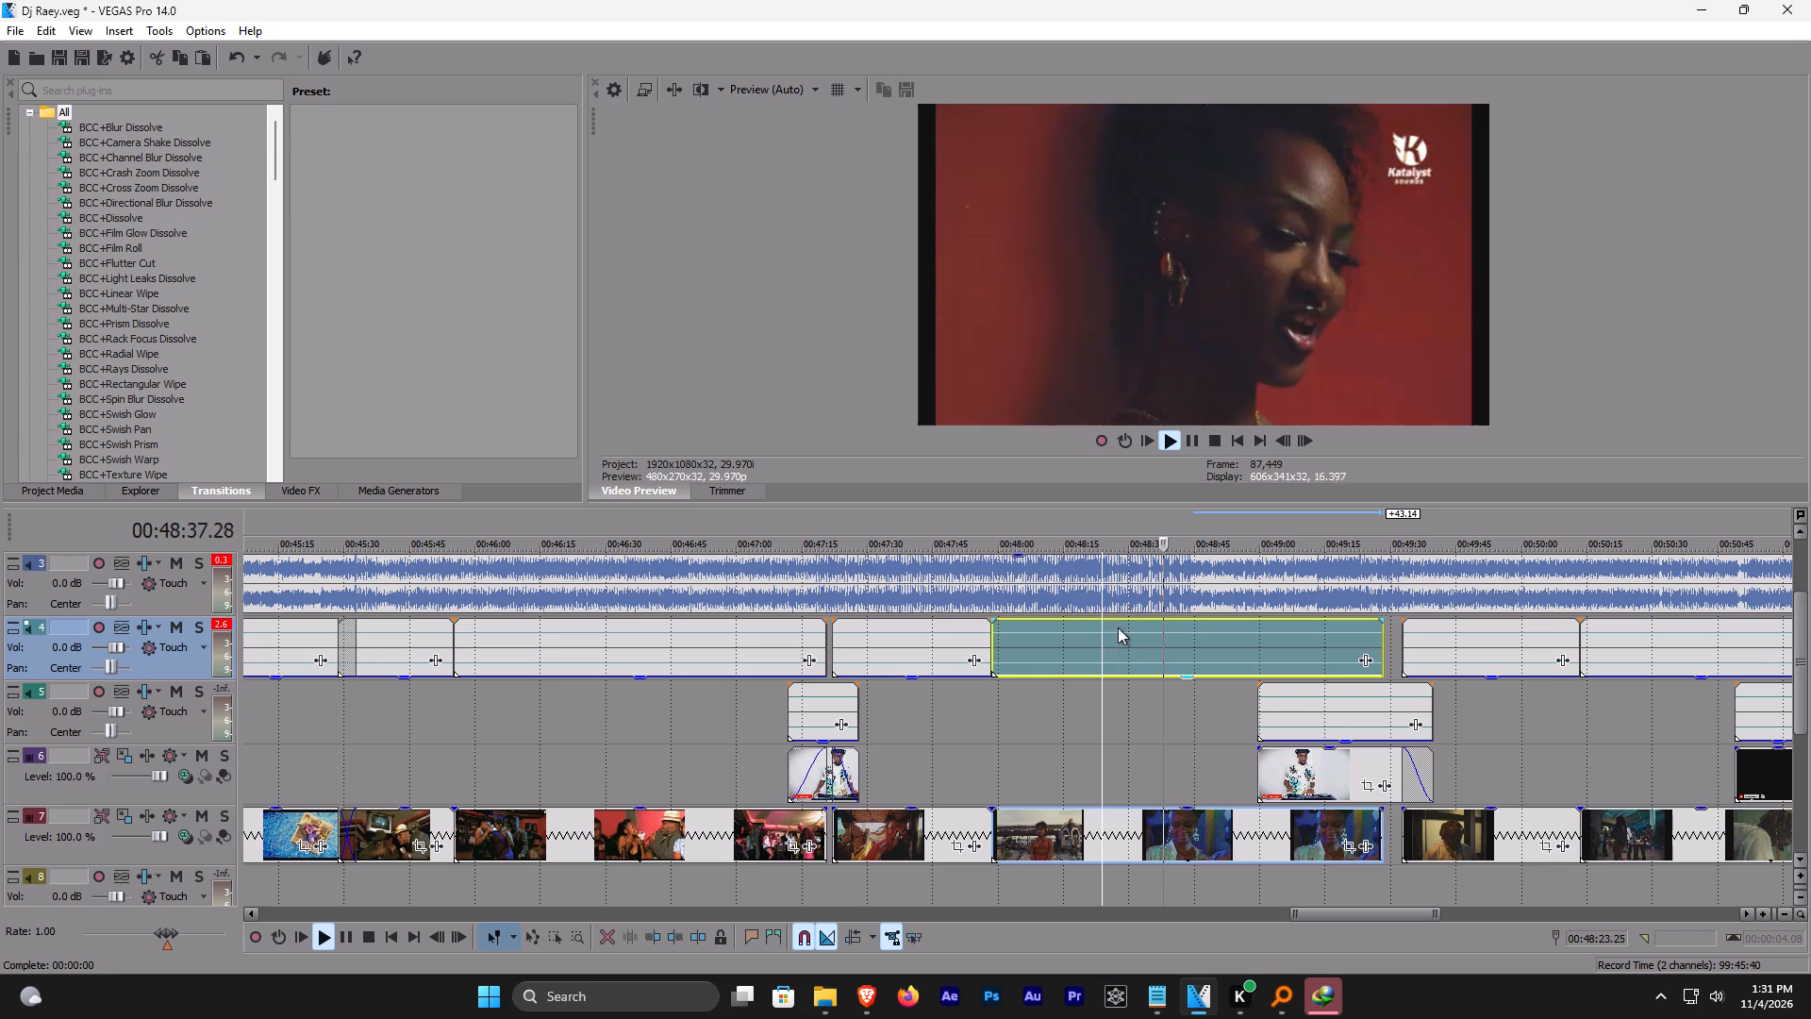
Split the second Tems clip at 00:48:29.21 and delete the part after the split.
{"action": "left_click", "coordinate": [1127, 630]}
{"action": "key", "text": "s"}
{"action": "key", "text": "Delete"}
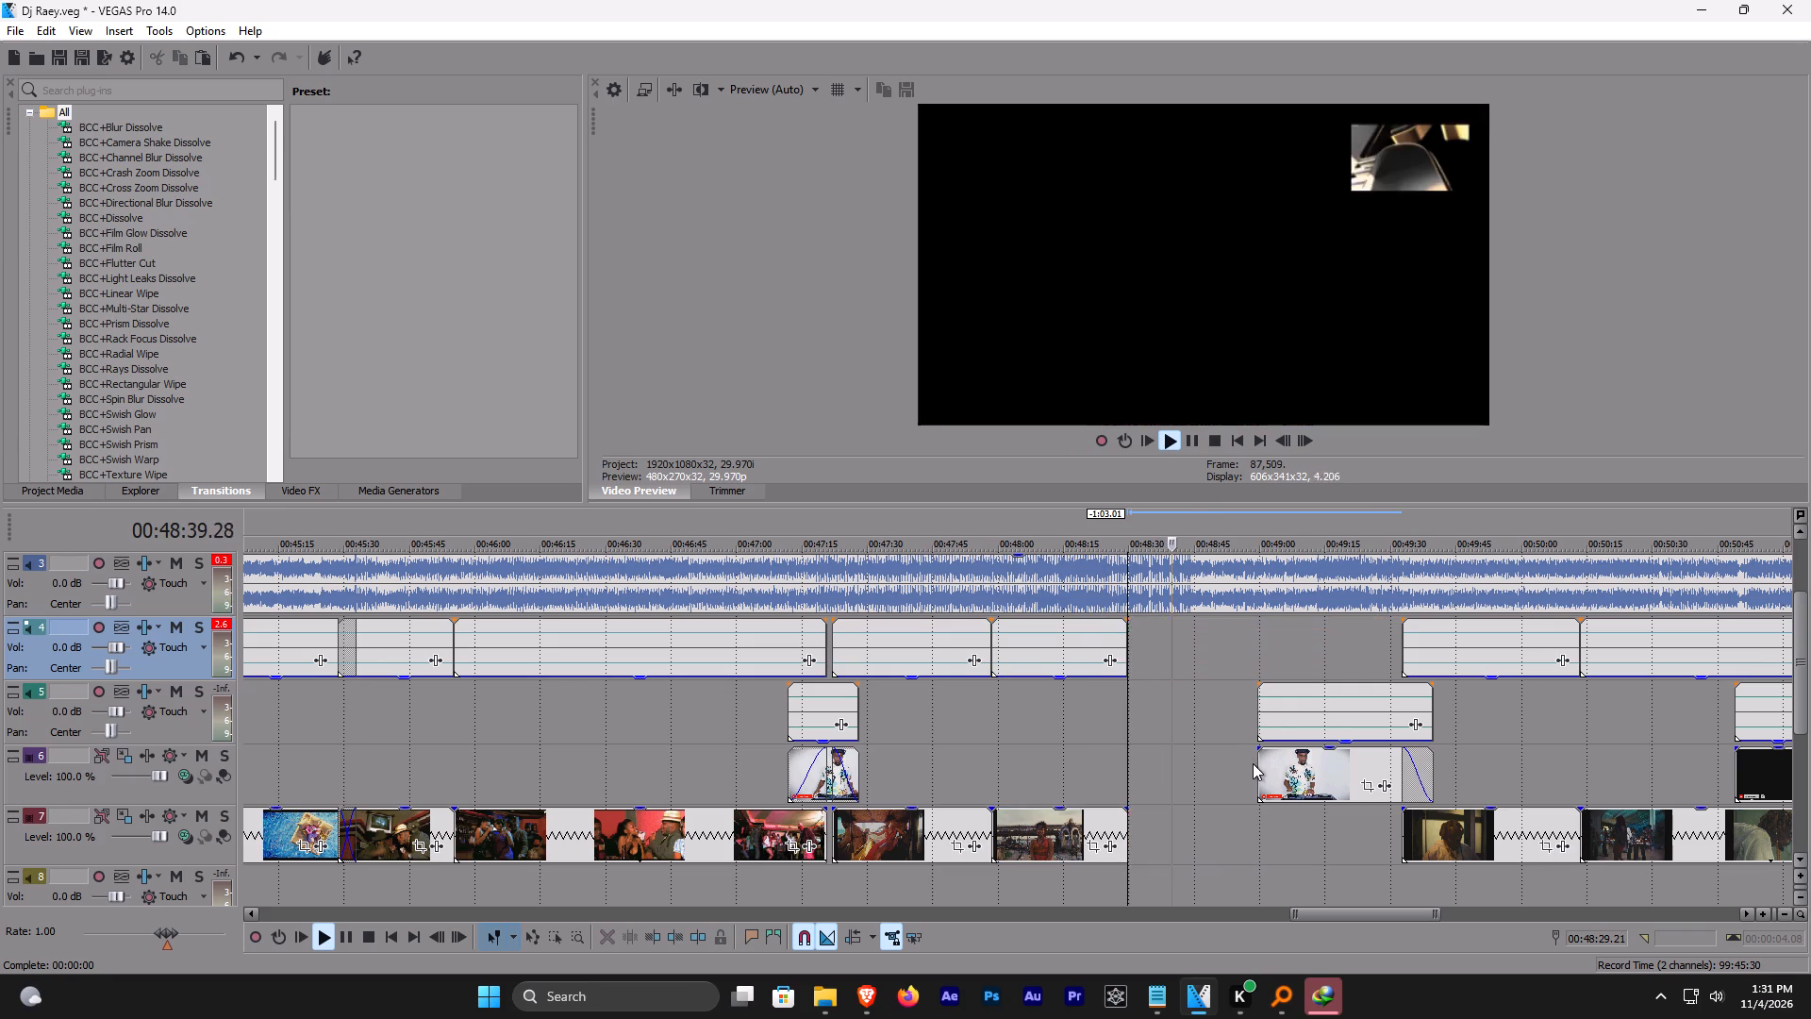
Extend the start of the following DJ clip and its audio back to about 00:48:11, overlapping the Tems video.
{"action": "left_click_drag", "start_coordinate": [1261, 768], "coordinate": [1104, 744]}
{"action": "left_click", "coordinate": [1104, 744]}
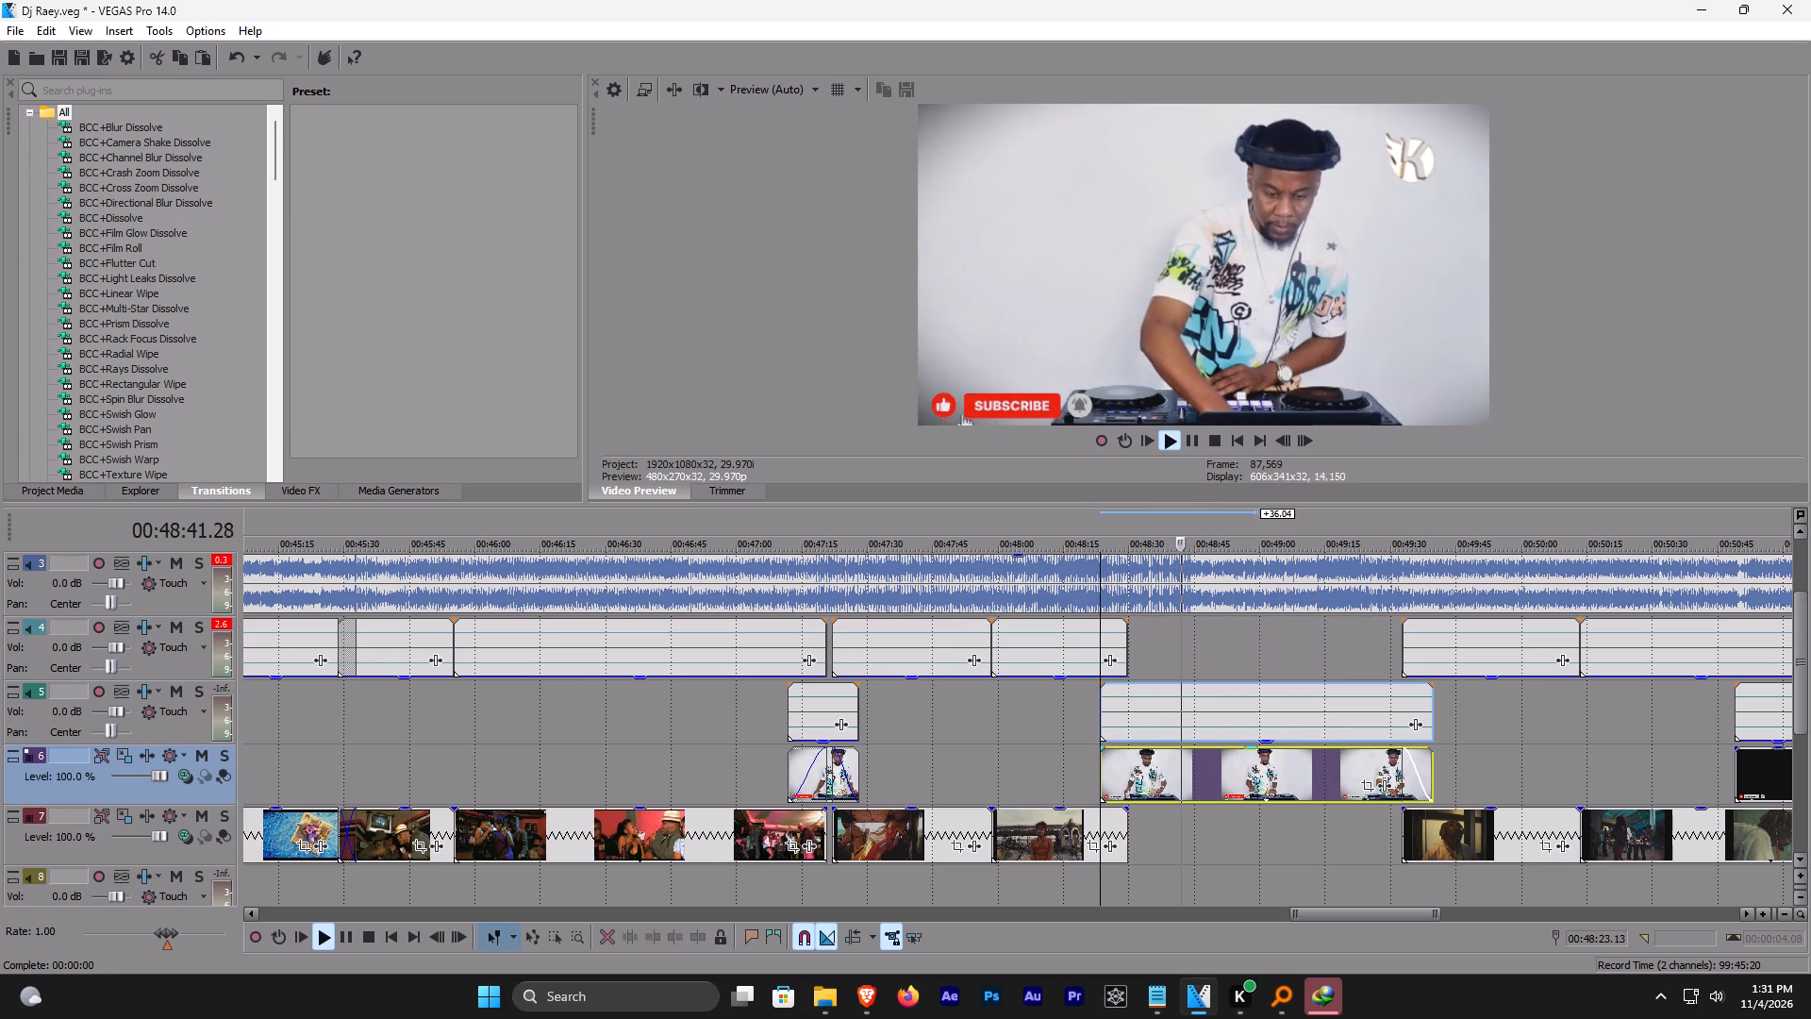
{"action": "left_click_drag", "start_coordinate": [1102, 755], "coordinate": [1047, 747]}
Add a fade-in of about 19 s to the DJ clip, ending where the Tems clip ends, play back the section, and save.
{"action": "left_click_drag", "start_coordinate": [1046, 744], "coordinate": [1134, 745]}
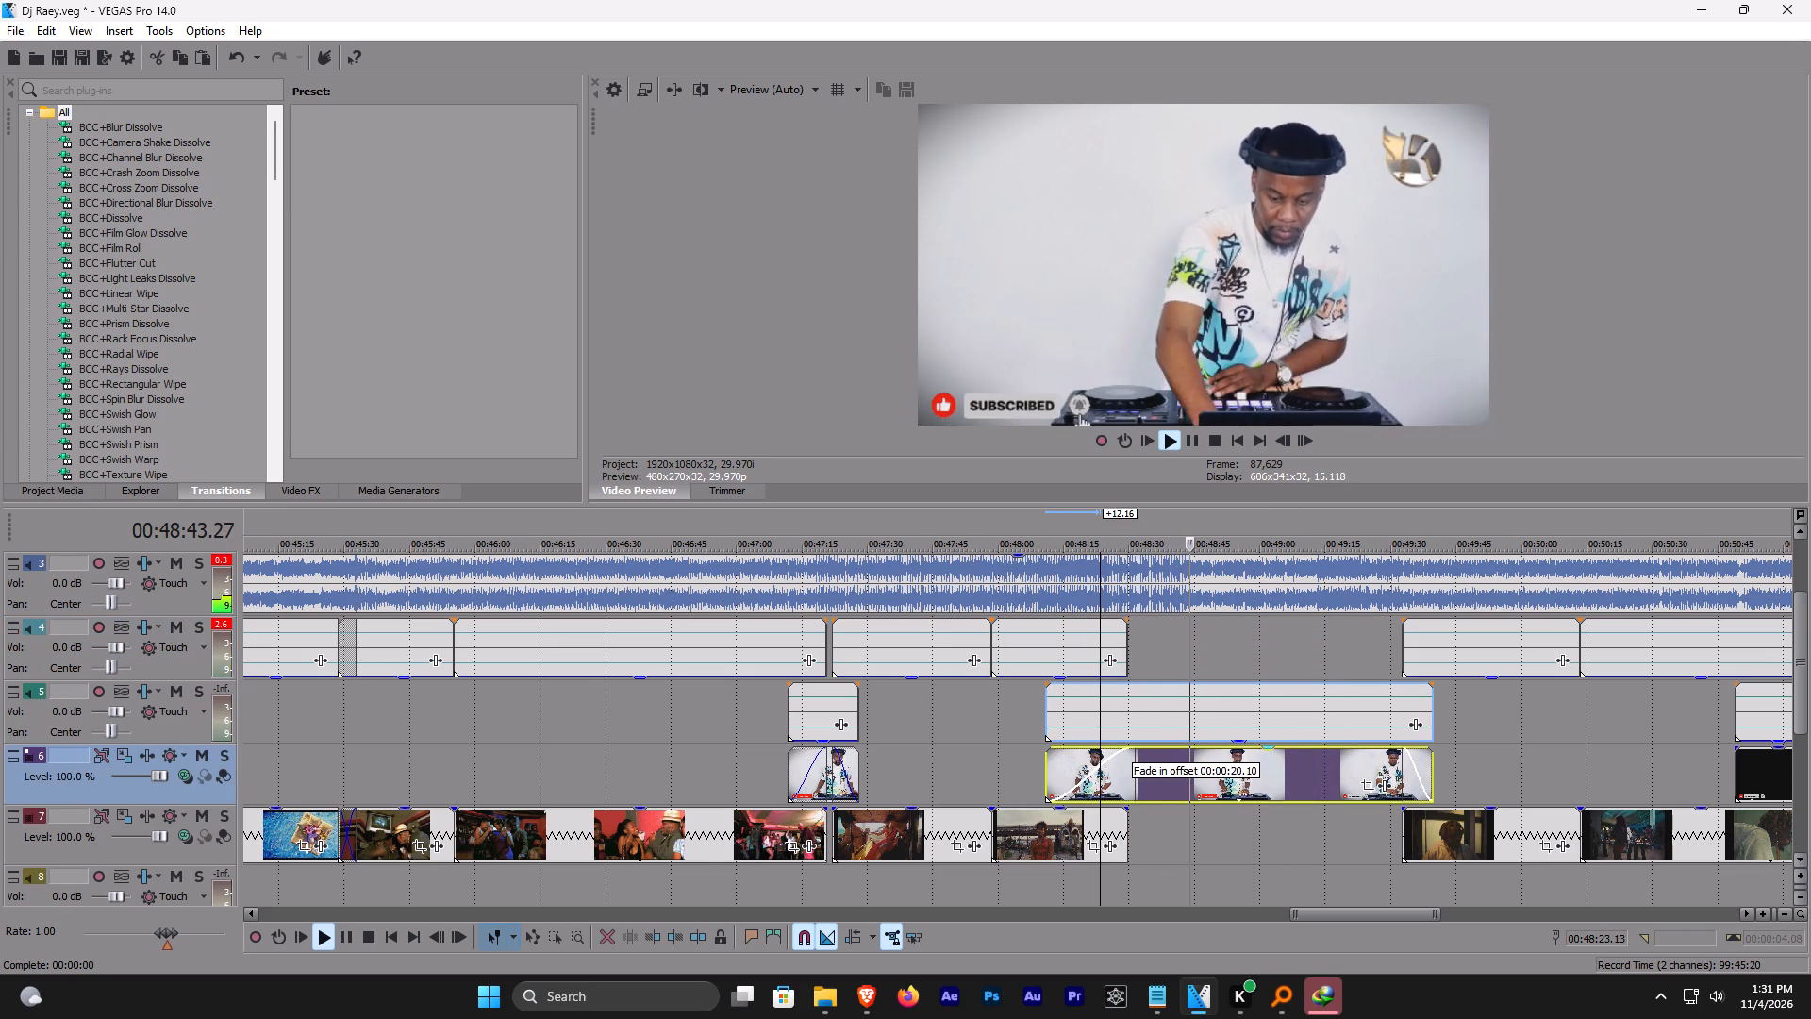
{"action": "left_click_drag", "start_coordinate": [1134, 745], "coordinate": [1127, 745]}
{"action": "left_click", "coordinate": [1231, 526]}
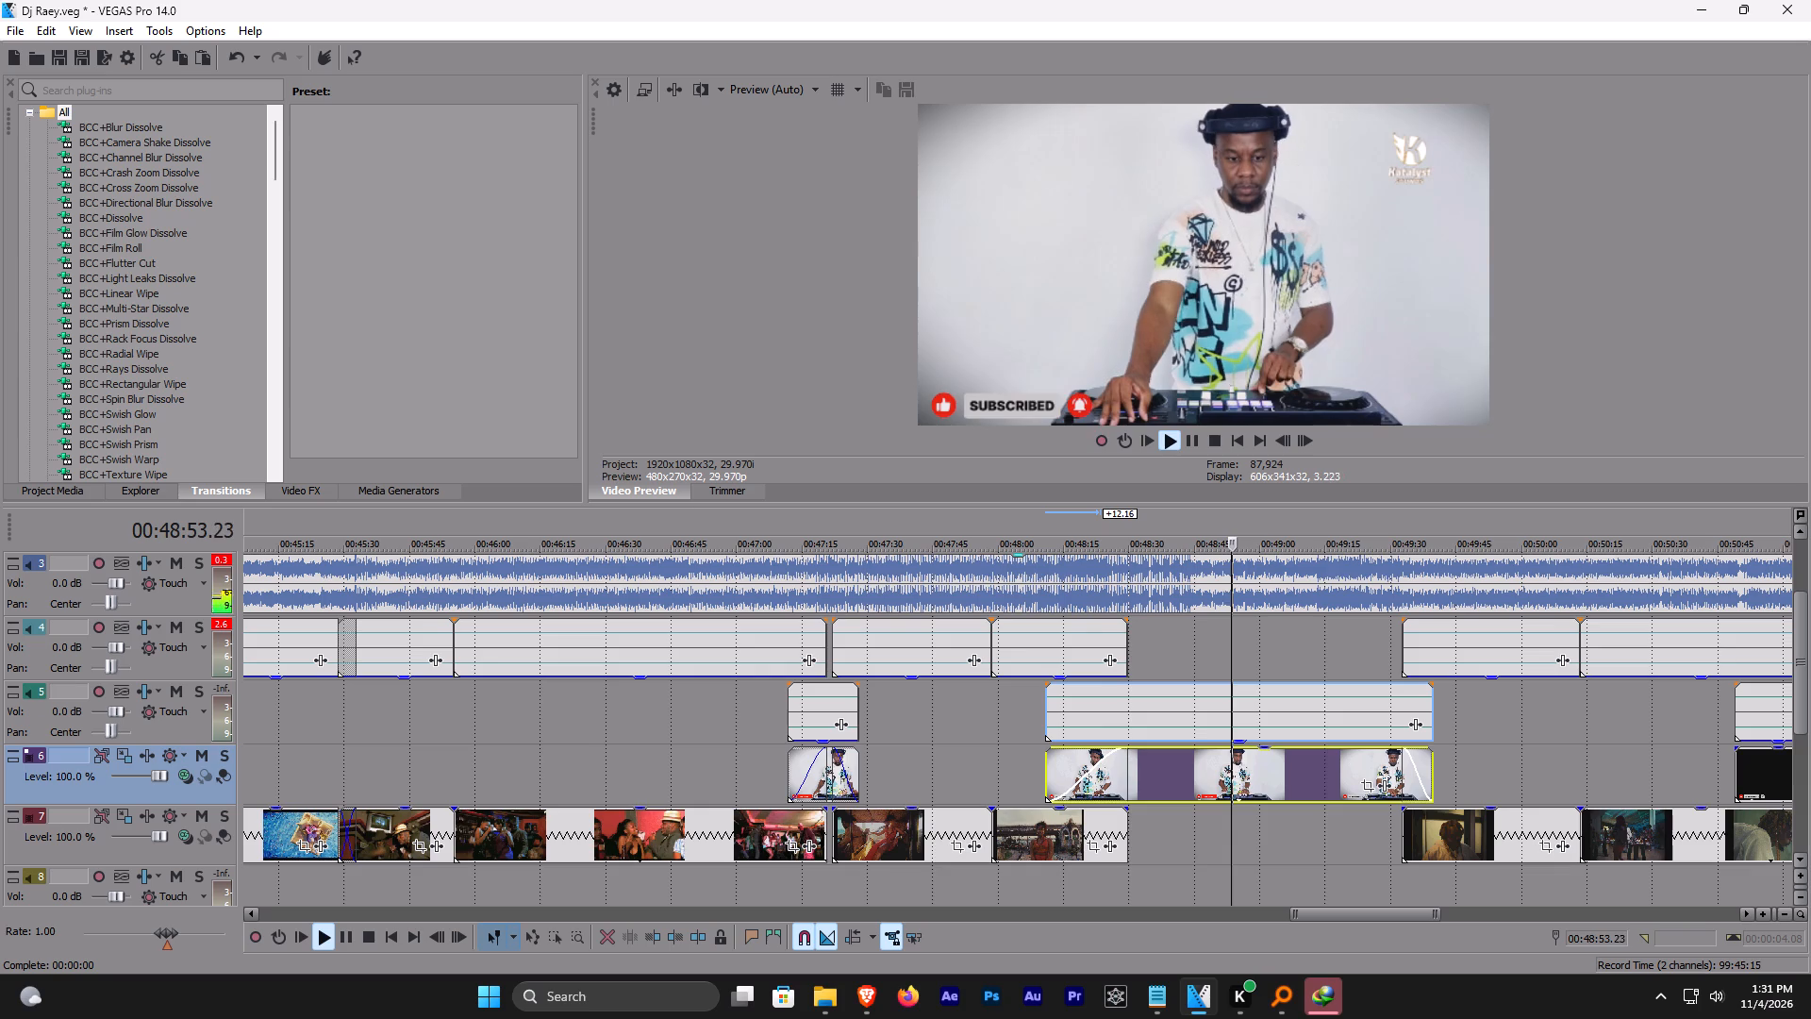
{"action": "left_click", "coordinate": [1317, 526]}
{"action": "scroll", "coordinate": [1349, 592], "scroll_direction": "down", "scroll_amount": 4}
{"action": "scroll", "coordinate": [1042, 686], "scroll_direction": "down", "scroll_amount": 2}
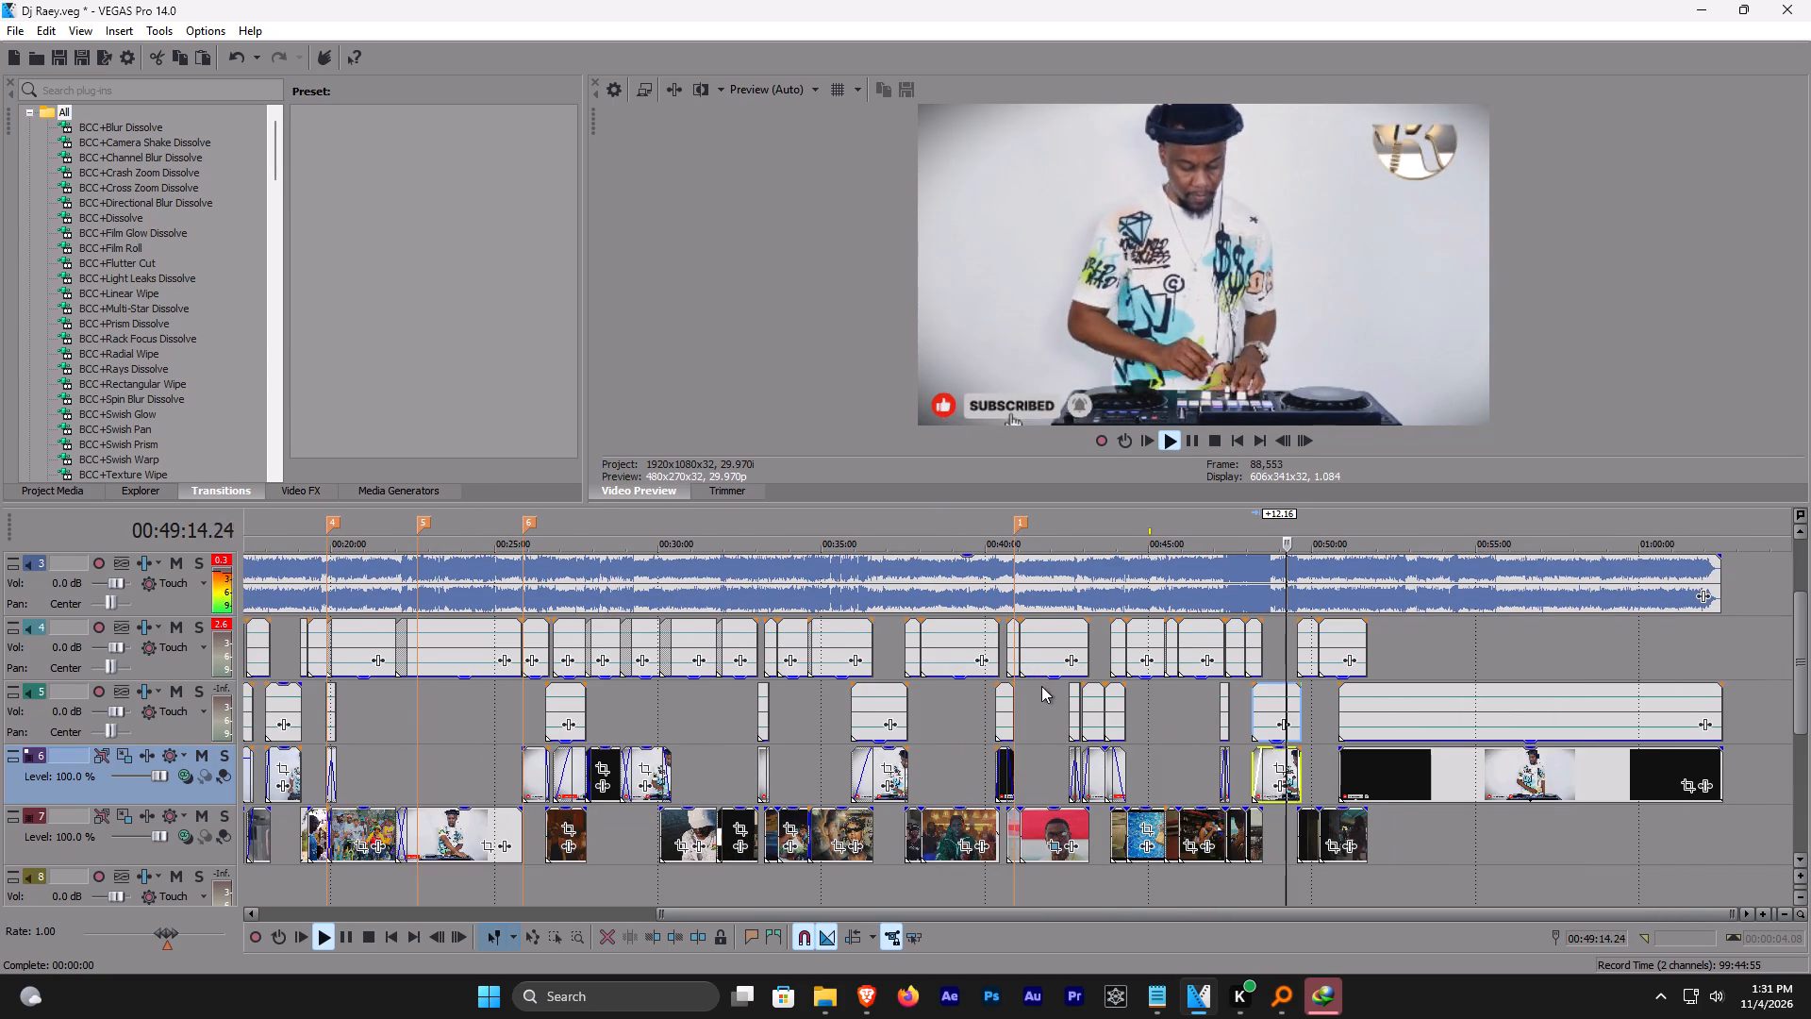
{"action": "scroll", "coordinate": [1265, 687], "scroll_direction": "up", "scroll_amount": 7}
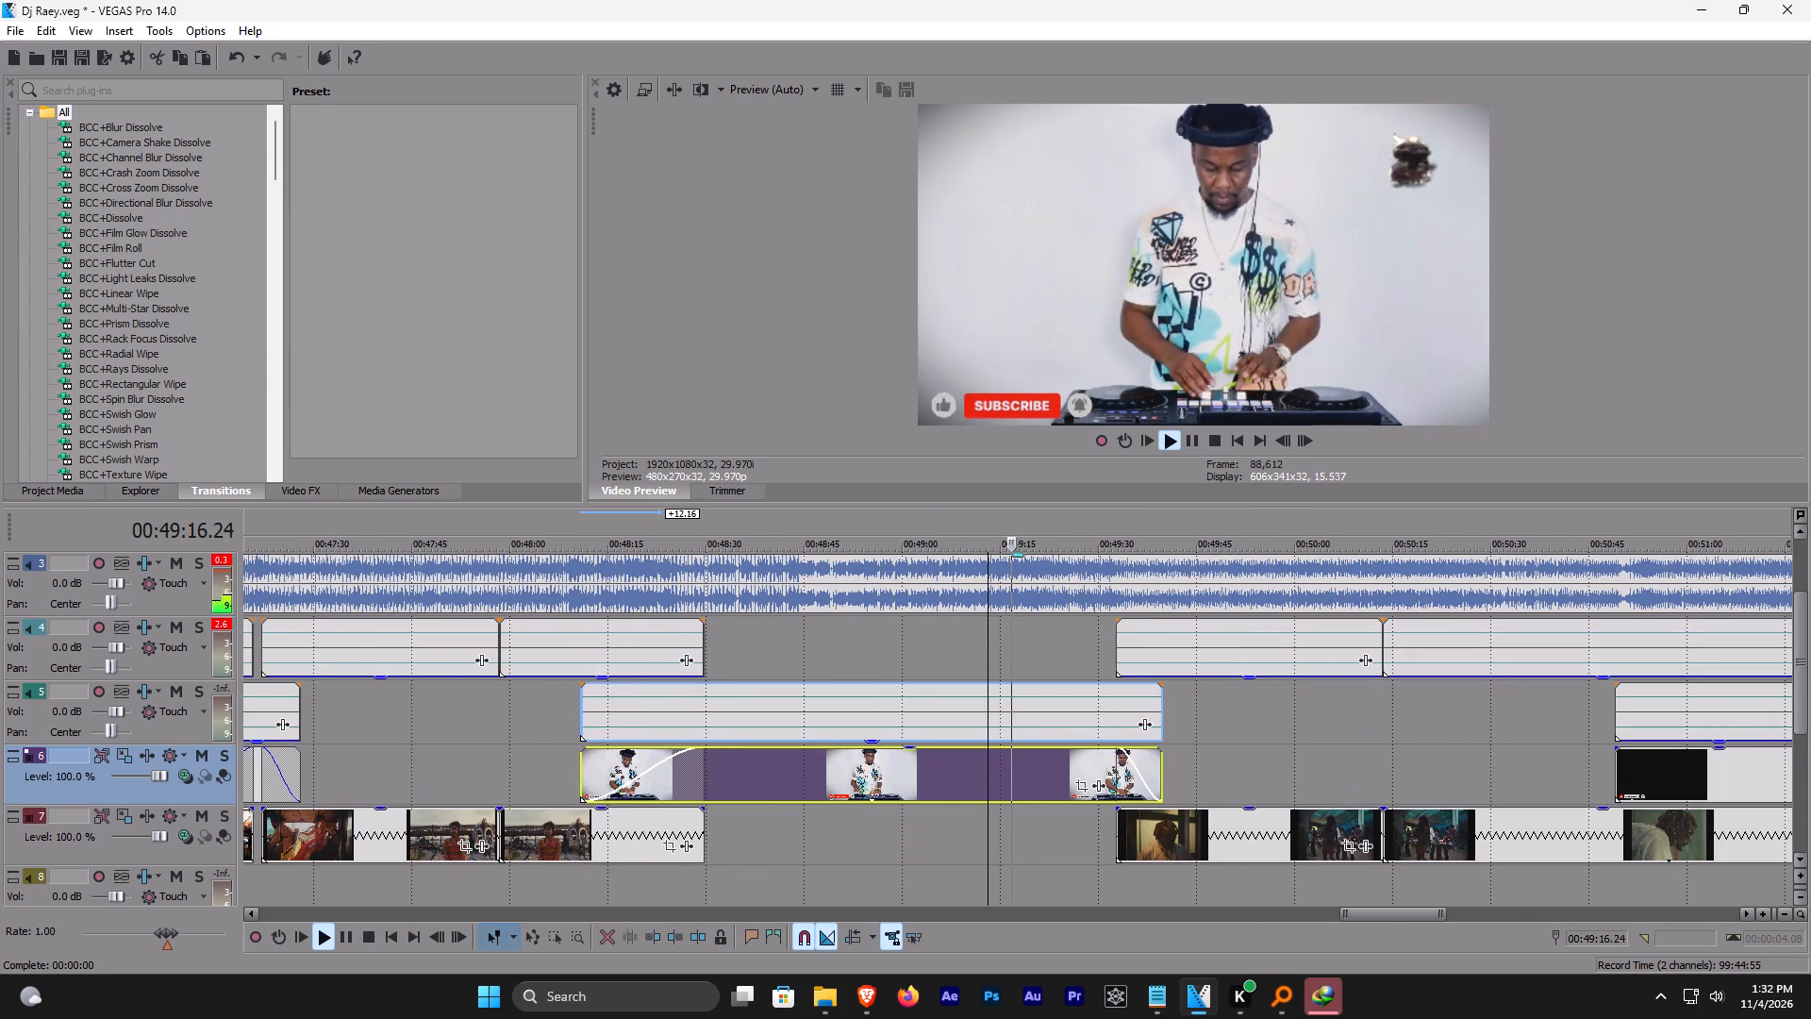
{"action": "left_click", "coordinate": [708, 525]}
{"action": "key", "text": "ctrl+s"}
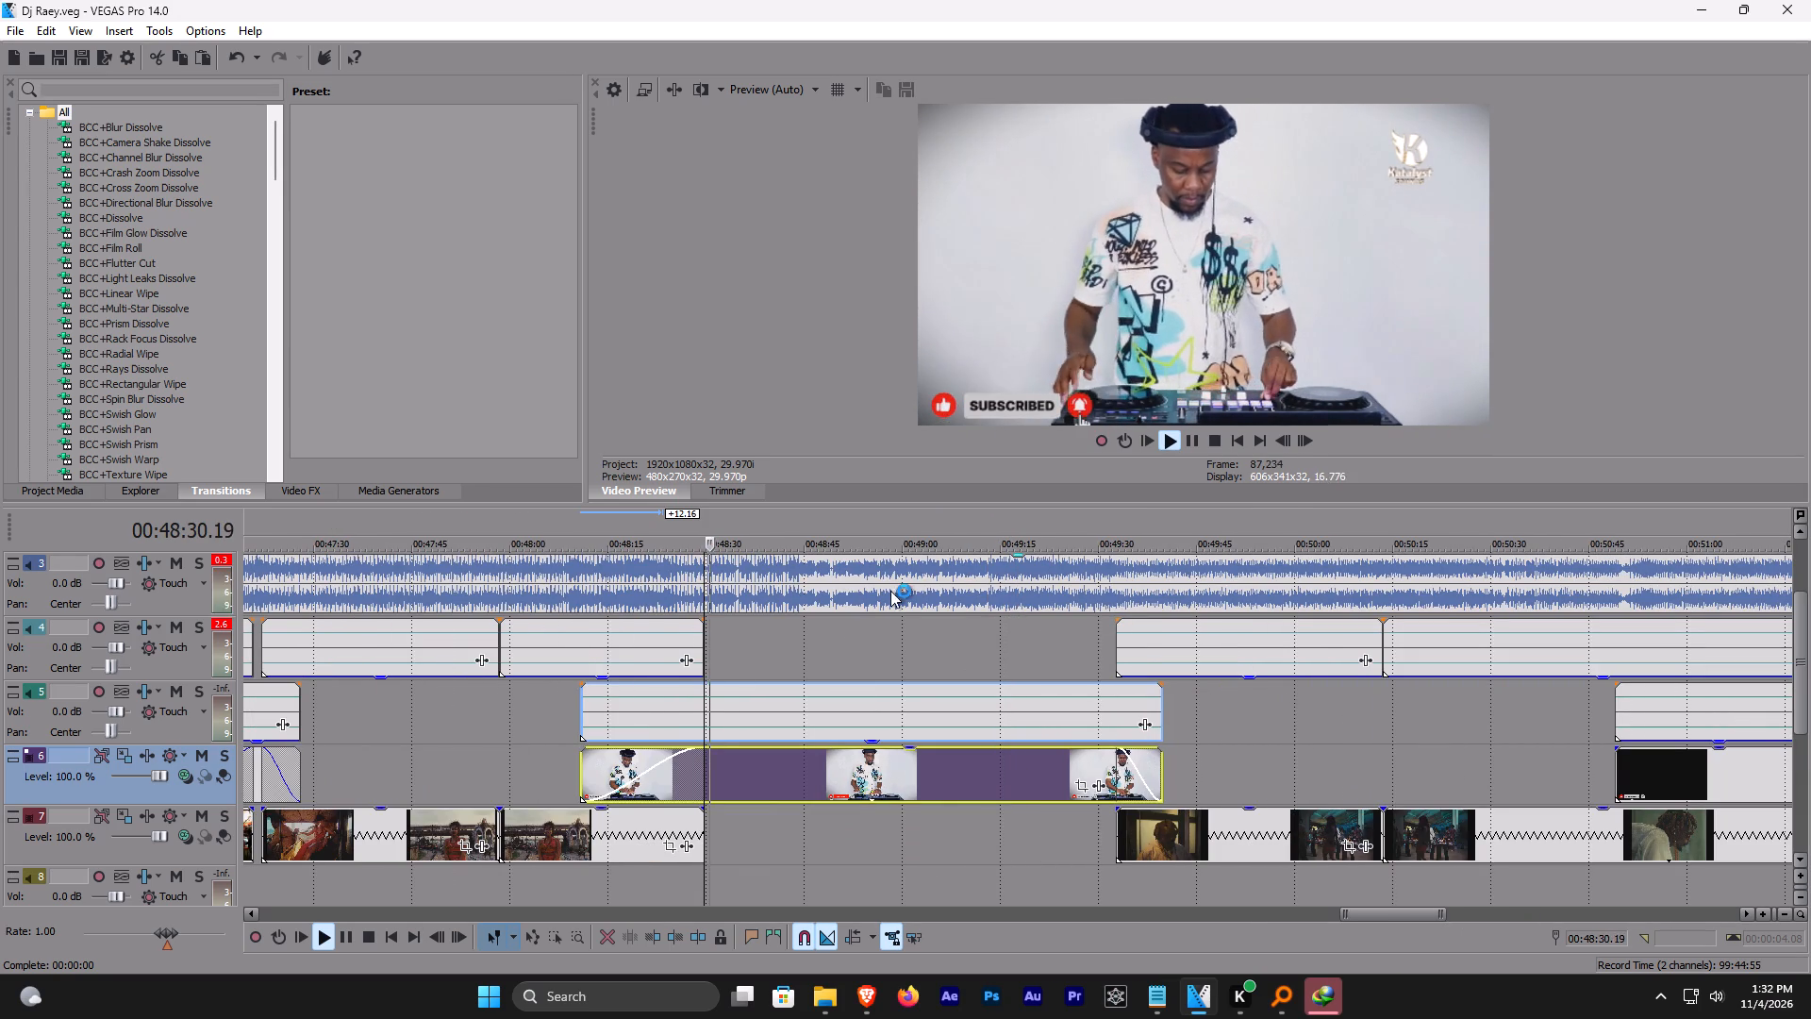
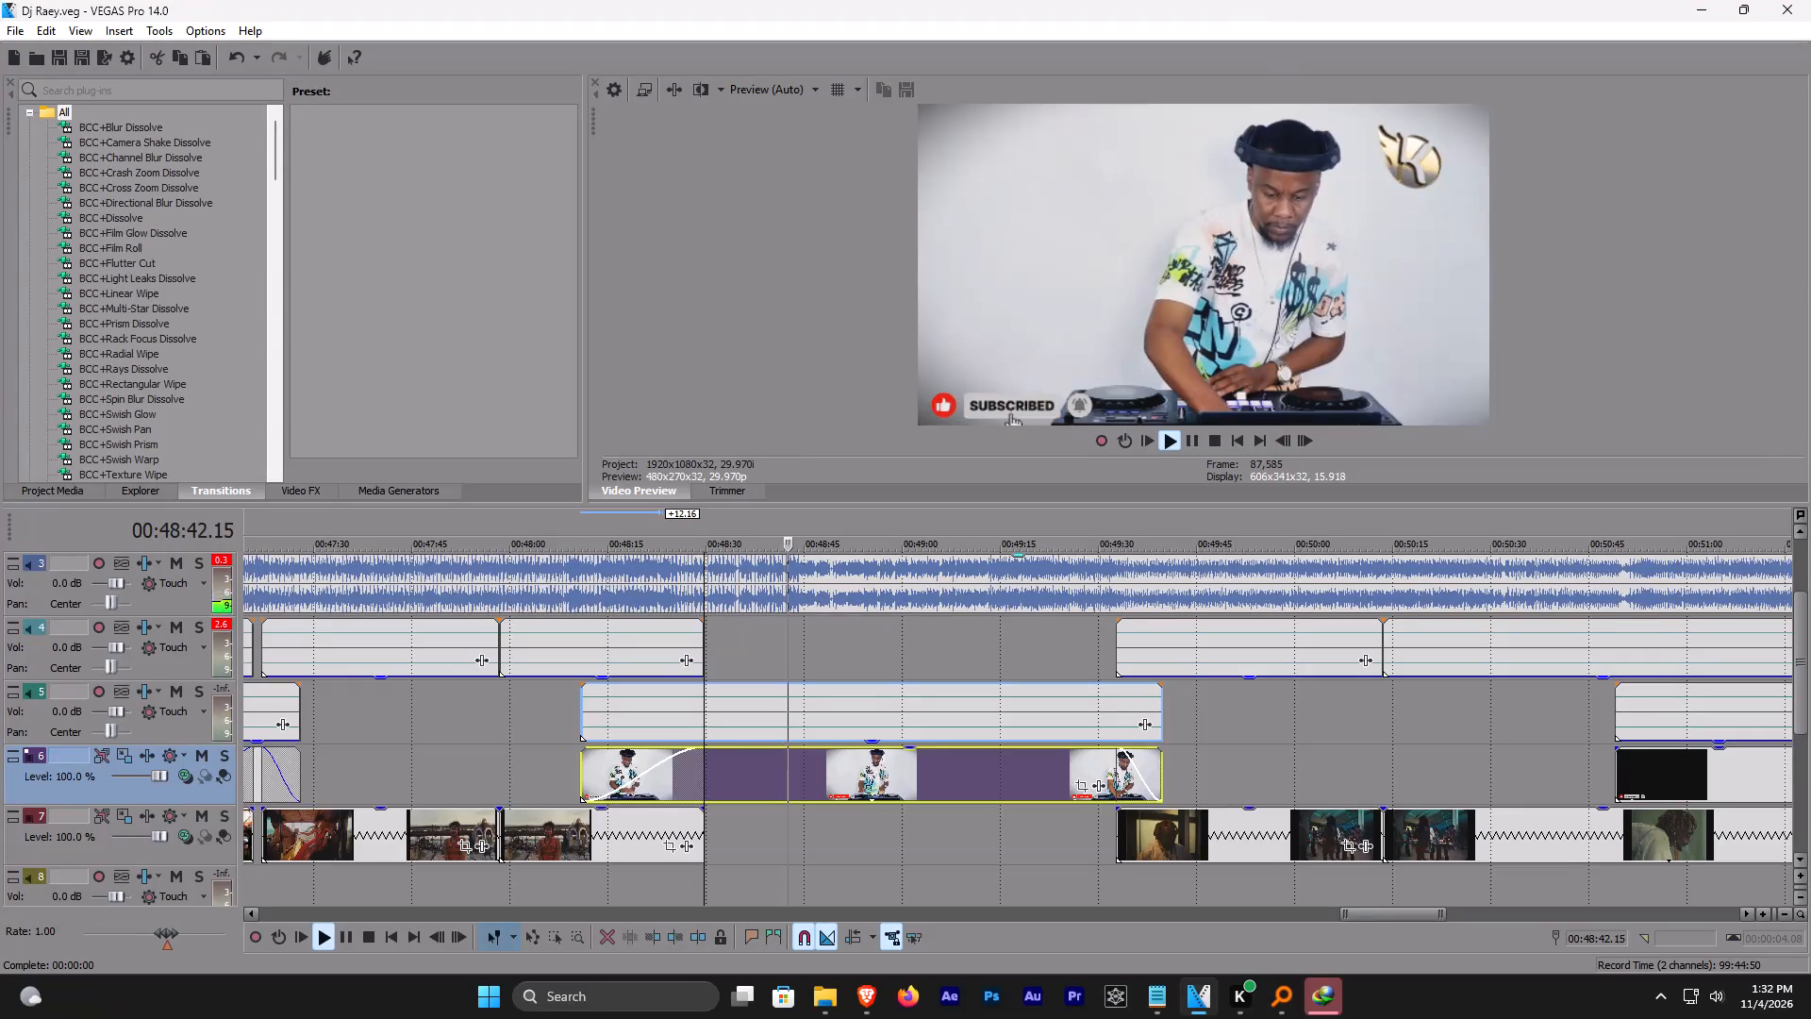
Extend the next music video's start back to about 00:49:23, start the DJ clip's fade-out at that point, and save.
{"action": "left_click", "coordinate": [838, 526]}
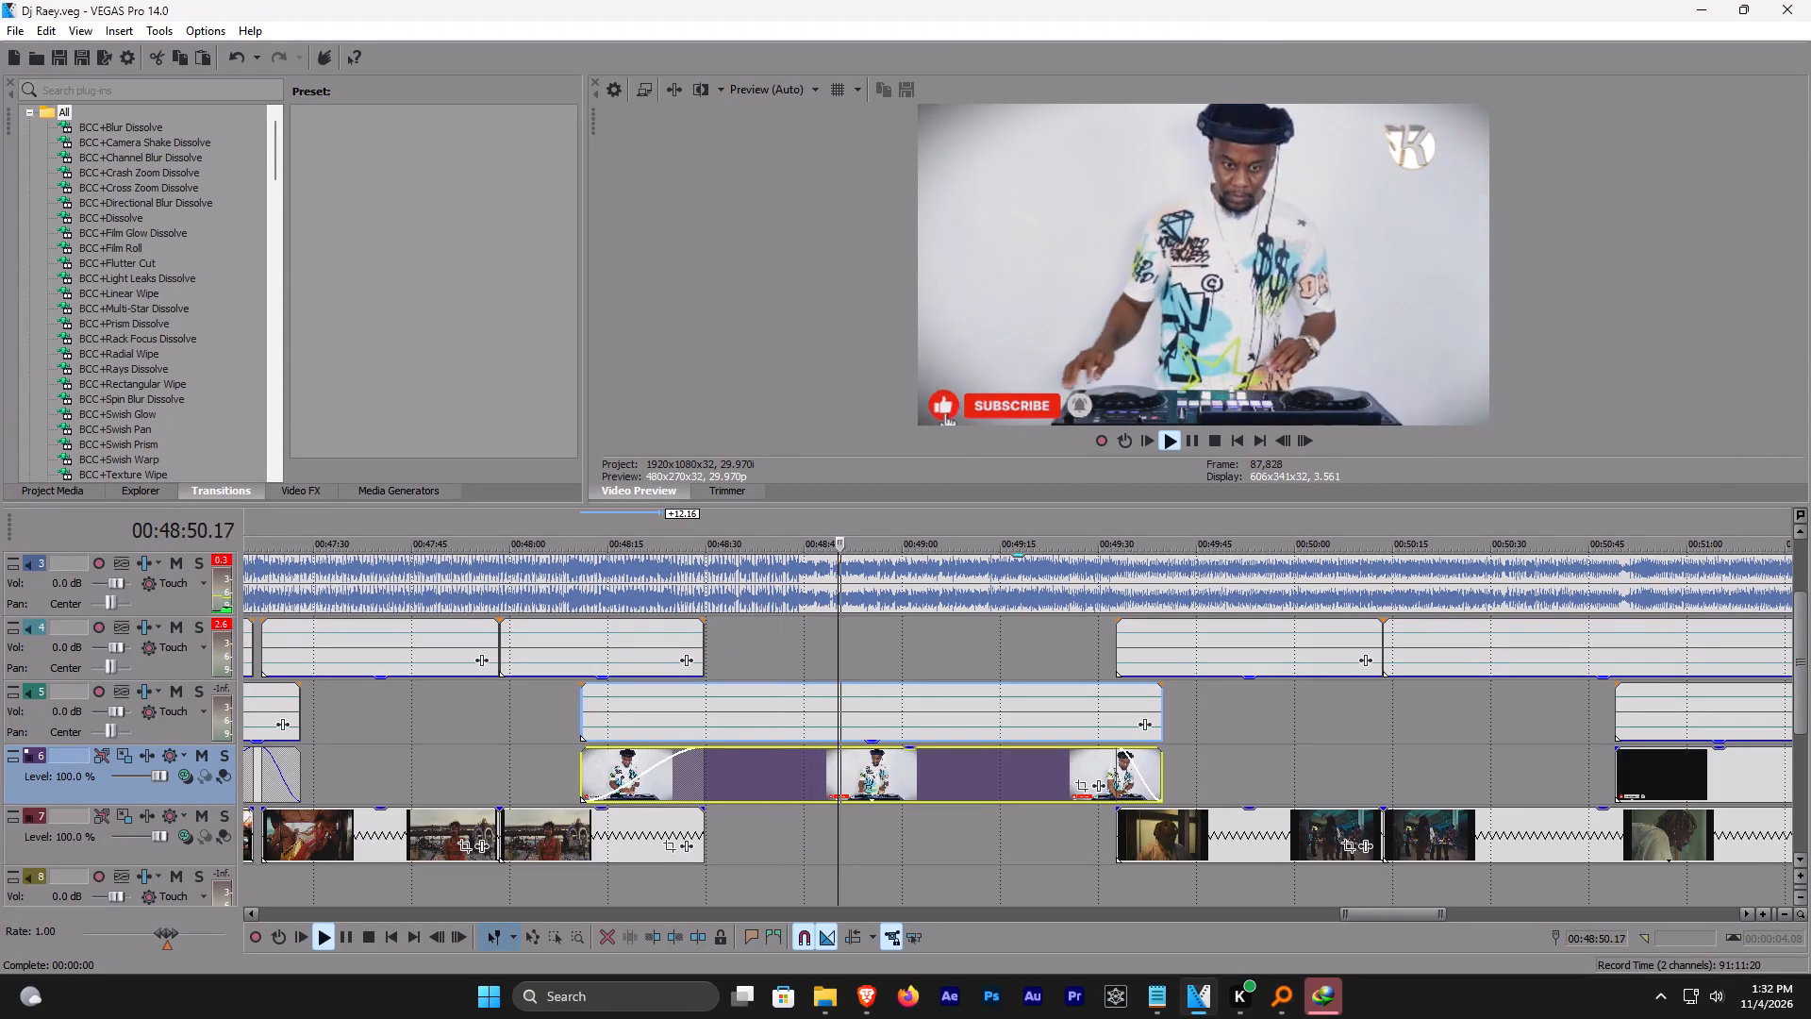
{"action": "left_click", "coordinate": [900, 529]}
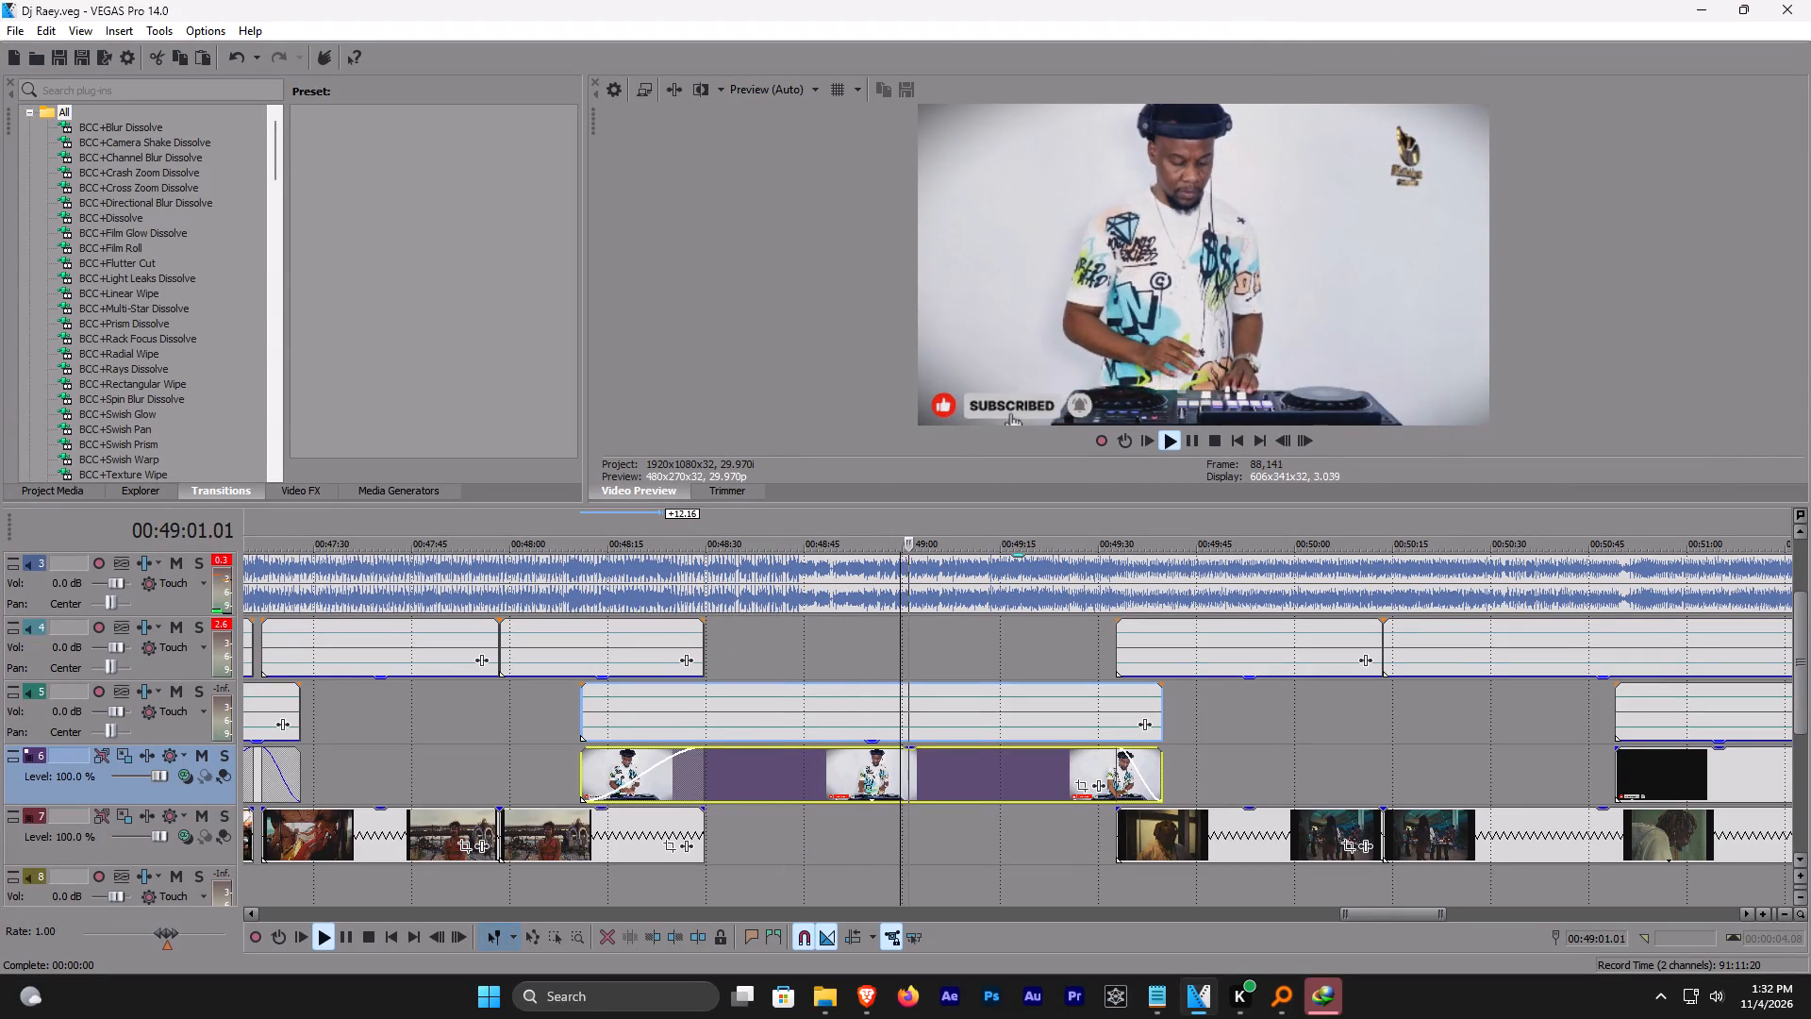
{"action": "left_click", "coordinate": [978, 522]}
{"action": "left_click", "coordinate": [1020, 526]}
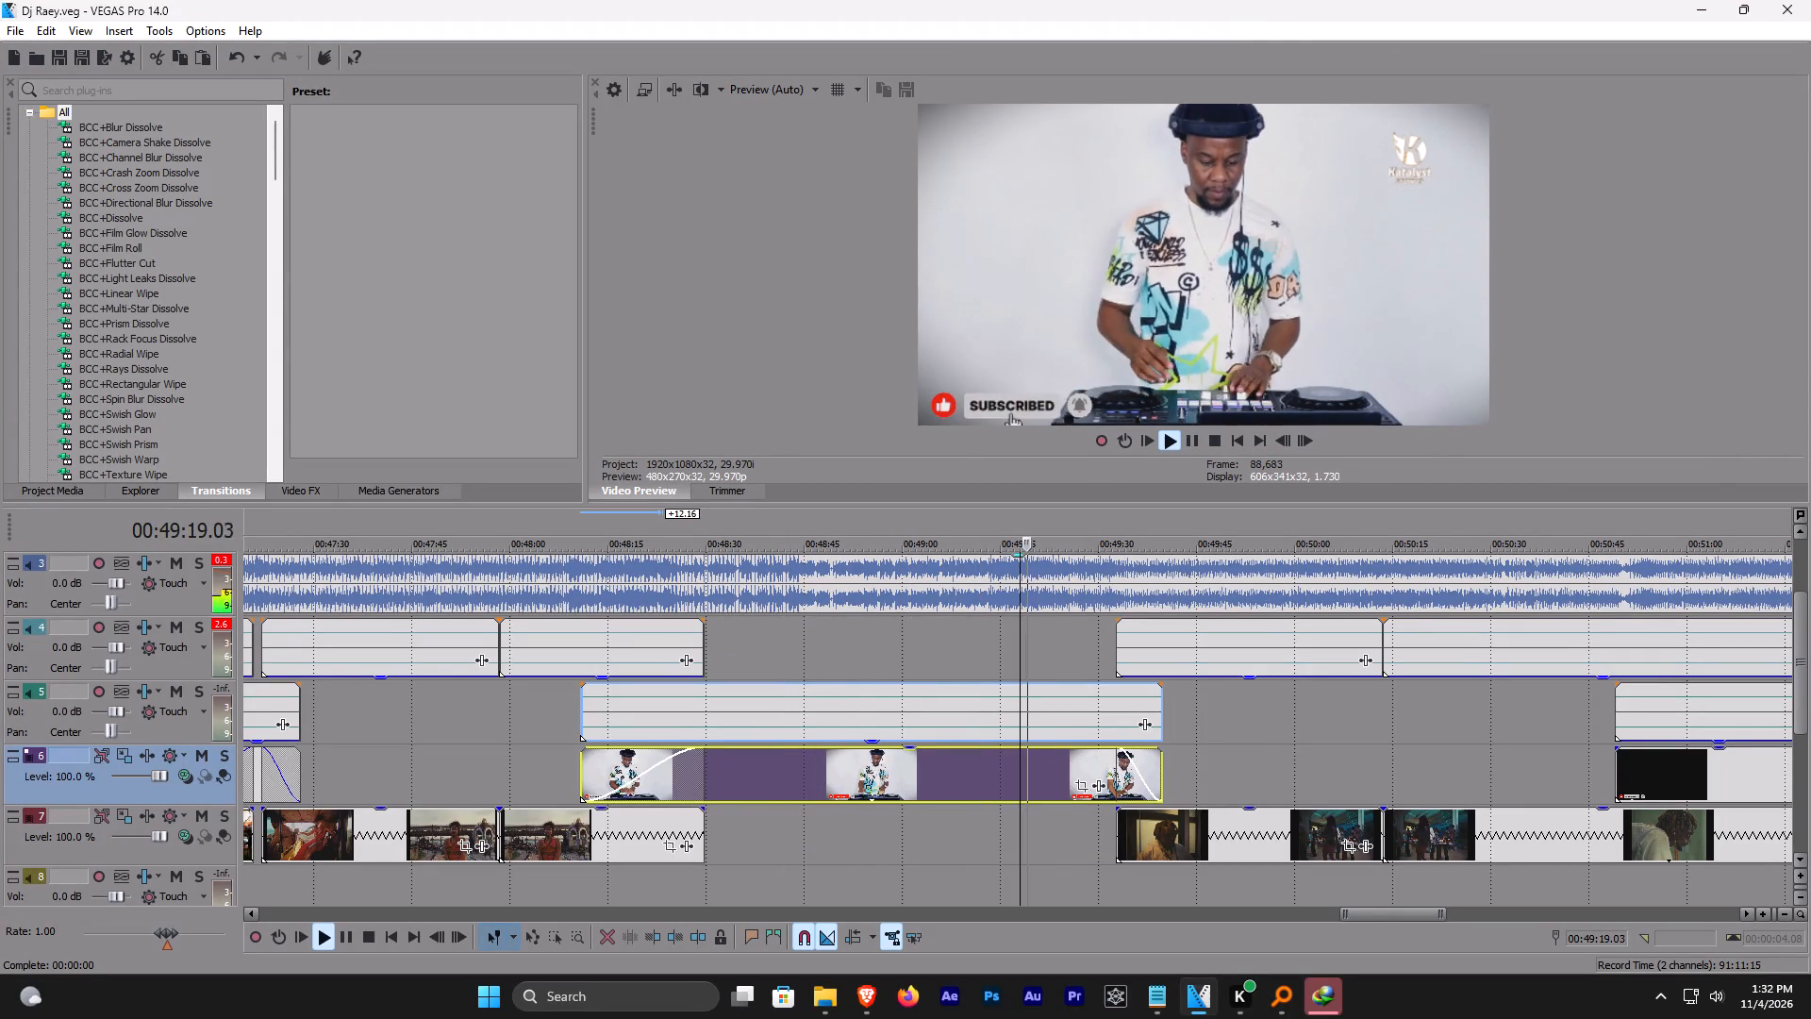
{"action": "left_click", "coordinate": [1074, 528]}
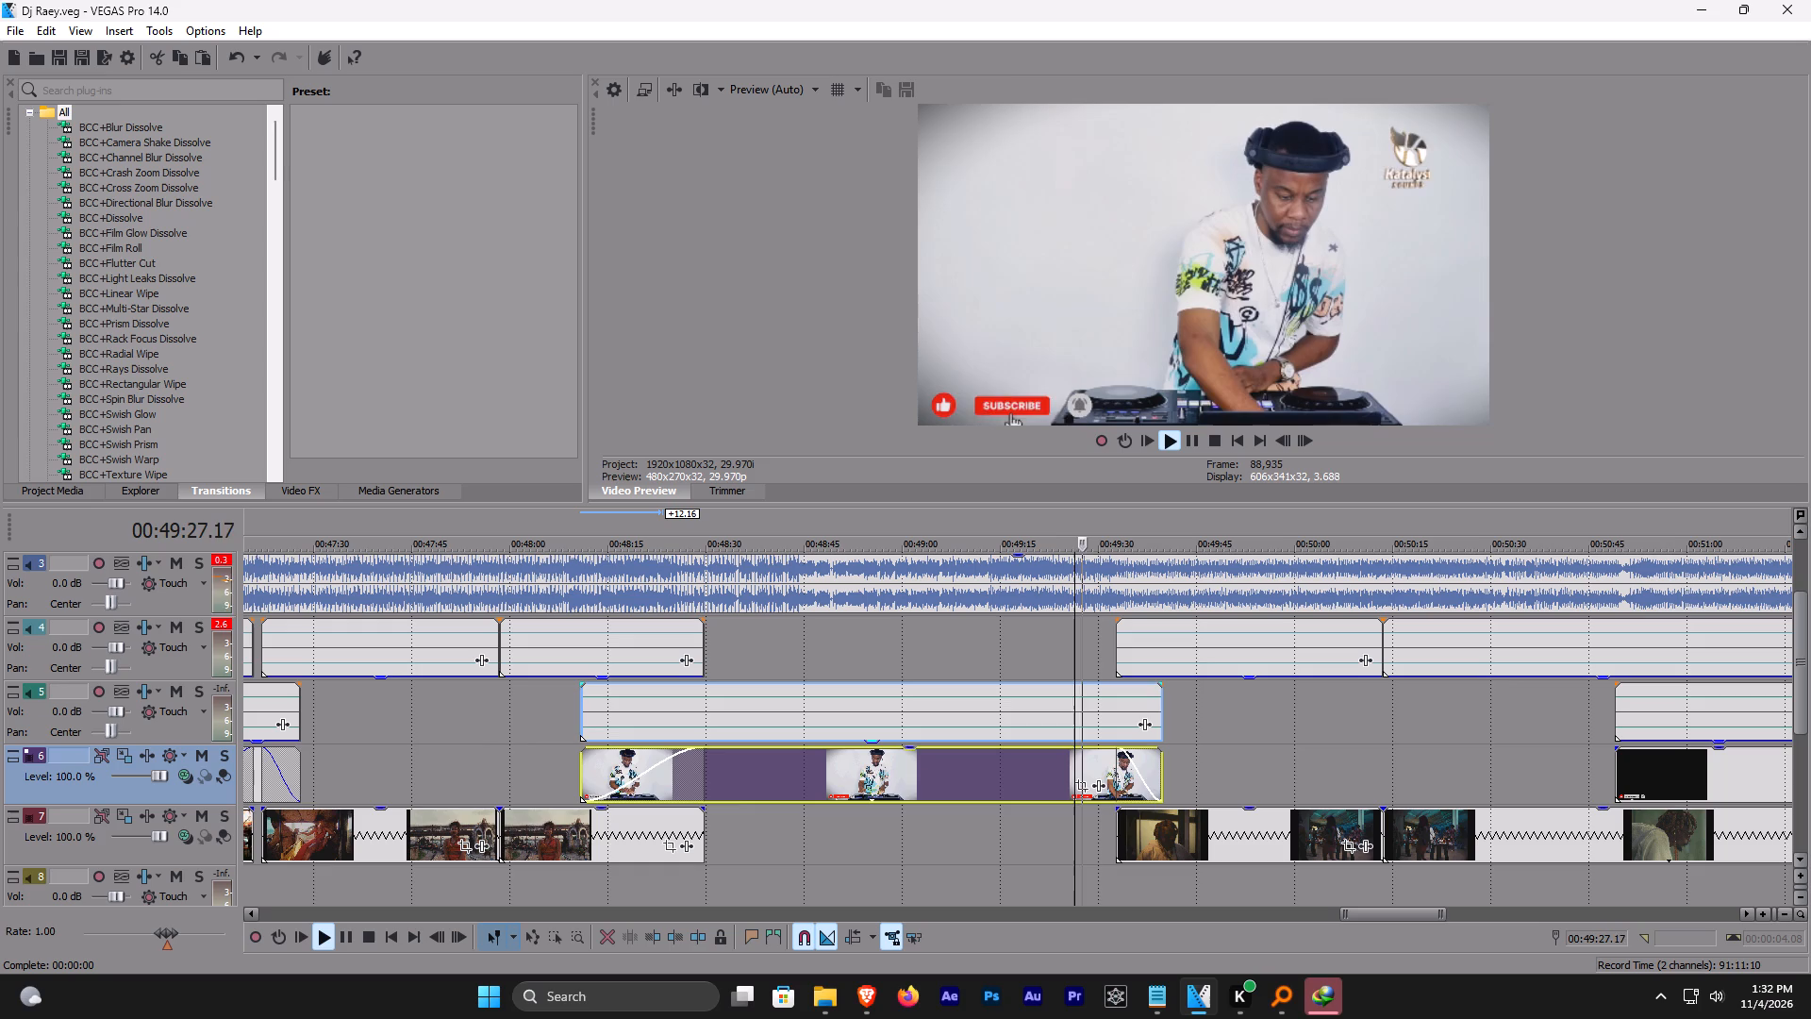
{"action": "left_click_drag", "start_coordinate": [1117, 826], "coordinate": [1050, 811]}
{"action": "left_click_drag", "start_coordinate": [1118, 766], "coordinate": [1050, 722]}
{"action": "key", "text": "ctrl+s"}
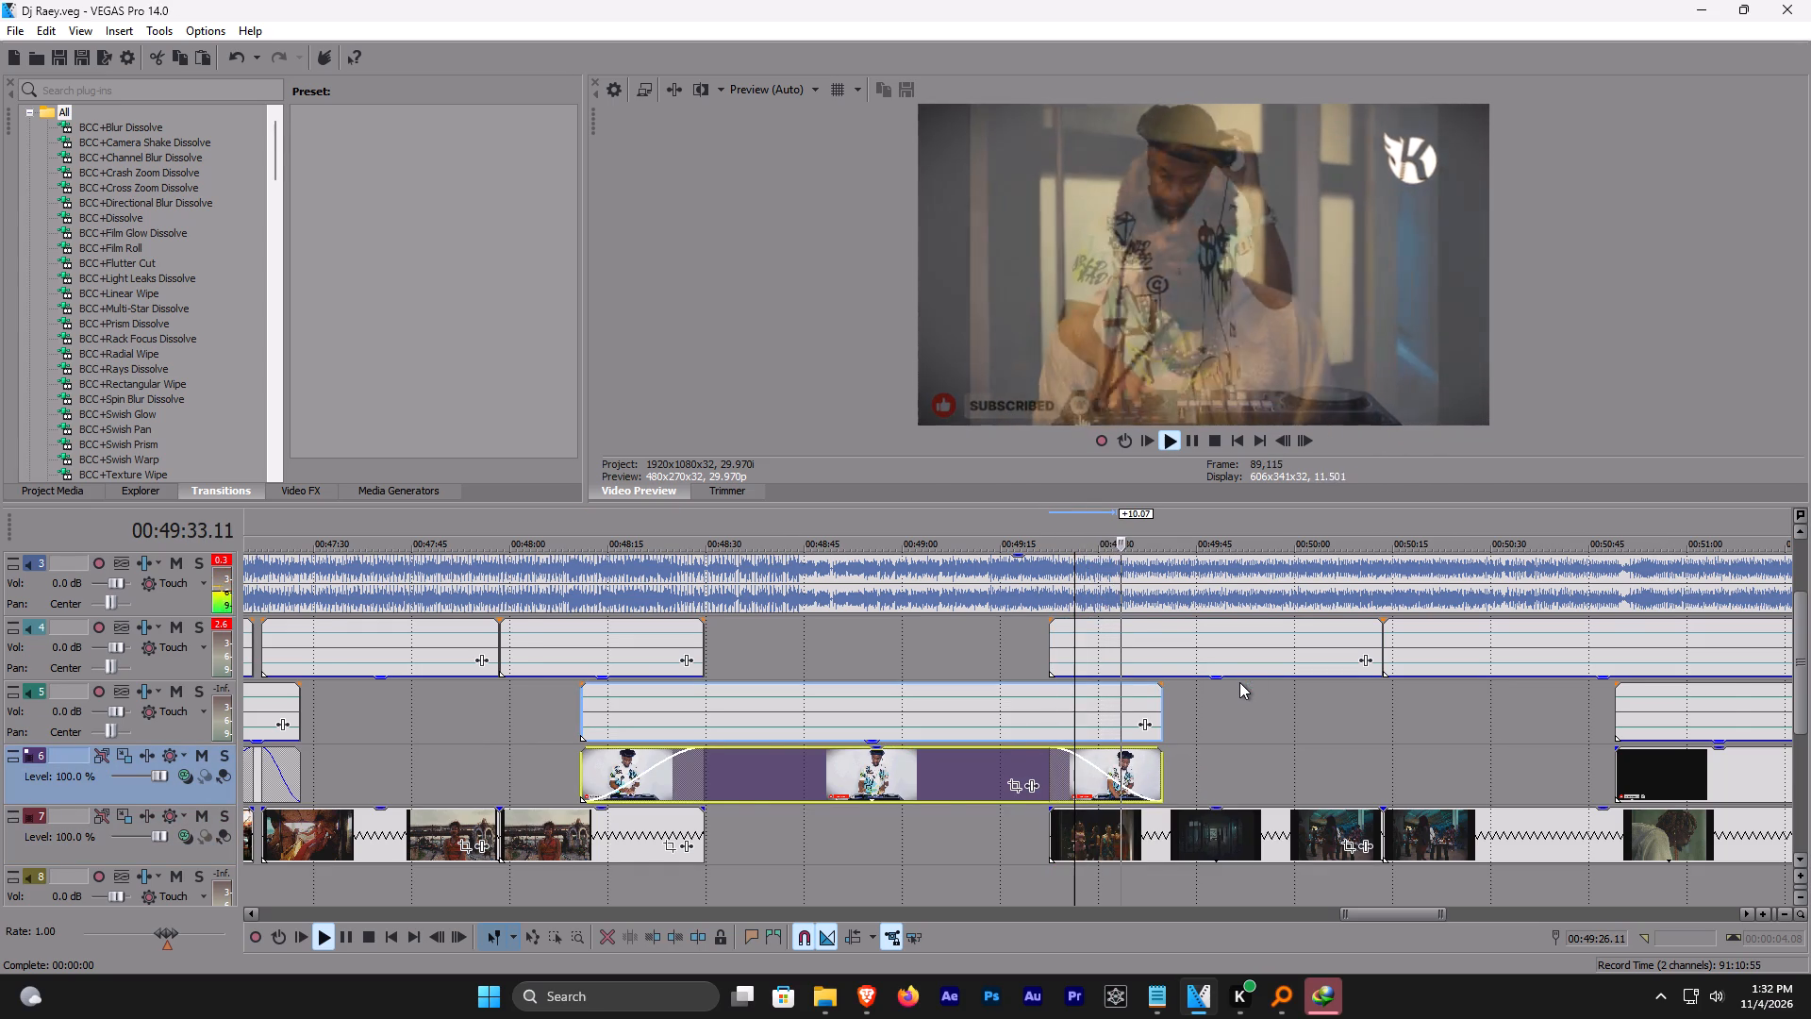
Copy the DJ Raey logo clip near 00:43:30 on track 1 to 00:50:48.29, where the next DJ clip begins.
{"action": "scroll", "coordinate": [1239, 681], "scroll_direction": "down", "scroll_amount": 3}
{"action": "left_click", "coordinate": [1200, 519]}
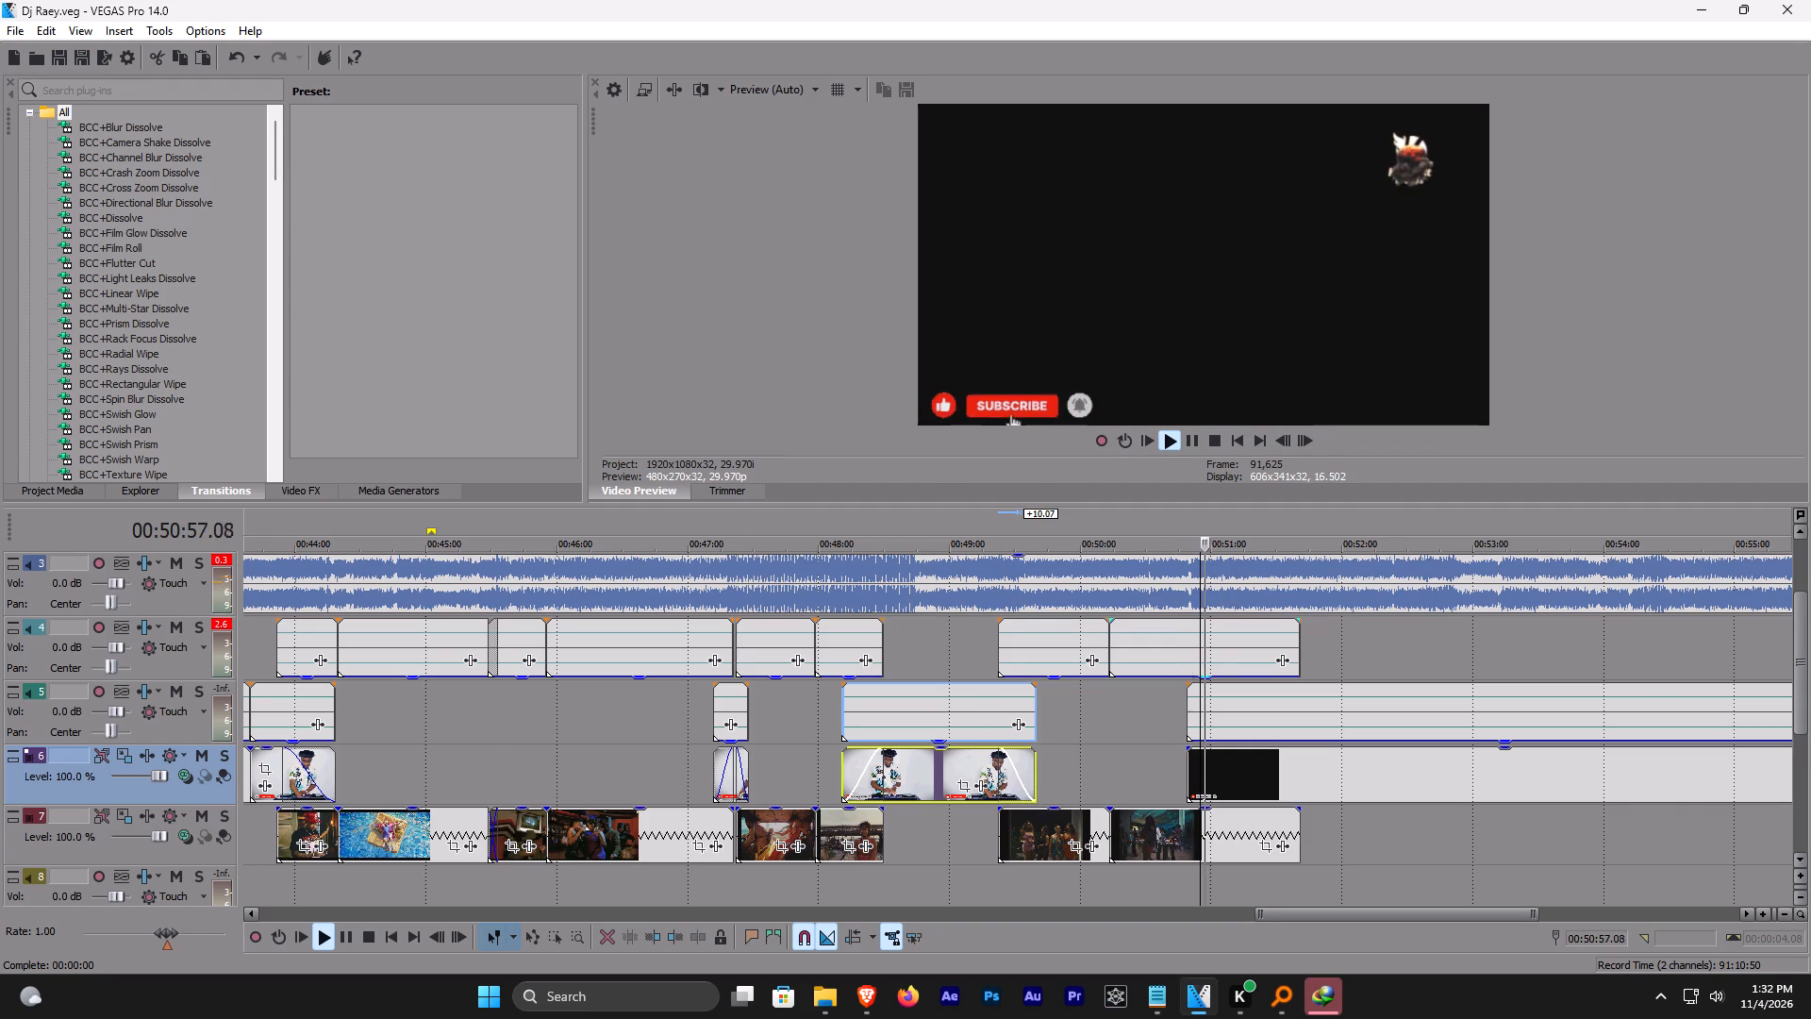
{"action": "scroll", "coordinate": [1181, 672], "scroll_direction": "up", "scroll_amount": 3, "text": "ctrl"}
{"action": "scroll", "coordinate": [947, 675], "scroll_direction": "down", "scroll_amount": 3}
{"action": "left_click", "coordinate": [769, 593]}
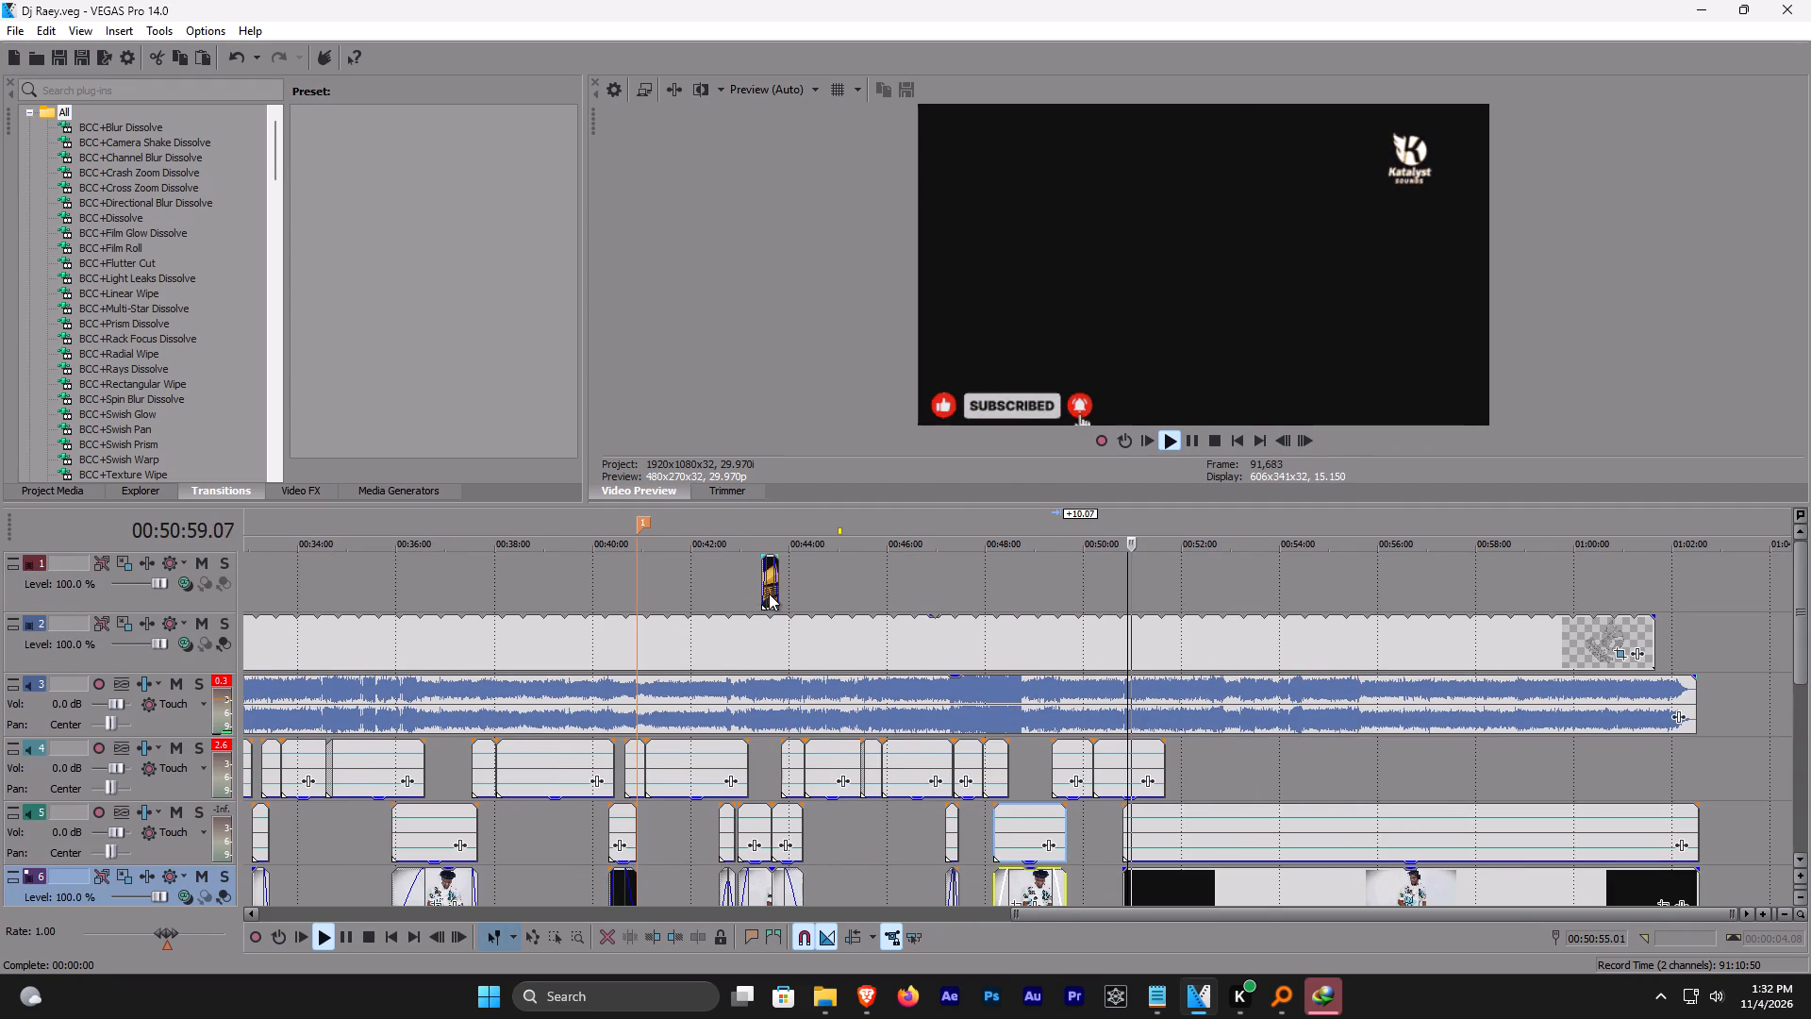
{"action": "key", "text": "ctrl+c"}
{"action": "left_click", "coordinate": [1128, 575]}
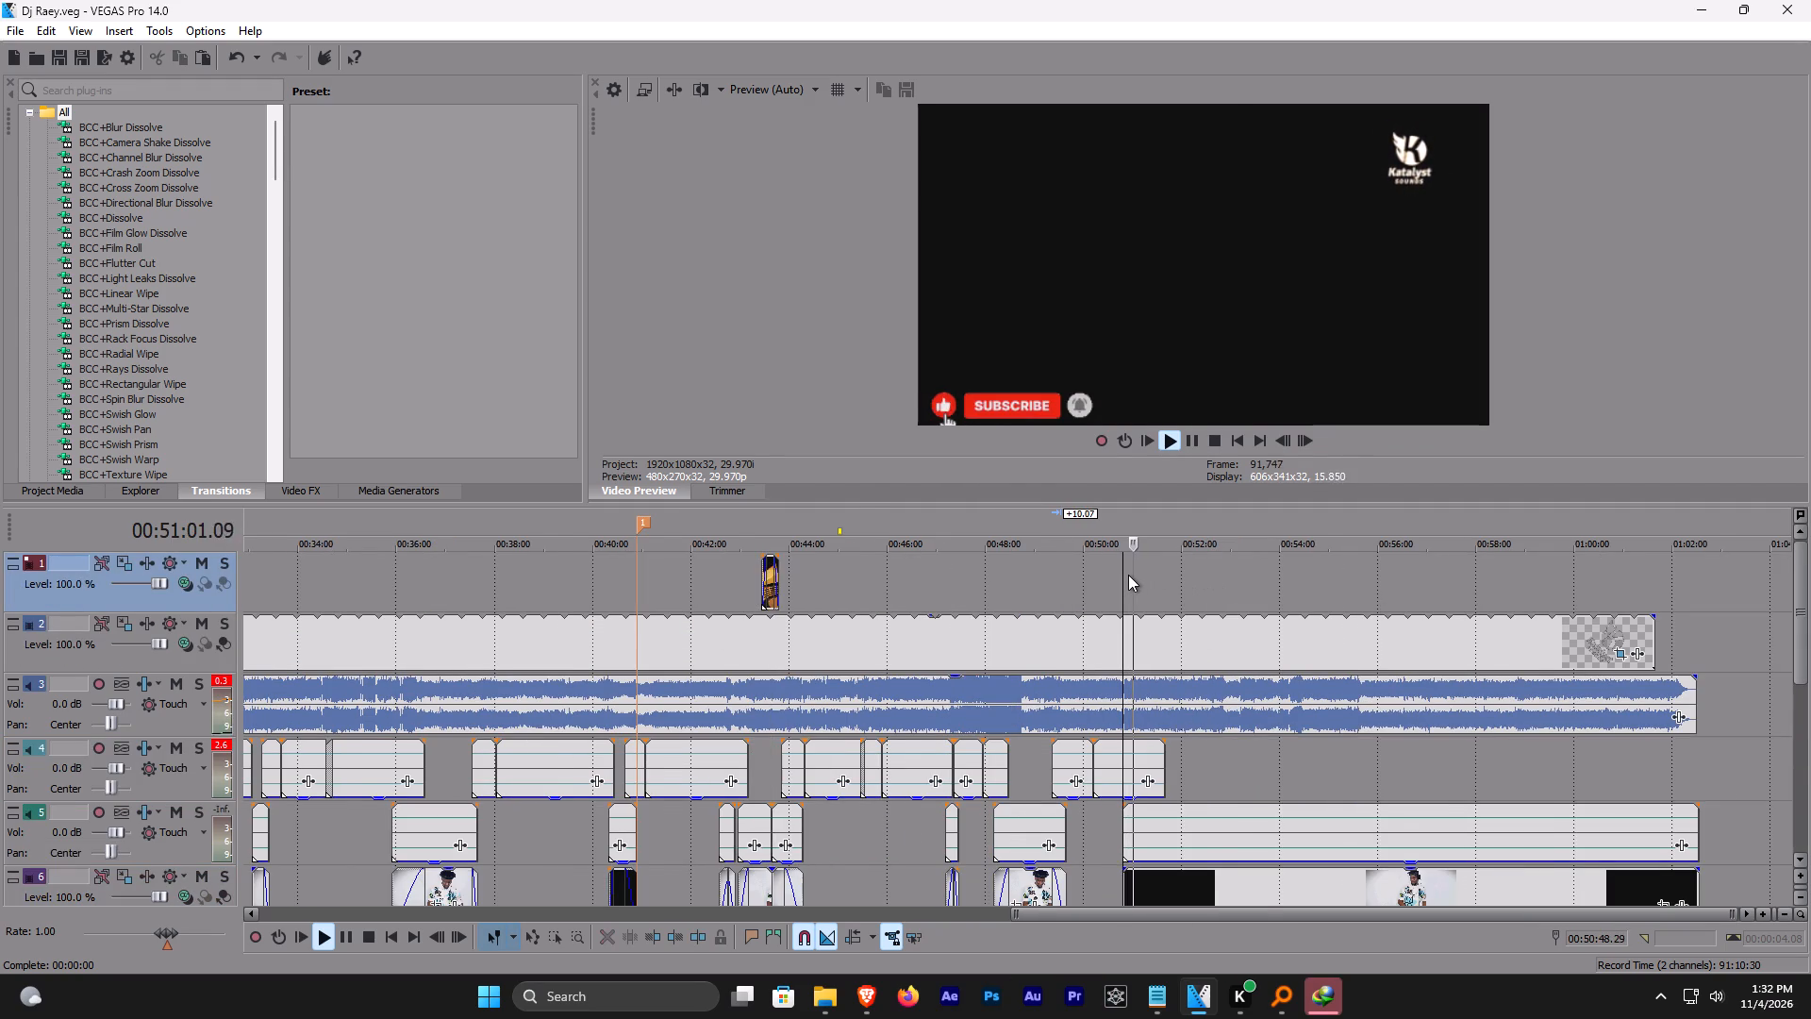
{"action": "scroll", "coordinate": [1130, 575], "scroll_direction": "up", "scroll_amount": 3}
{"action": "key", "text": "ctrl+v"}
{"action": "scroll", "coordinate": [1166, 577], "scroll_direction": "up", "scroll_amount": 6}
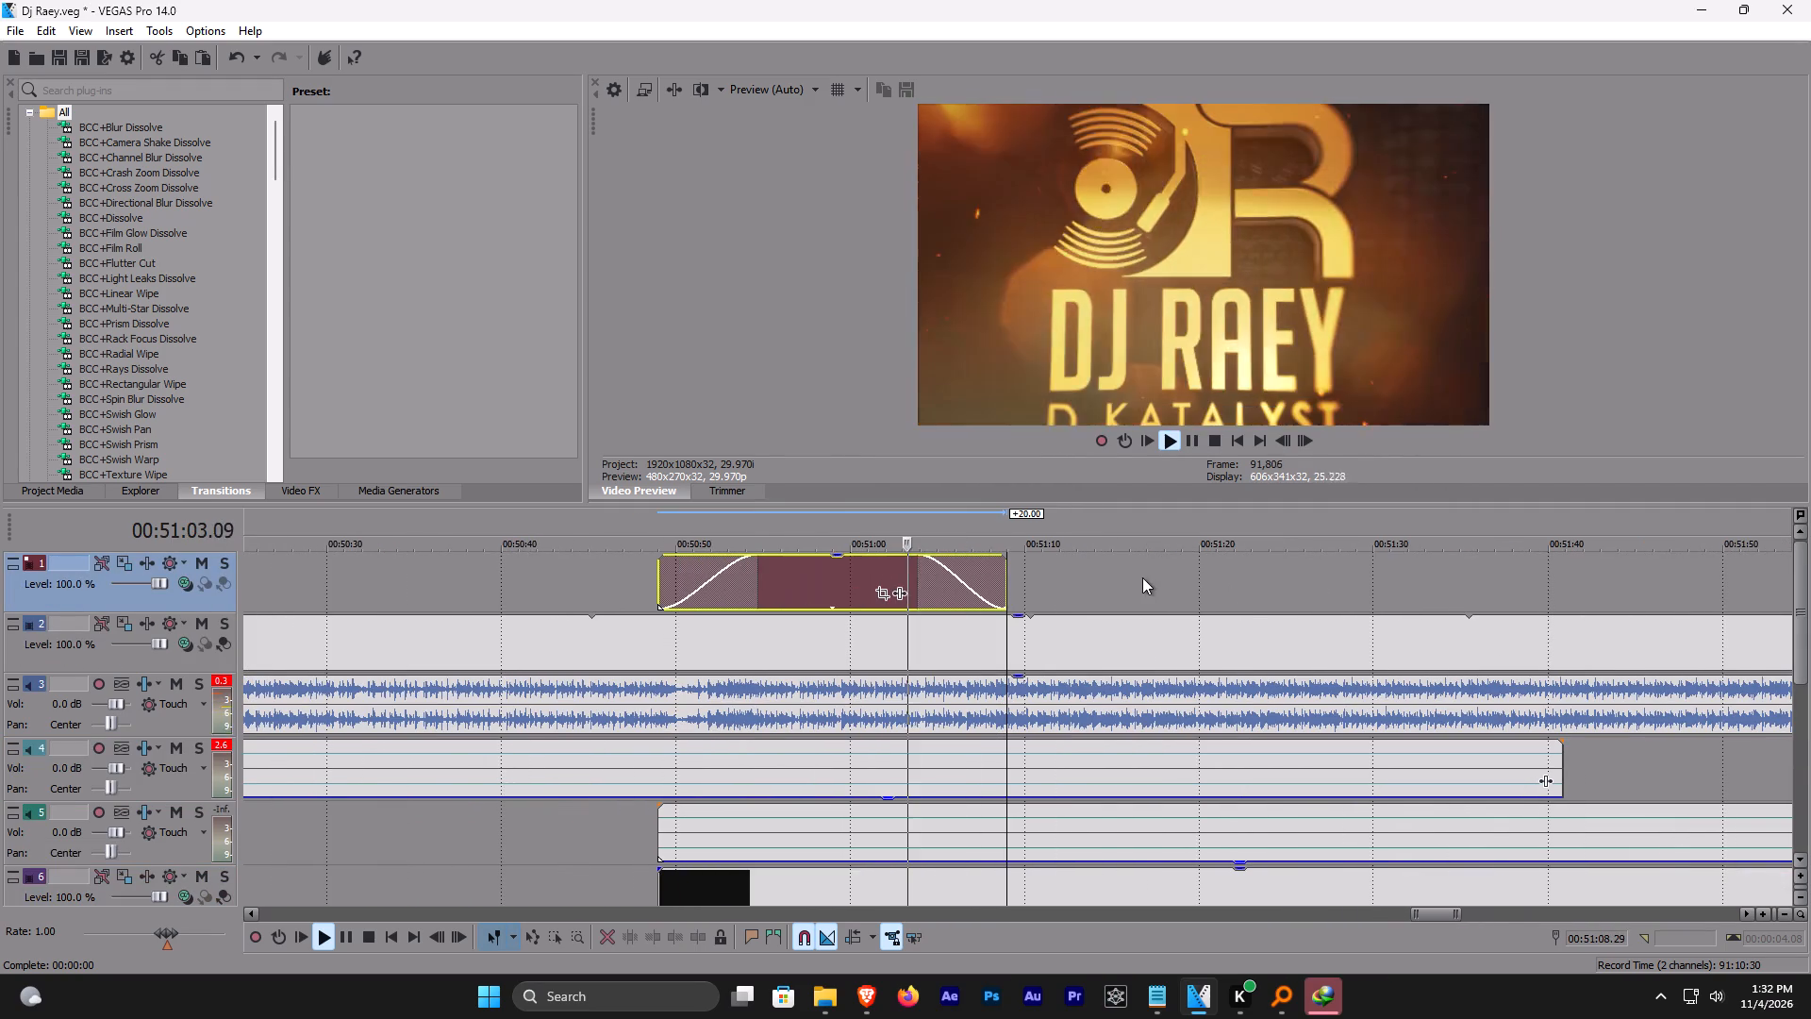
Shorten the pasted logo clip's fade-out to about 2 s, remove its fade-in, play back the section, and save.
{"action": "left_click_drag", "start_coordinate": [915, 567], "coordinate": [964, 589]}
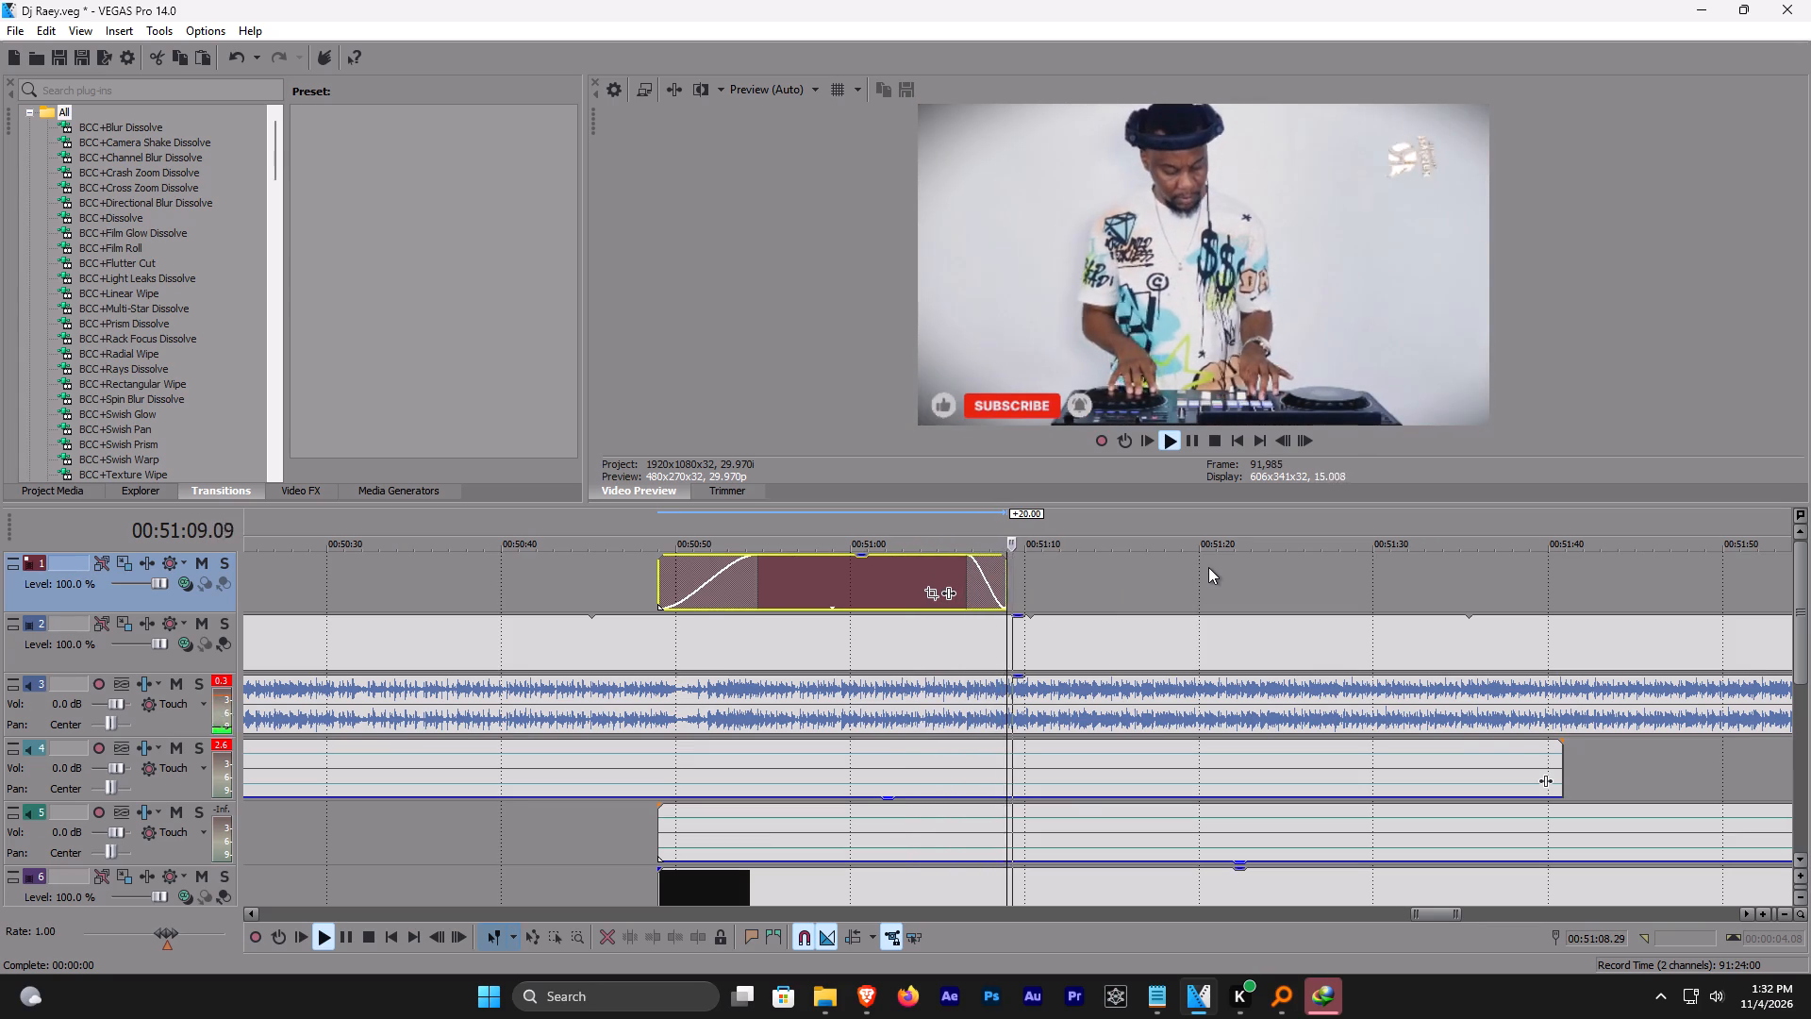
{"action": "scroll", "coordinate": [1228, 562], "scroll_direction": "down", "scroll_amount": 7}
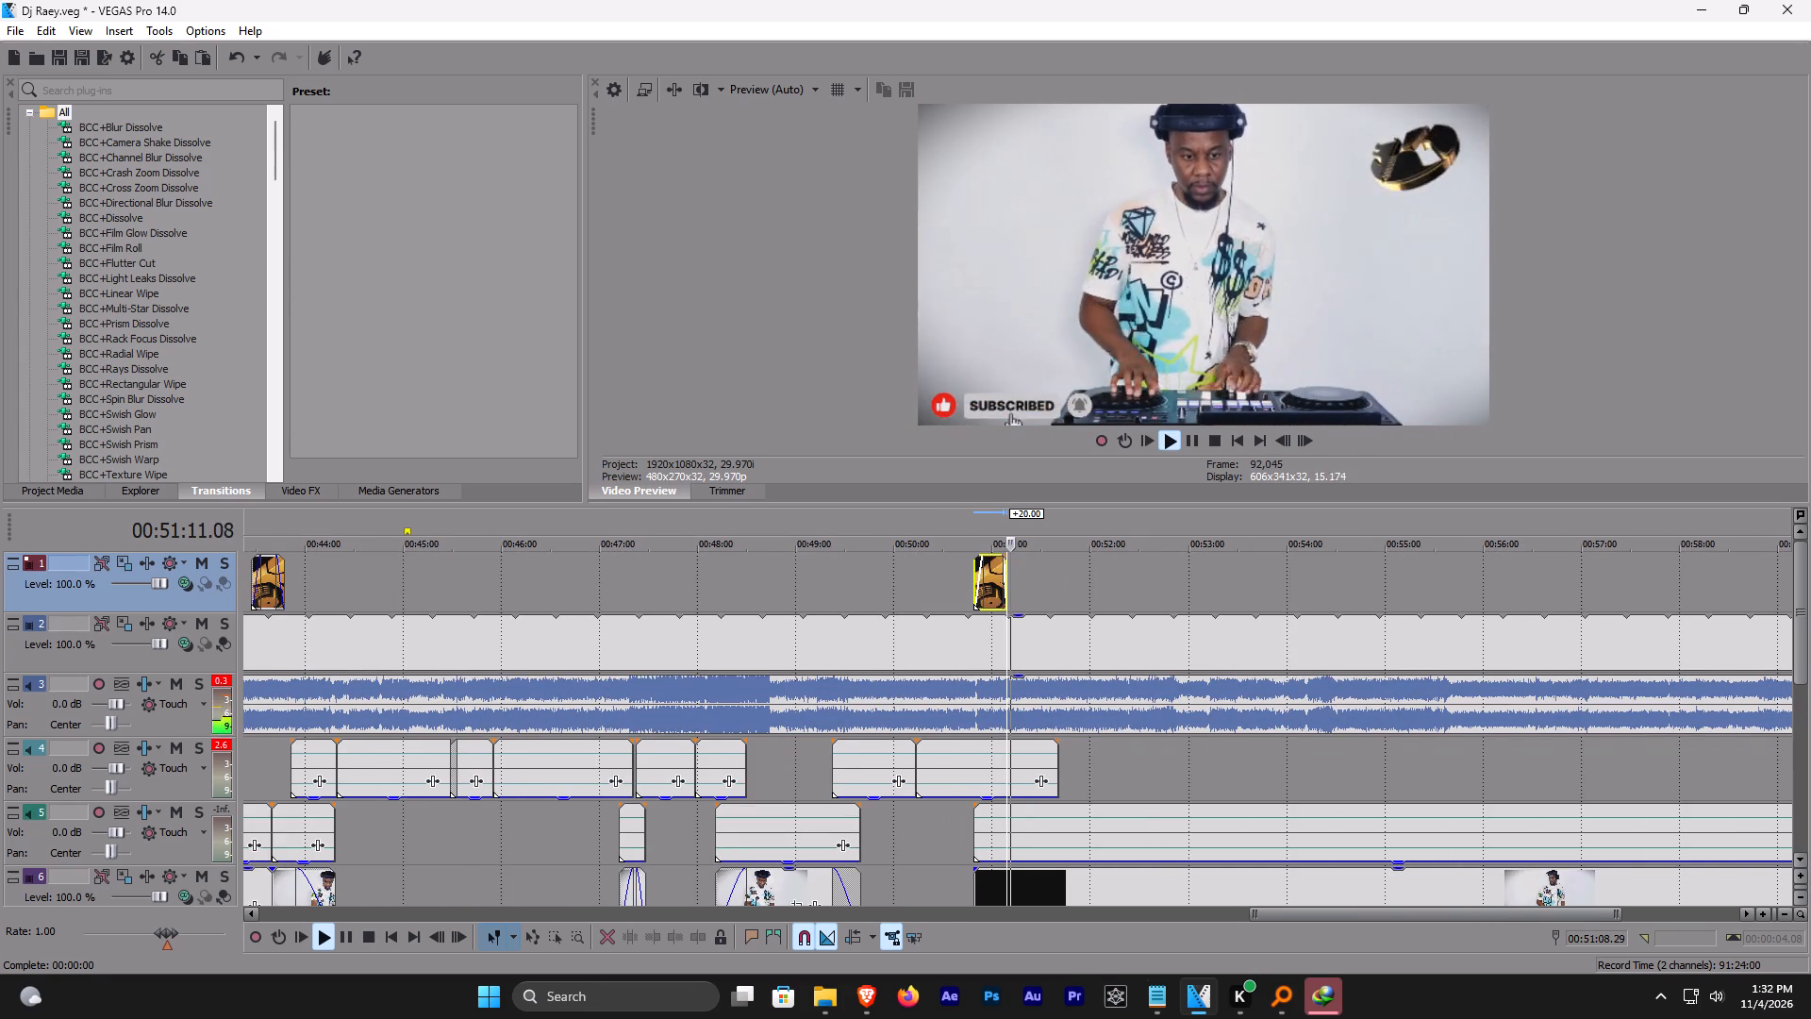
{"action": "left_click", "coordinate": [967, 512]}
{"action": "scroll", "coordinate": [1005, 573], "scroll_direction": "up", "scroll_amount": 3}
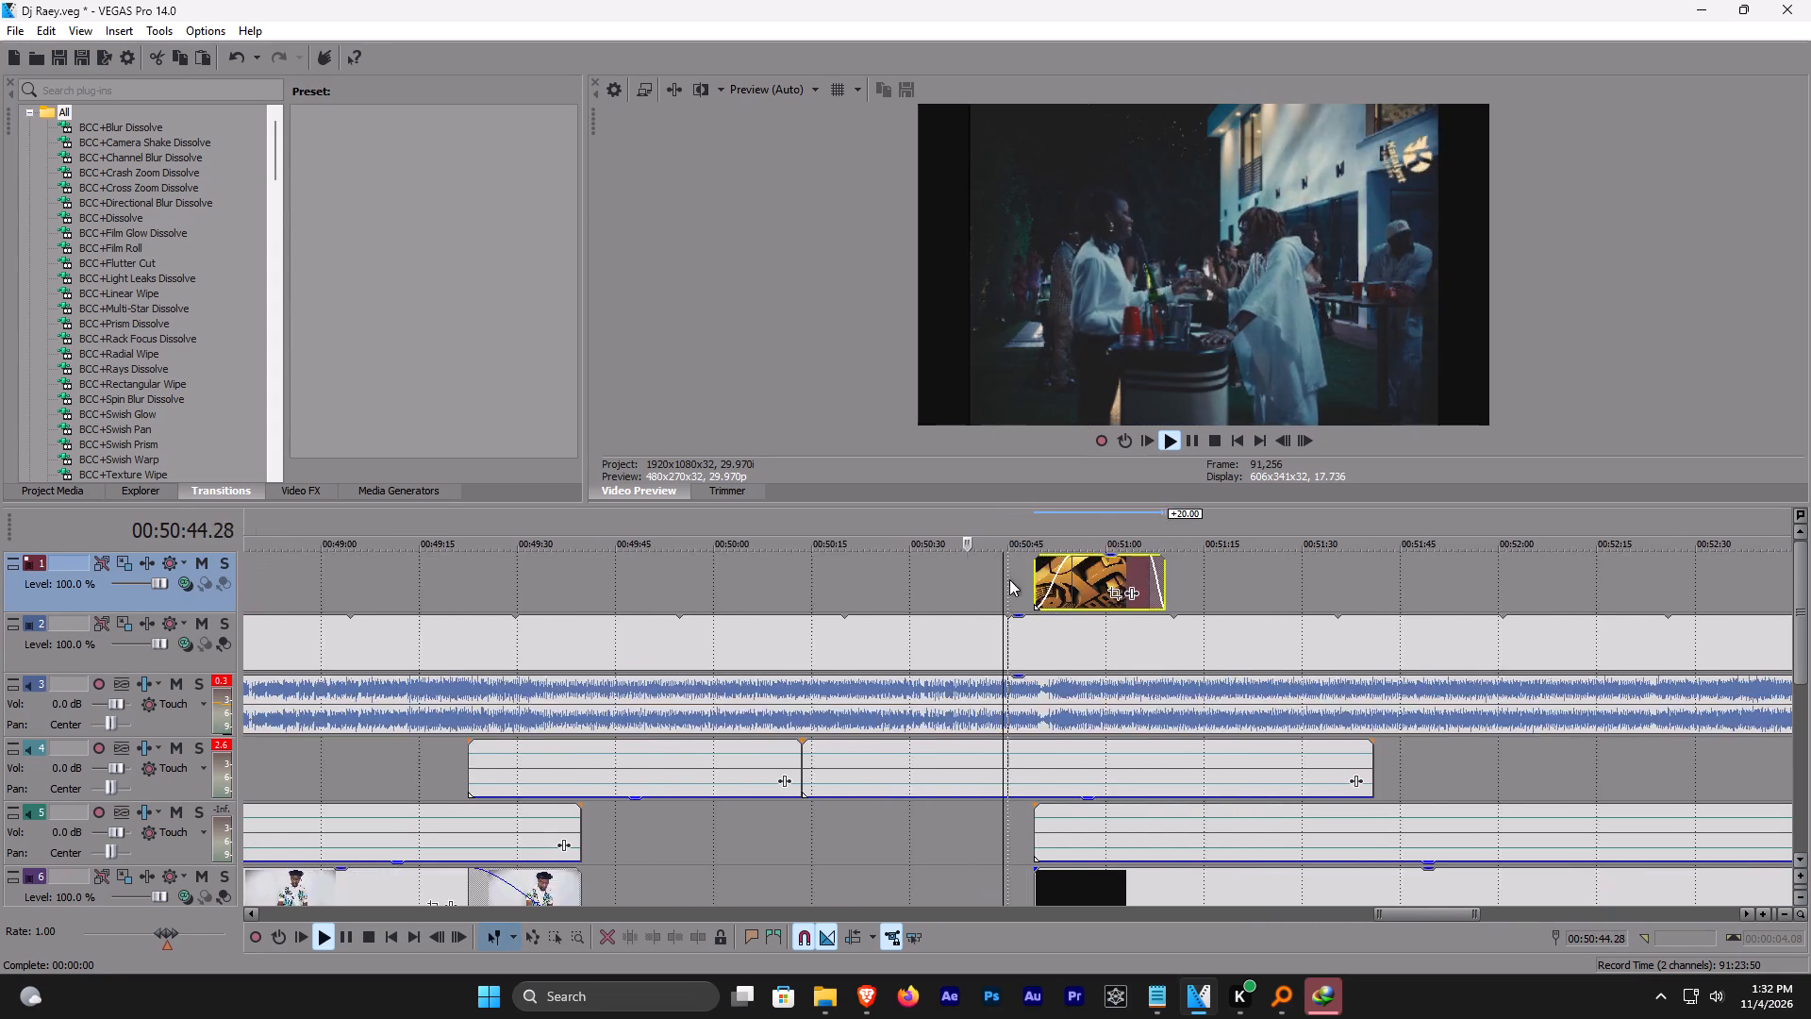
{"action": "scroll", "coordinate": [1009, 579], "scroll_direction": "up", "scroll_amount": 4}
{"action": "left_click", "coordinate": [1060, 526]}
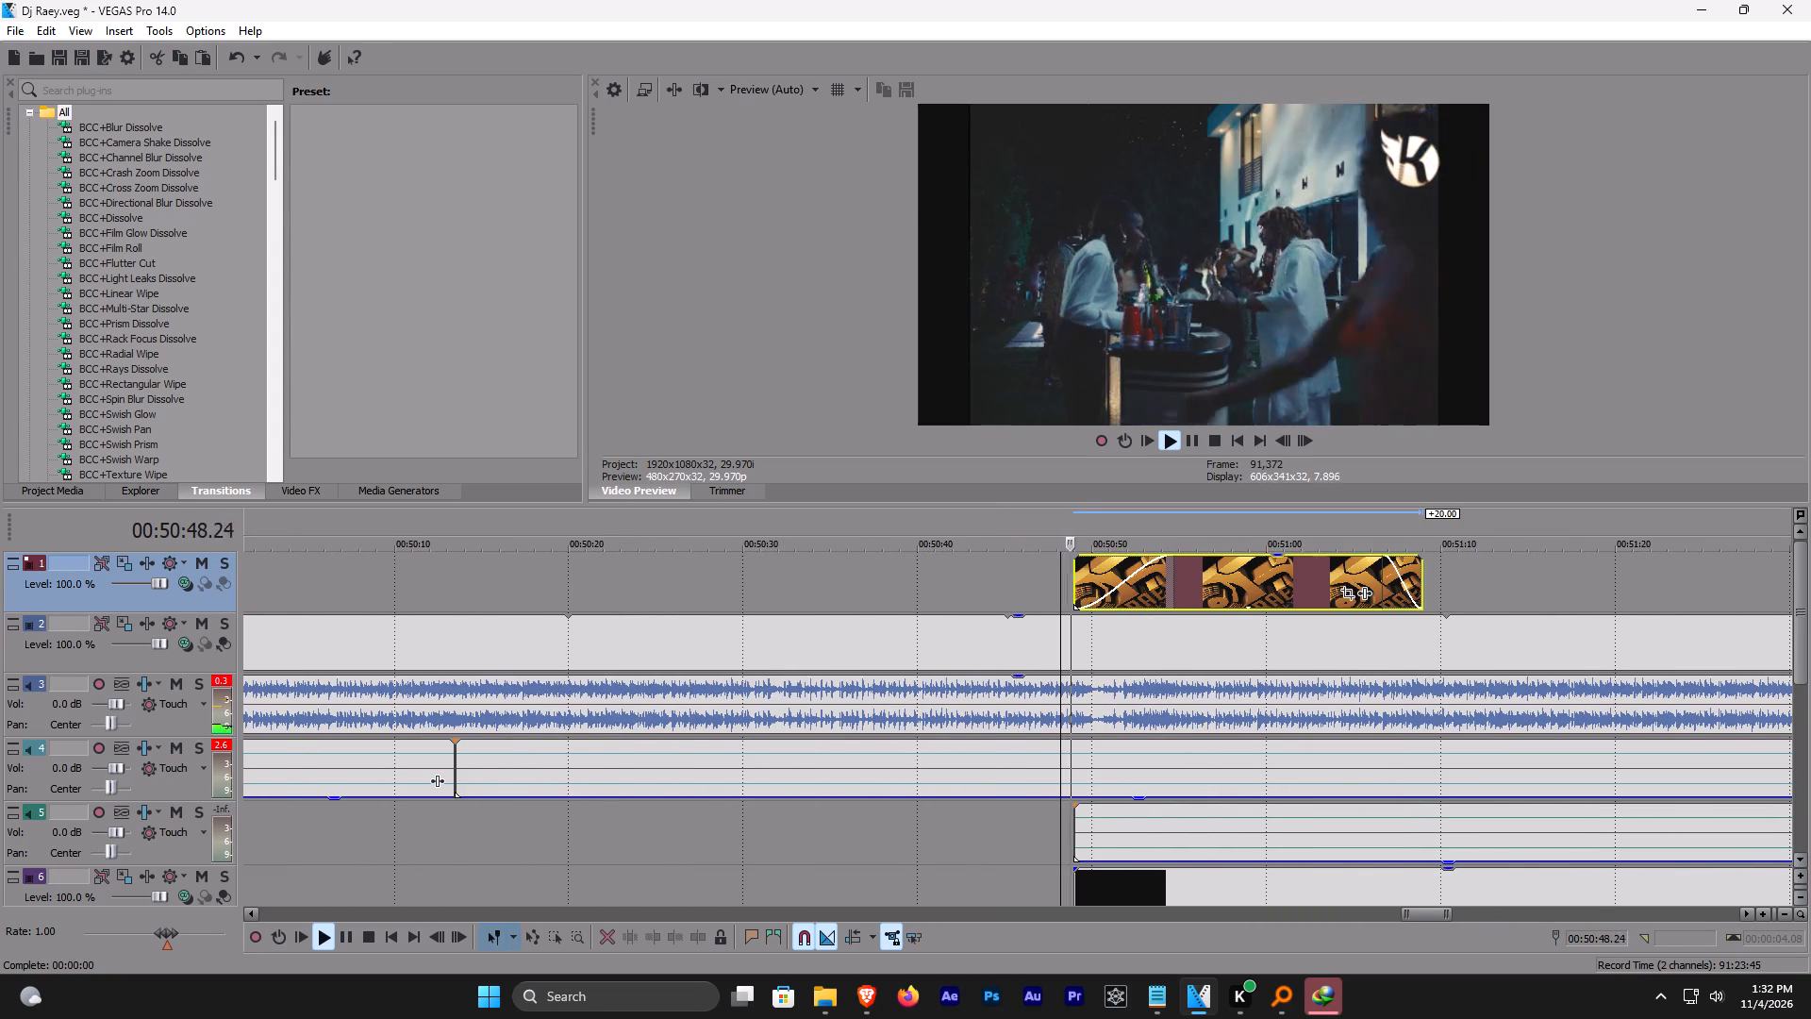
{"action": "left_click", "coordinate": [1172, 581]}
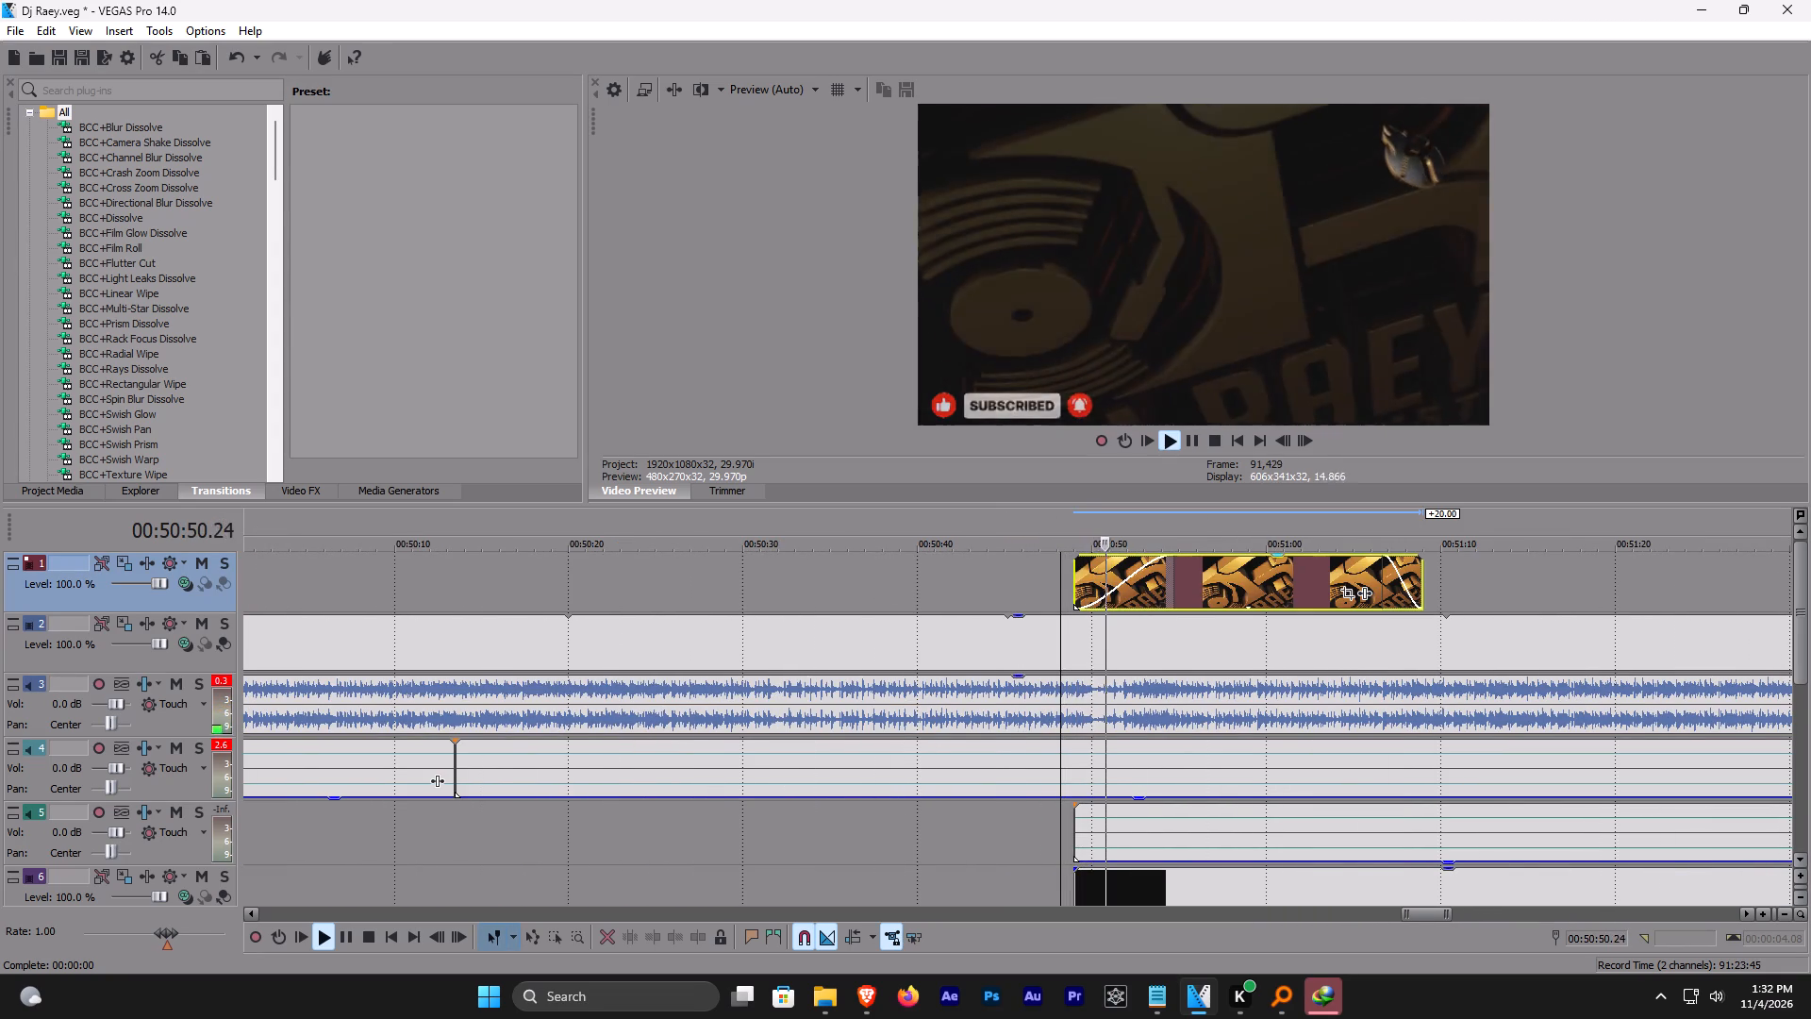
{"action": "left_click_drag", "start_coordinate": [1169, 581], "coordinate": [1024, 537]}
{"action": "left_click", "coordinate": [1054, 532]}
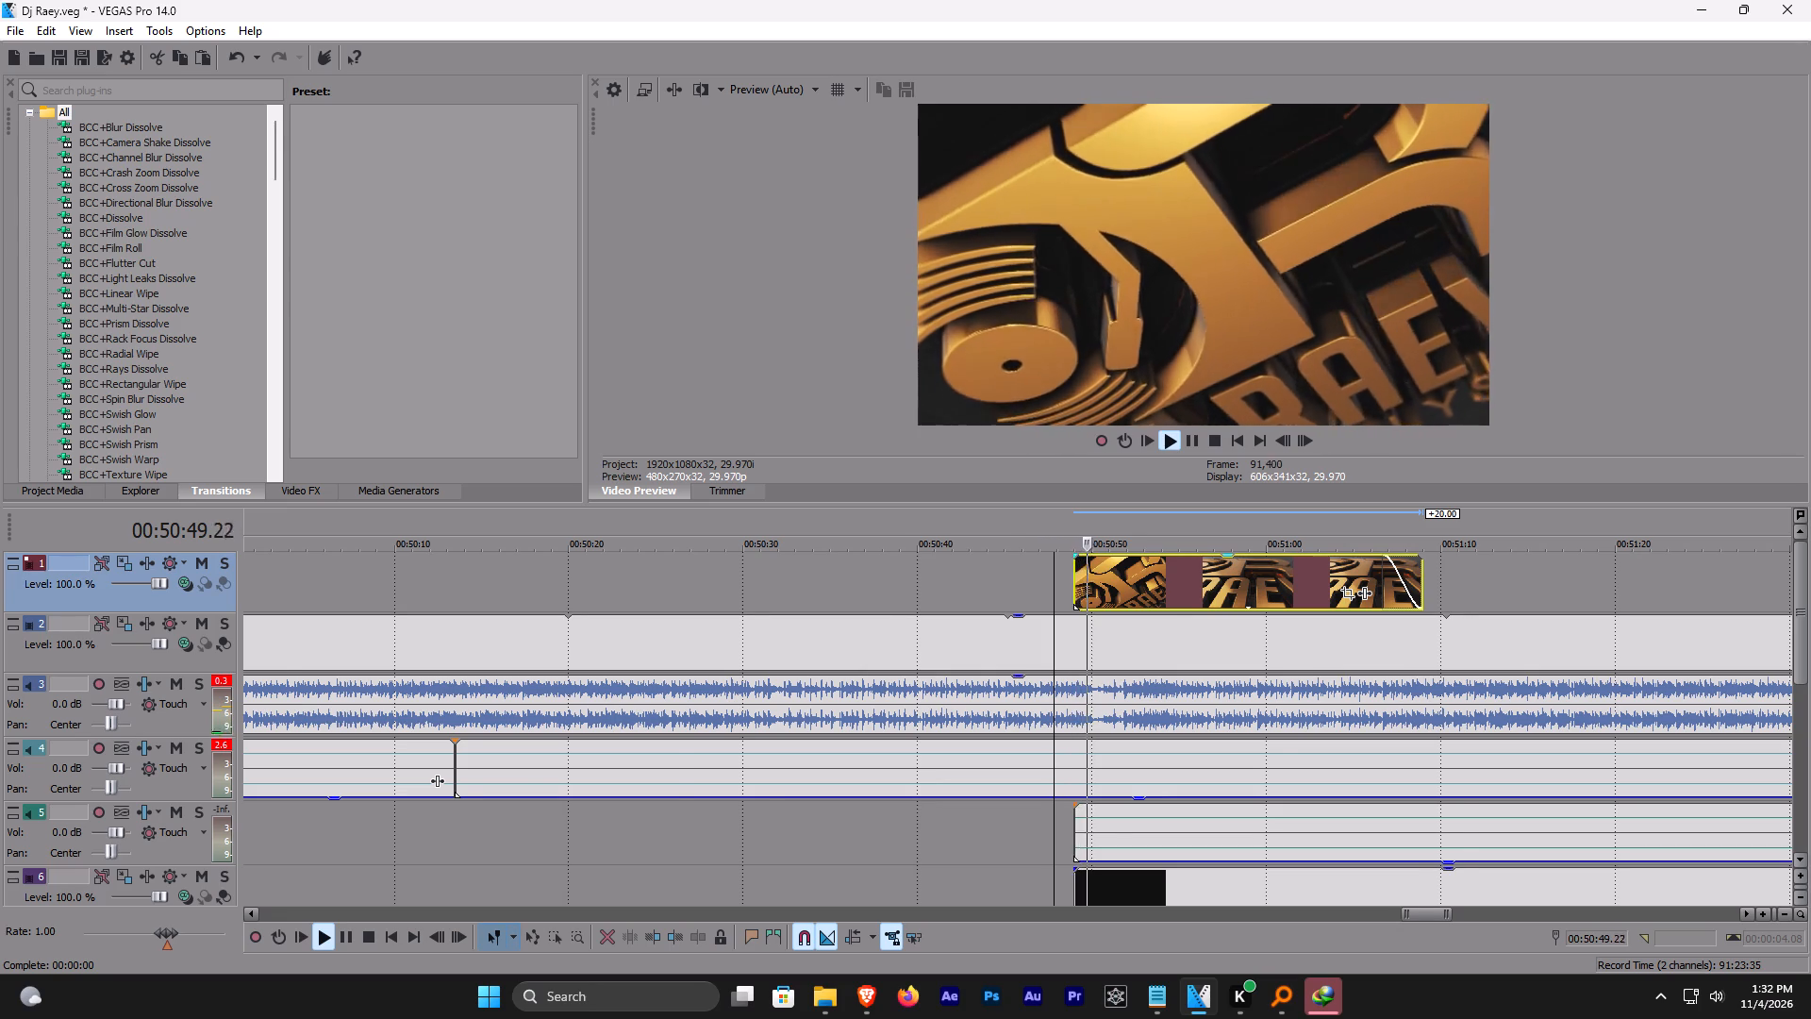
{"action": "scroll", "coordinate": [1387, 603], "scroll_direction": "down", "scroll_amount": 3}
{"action": "left_click", "coordinate": [1181, 518]}
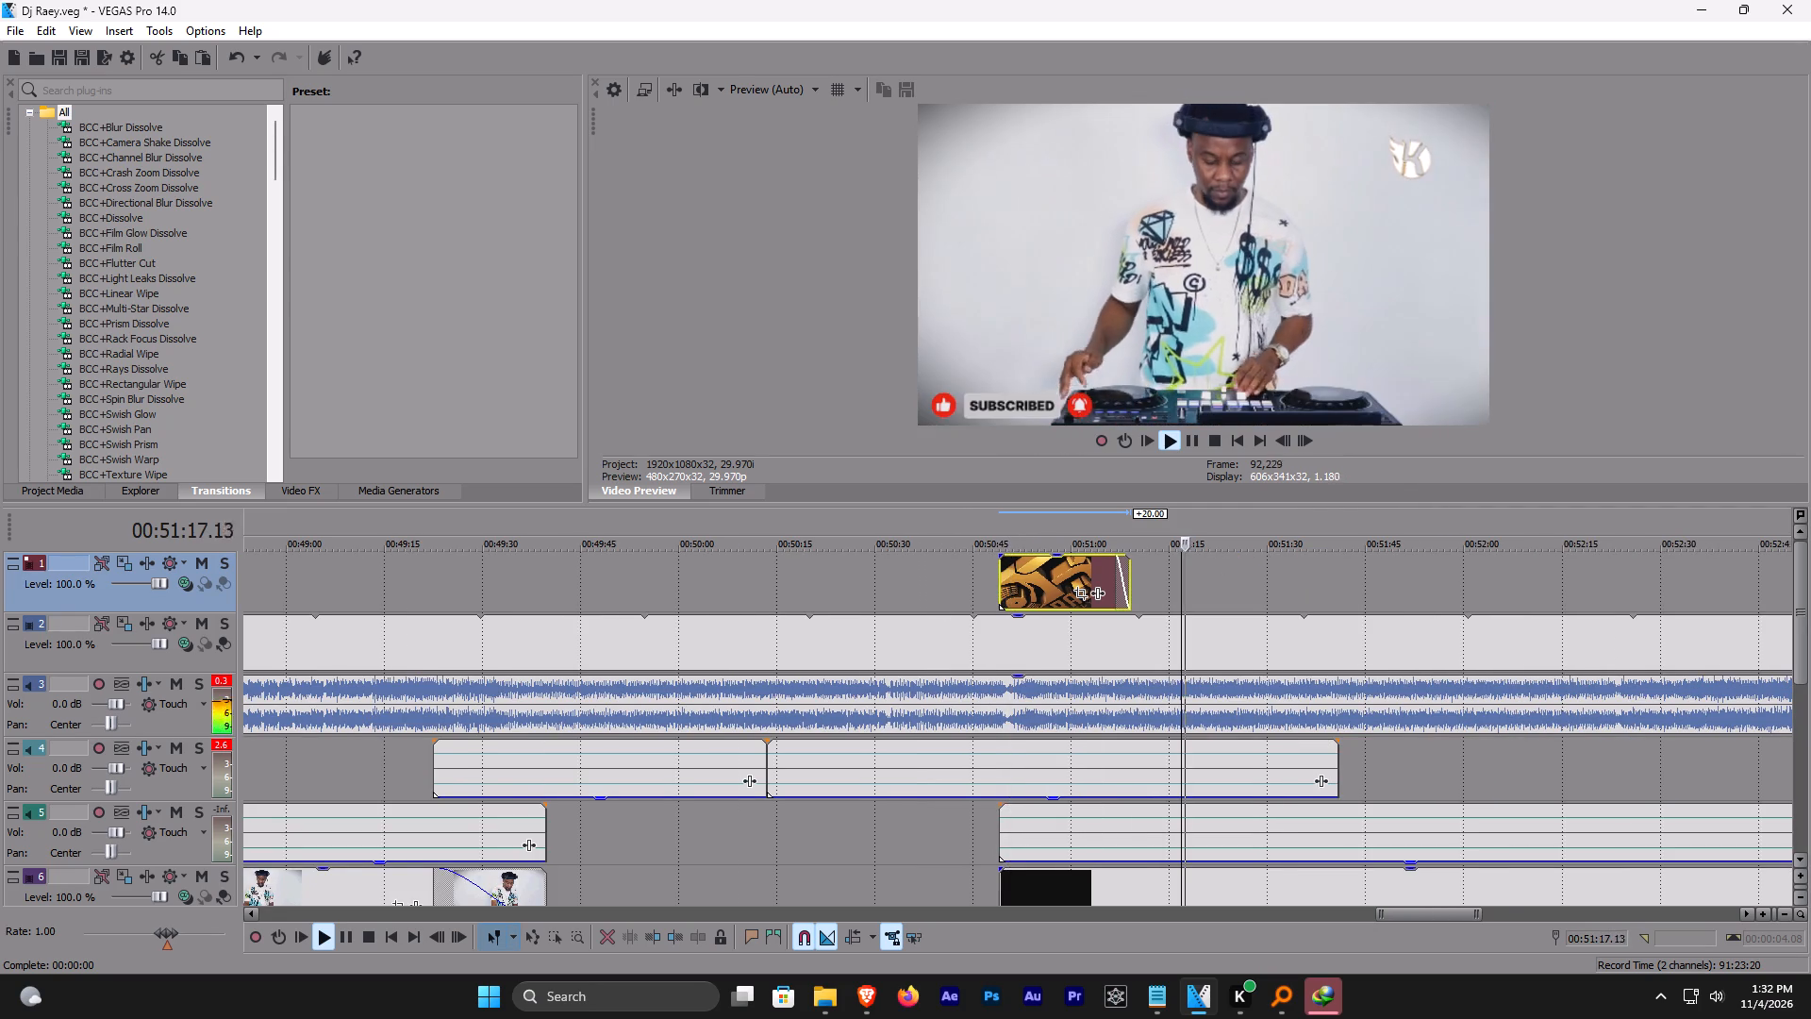
{"action": "scroll", "coordinate": [1221, 534], "scroll_direction": "down", "scroll_amount": 8}
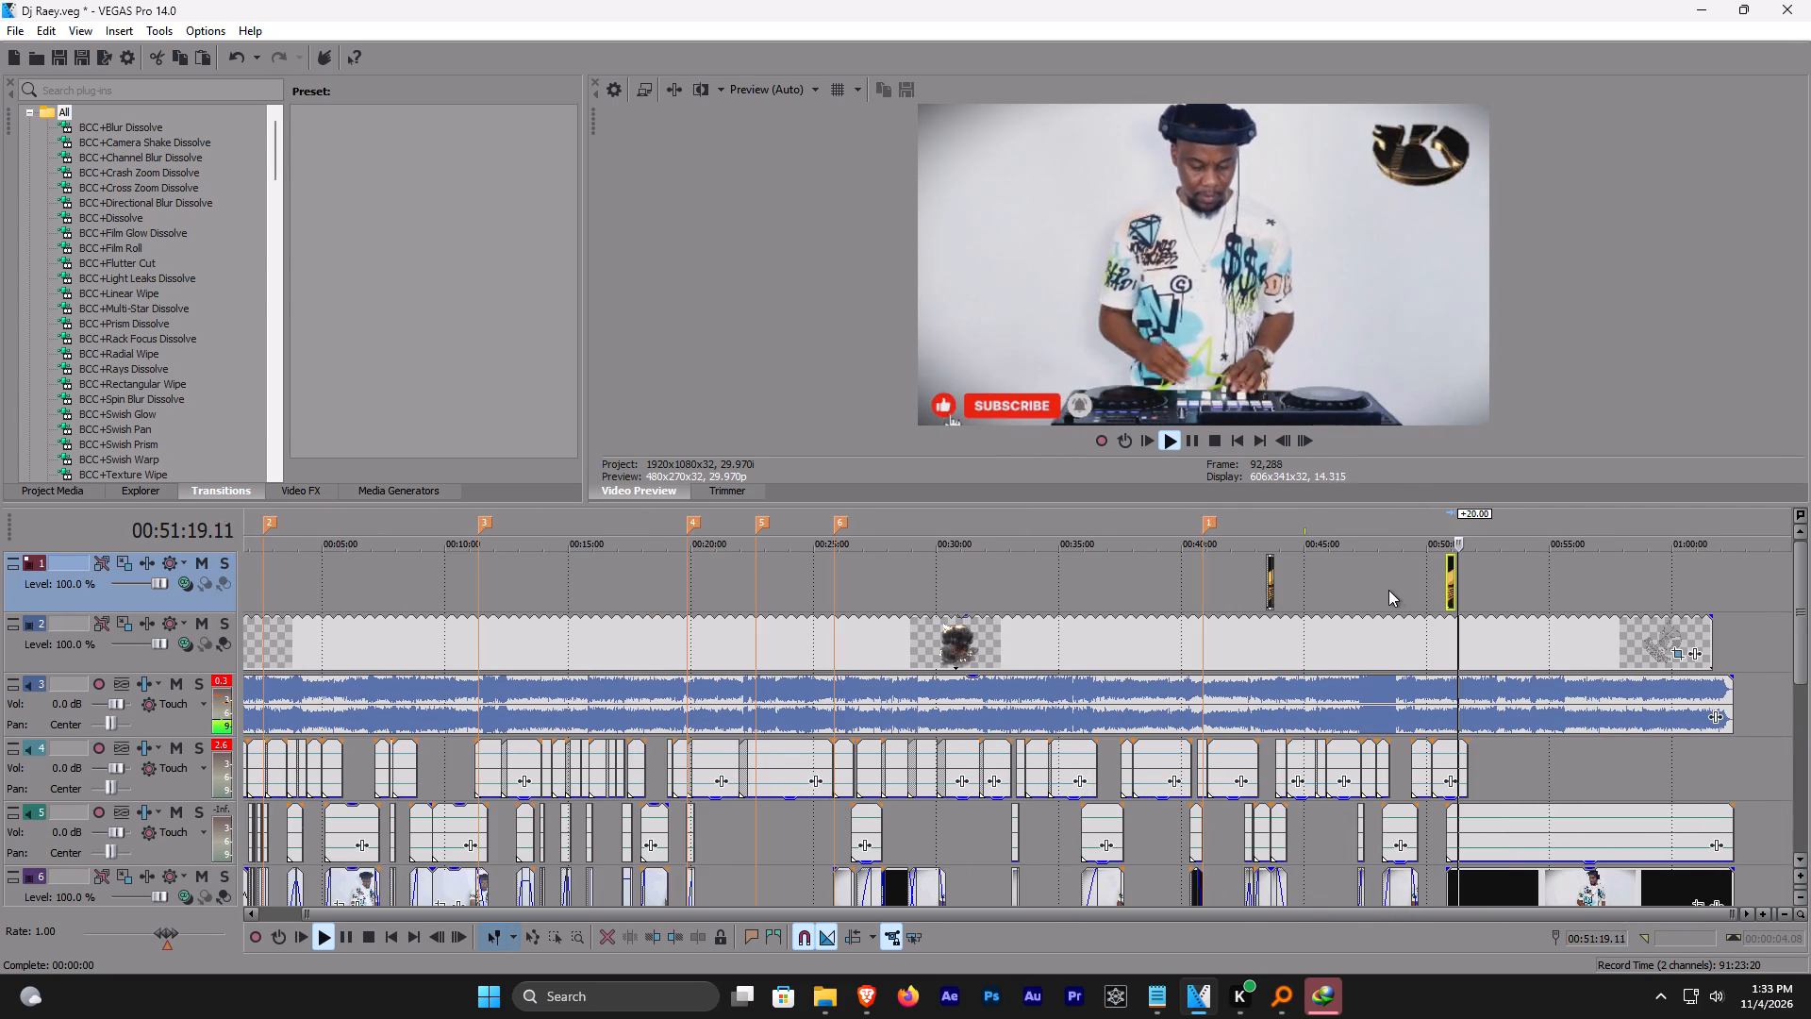
{"action": "key", "text": "ctrl+s"}
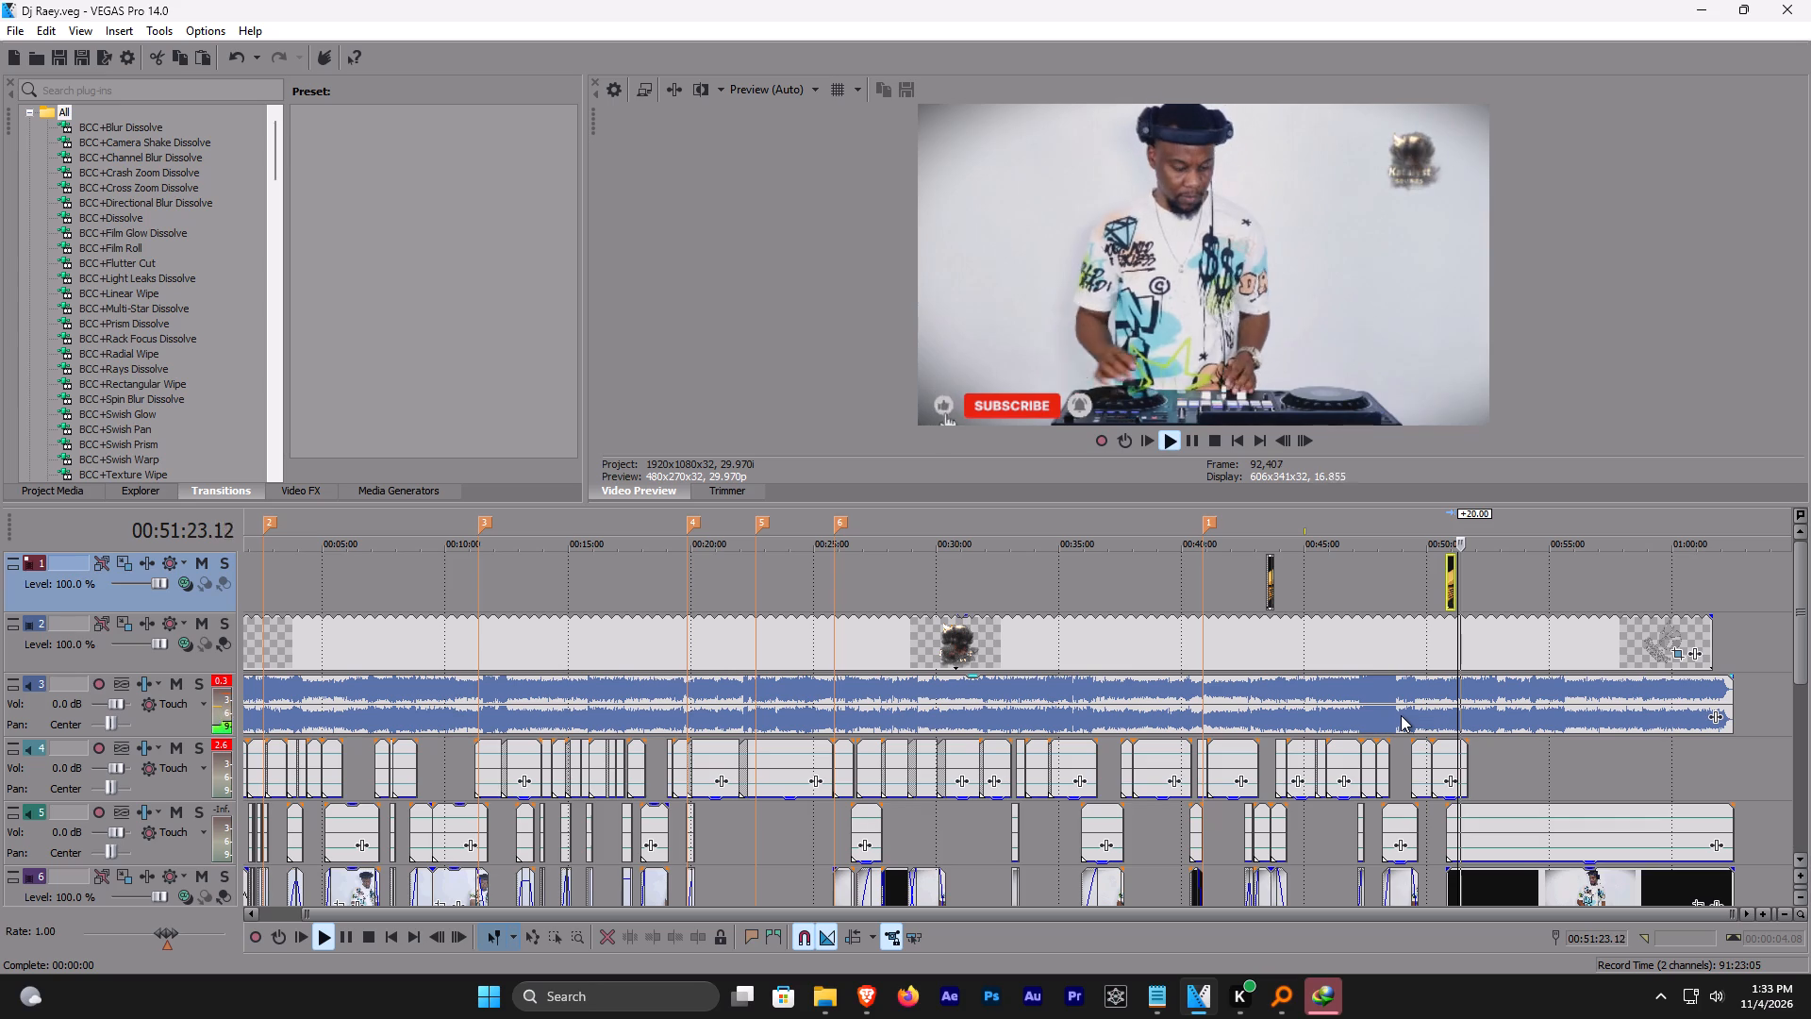
Sample the mix audio and DJ footage between about 00:51:33 and 00:53:45.
{"action": "scroll", "coordinate": [1468, 654], "scroll_direction": "up", "scroll_amount": 2}
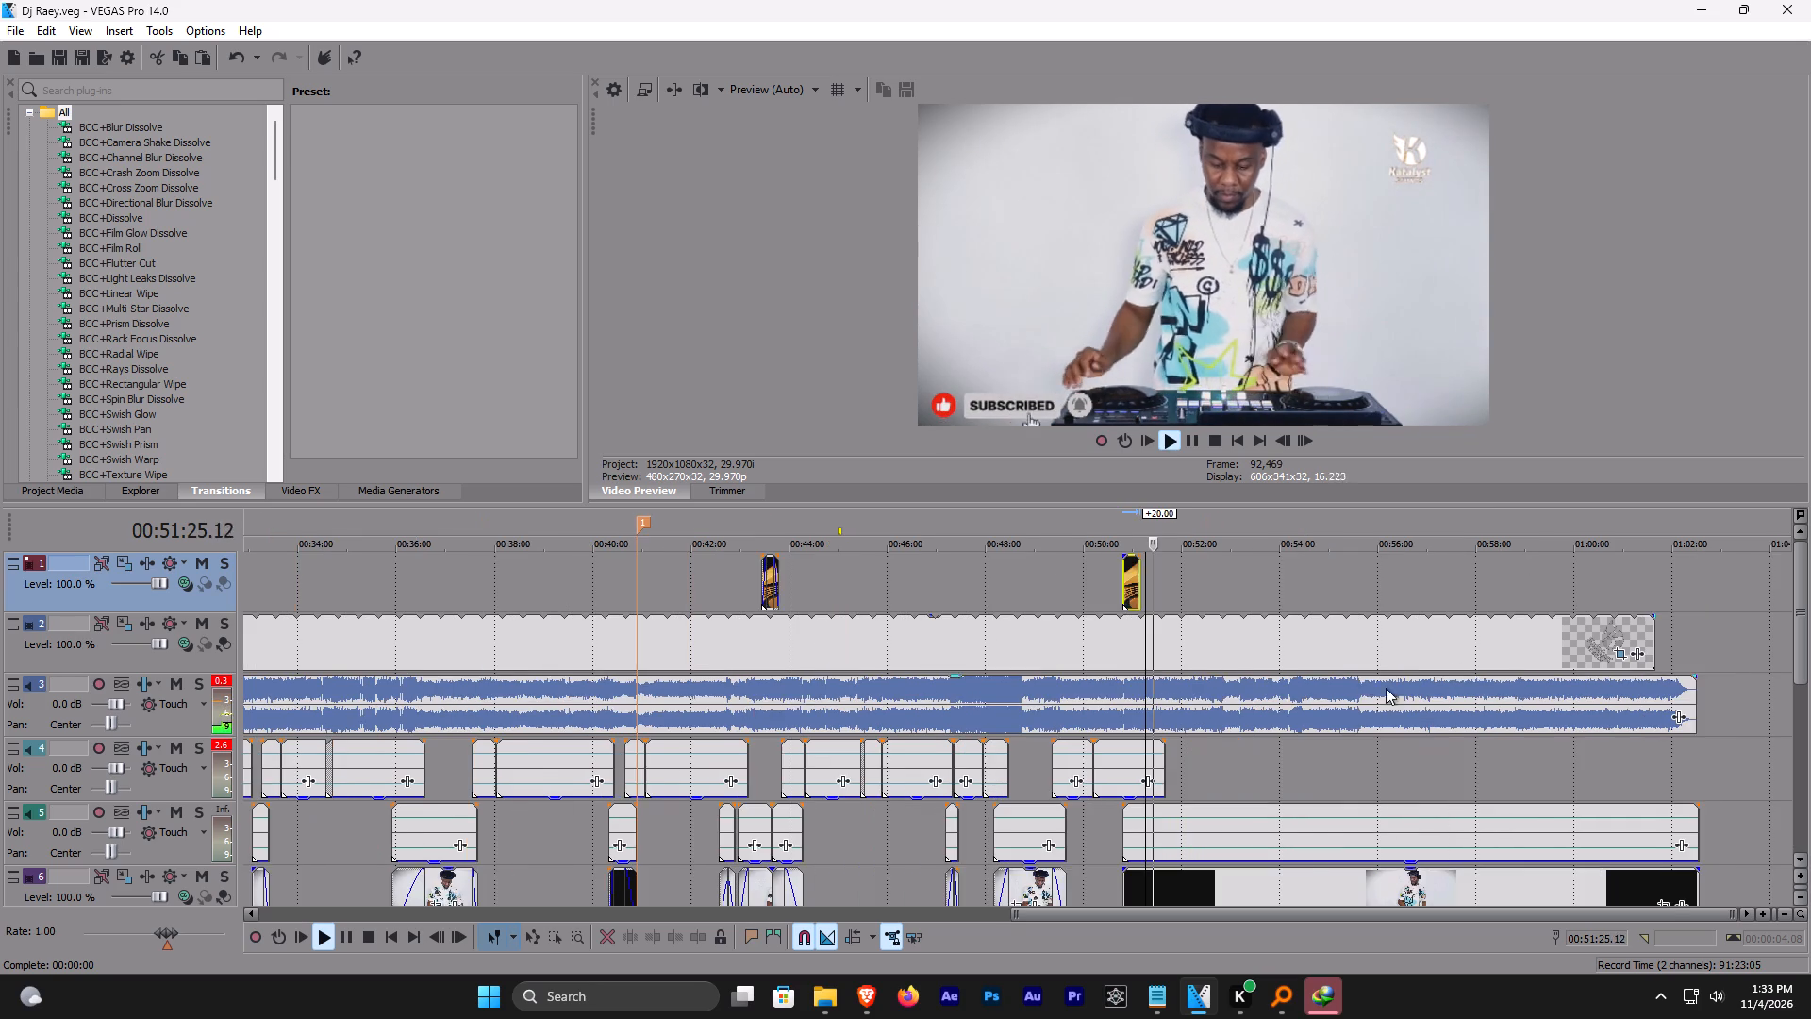
{"action": "scroll", "coordinate": [1190, 628], "scroll_direction": "up", "scroll_amount": 3}
{"action": "left_click", "coordinate": [1023, 524]}
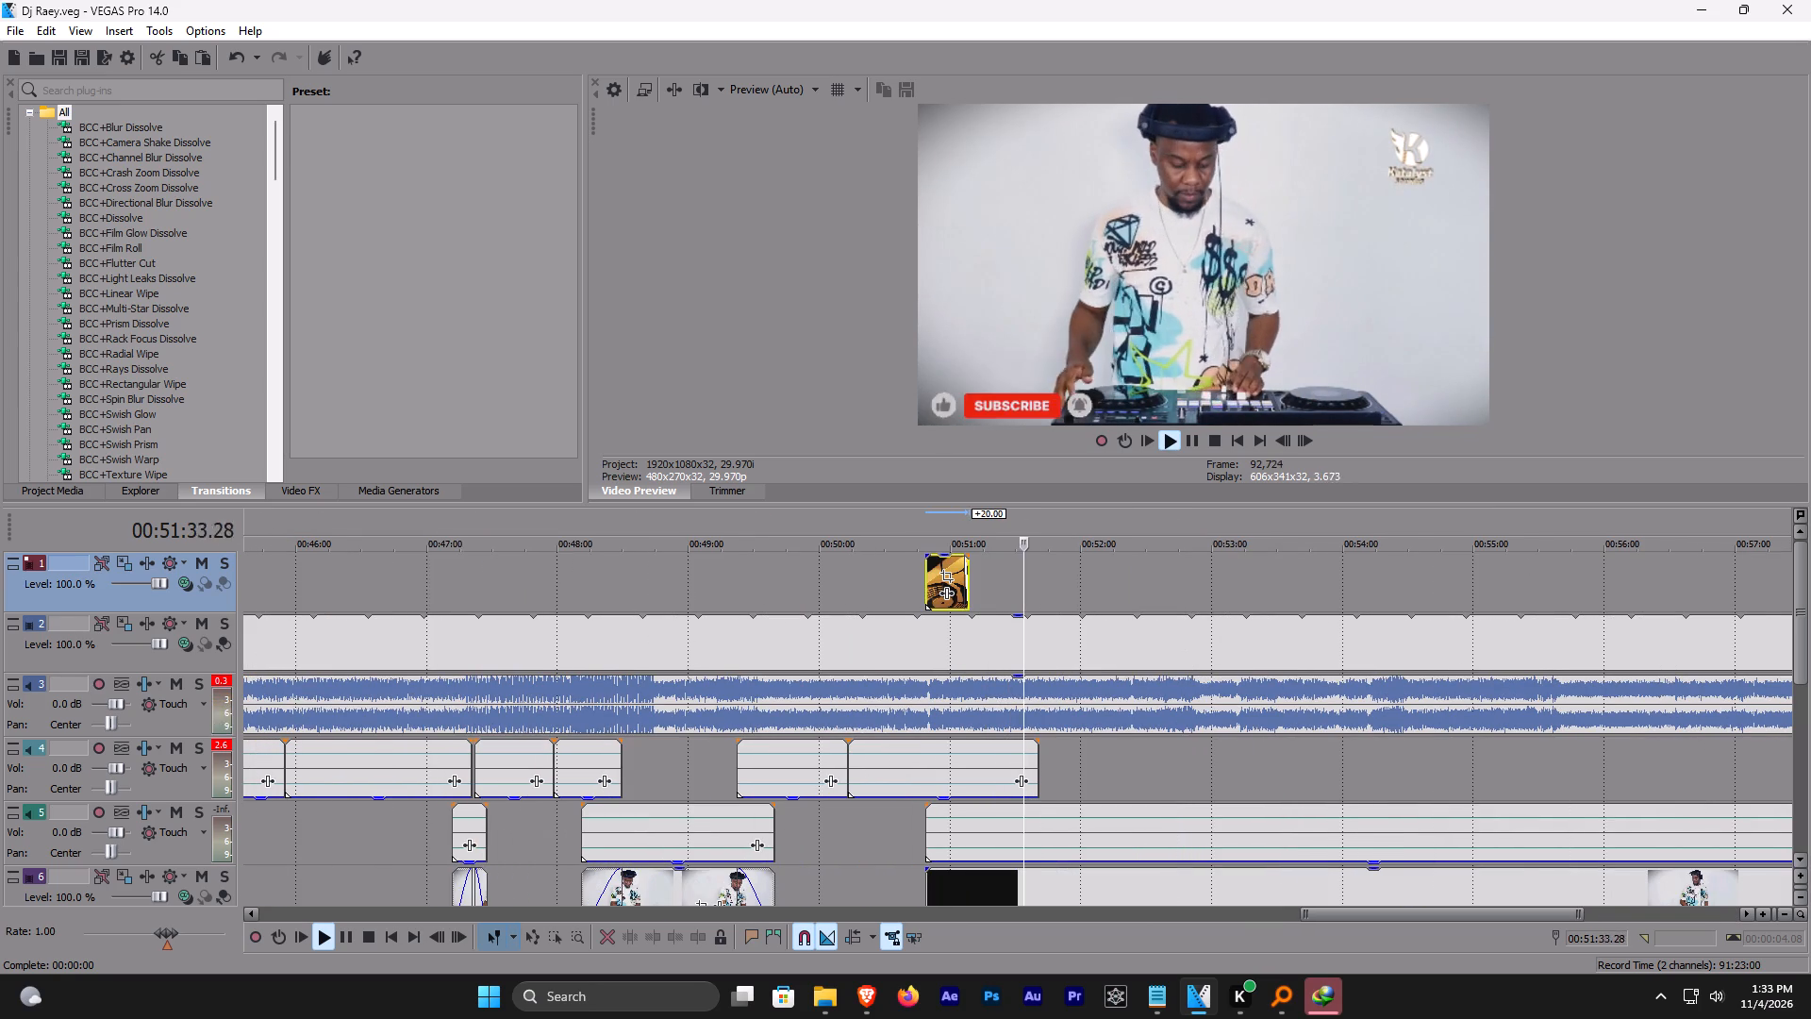
{"action": "left_click", "coordinate": [1050, 527]}
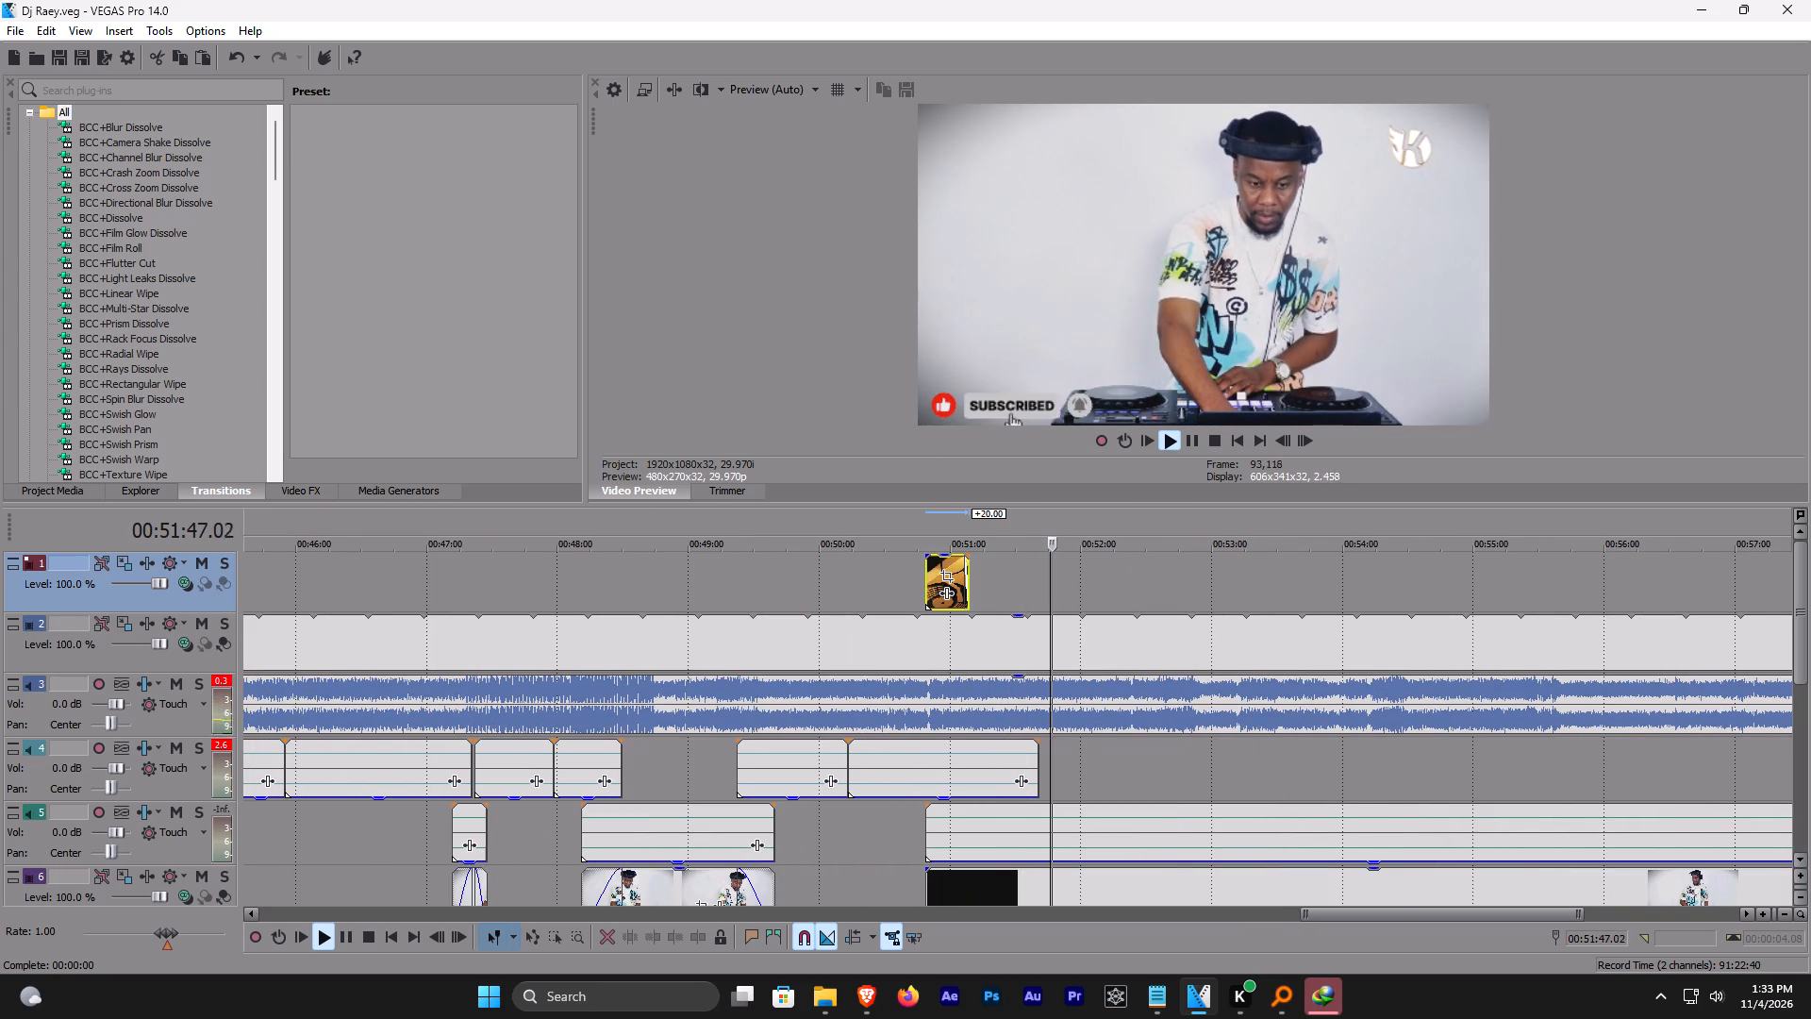
{"action": "left_click", "coordinate": [1087, 529]}
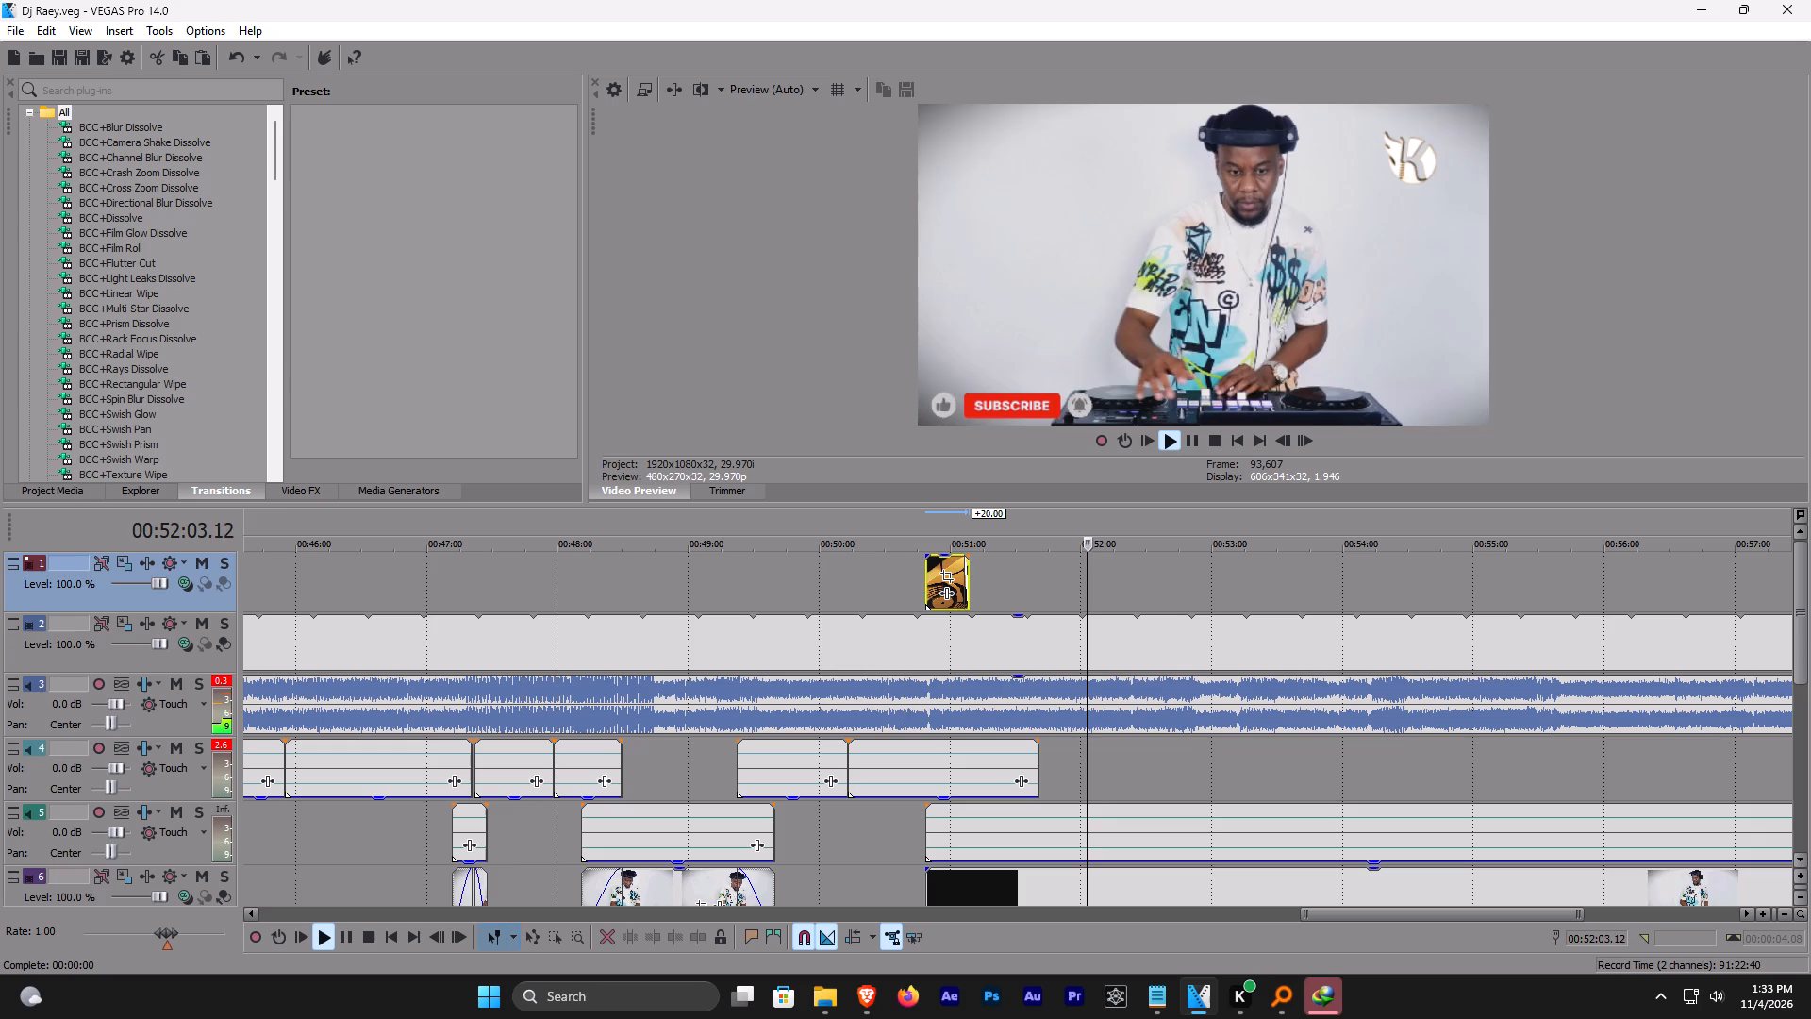
{"action": "left_click", "coordinate": [1117, 527]}
{"action": "left_click", "coordinate": [1155, 531]}
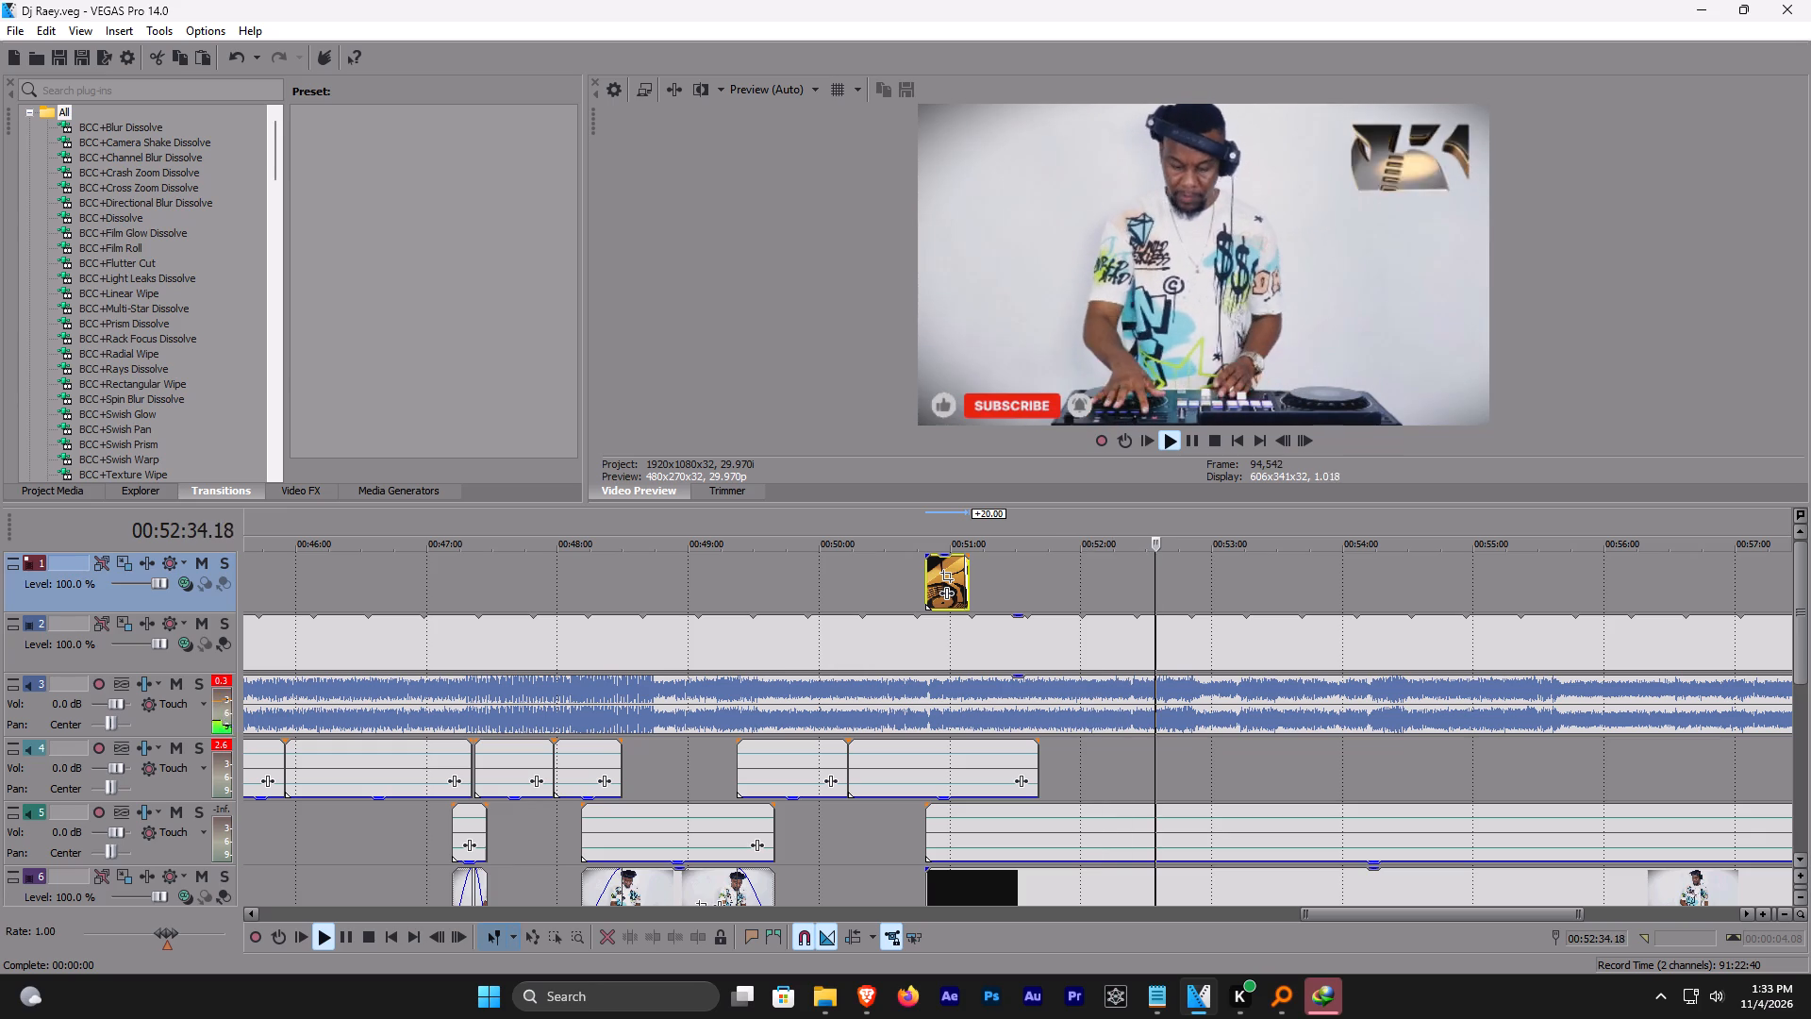
{"action": "left_click", "coordinate": [1195, 529]}
{"action": "left_click", "coordinate": [1223, 528]}
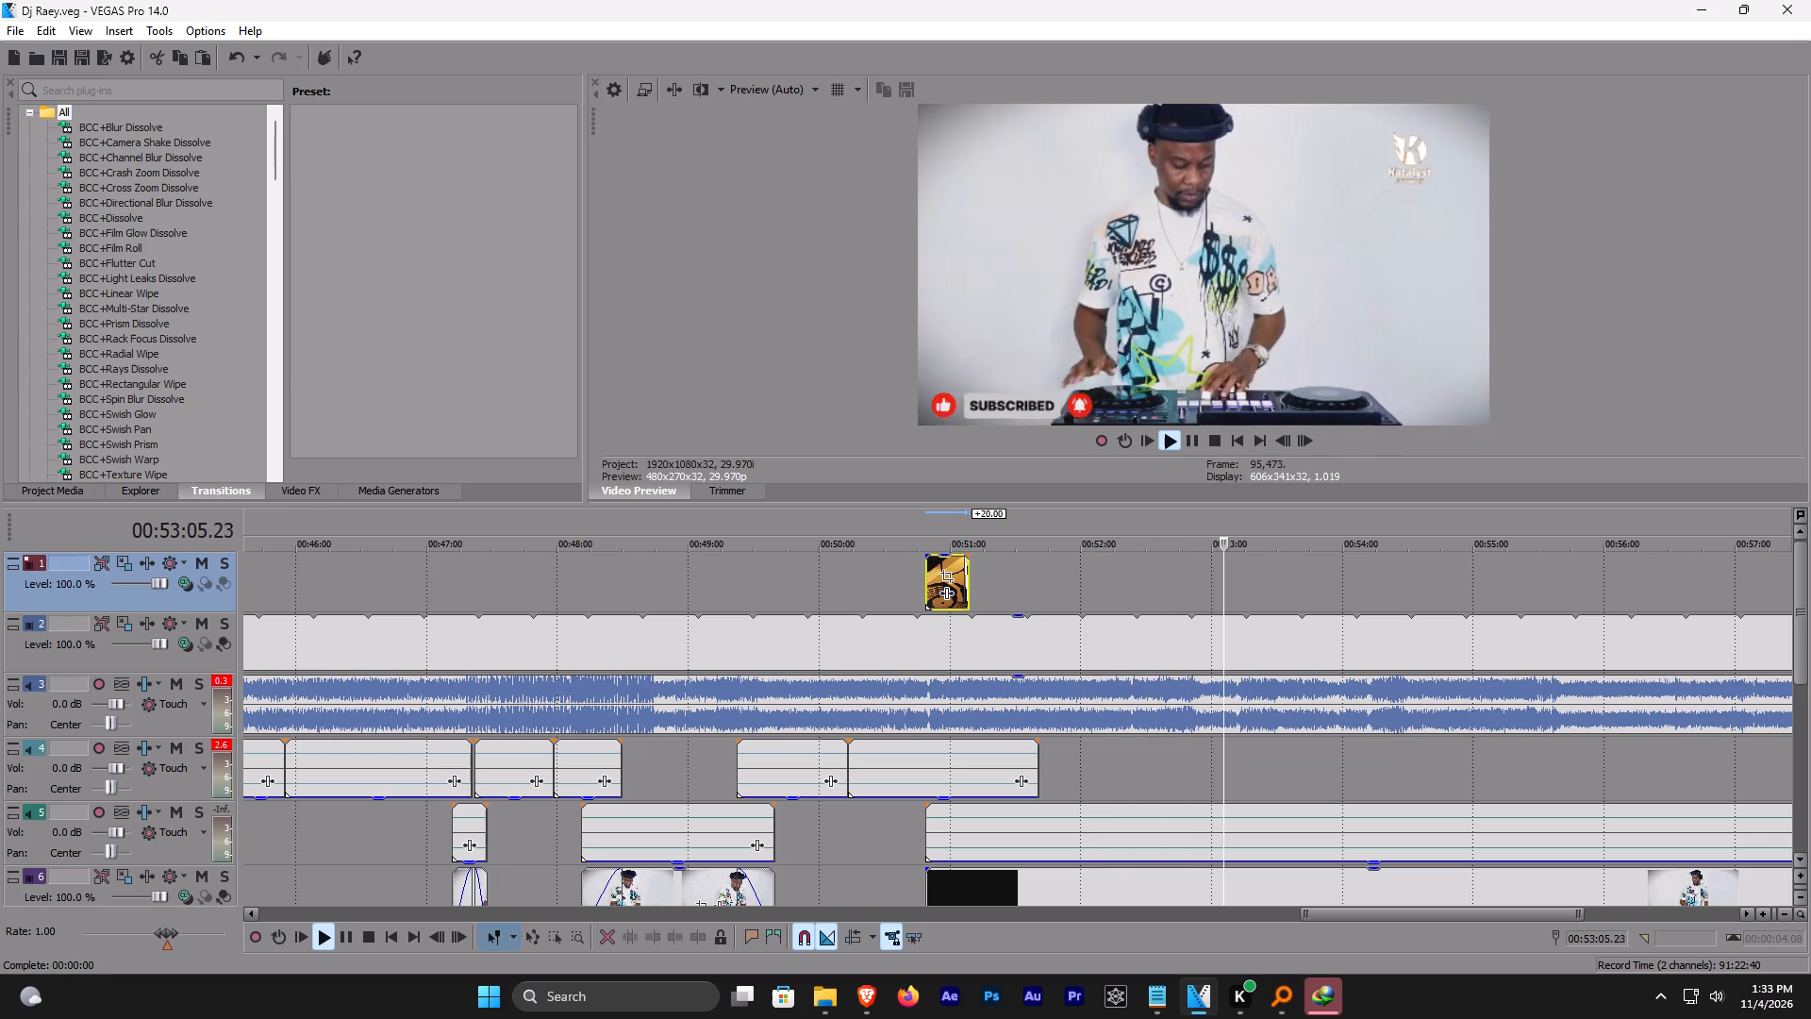
{"action": "left_click", "coordinate": [1244, 529]}
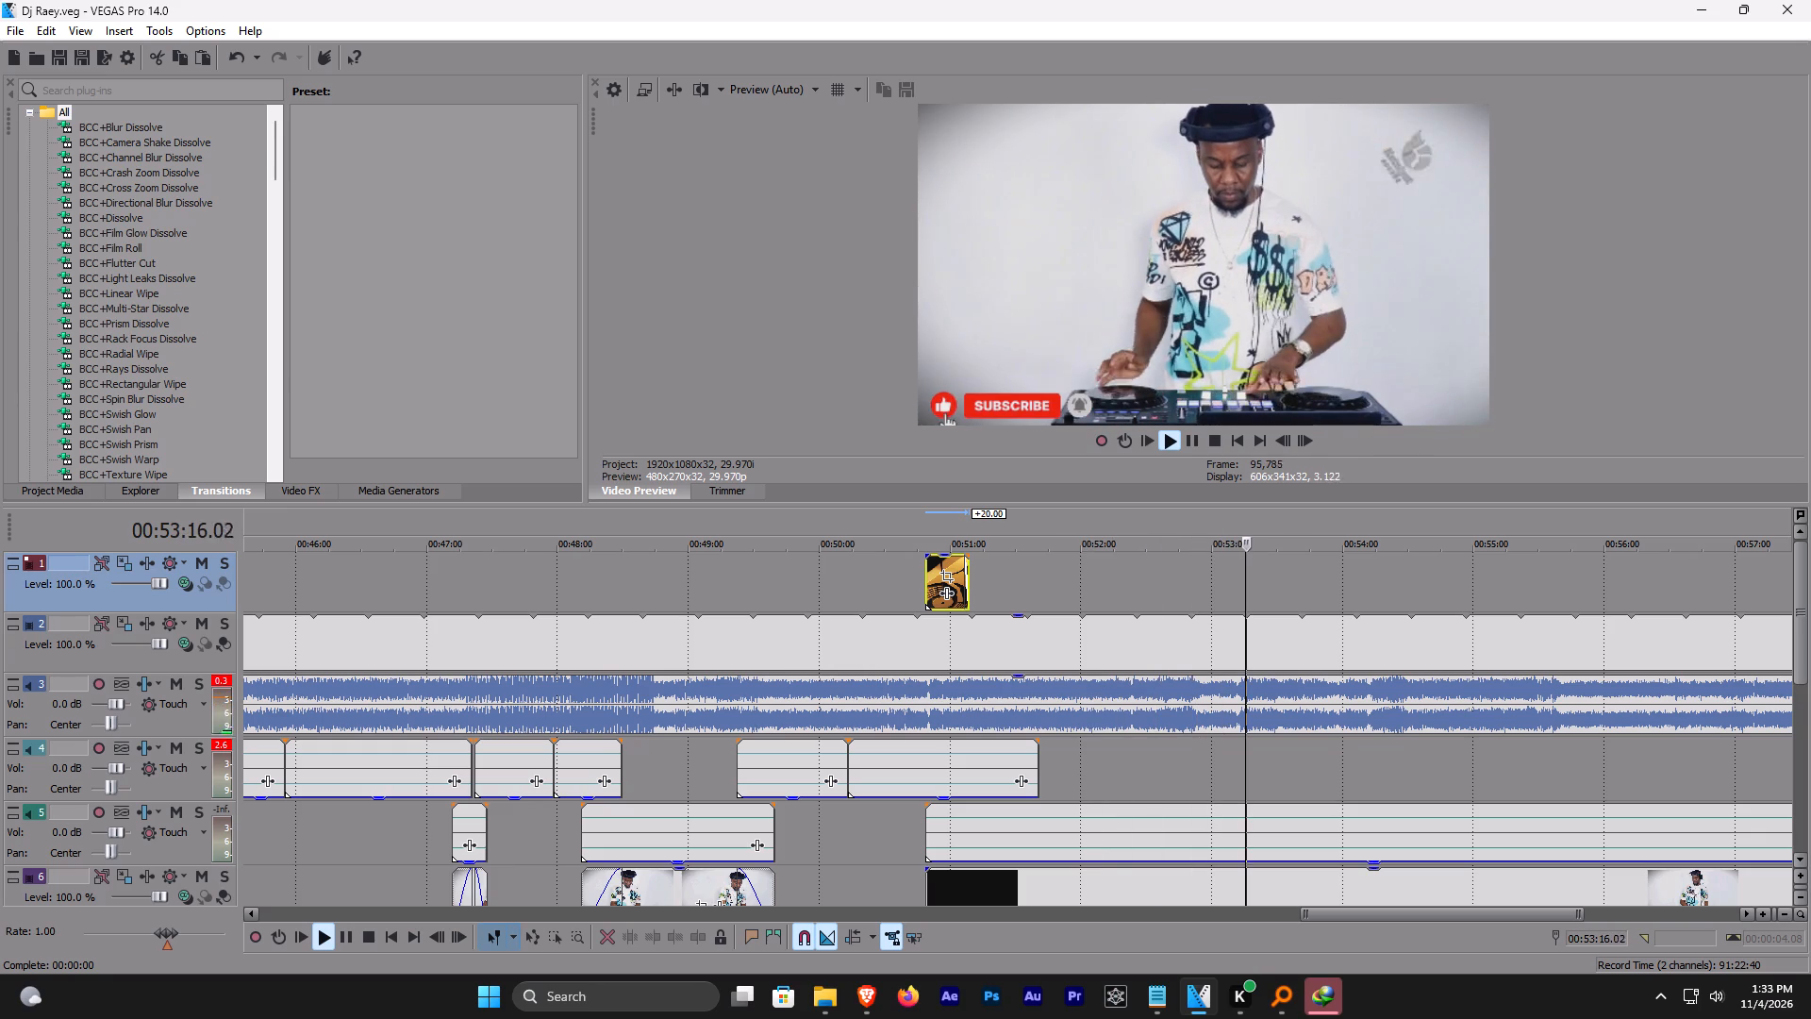
{"action": "left_click", "coordinate": [1271, 530]}
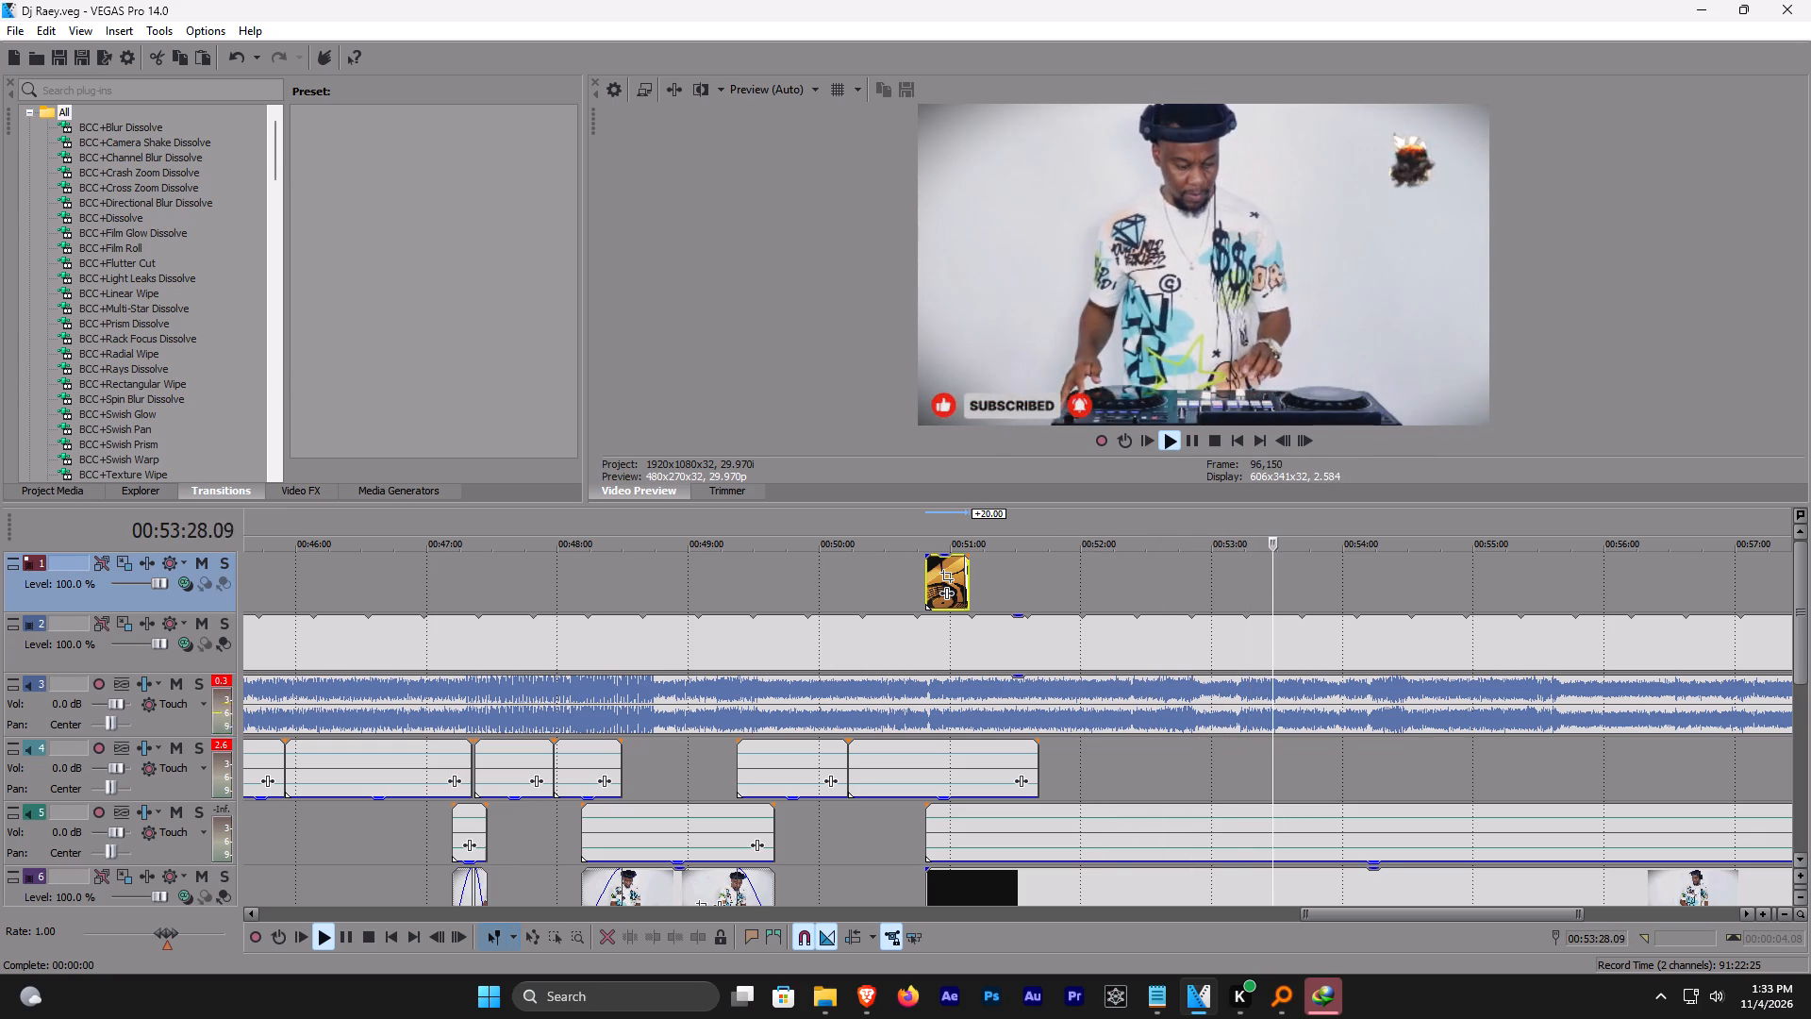
{"action": "left_click", "coordinate": [1304, 527]}
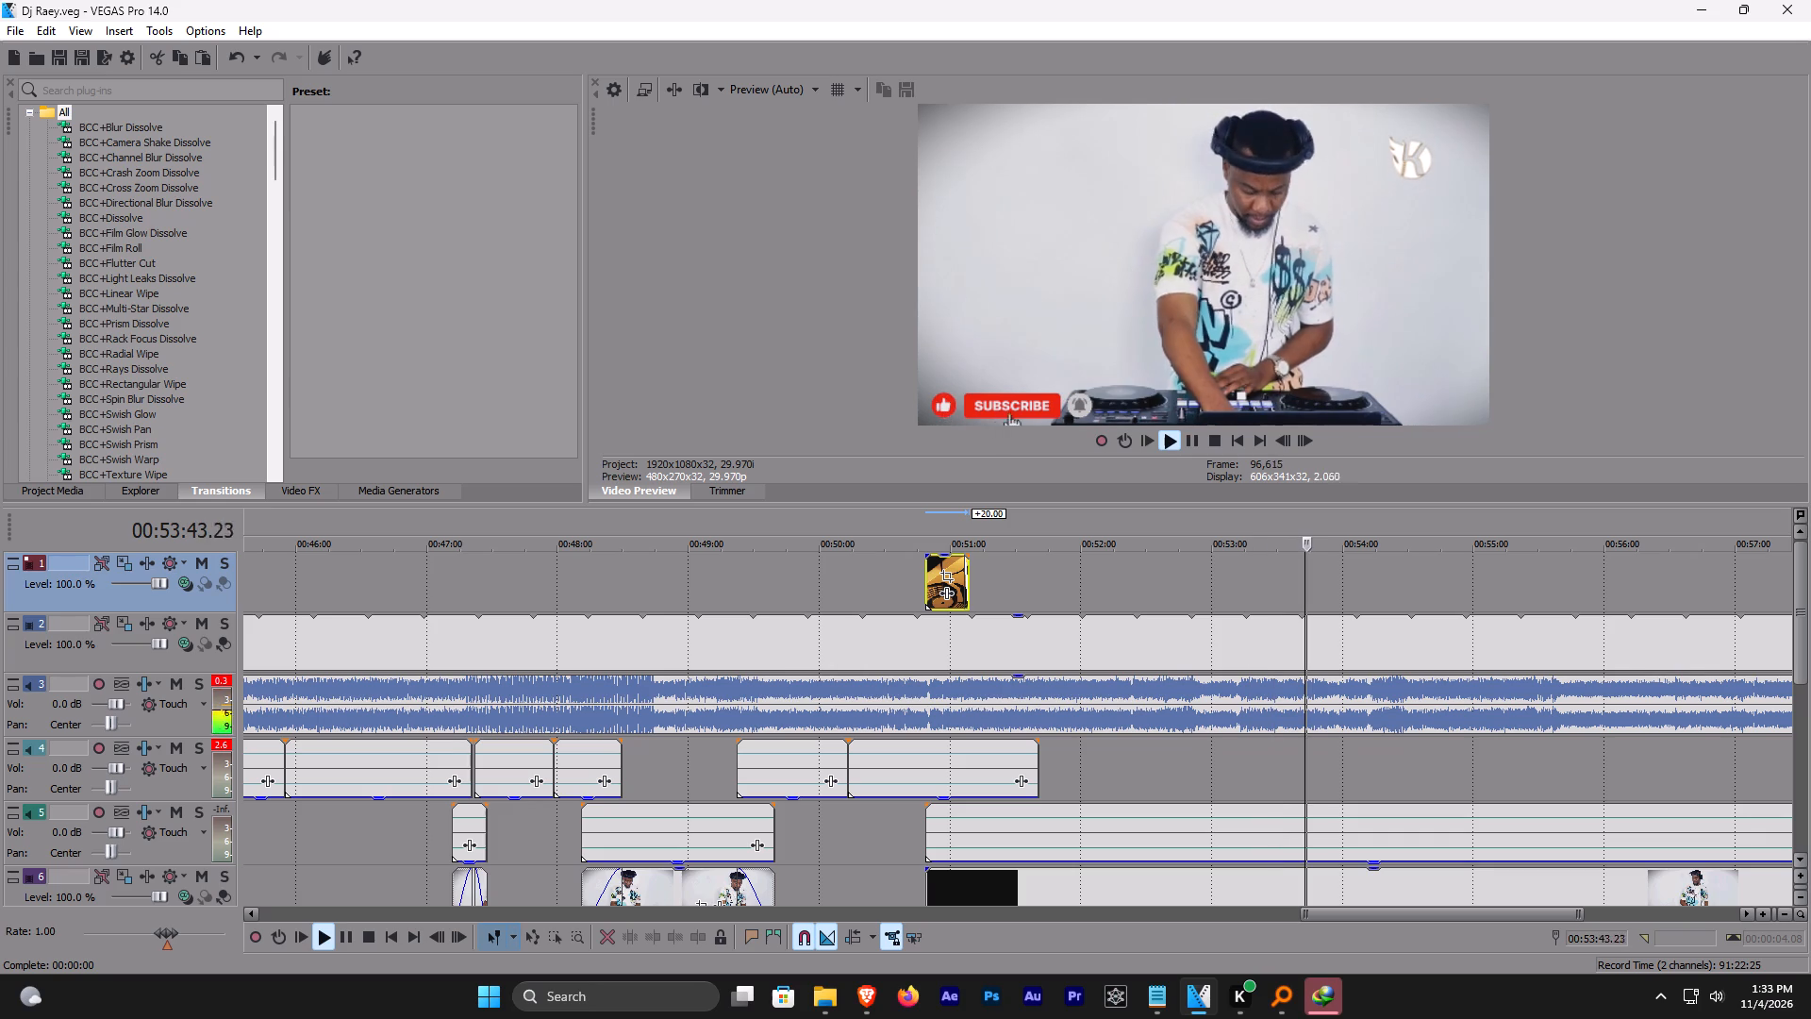
In the browser, search YouTube for "asake alhamdulillah" and open the Asake, DJ Snake - WORSHIP official video.
{"action": "left_click", "coordinate": [867, 1011]}
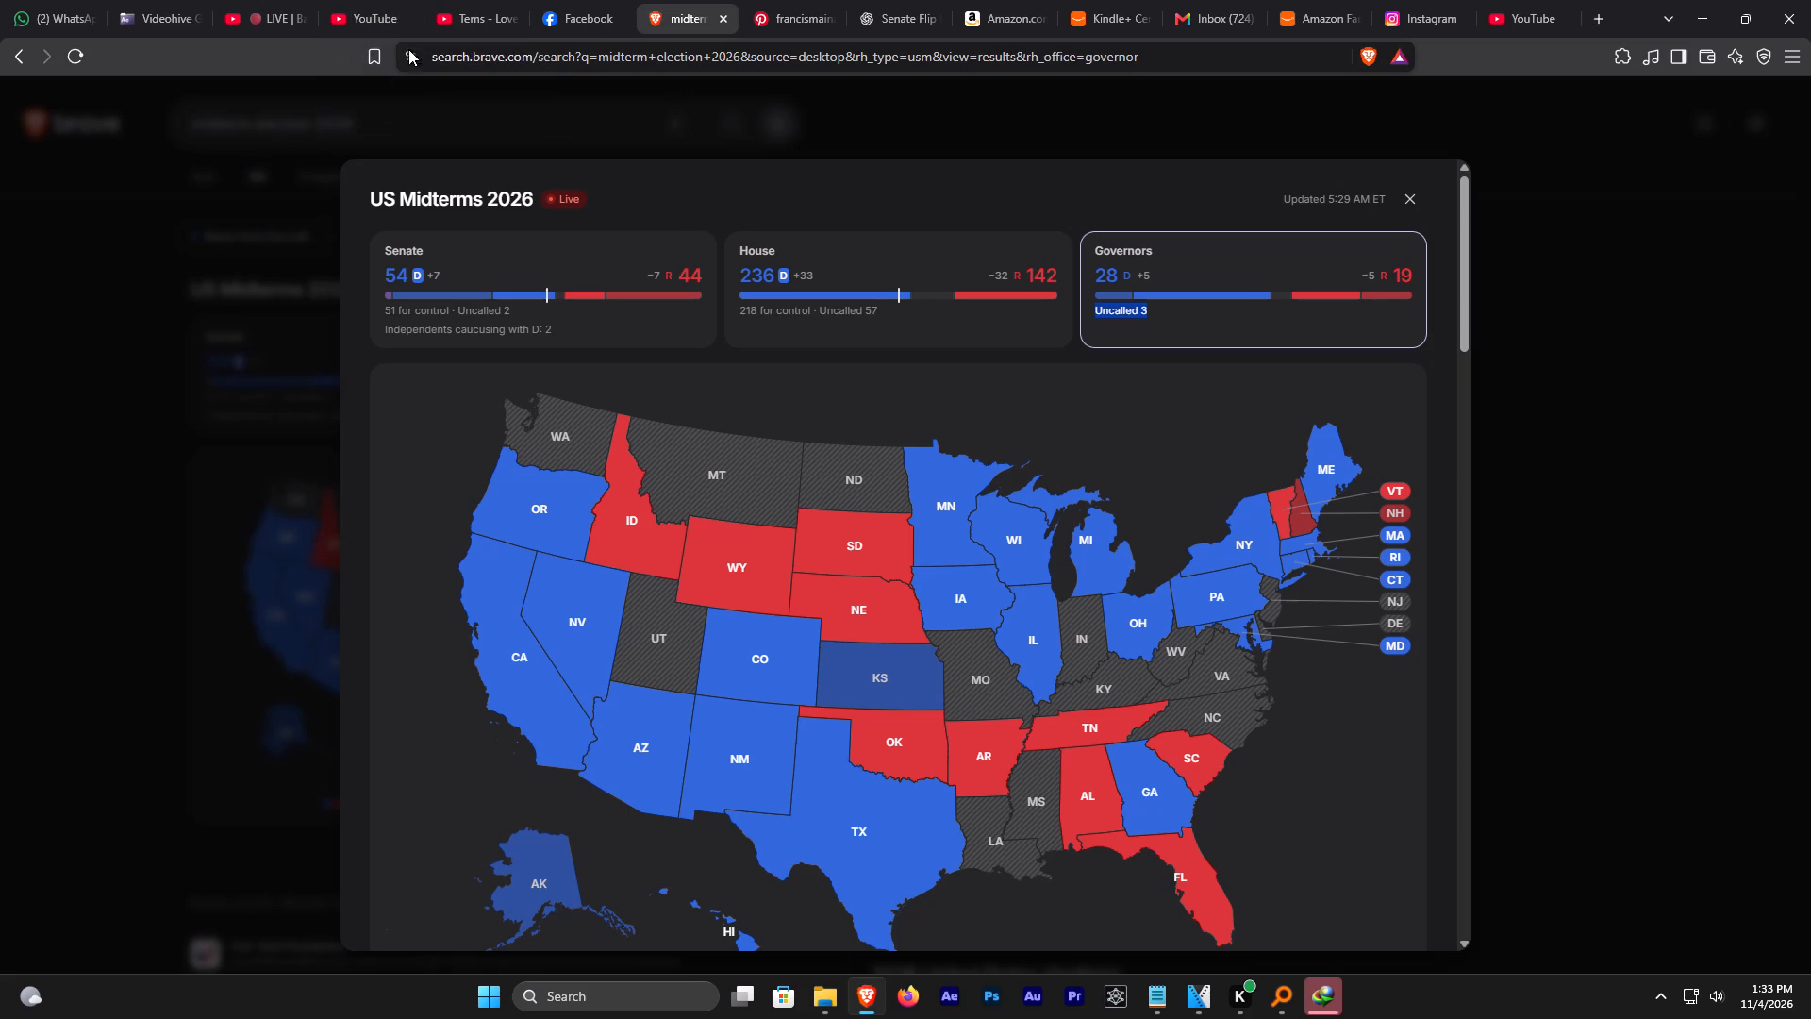
{"action": "left_click", "coordinate": [369, 10]}
{"action": "left_click", "coordinate": [782, 99]}
{"action": "key", "text": "ctrl+a"}
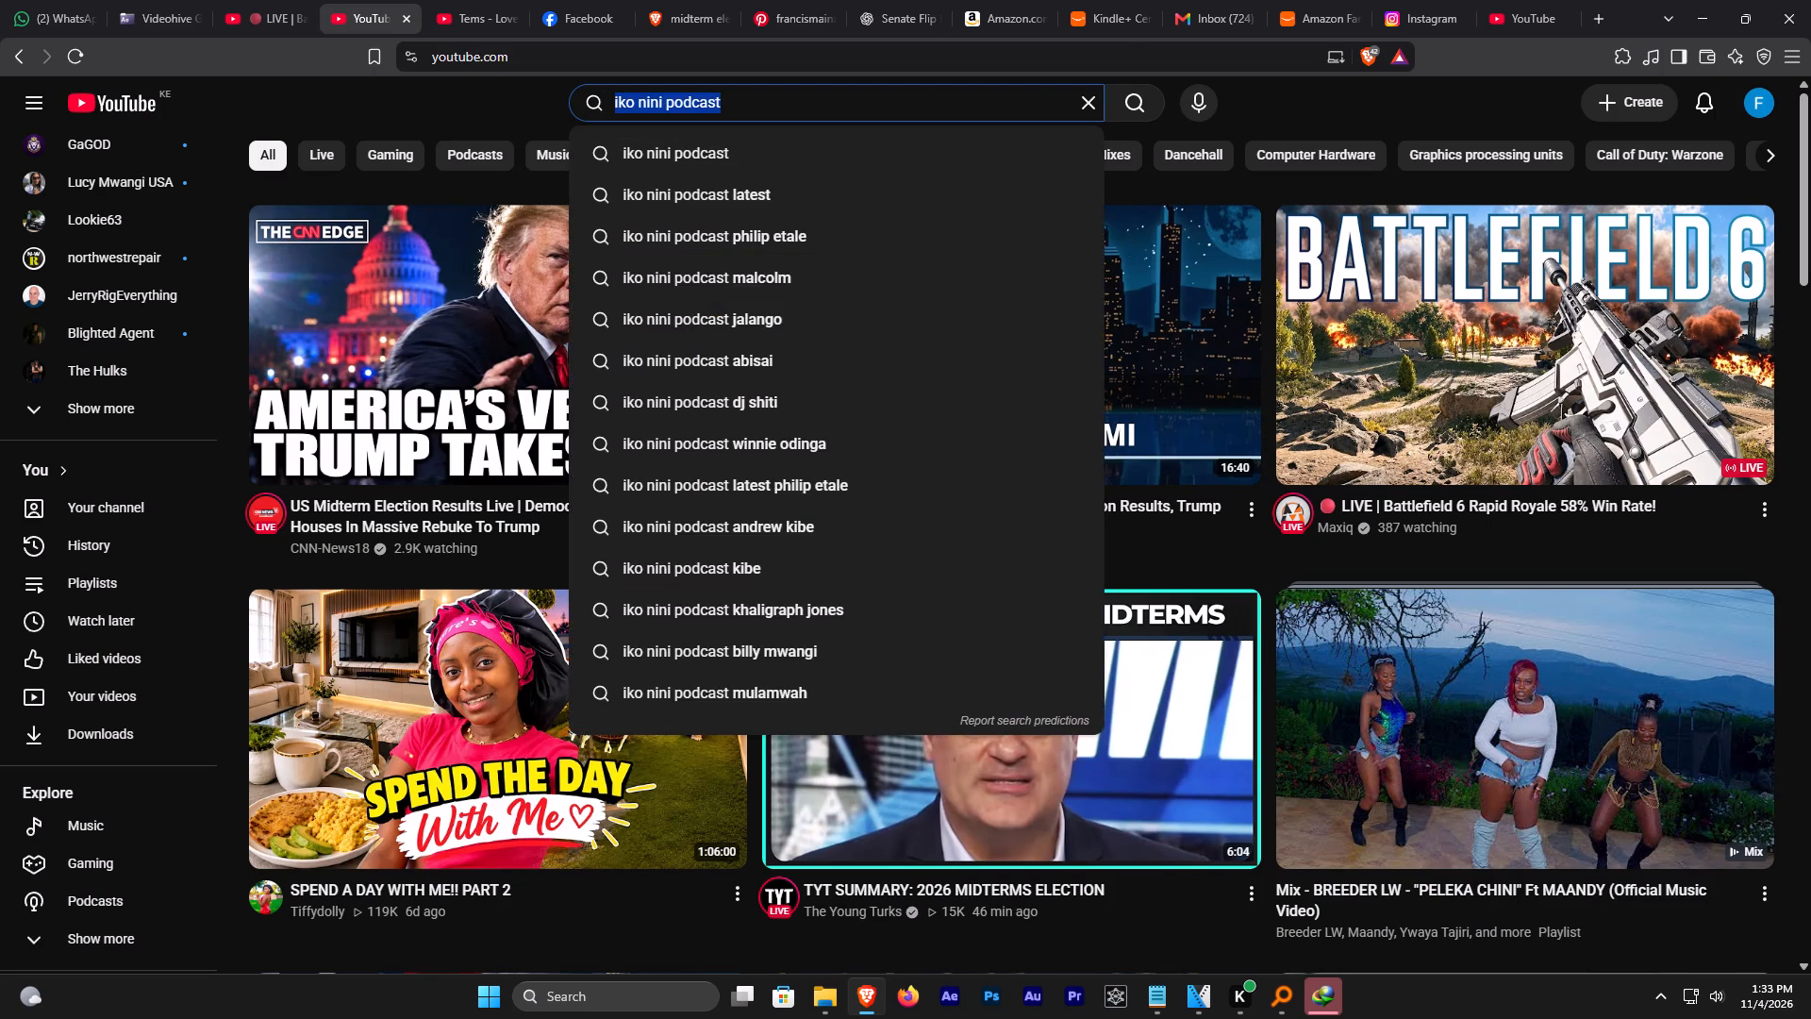
{"action": "type", "text": "asa"}
{"action": "type", "text": "ke"}
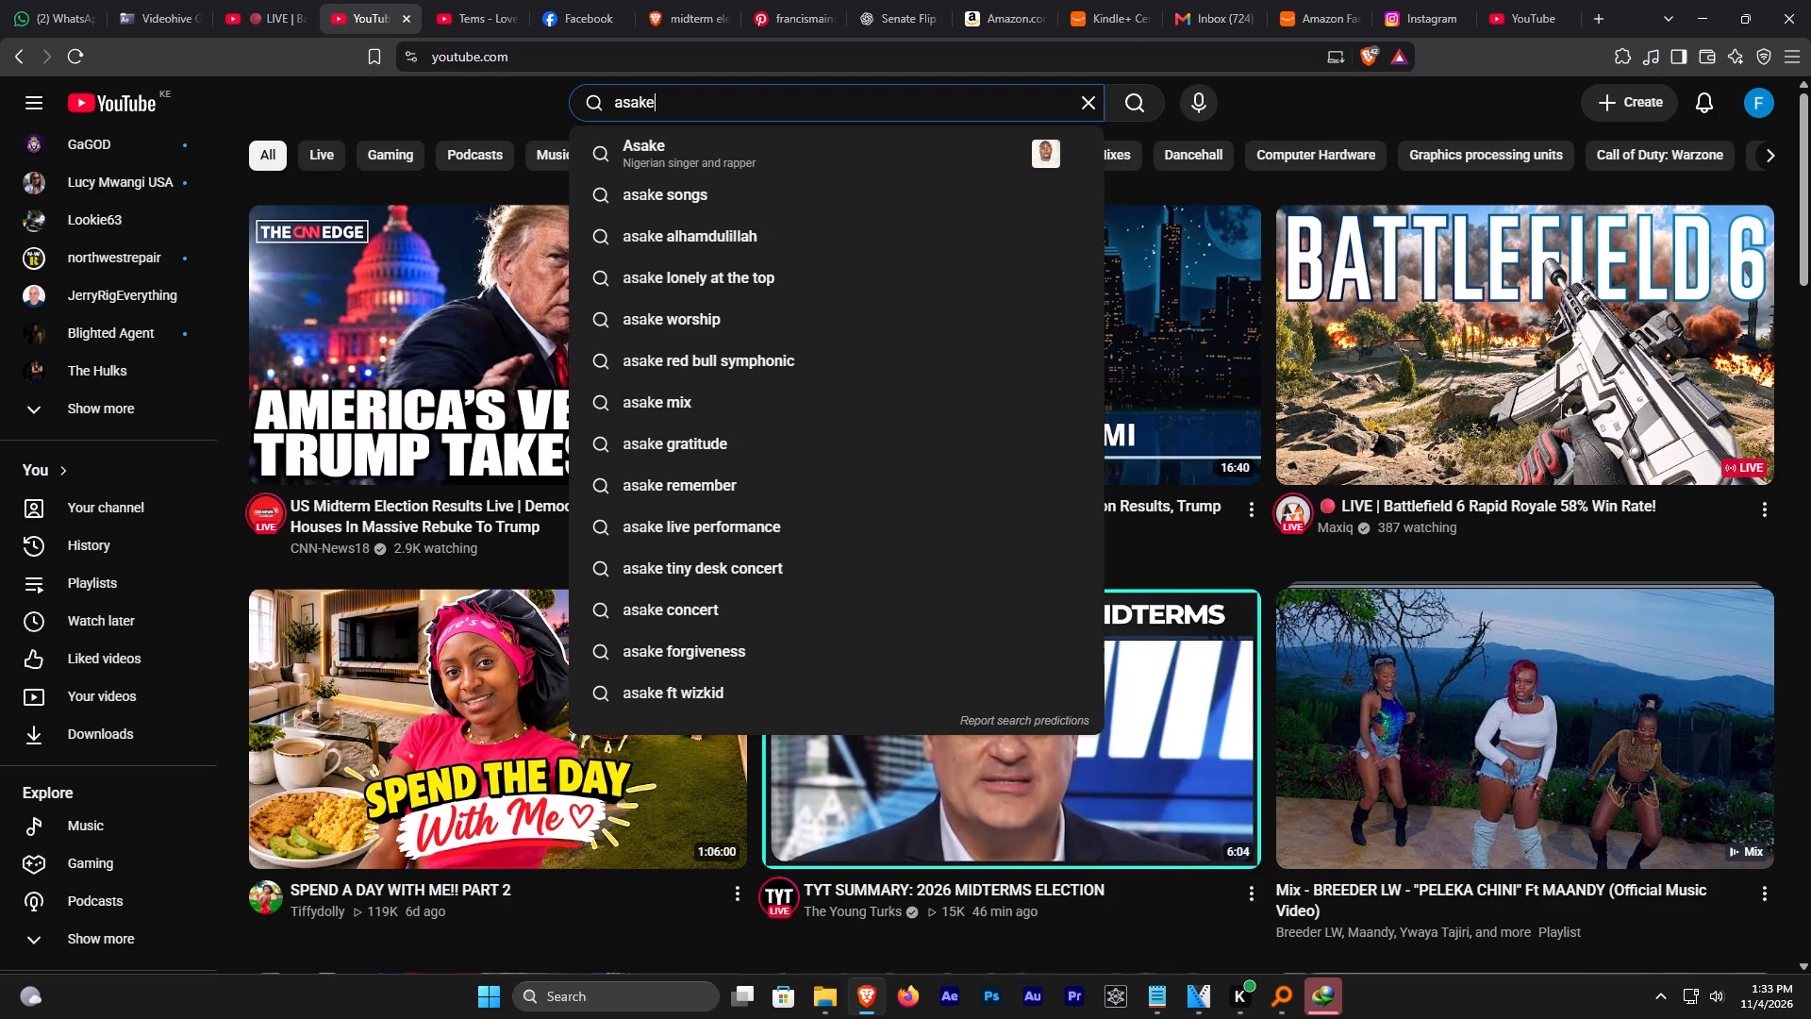
{"action": "left_click", "coordinate": [773, 235]}
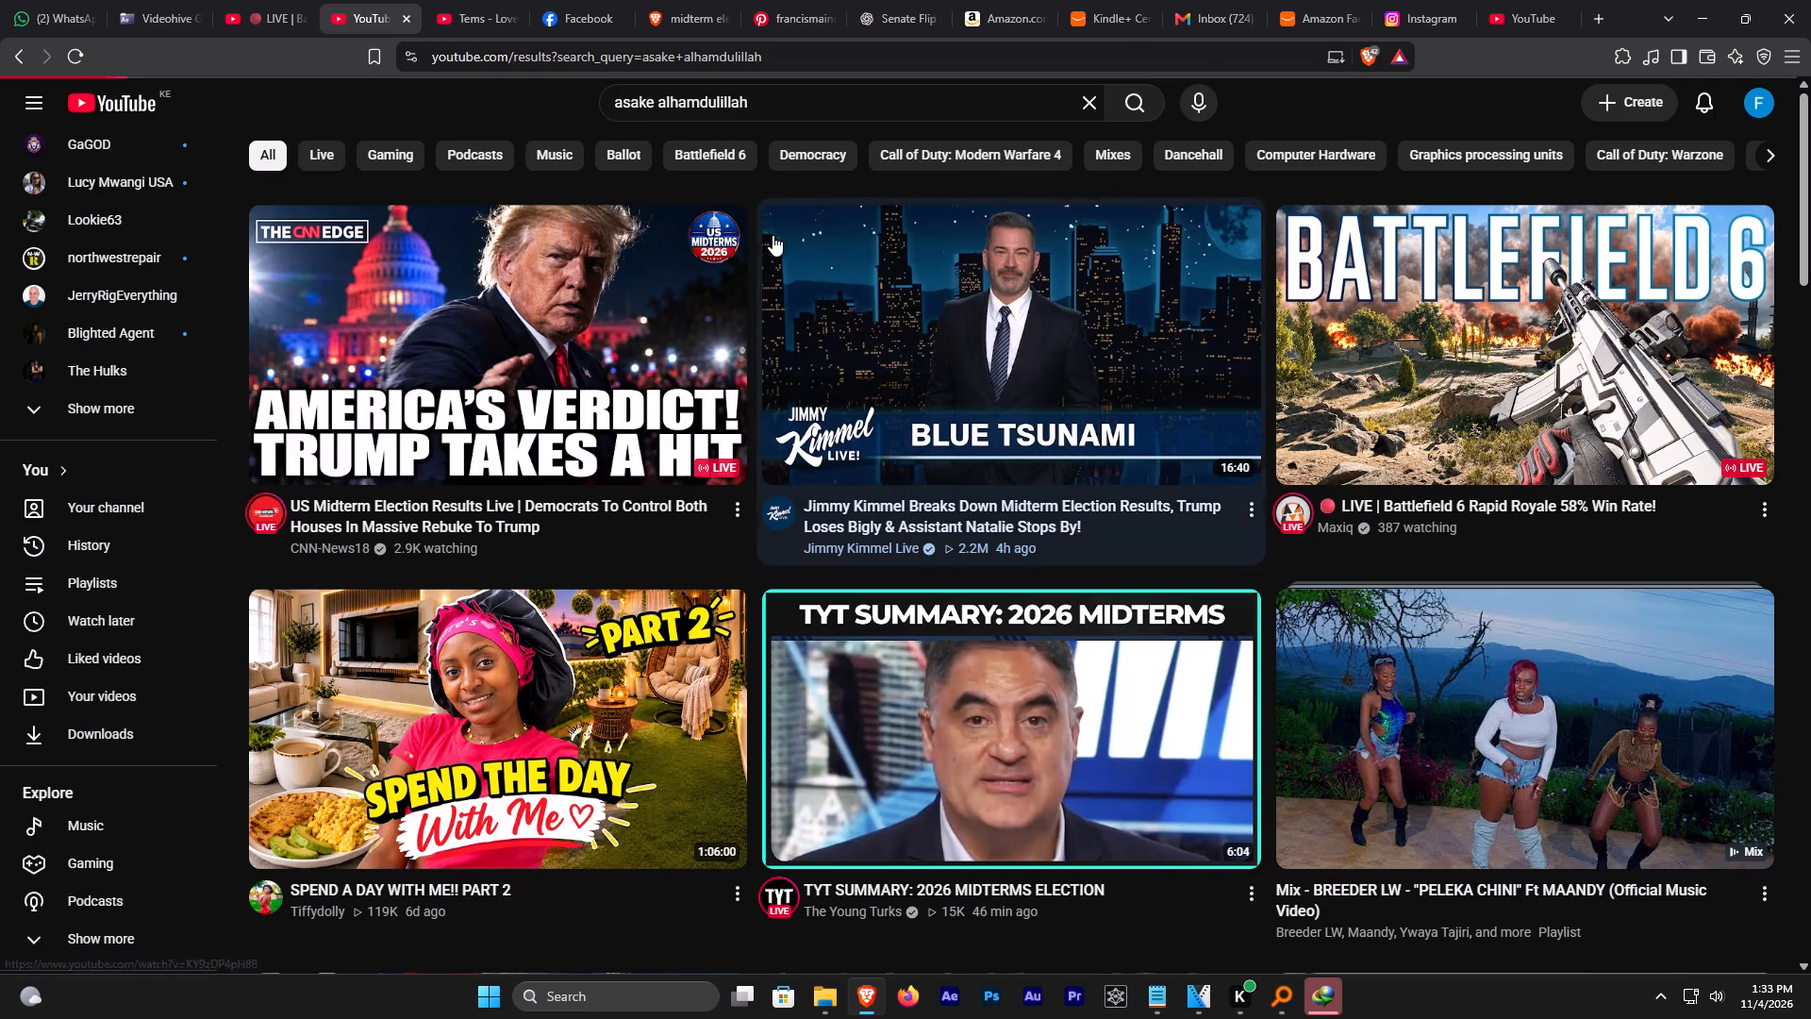
{"action": "left_click", "coordinate": [691, 303]}
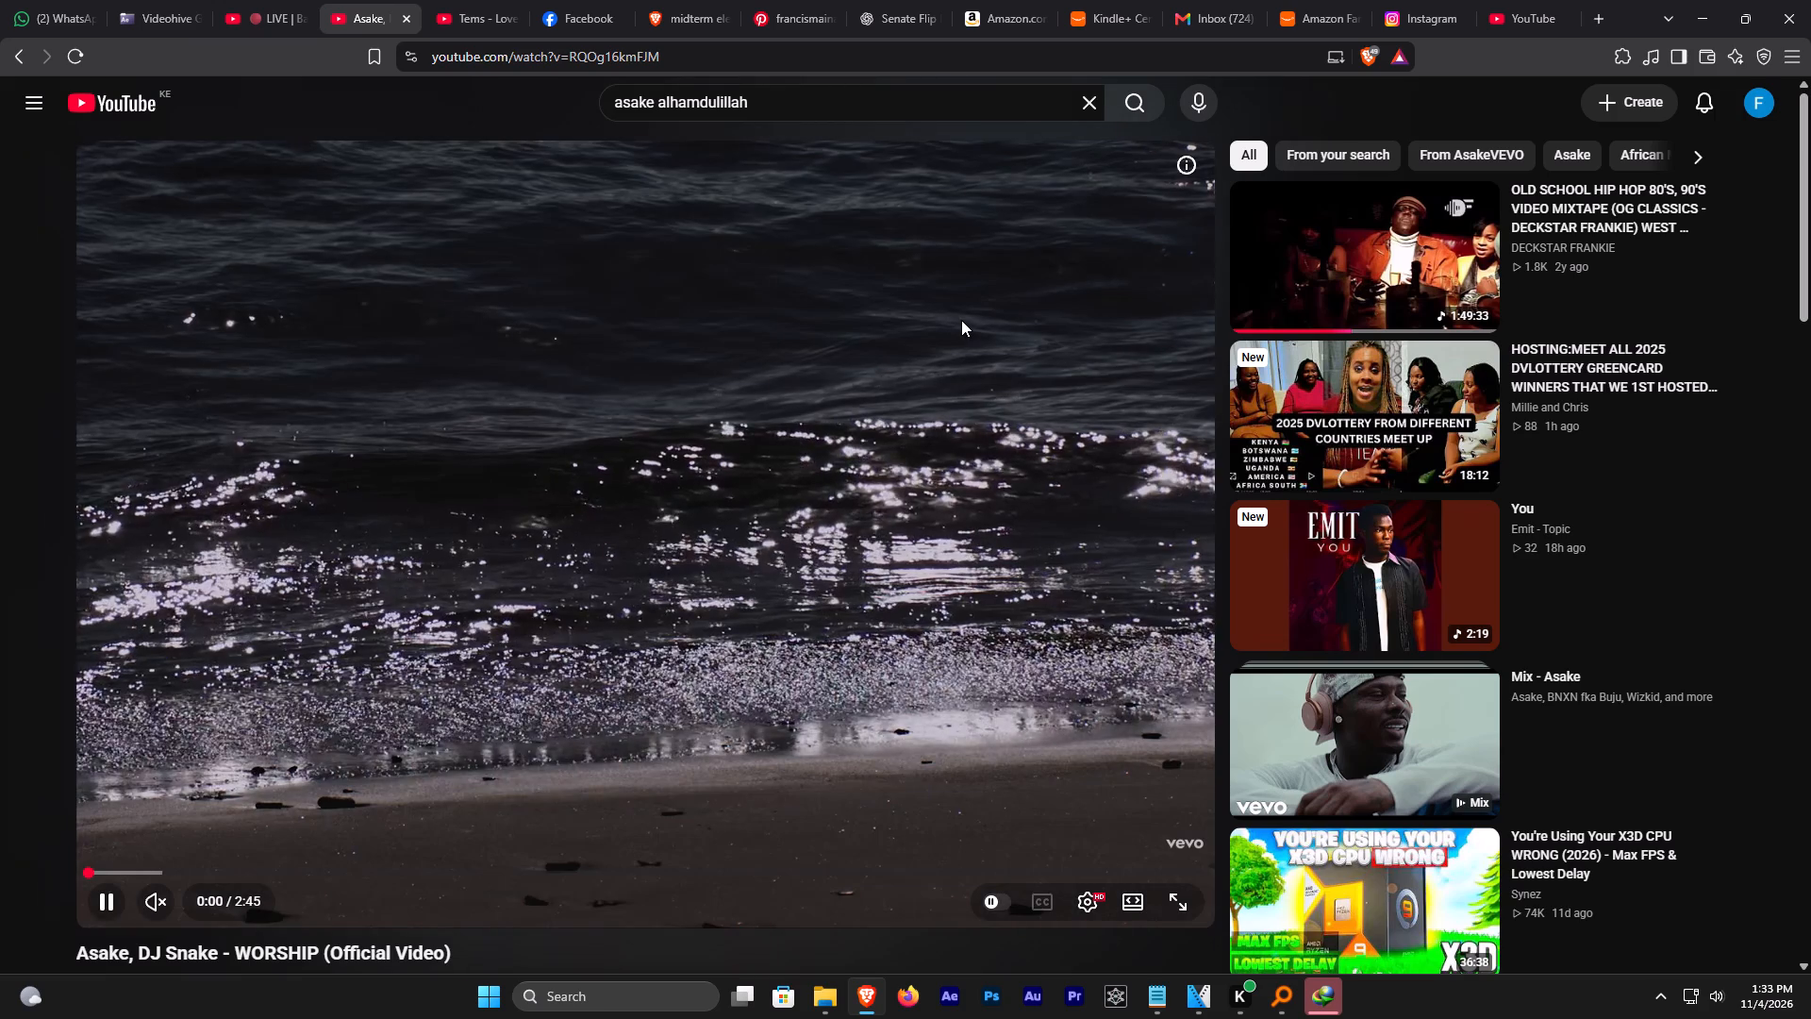
Start downloading the WORSHIP official video as a 1080p HD MP4 file.
{"action": "left_click", "coordinate": [1191, 238]}
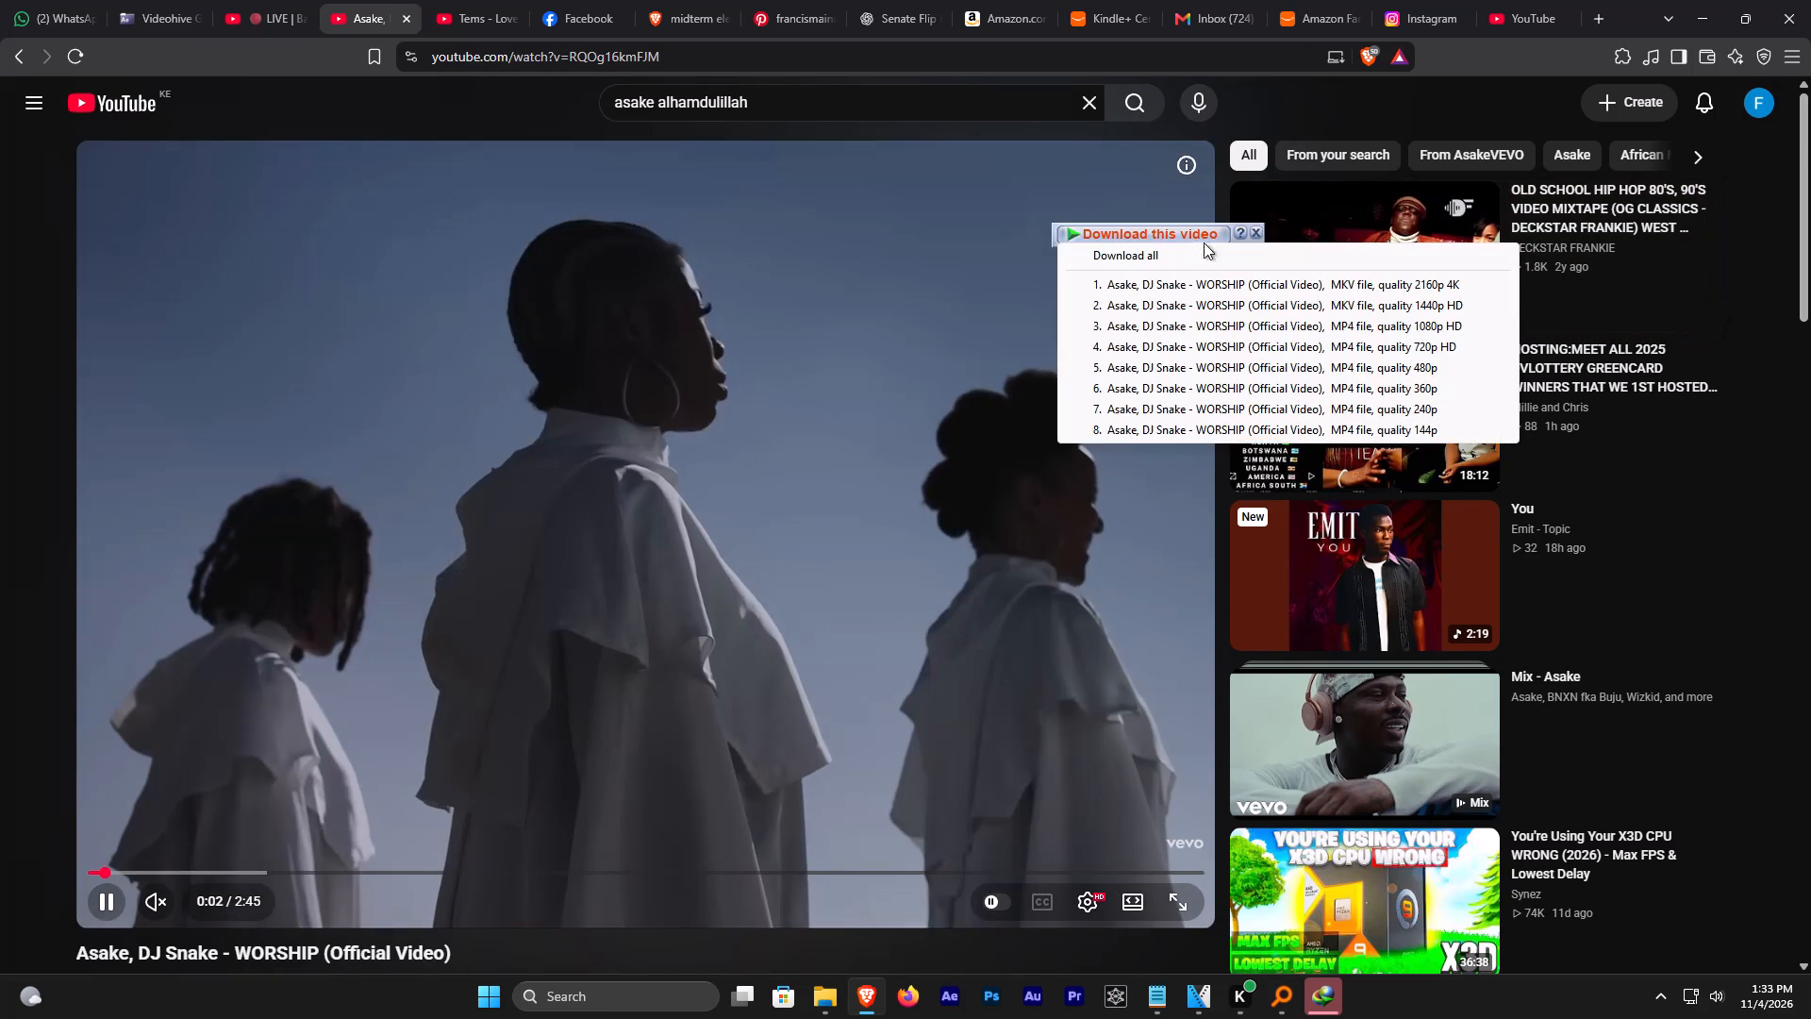
{"action": "left_click", "coordinate": [1460, 326]}
{"action": "left_click", "coordinate": [923, 578]}
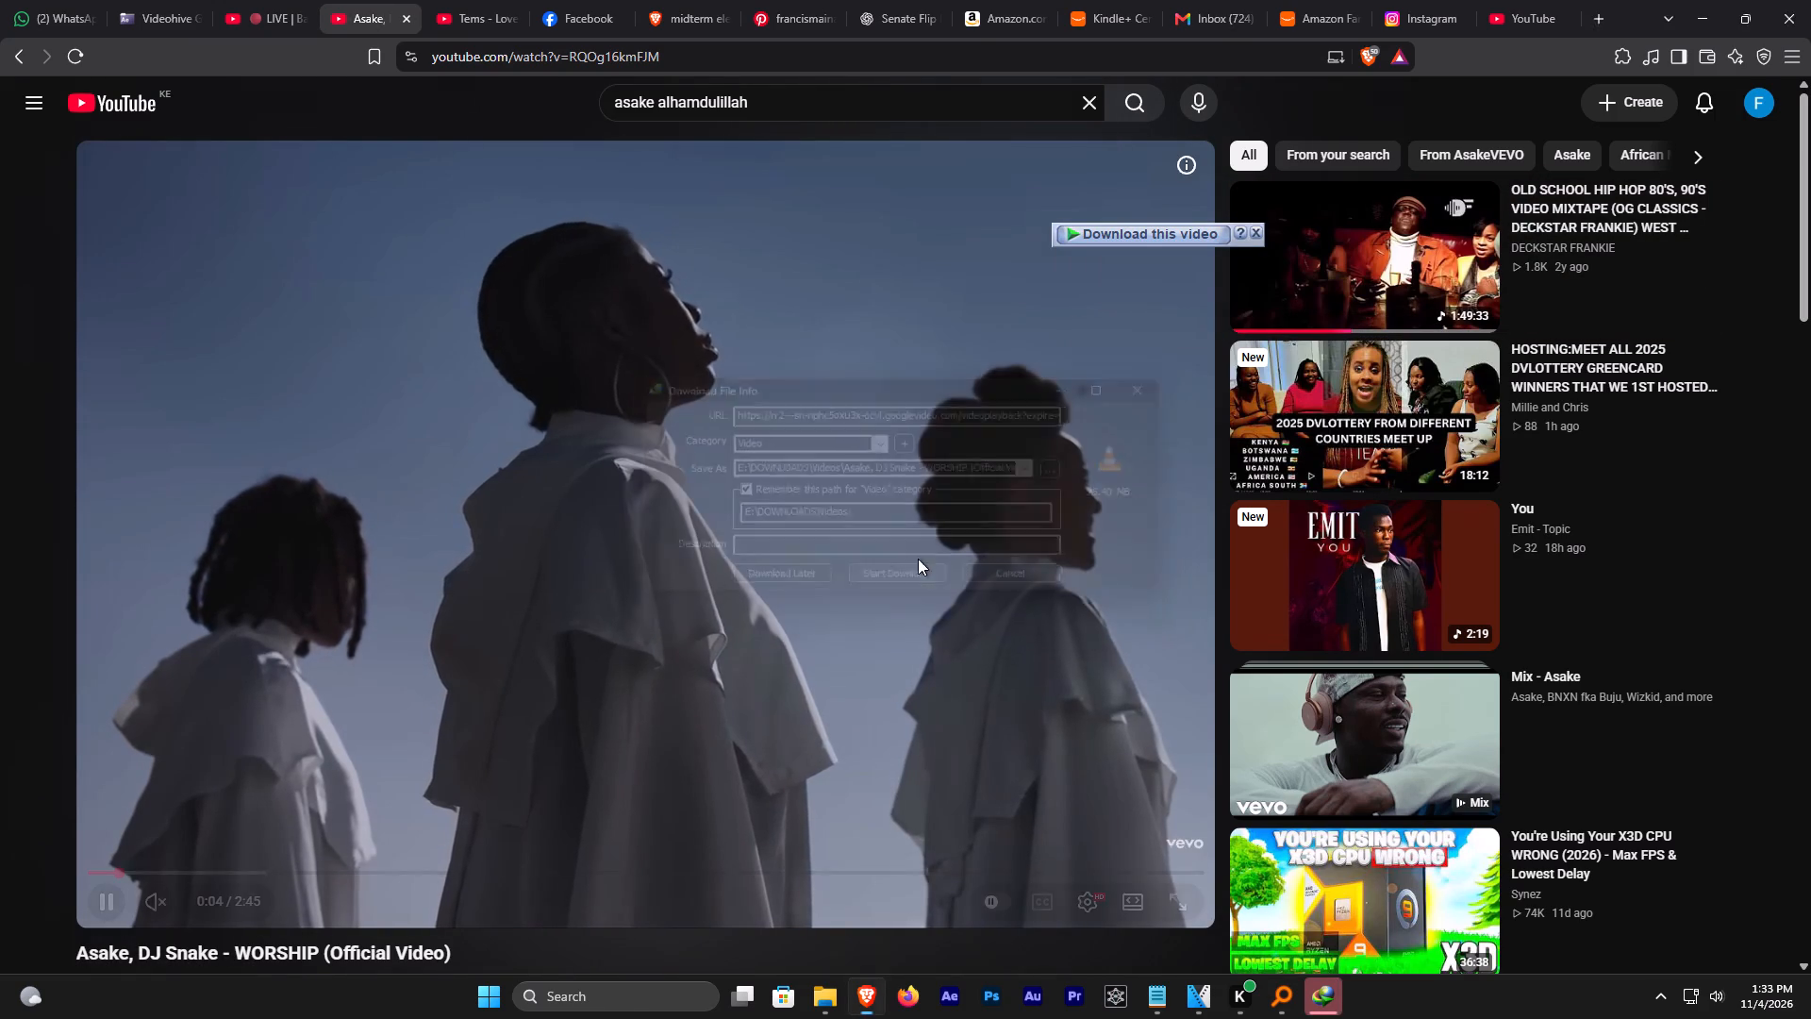
{"action": "left_click", "coordinate": [245, 433]}
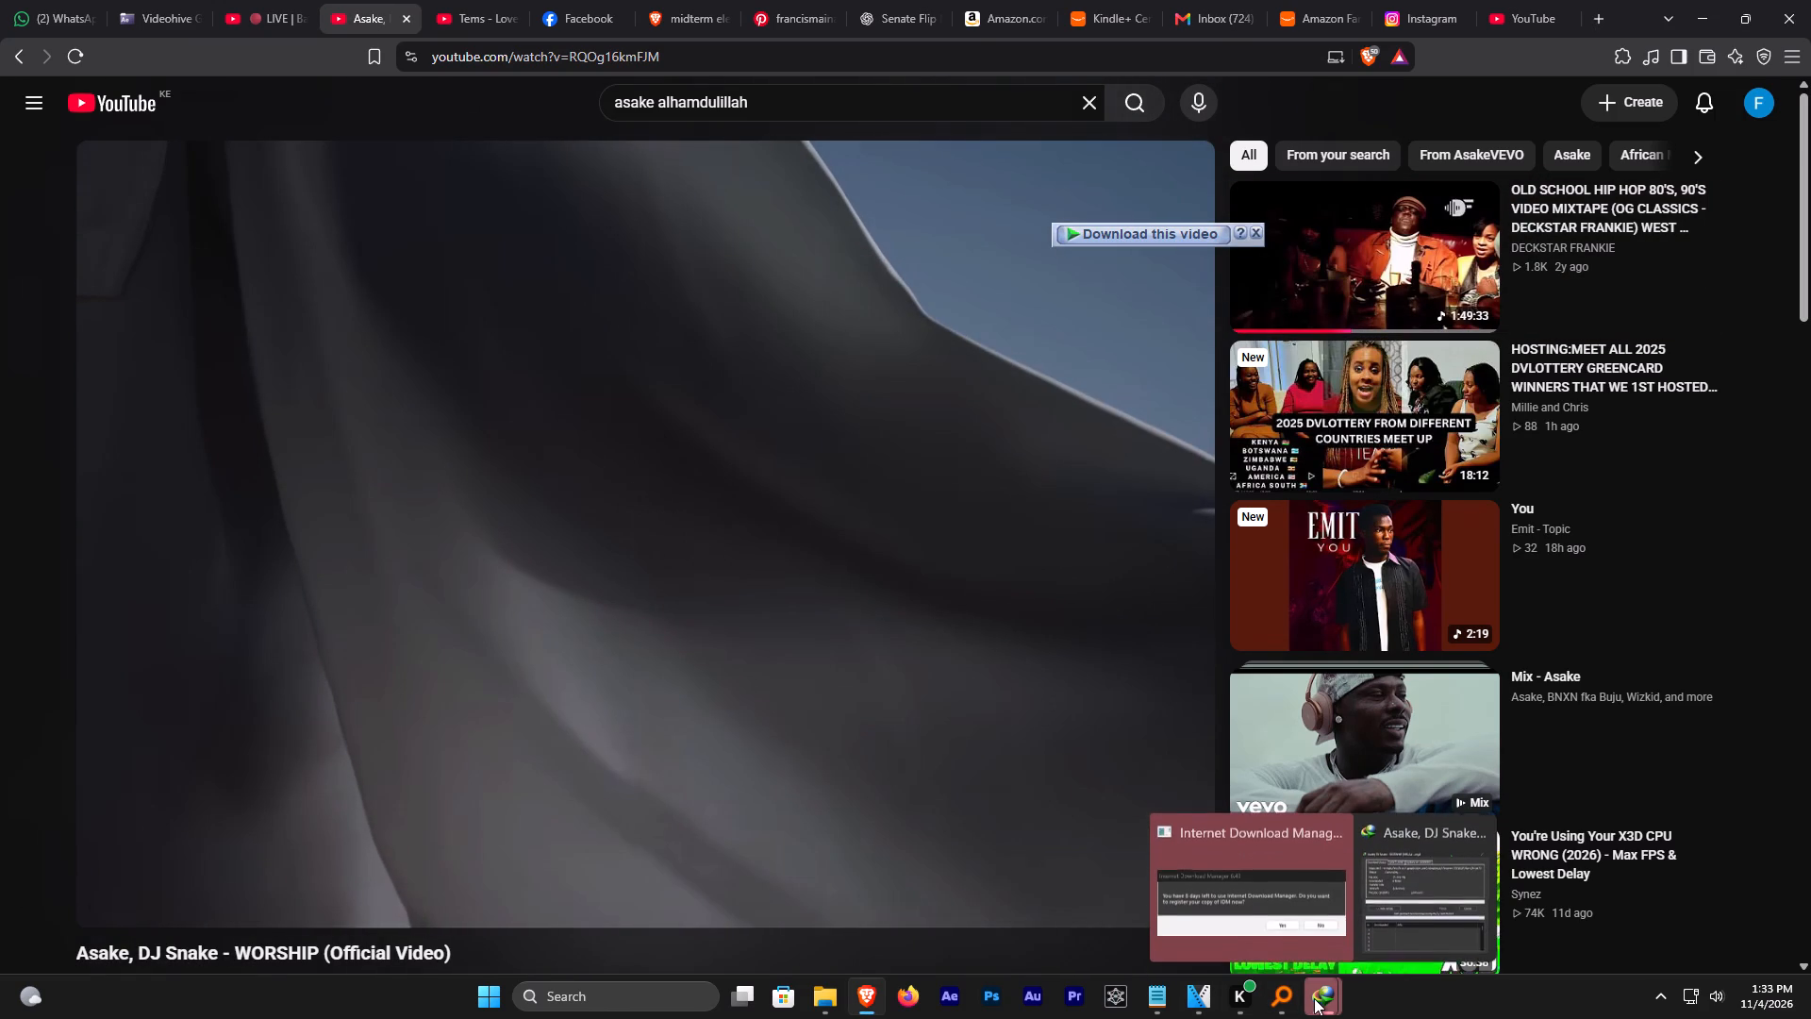
Decline the download manager's offer to register.
{"action": "left_click", "coordinate": [1275, 881]}
{"action": "left_click", "coordinate": [1054, 536]}
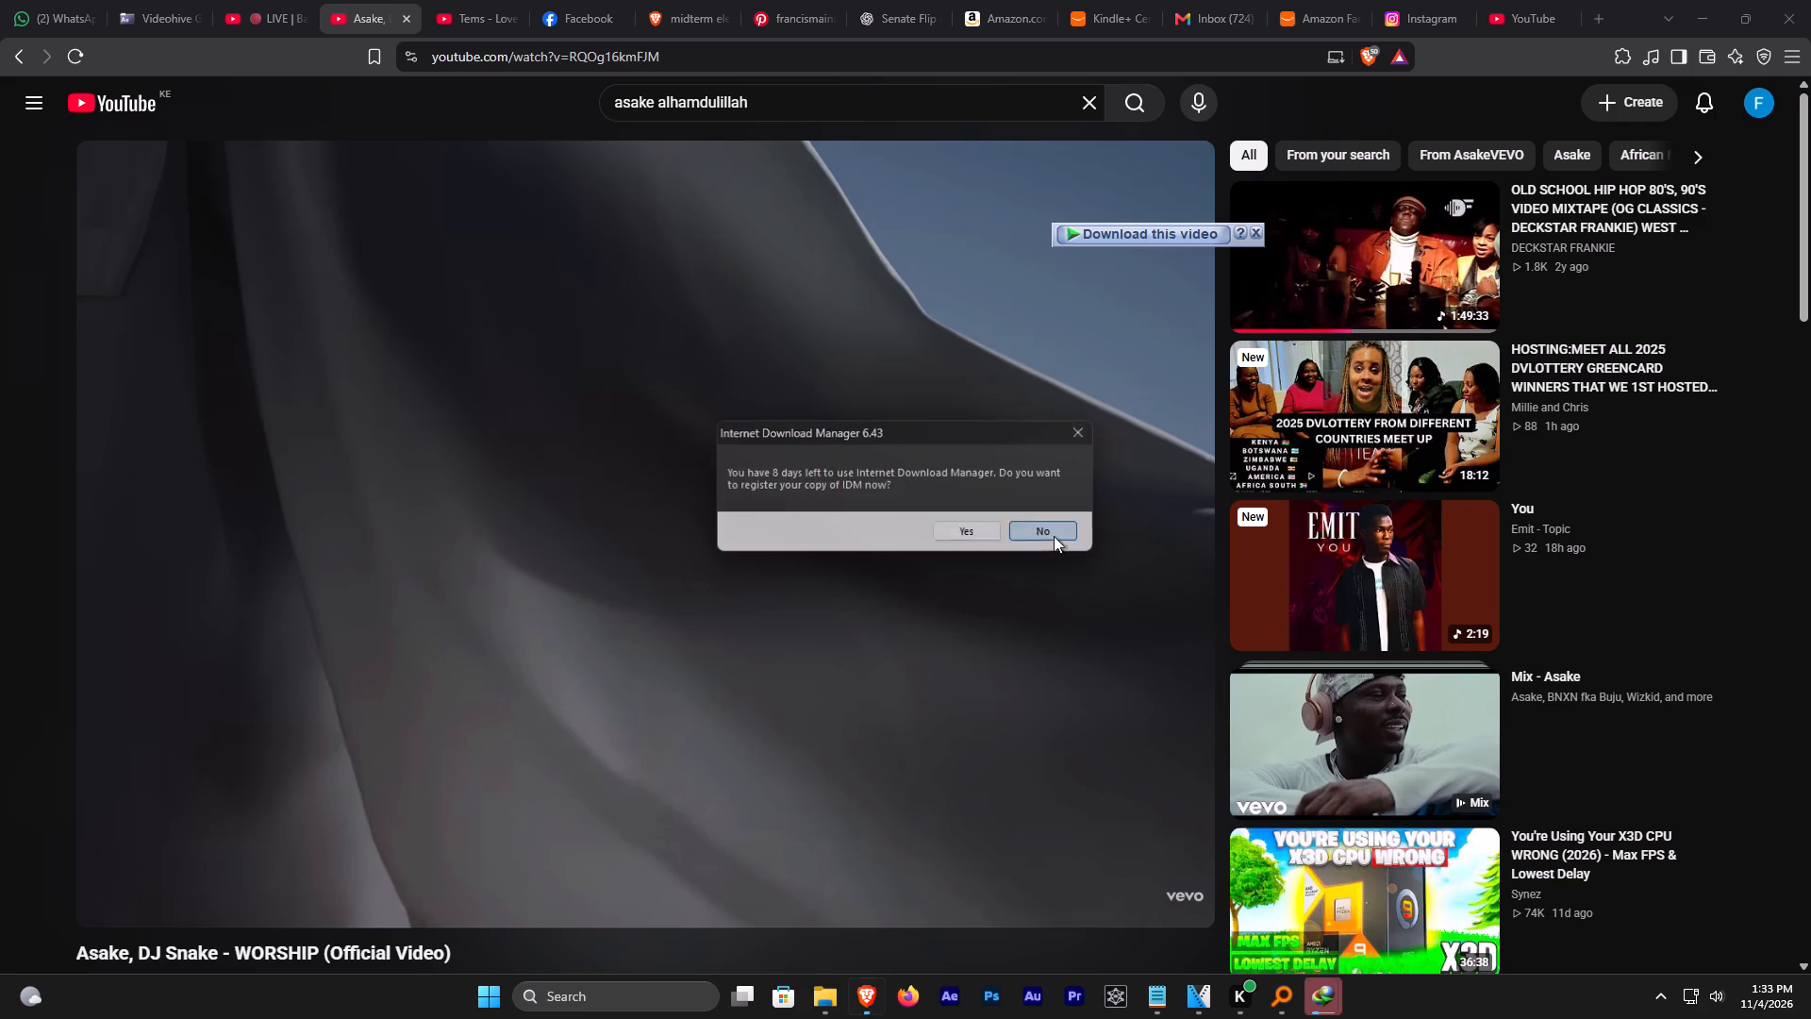
Switch to VEGAS Pro and sample the mix from about 00:53:23 and 00:53:00.
{"action": "left_click", "coordinate": [1188, 1001]}
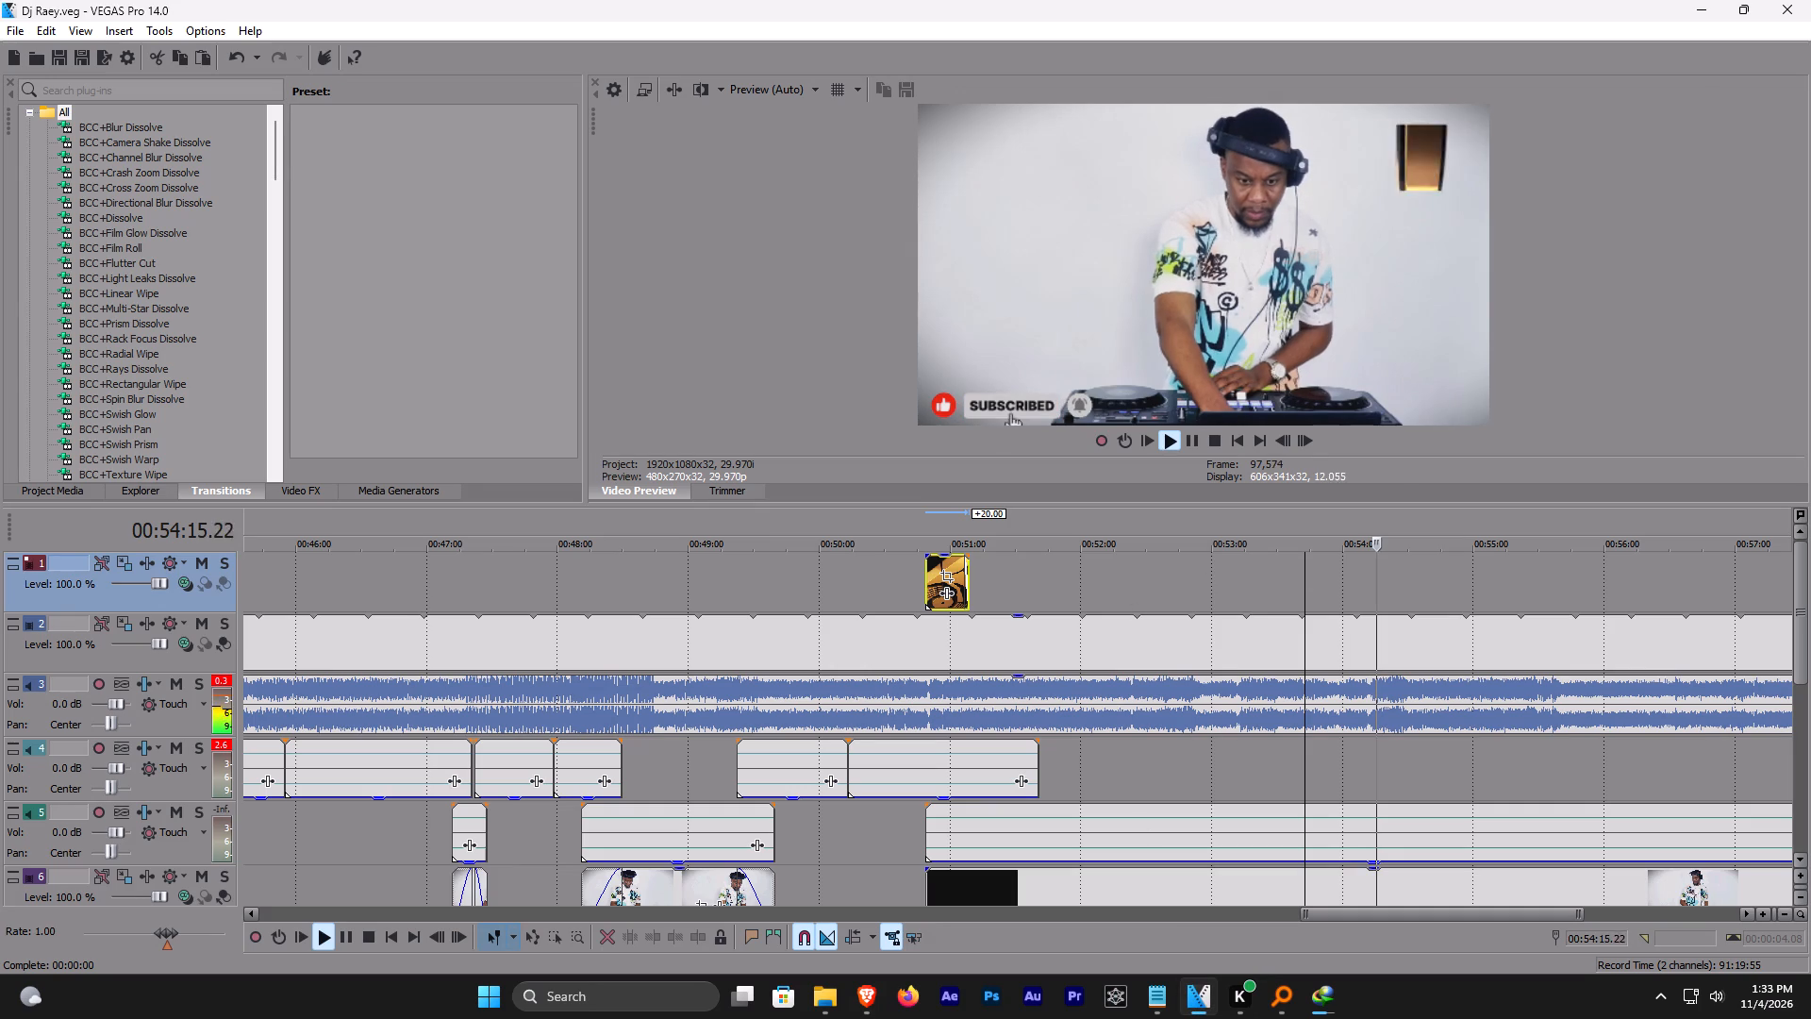
{"action": "left_click", "coordinate": [1263, 524]}
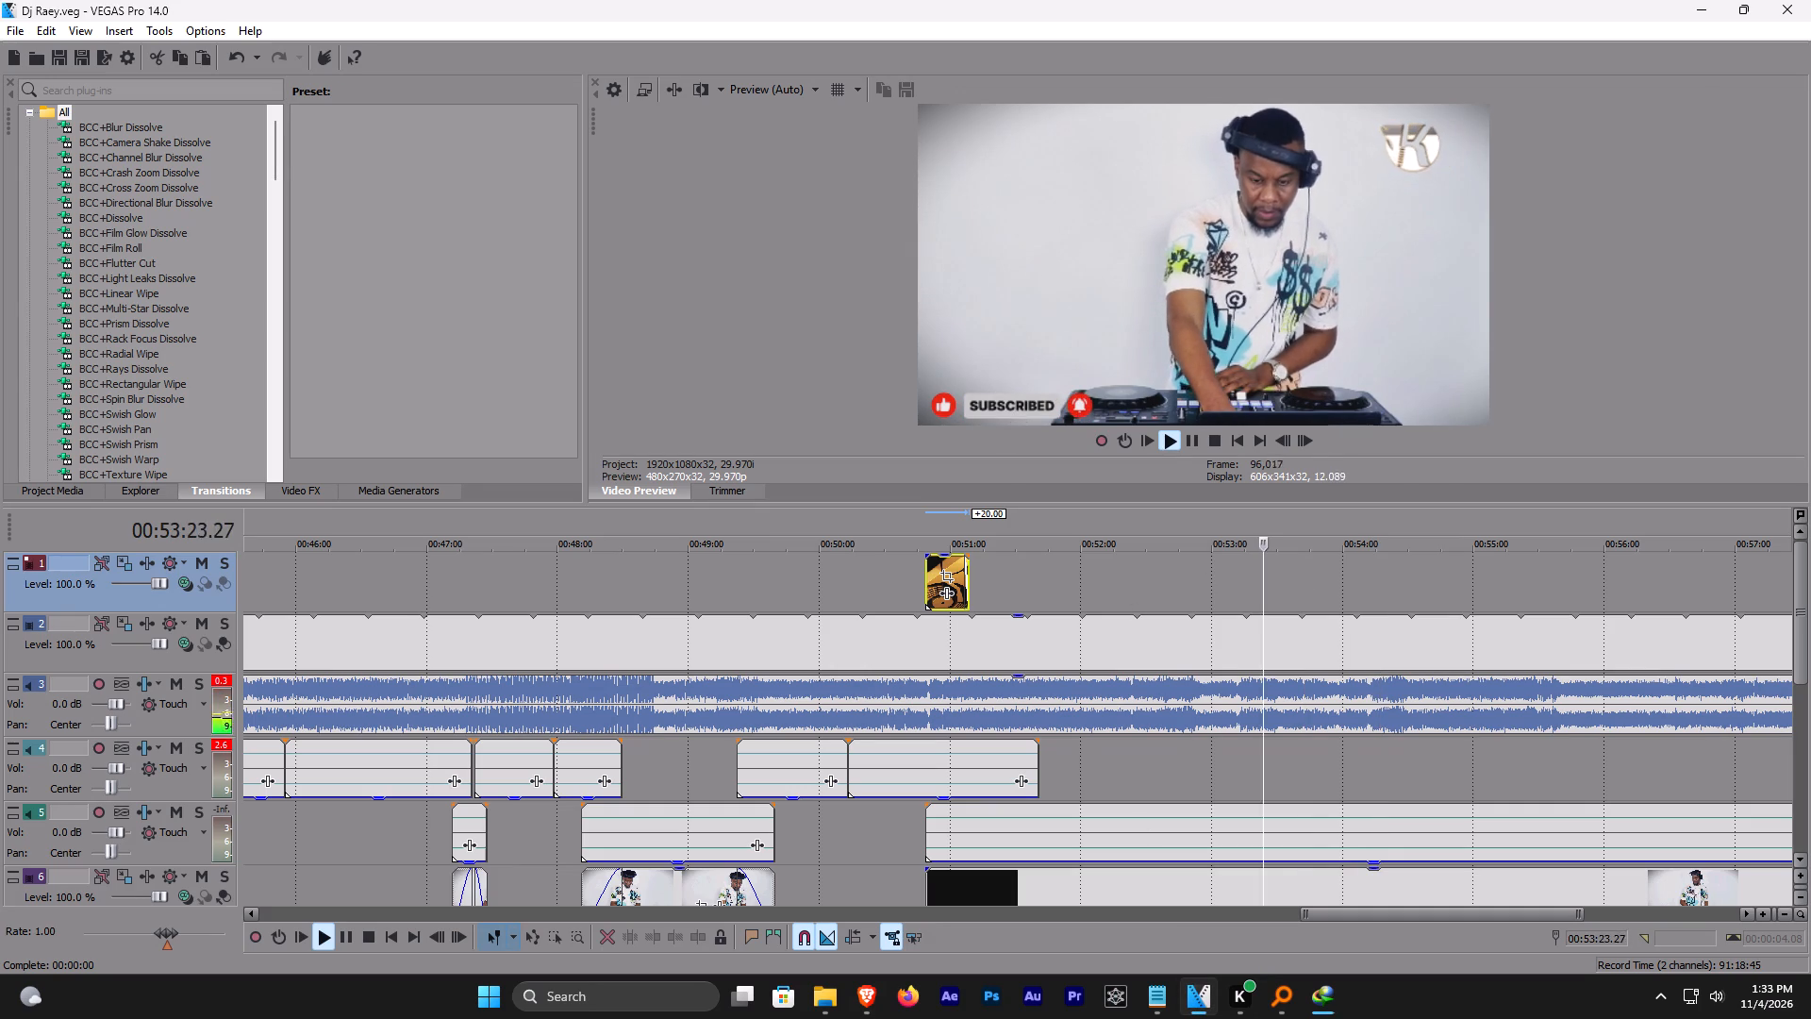
{"action": "left_click", "coordinate": [1209, 523]}
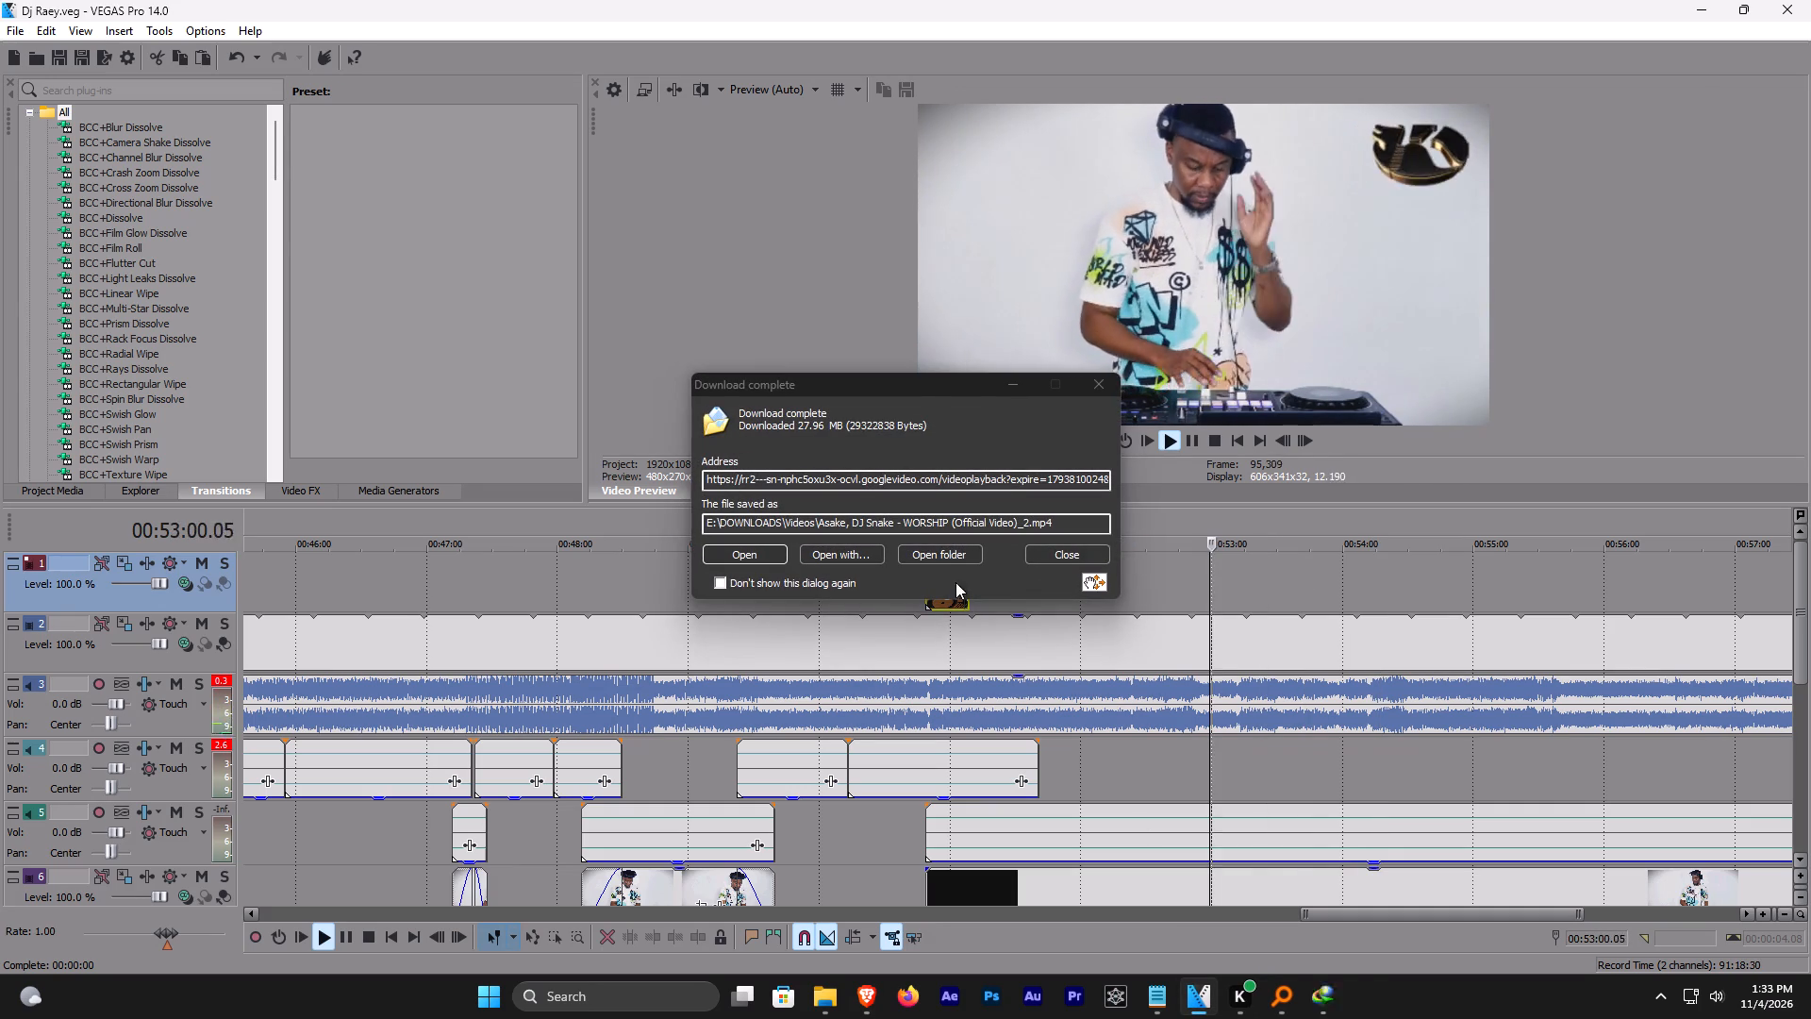
Add the downloaded WORSHIP video from its folder to the timeline at about 00:53:22, with video on track 7 and audio on track 4.
{"action": "left_click", "coordinate": [930, 560]}
{"action": "left_click_drag", "start_coordinate": [1200, 870], "coordinate": [1228, 991]}
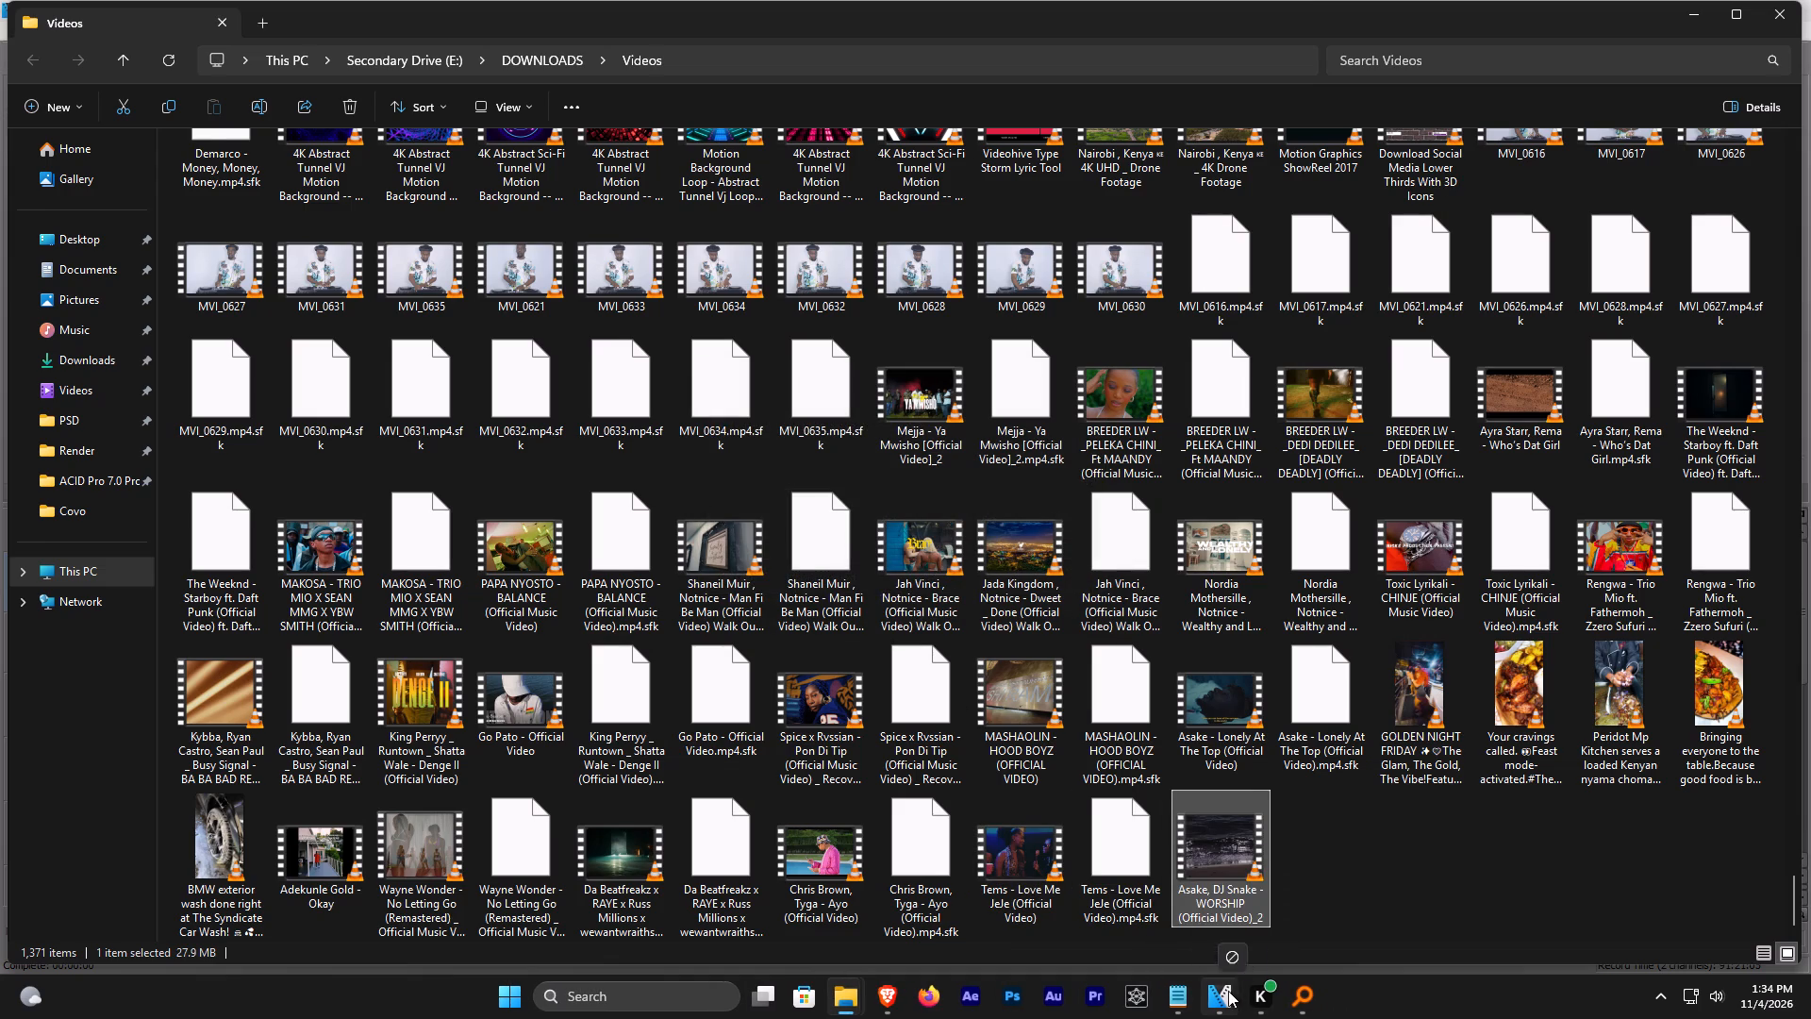
{"action": "left_click_drag", "start_coordinate": [1228, 991], "coordinate": [1372, 976]}
{"action": "scroll", "coordinate": [1382, 746], "scroll_direction": "down", "scroll_amount": 3, "text": "ctrl"}
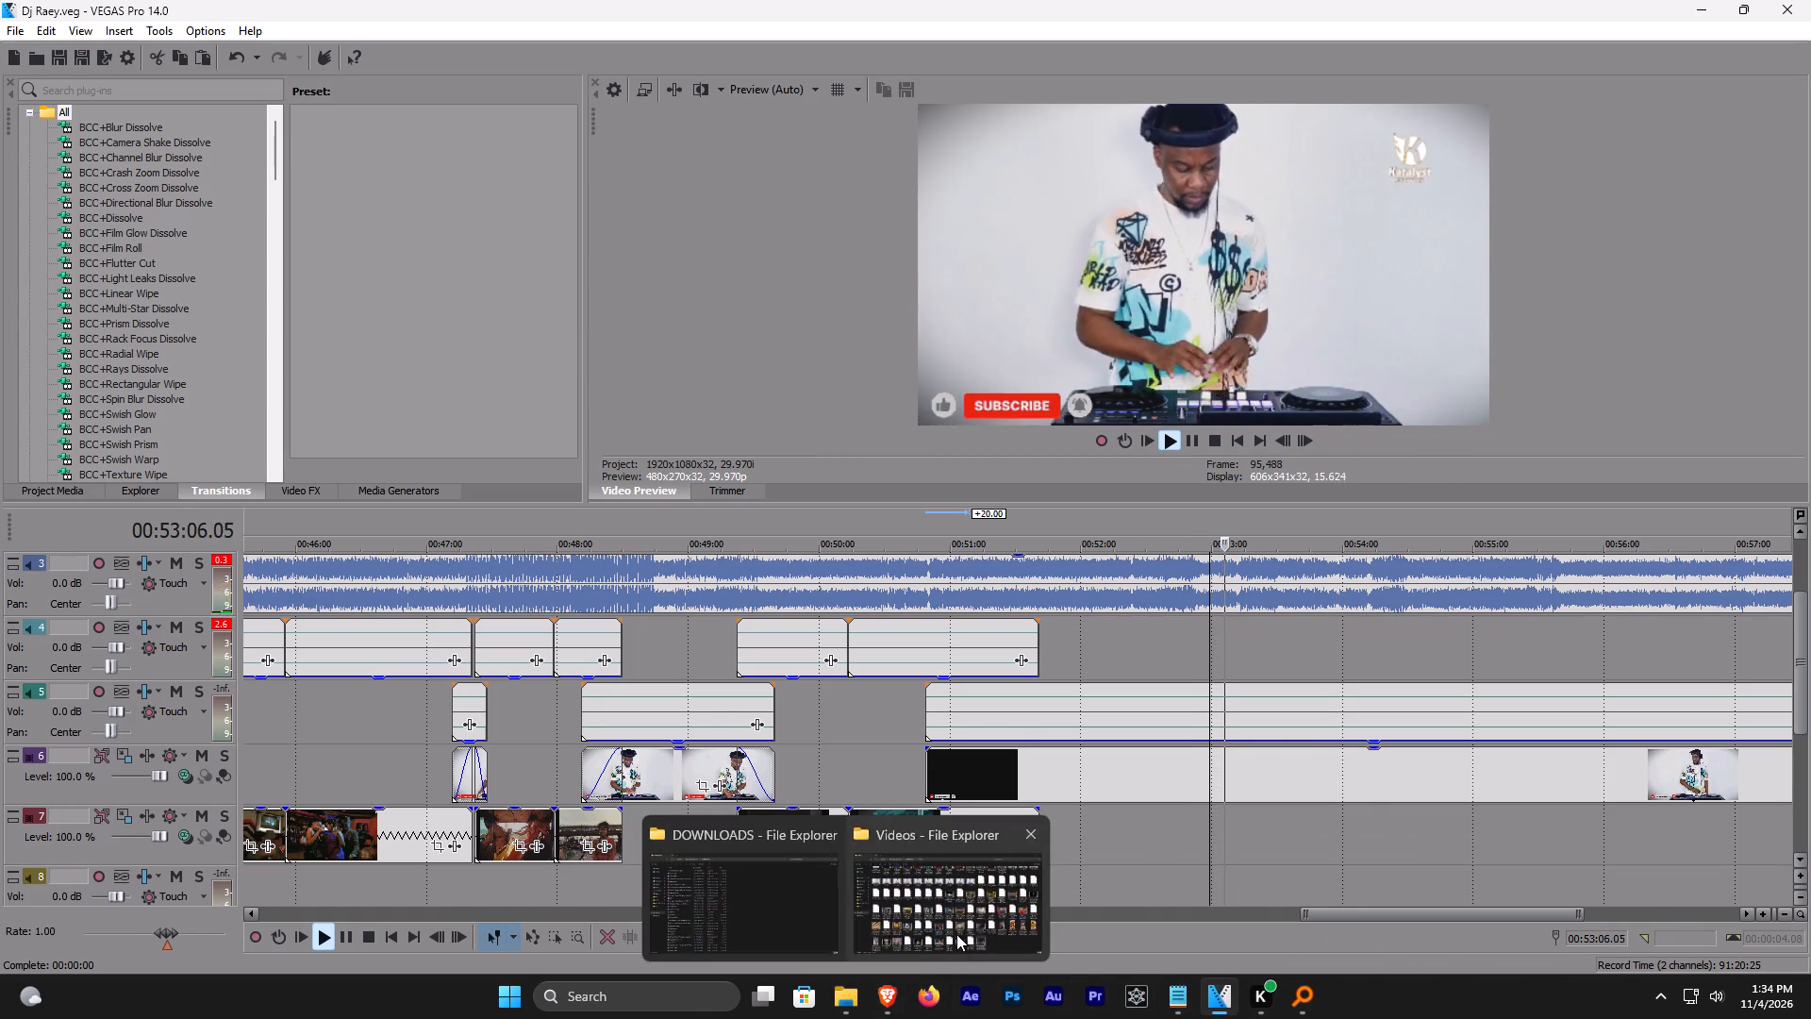
{"action": "left_click", "coordinate": [956, 934]}
{"action": "left_click_drag", "start_coordinate": [1259, 867], "coordinate": [1288, 833]}
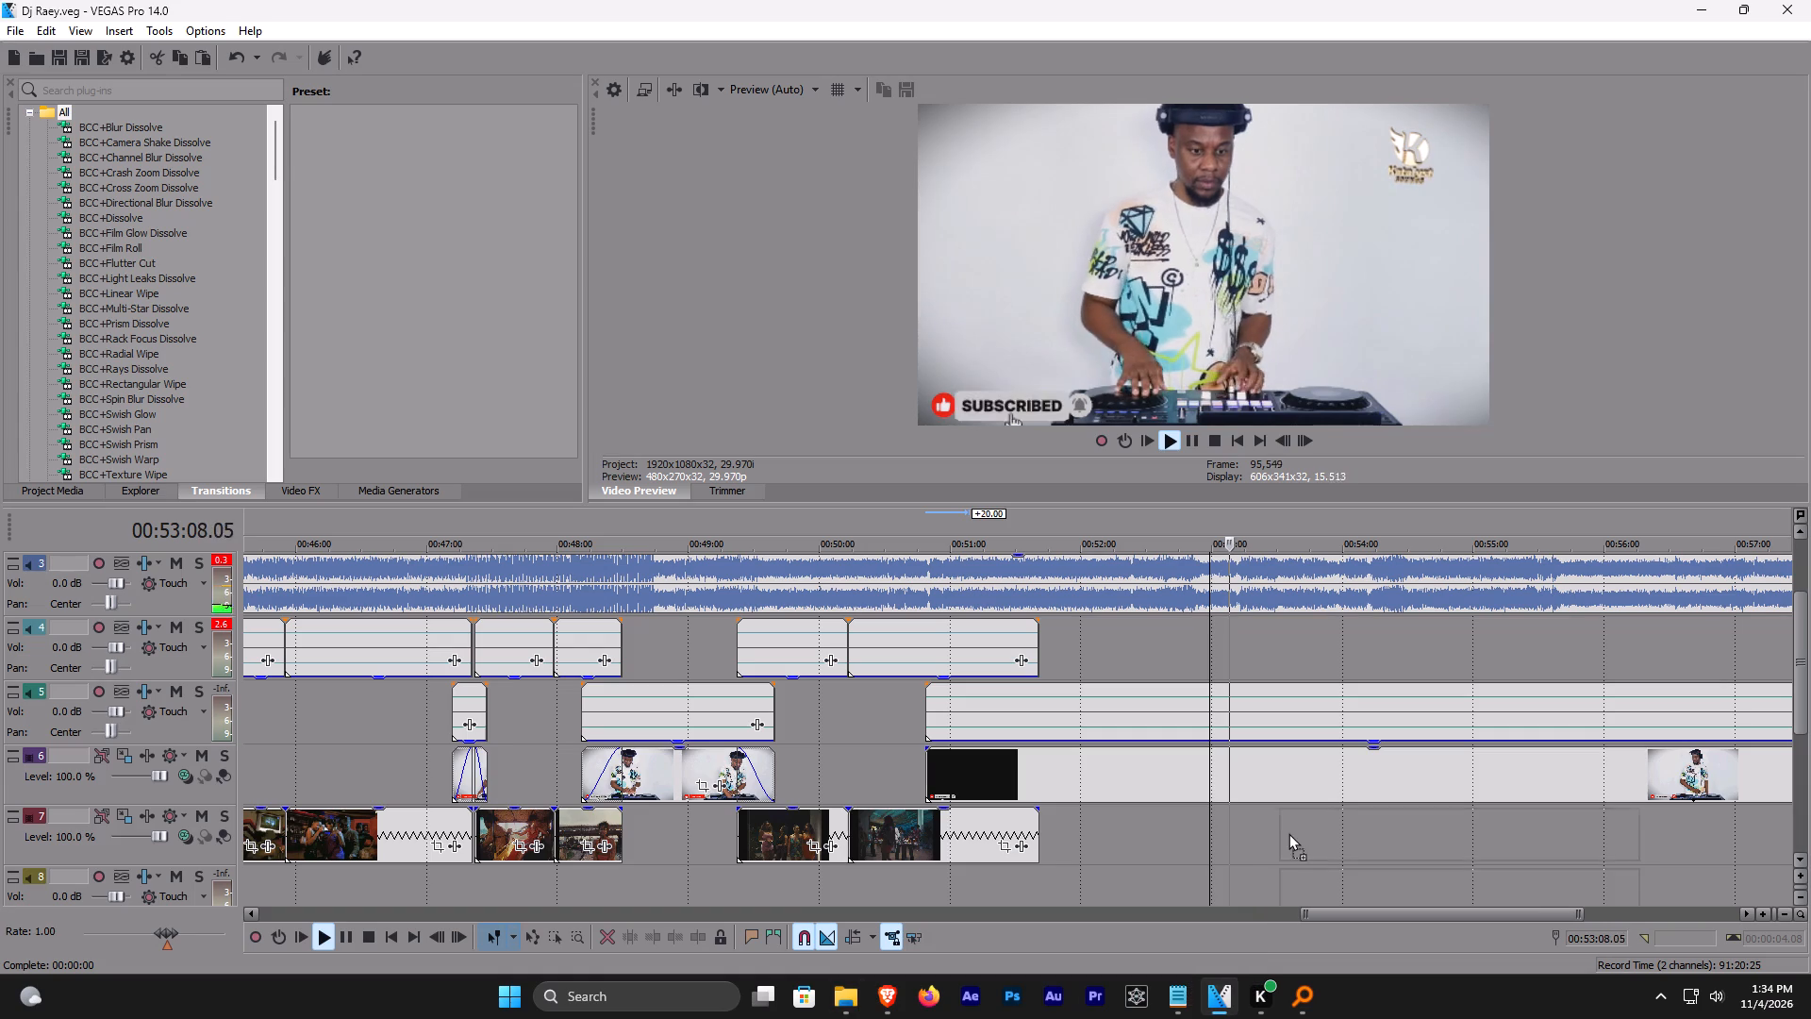
{"action": "left_click_drag", "start_coordinate": [1288, 833], "coordinate": [1291, 837]}
{"action": "left_click", "coordinate": [1322, 892]}
{"action": "left_click_drag", "start_coordinate": [1304, 893], "coordinate": [1301, 860]}
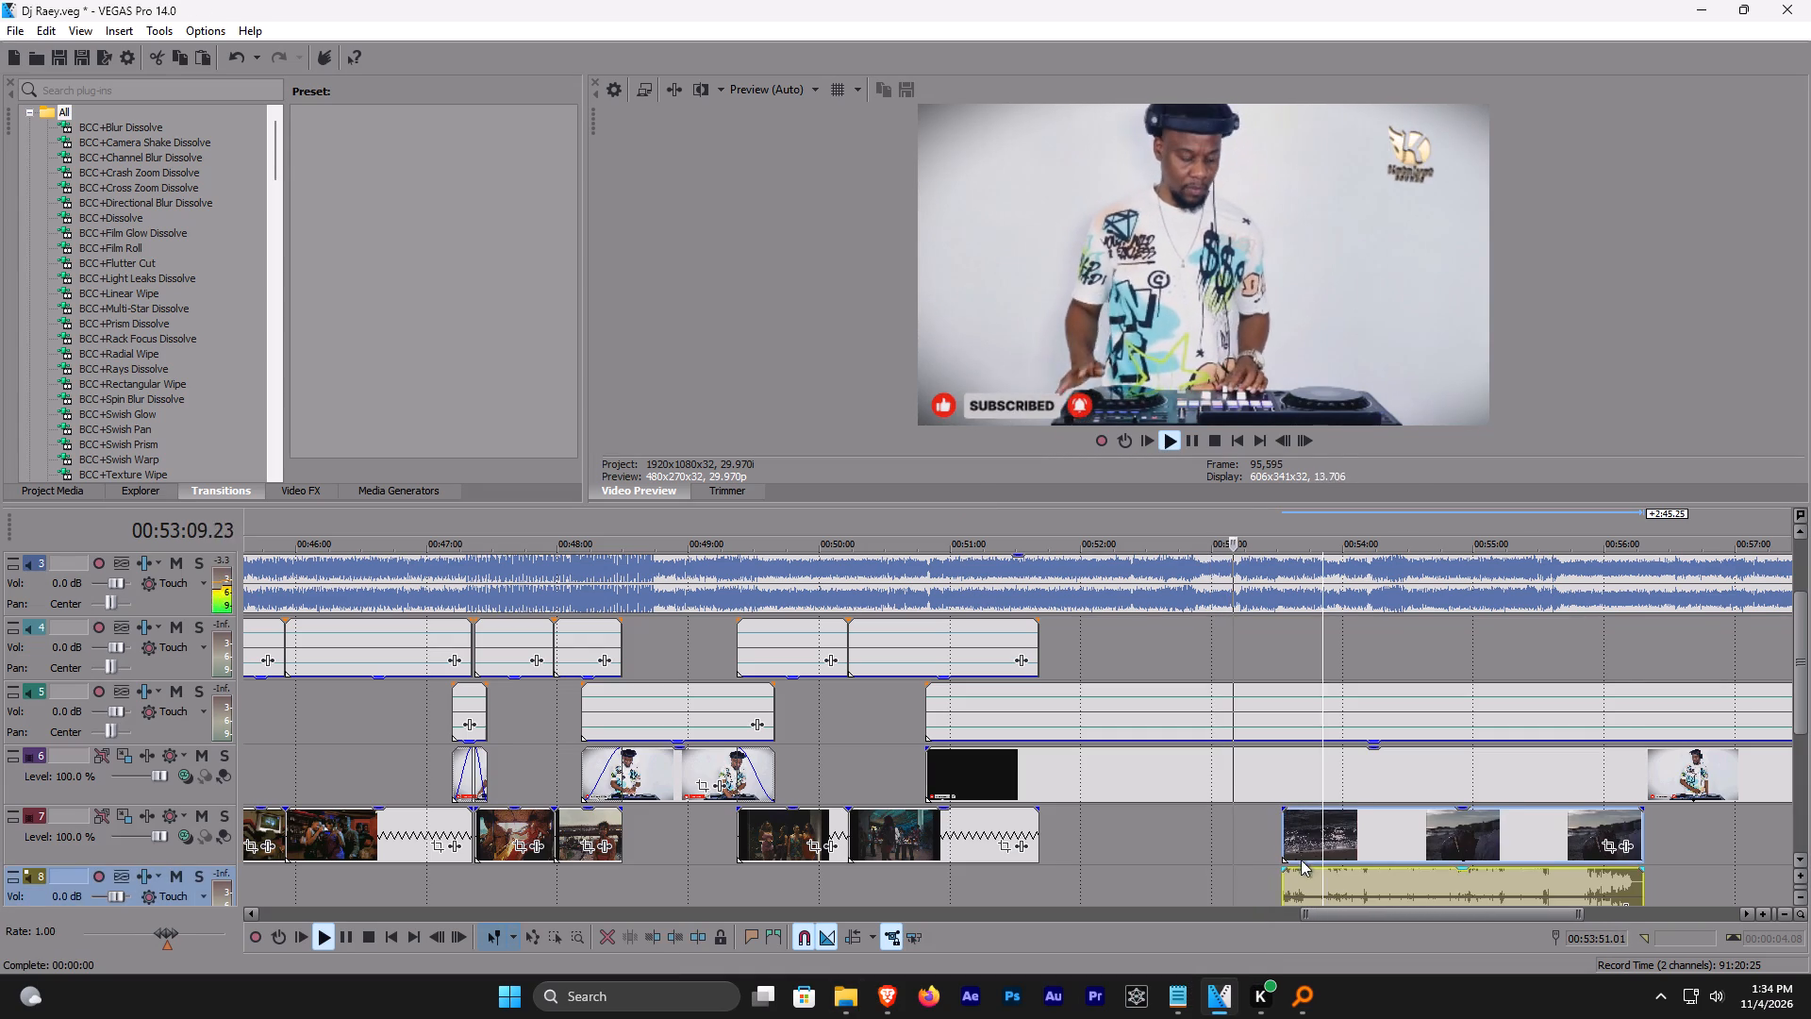
{"action": "left_click_drag", "start_coordinate": [1301, 860], "coordinate": [1282, 666]}
Compare the mix with the WORSHIP audio by muting and soloing track 4, sampling passages between about 00:53:42 and 00:54:02.
{"action": "left_click", "coordinate": [1273, 639]}
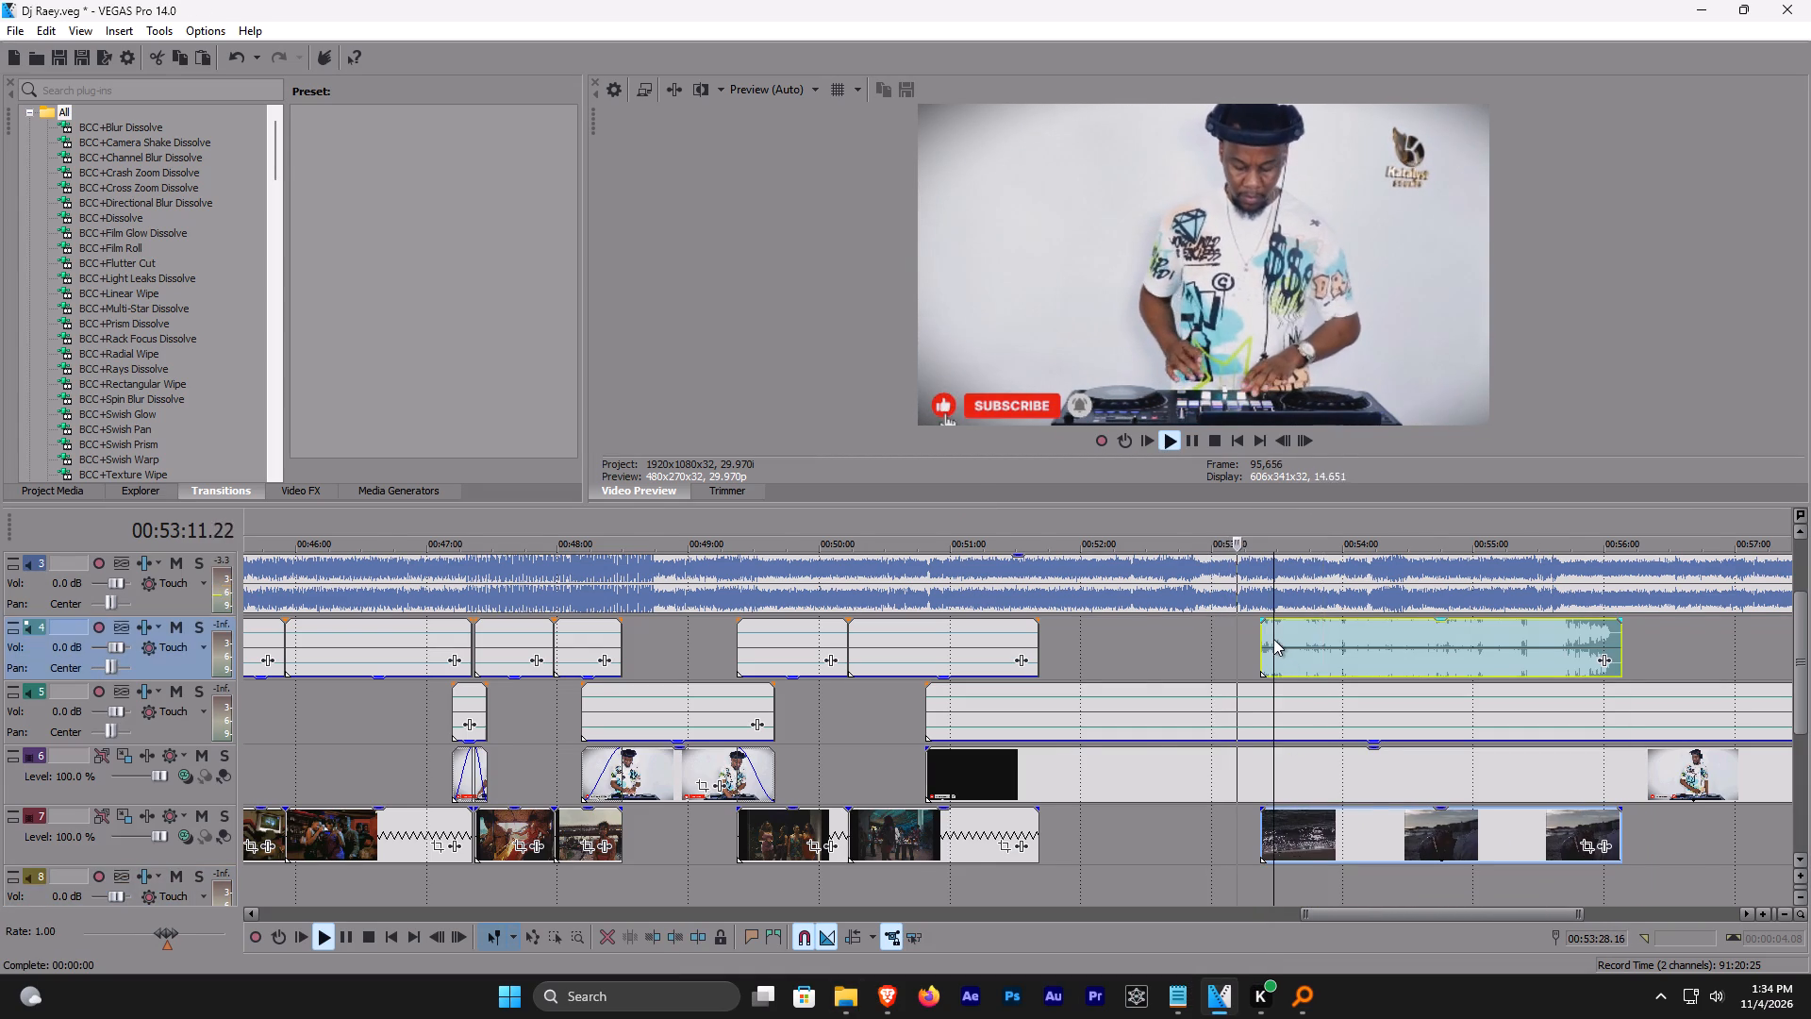
{"action": "scroll", "coordinate": [1273, 639], "scroll_direction": "up", "scroll_amount": 6}
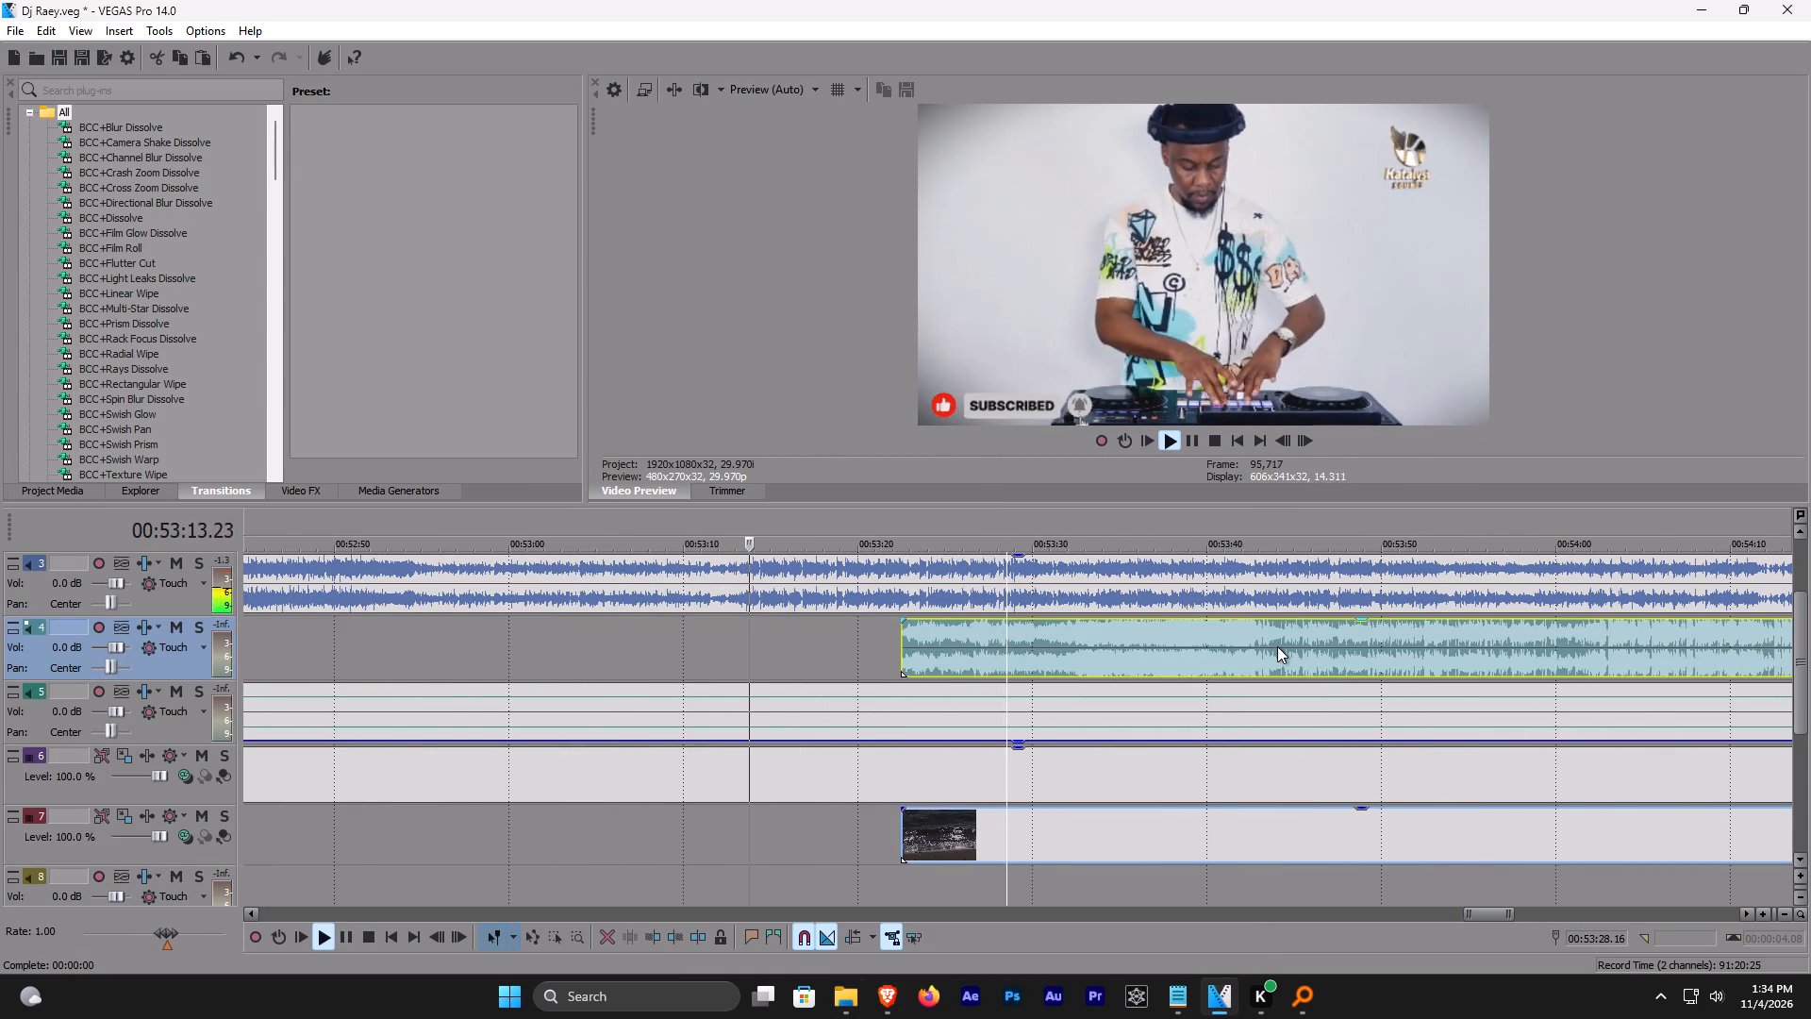
{"action": "left_click", "coordinate": [1240, 639]}
{"action": "type", "text": "z"}
{"action": "key", "text": "space"}
{"action": "key", "text": "space"}
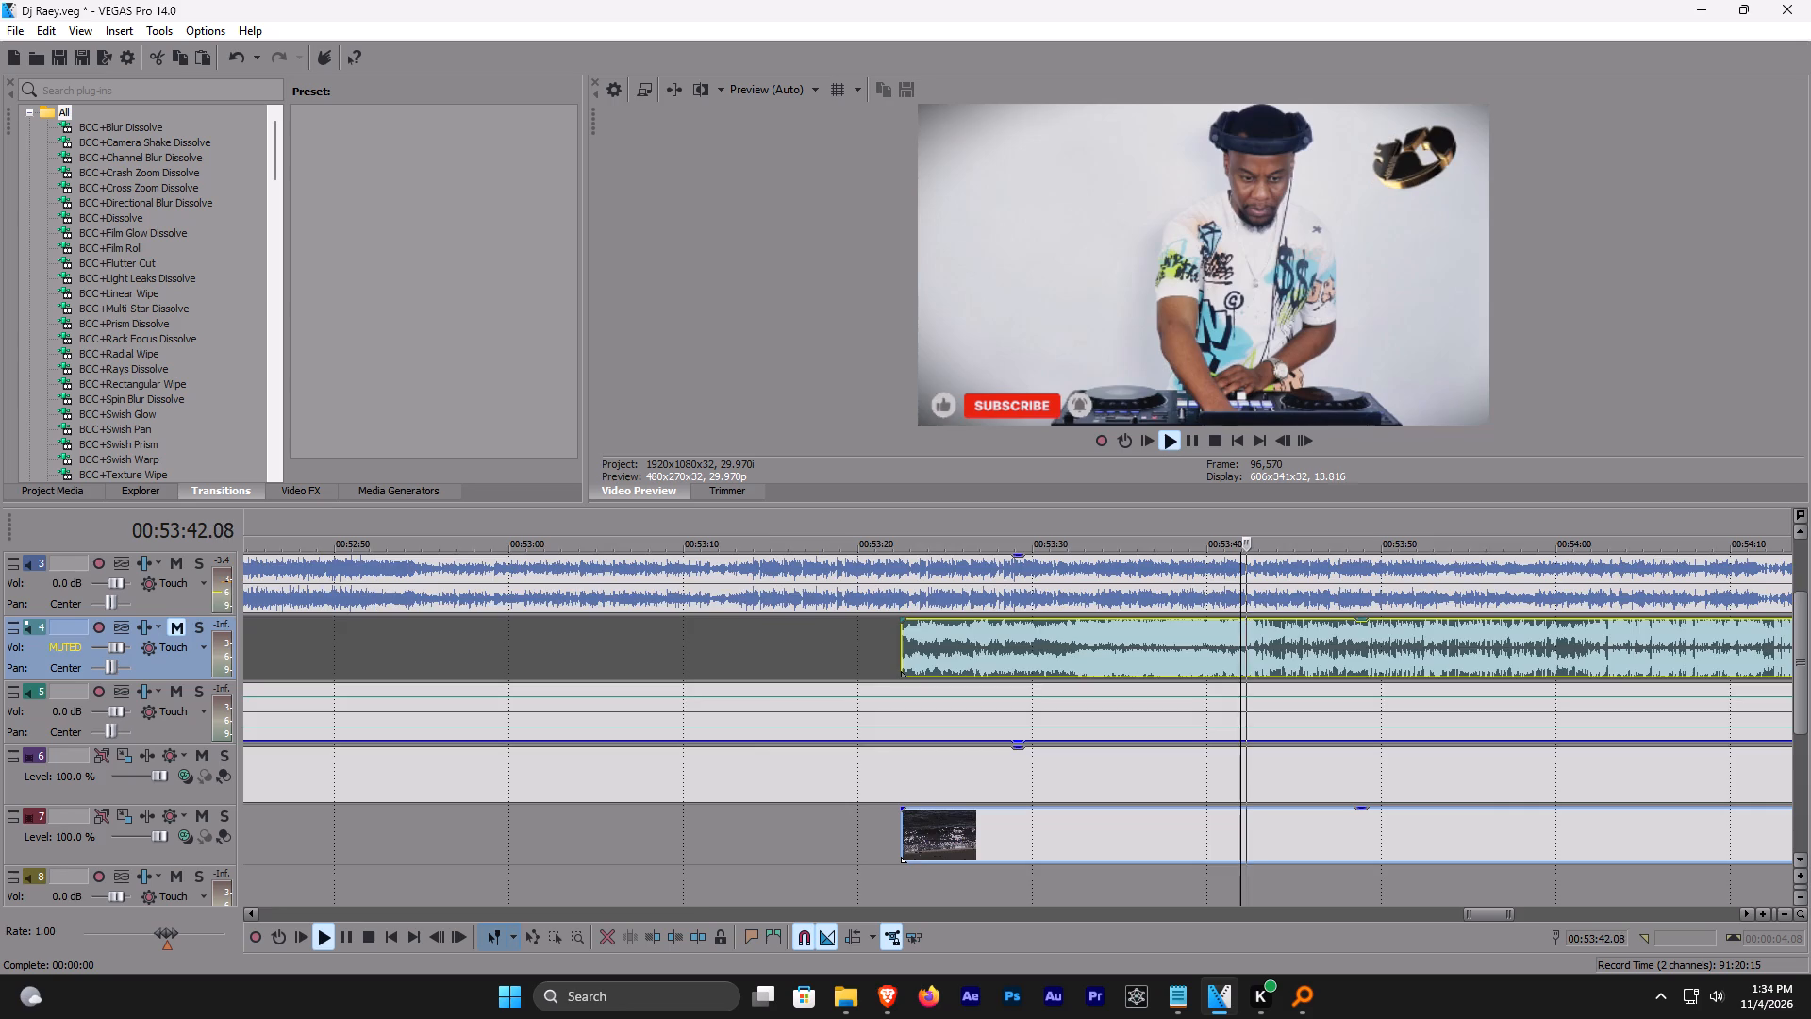
{"action": "key", "text": "x"}
{"action": "left_click", "coordinate": [1260, 638]}
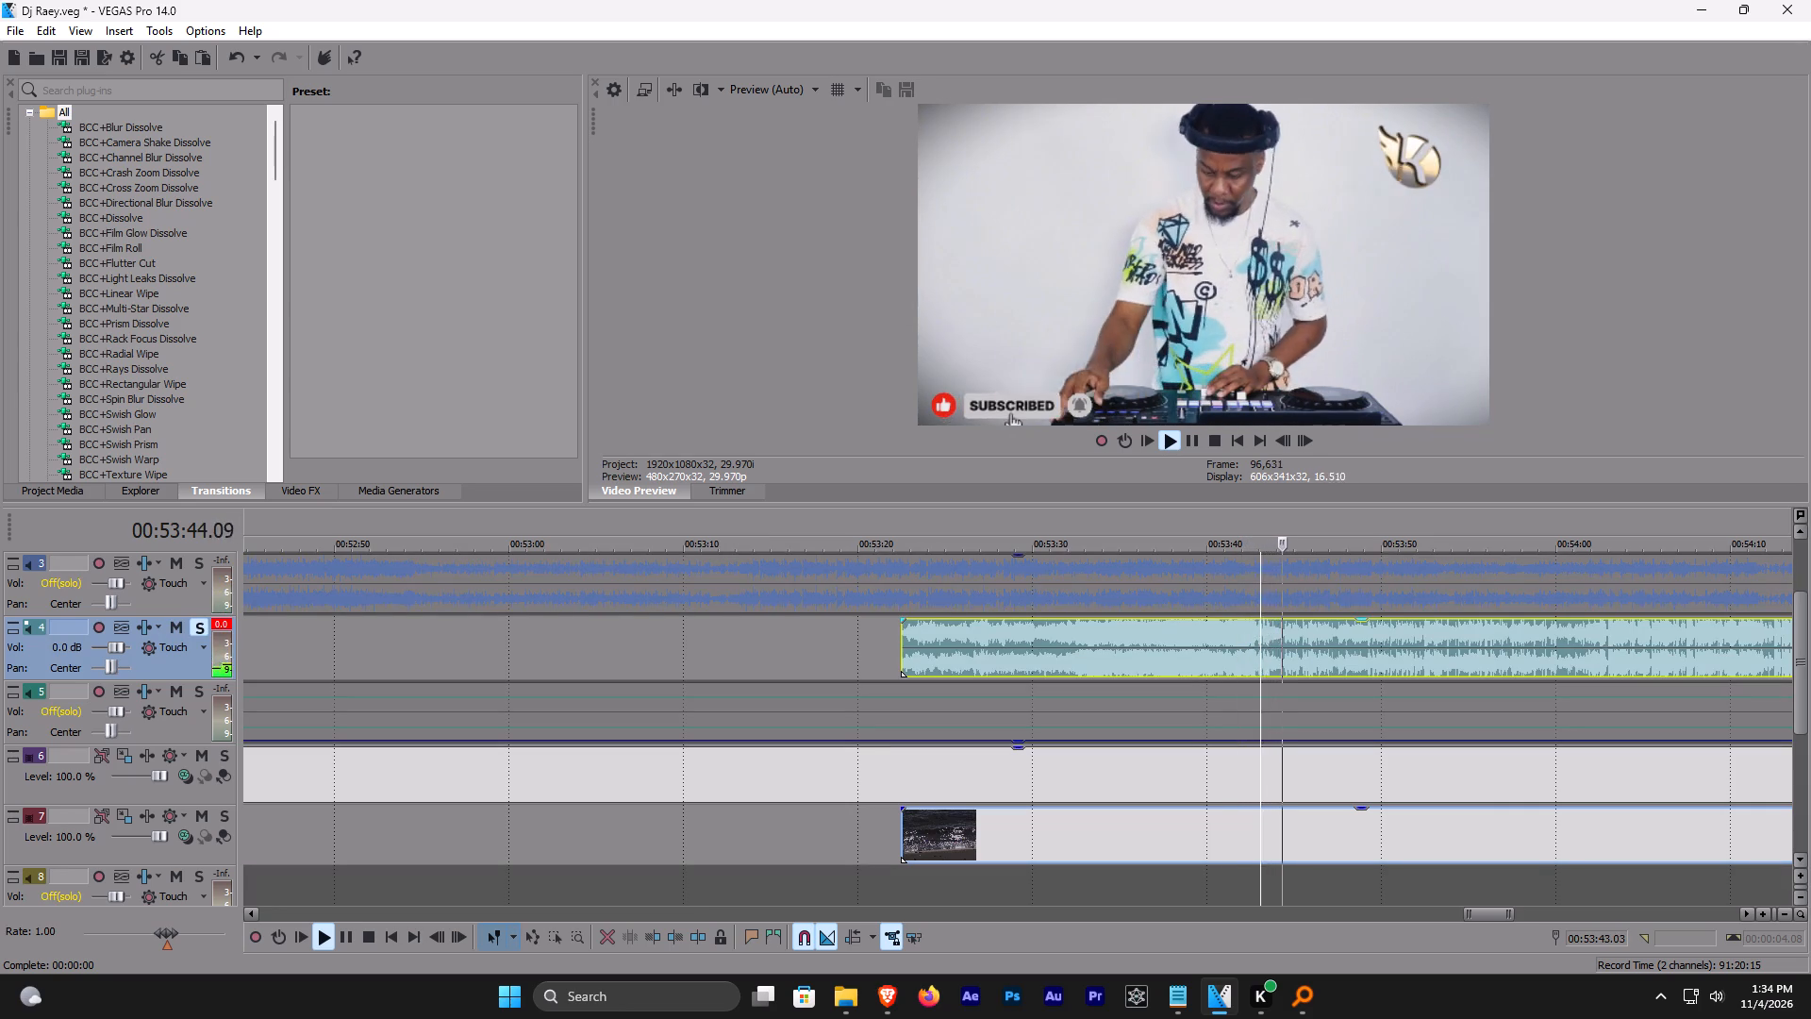
{"action": "left_click", "coordinate": [1577, 628]}
{"action": "key", "text": "space"}
{"action": "key", "text": "space"}
Split the WORSHIP clip on the beat at about 00:54:02 and delete the part before it.
{"action": "scroll", "coordinate": [1577, 630], "scroll_direction": "up", "scroll_amount": 6}
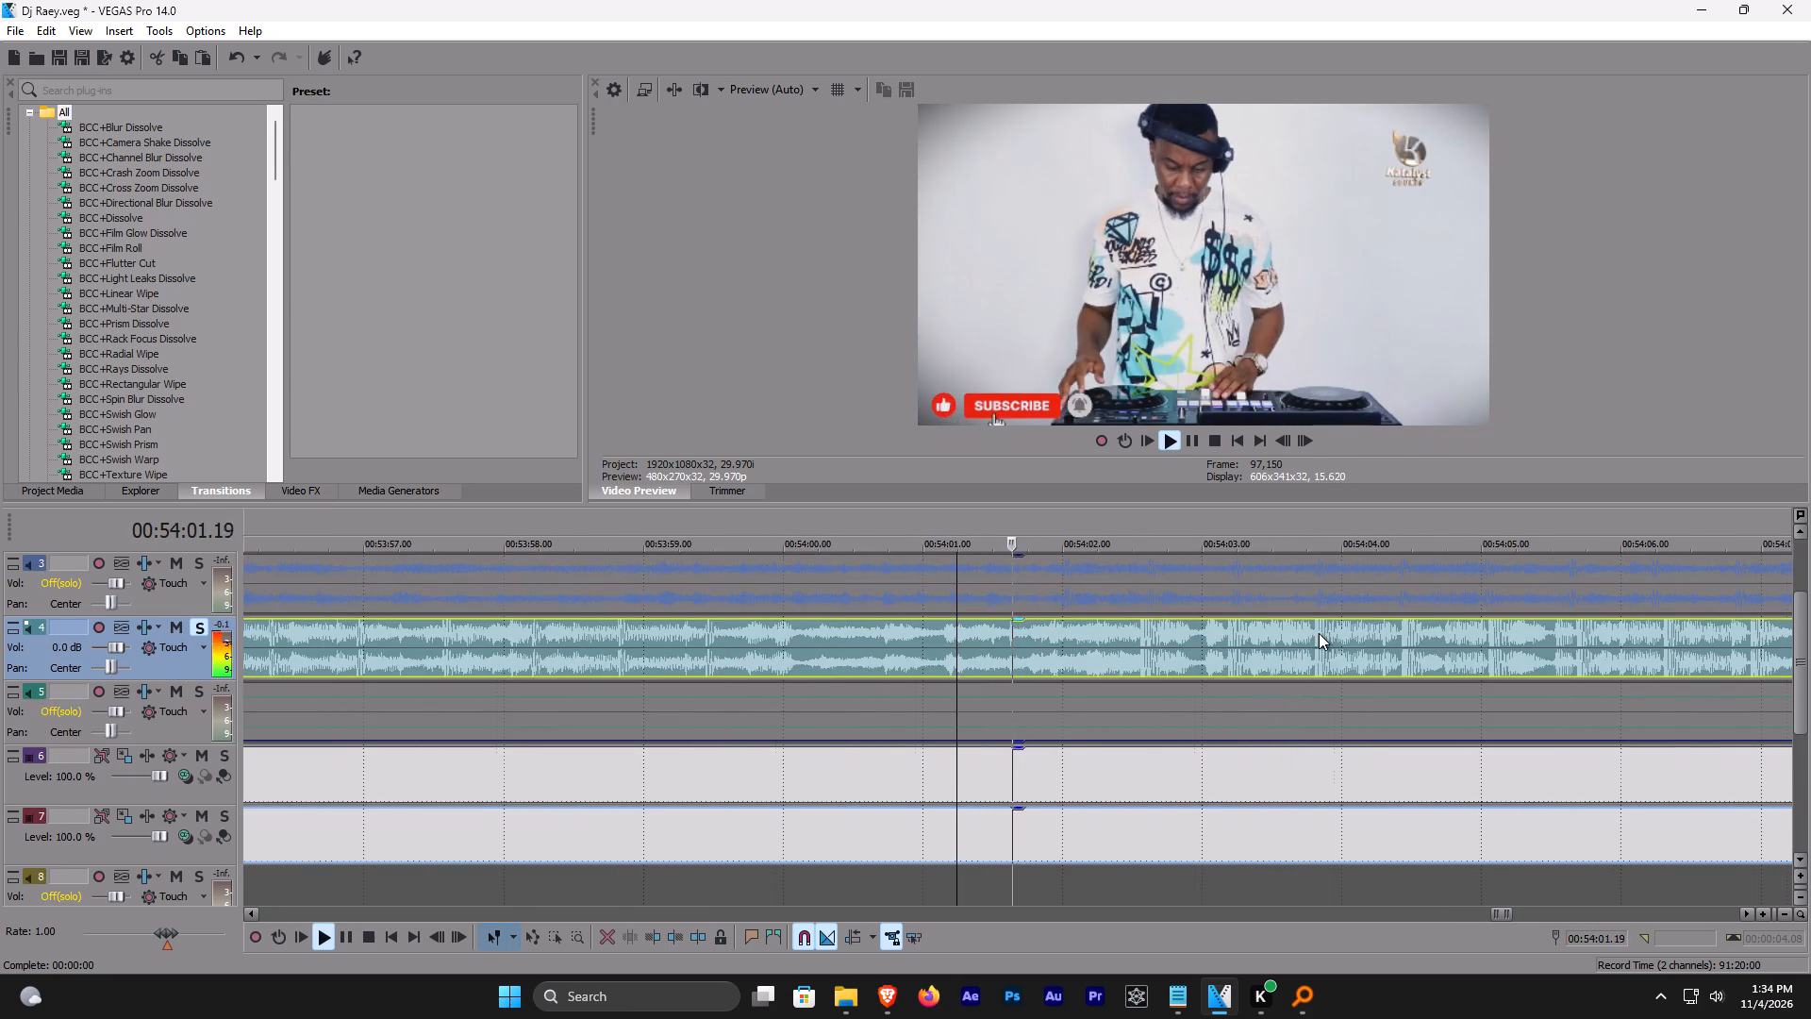
{"action": "scroll", "coordinate": [1230, 652], "scroll_direction": "up", "scroll_amount": 3}
{"action": "left_click", "coordinate": [1256, 631]}
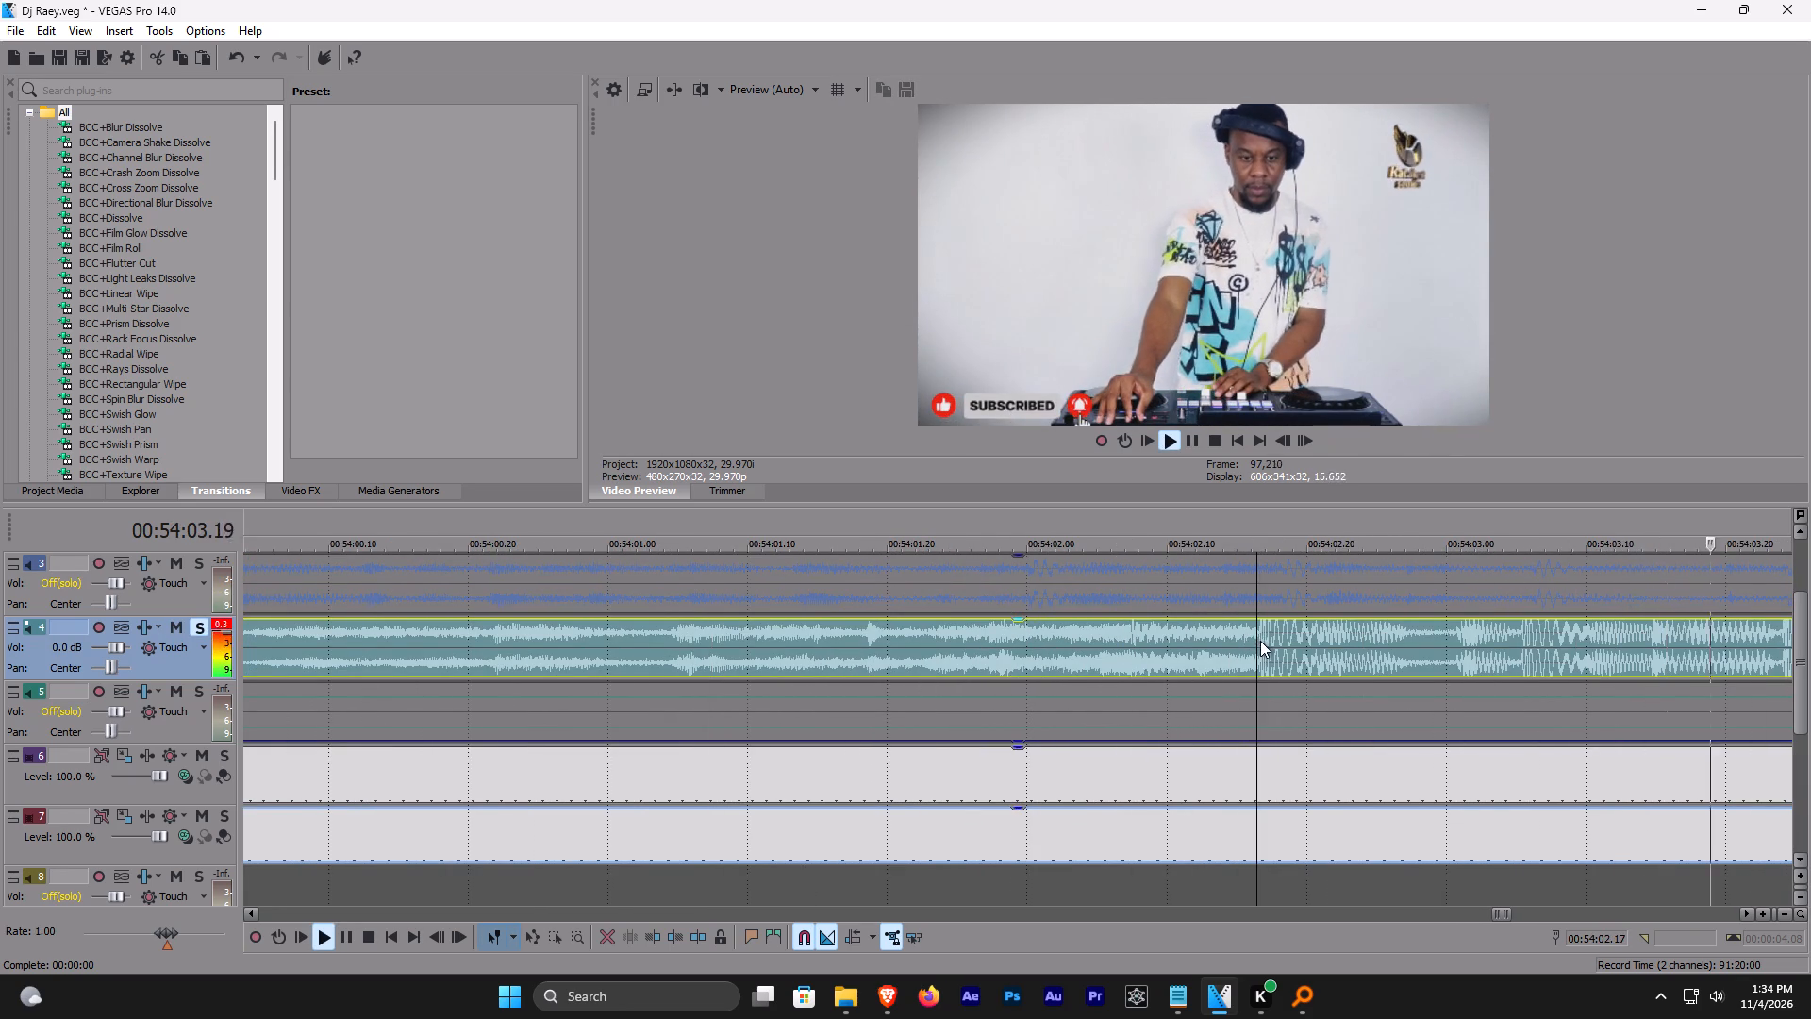
{"action": "left_click", "coordinate": [1260, 637]}
{"action": "key", "text": "s"}
{"action": "left_click", "coordinate": [1206, 643]}
{"action": "scroll", "coordinate": [1215, 660], "scroll_direction": "down", "scroll_amount": 10}
{"action": "key", "text": "Delete"}
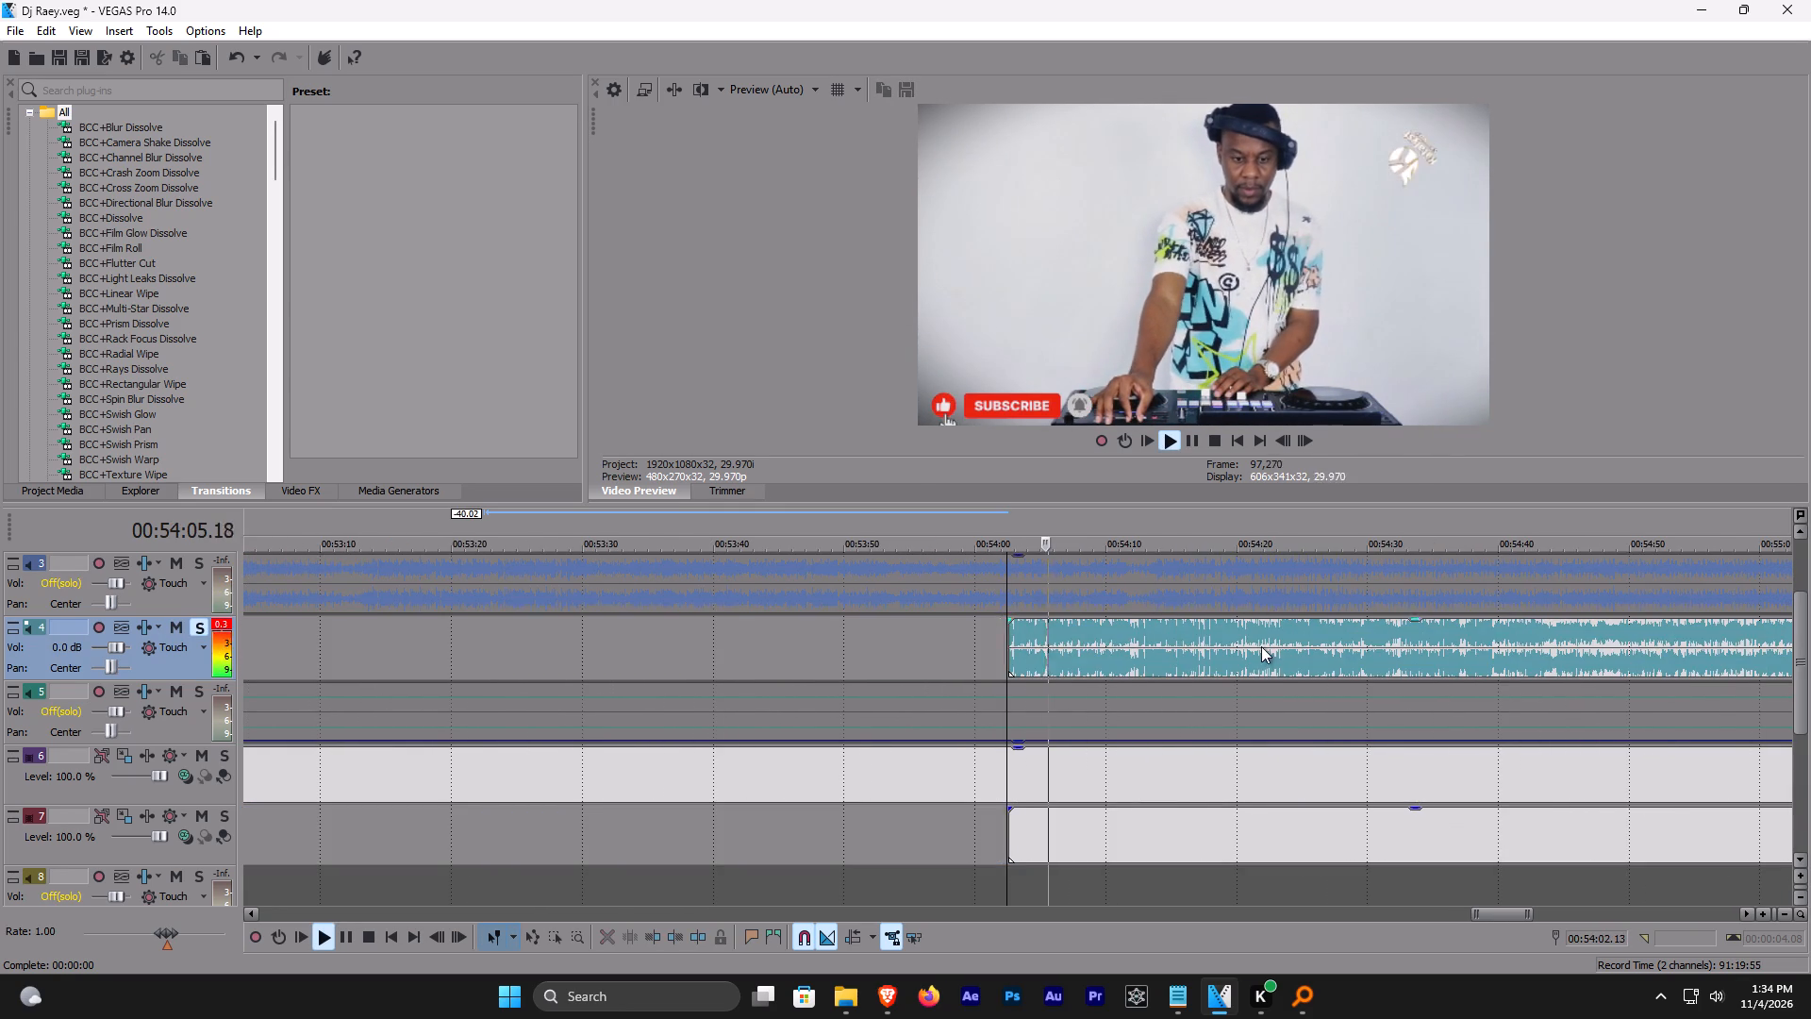
Split the WORSHIP clip at about 00:54:22 and delete the part after it.
{"action": "left_click", "coordinate": [1261, 646]}
{"action": "key", "text": "s"}
{"action": "scroll", "coordinate": [1261, 648], "scroll_direction": "down", "scroll_amount": 2}
{"action": "key", "text": "Delete"}
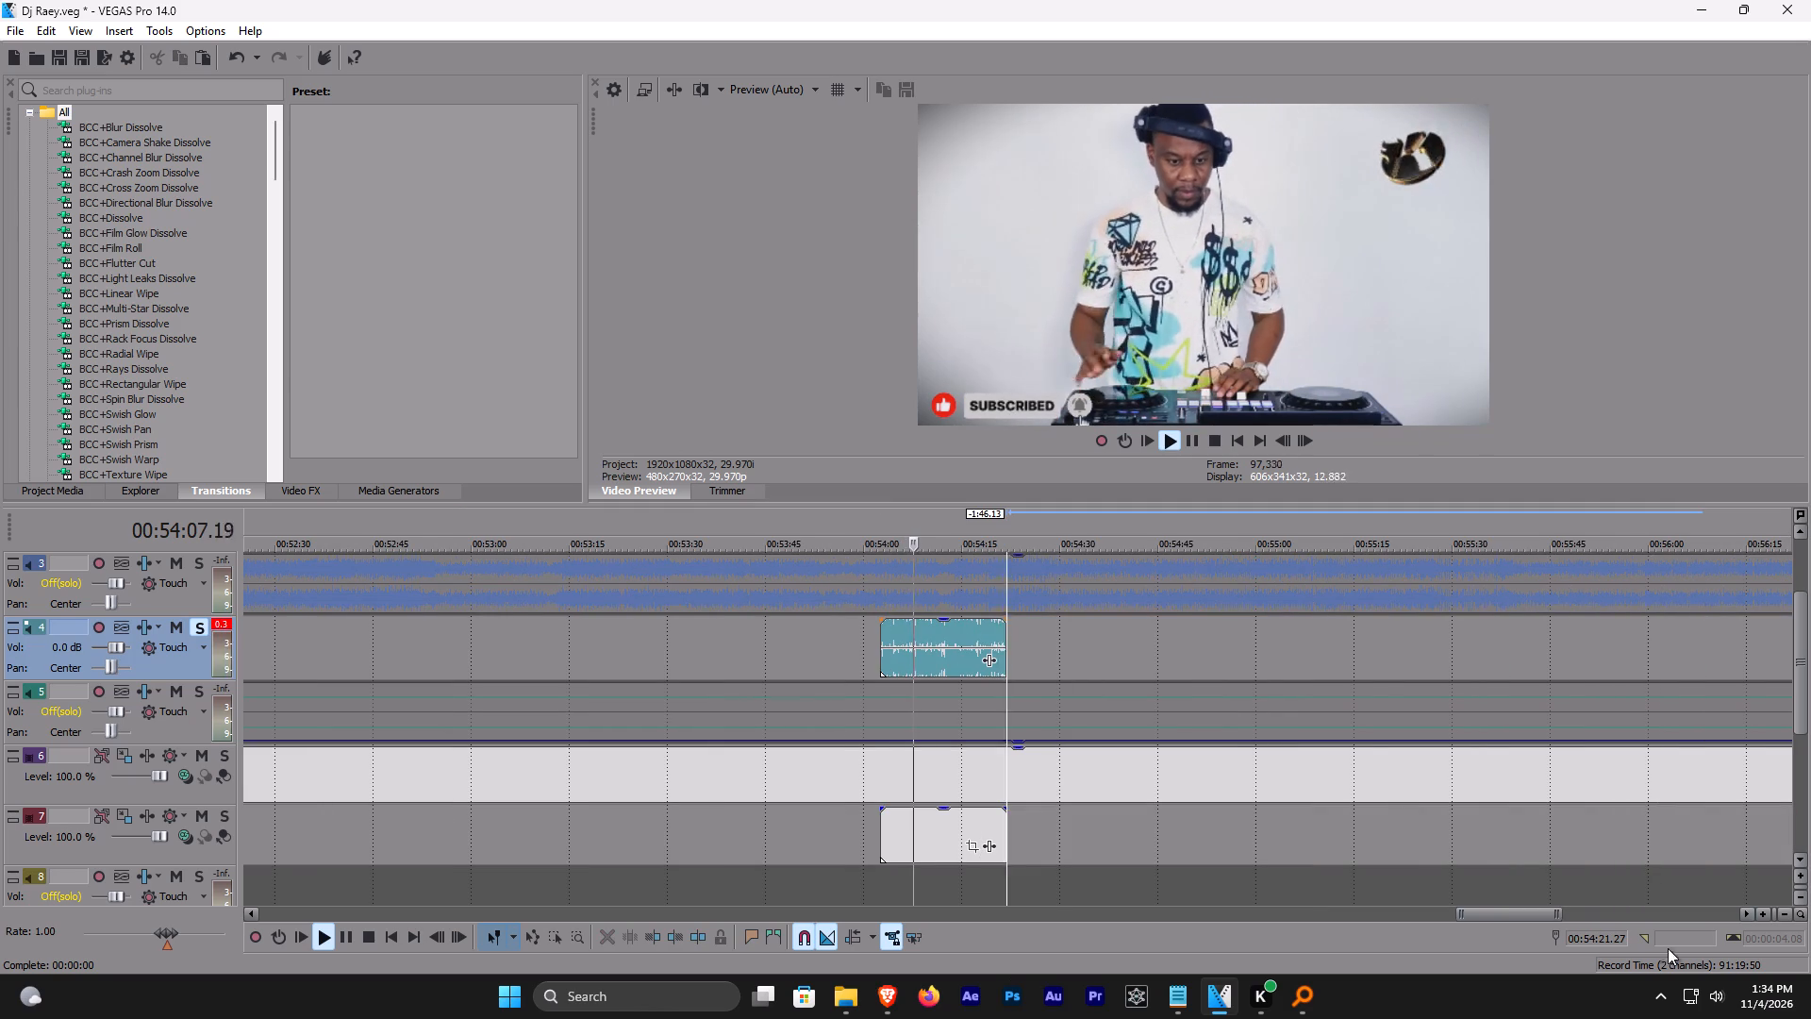
Raise the system volume to nearly maximum.
{"action": "left_click", "coordinate": [1715, 1001]}
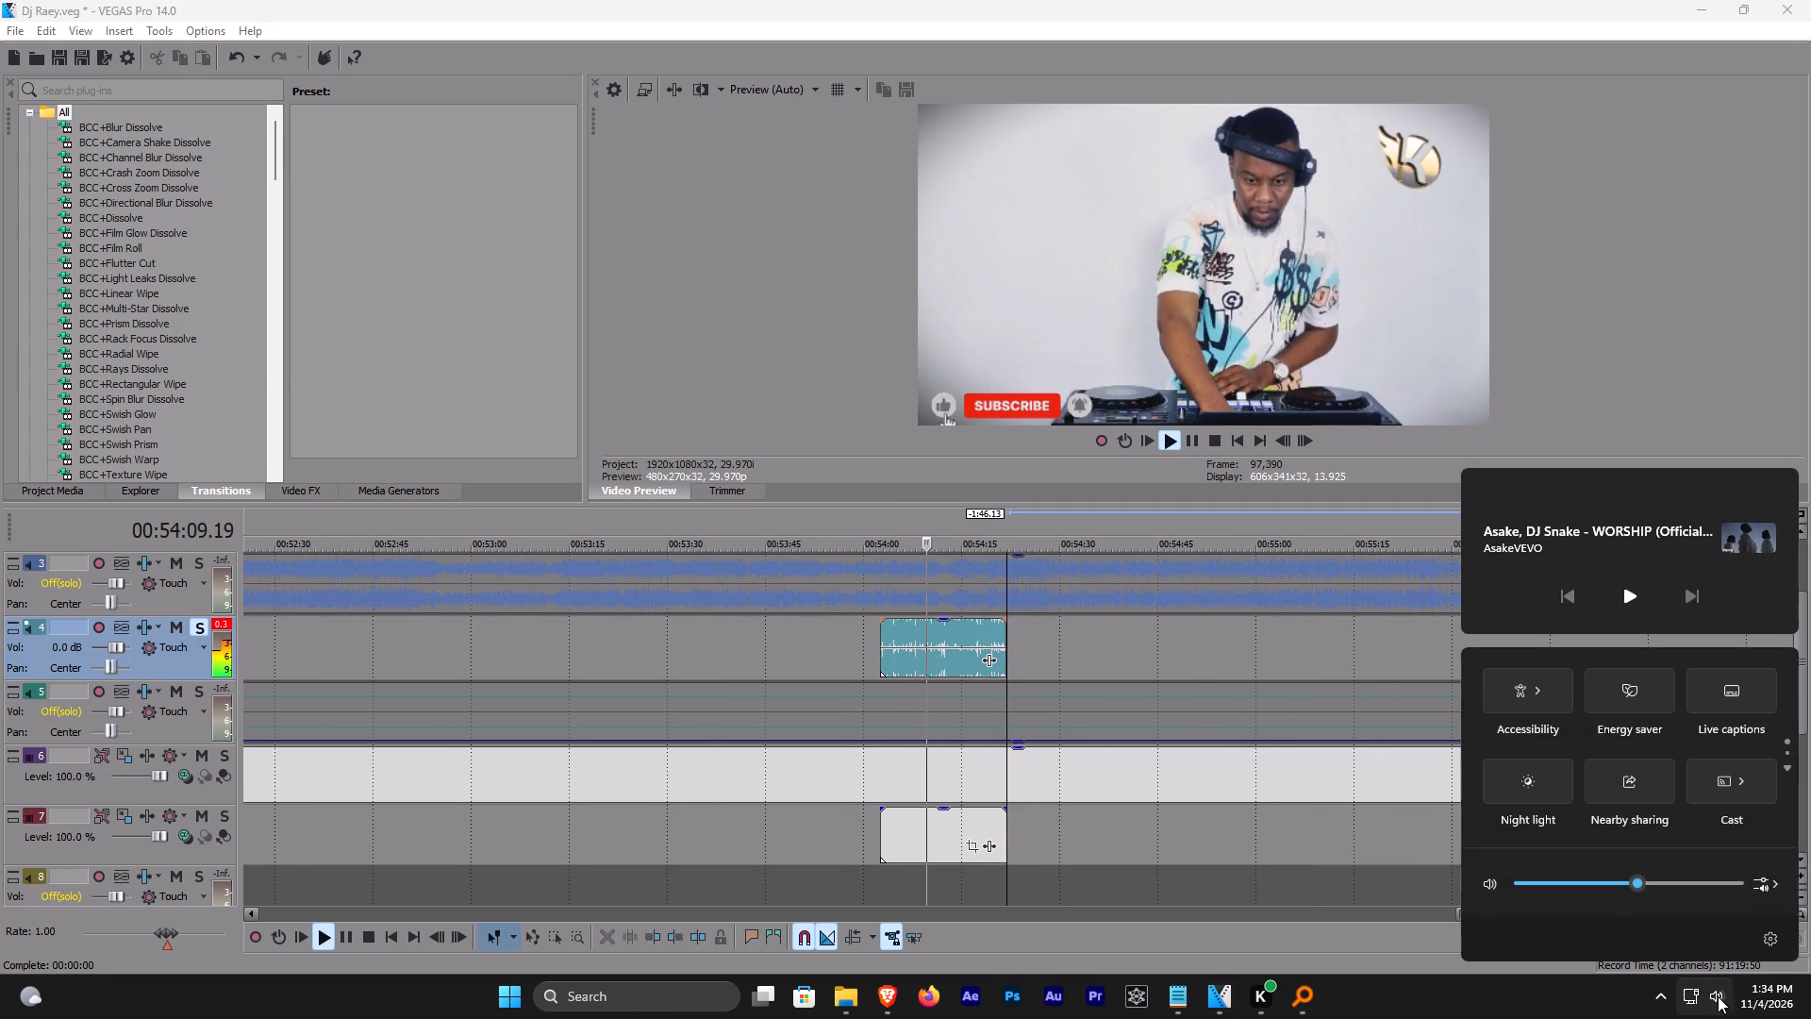
{"action": "scroll", "coordinate": [1649, 882], "scroll_direction": "up", "scroll_amount": 20}
{"action": "scroll", "coordinate": [1649, 882], "scroll_direction": "up", "scroll_amount": 6}
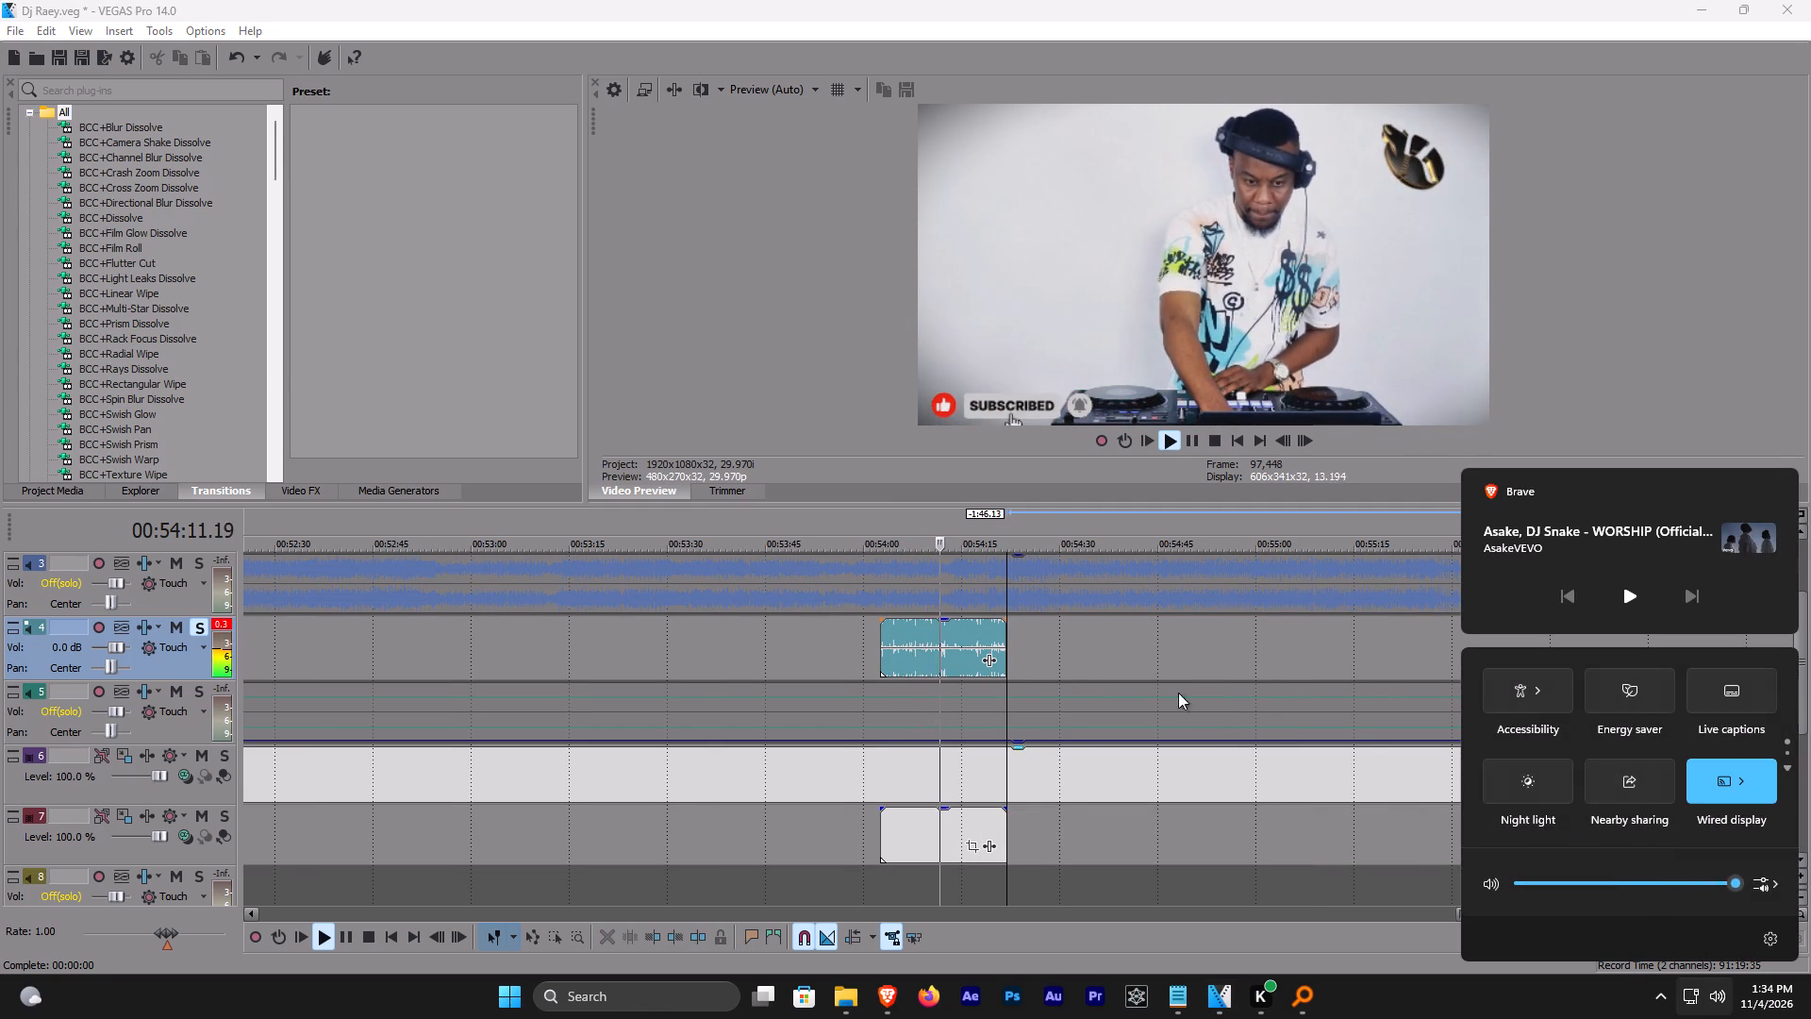
Cut the trimmed WORSHIP clip, unsolo track 4, paste the clip on the mix's beat at about 00:53:14, and save.
{"action": "left_click", "coordinate": [917, 640]}
{"action": "key", "text": "ctrl+x"}
{"action": "key", "text": "x"}
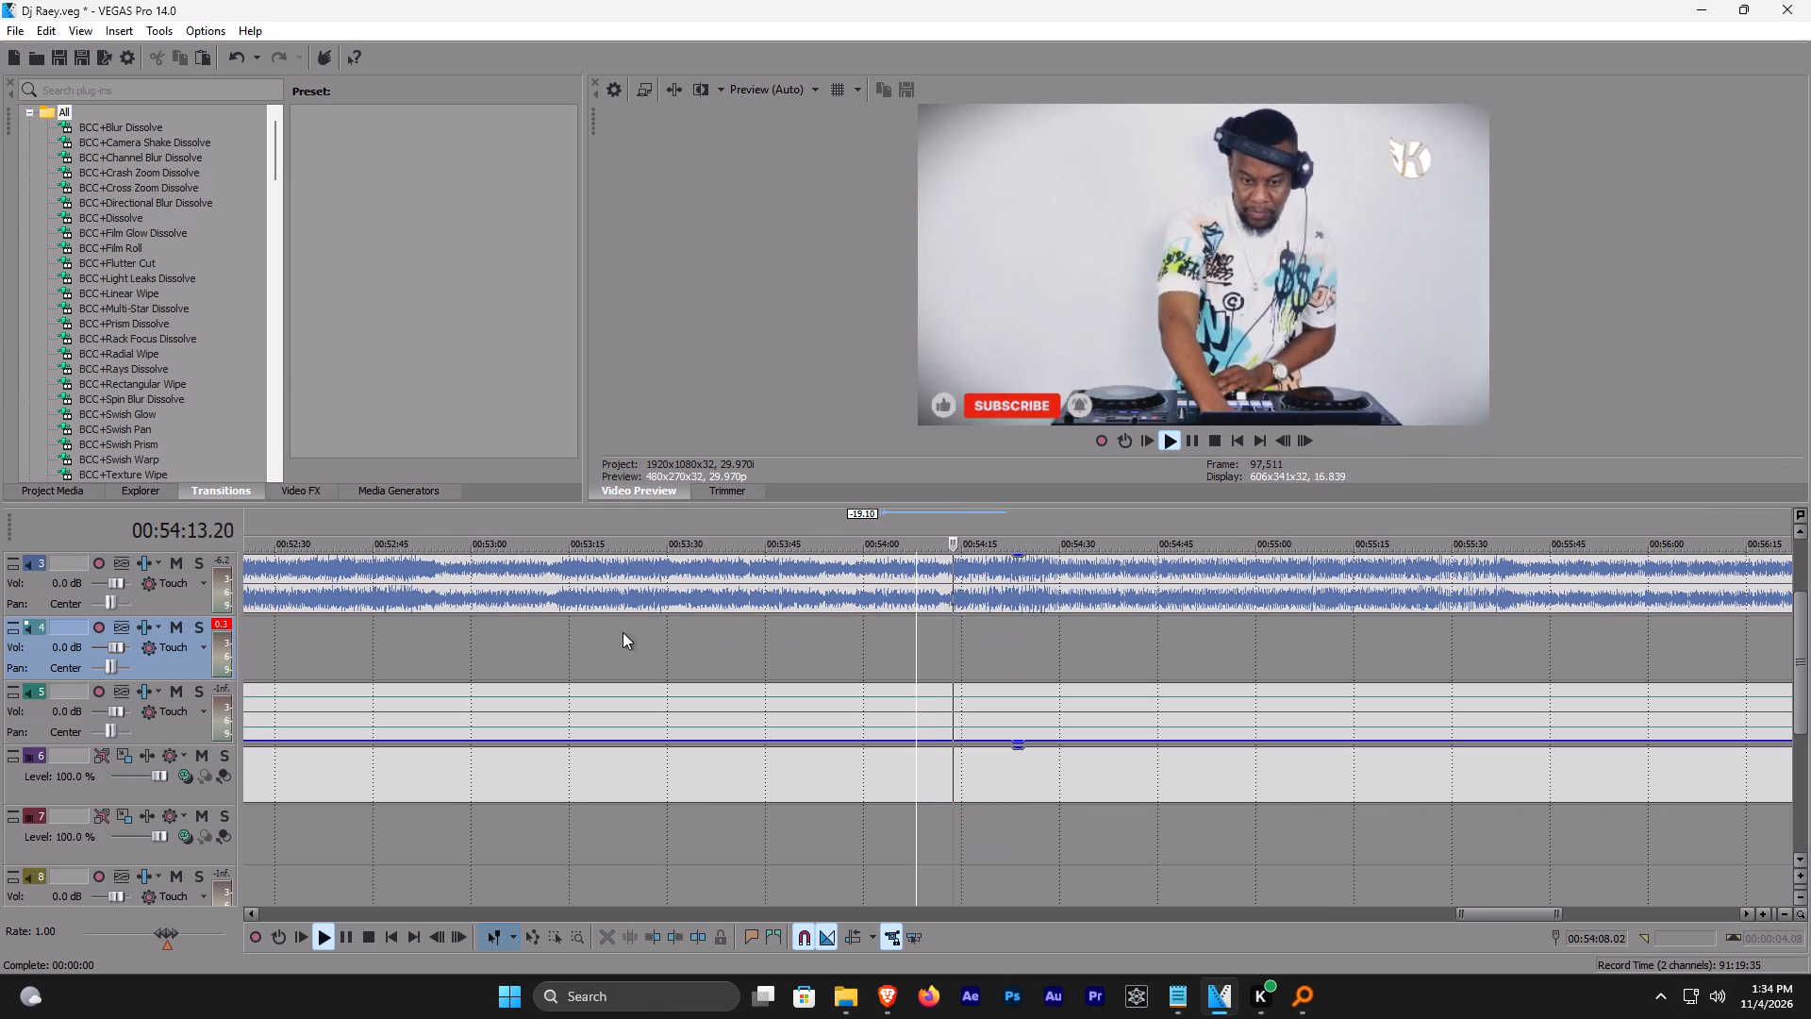
{"action": "left_click", "coordinate": [507, 630]}
{"action": "key", "text": "space"}
{"action": "key", "text": "space"}
{"action": "left_click", "coordinate": [554, 621]}
{"action": "scroll", "coordinate": [577, 626], "scroll_direction": "up", "scroll_amount": 3}
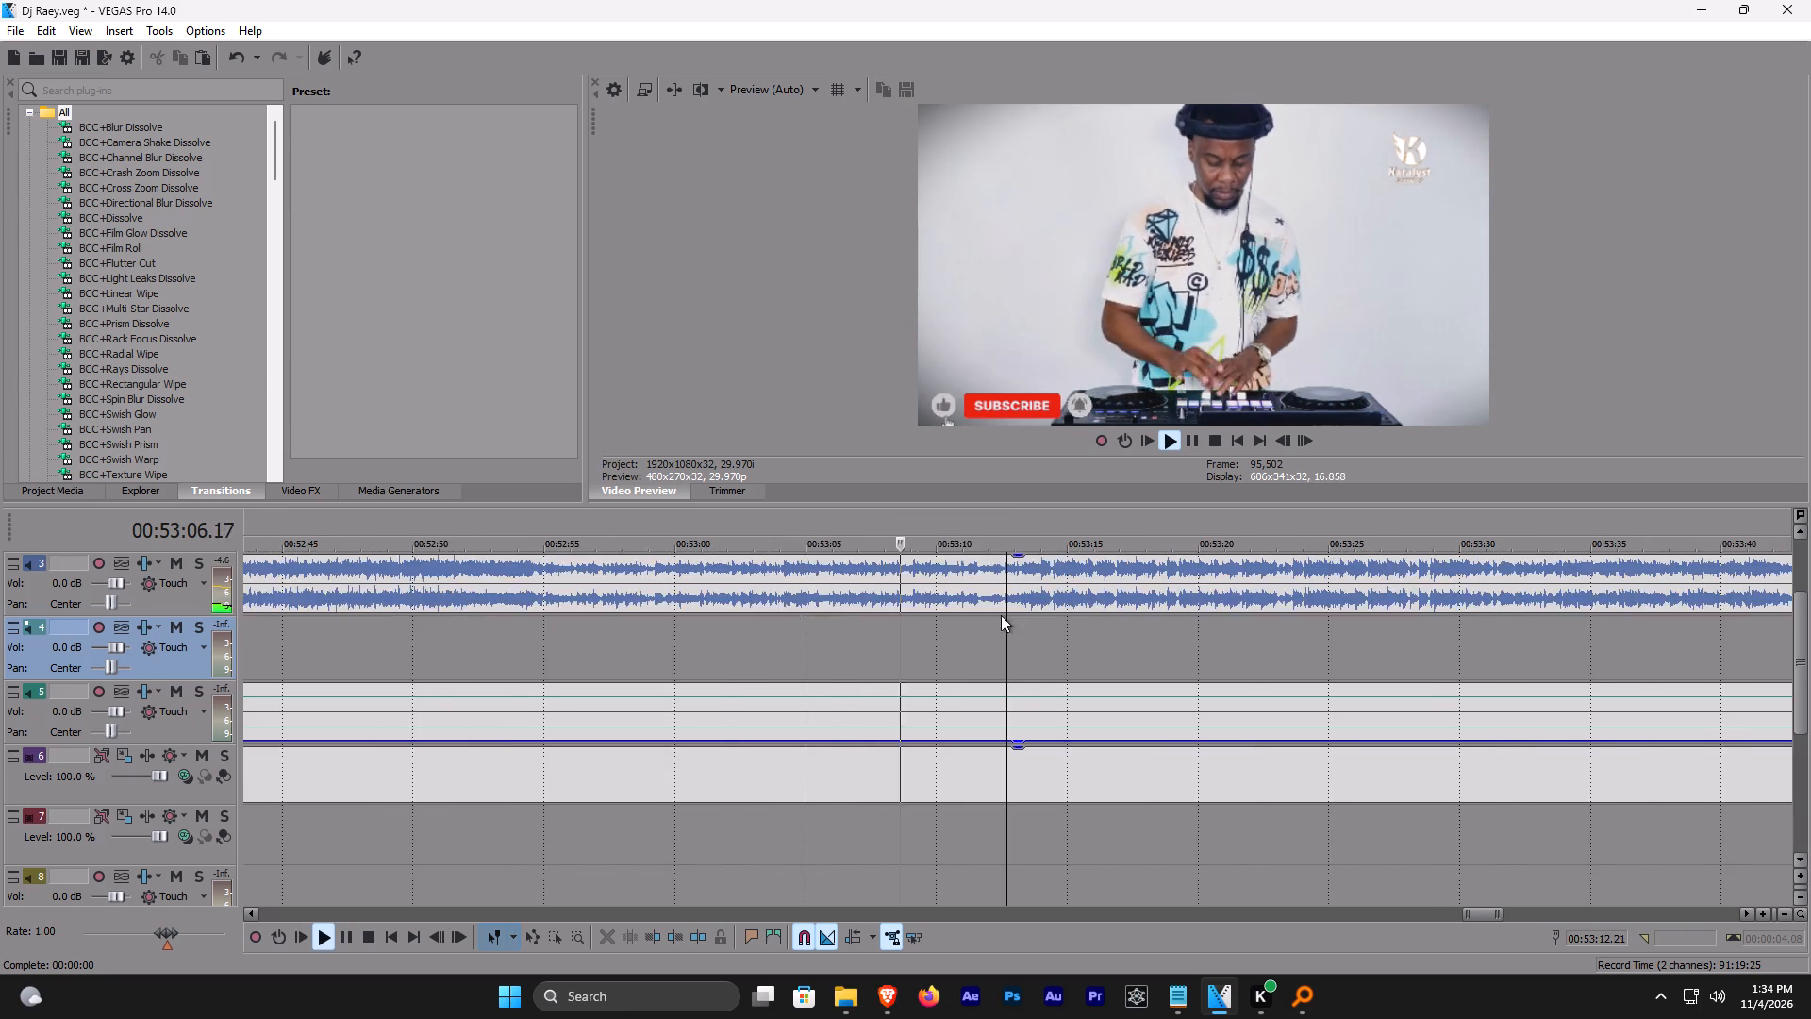
{"action": "scroll", "coordinate": [1001, 615], "scroll_direction": "up", "scroll_amount": 5}
{"action": "left_click", "coordinate": [1134, 626]}
{"action": "scroll", "coordinate": [1160, 641], "scroll_direction": "up", "scroll_amount": 5}
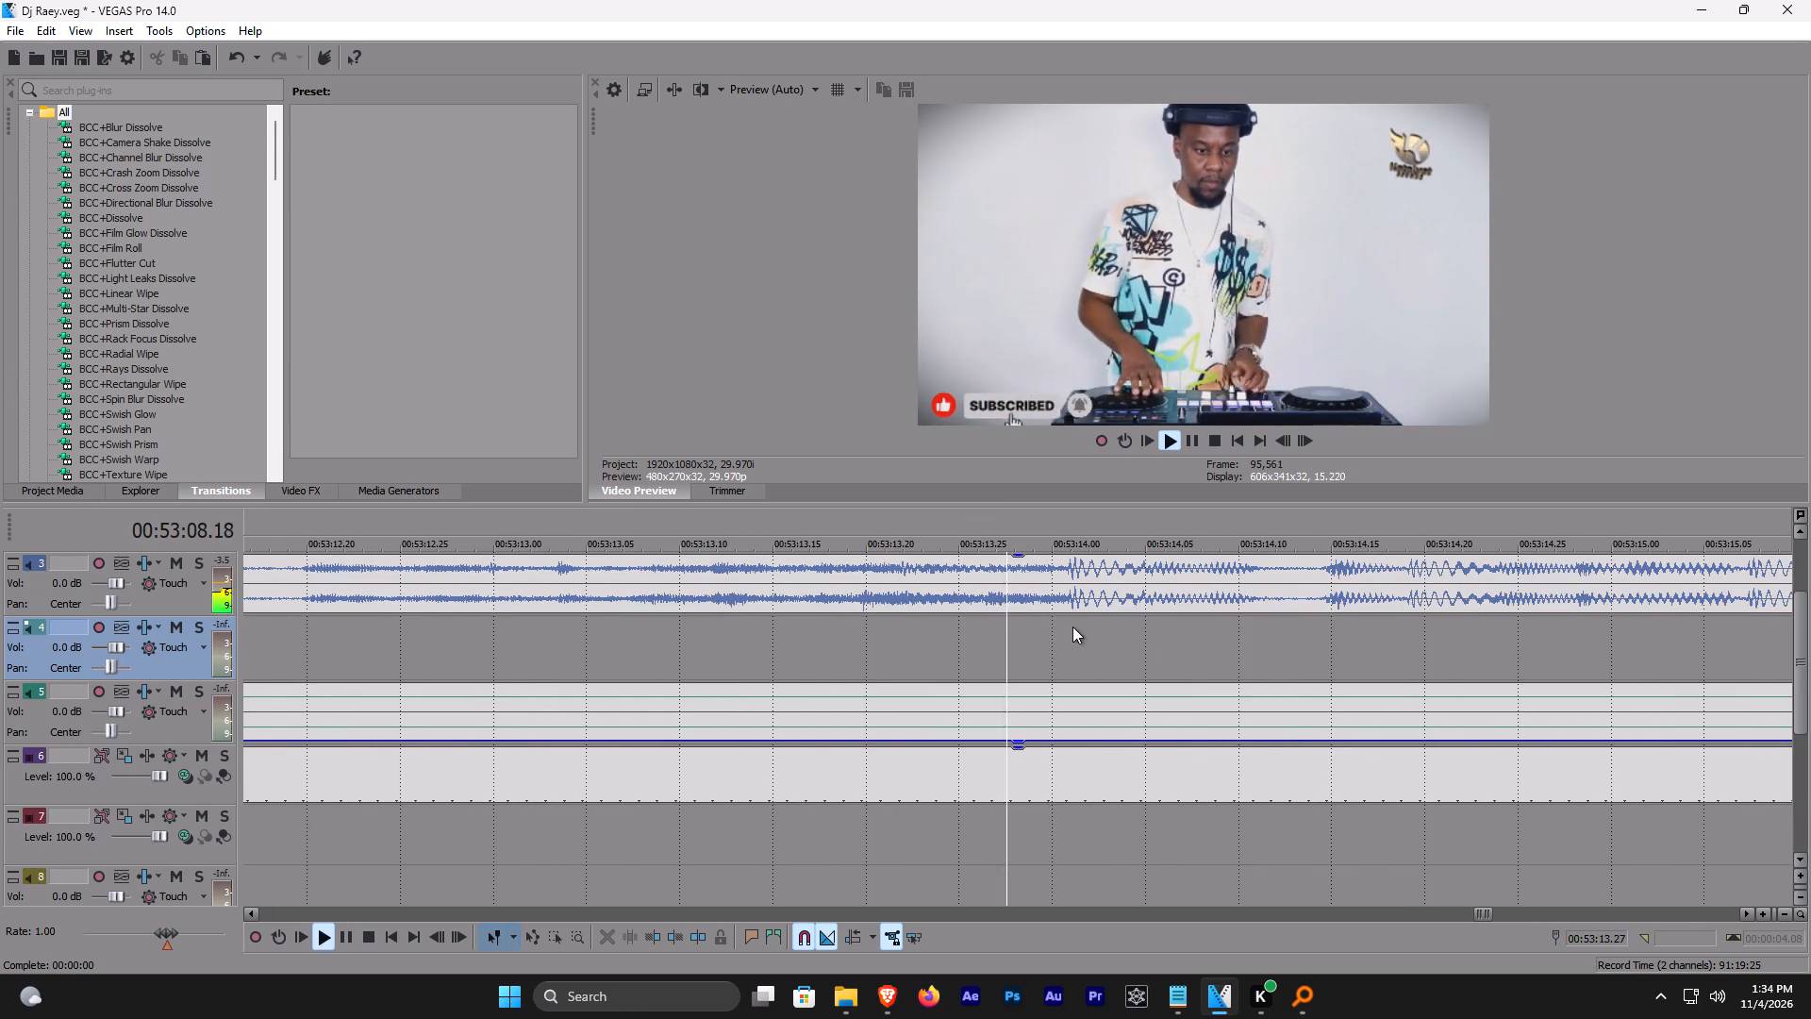
{"action": "left_click", "coordinate": [1068, 623]}
{"action": "key", "text": "ctrl+v"}
{"action": "key", "text": "ctrl+s"}
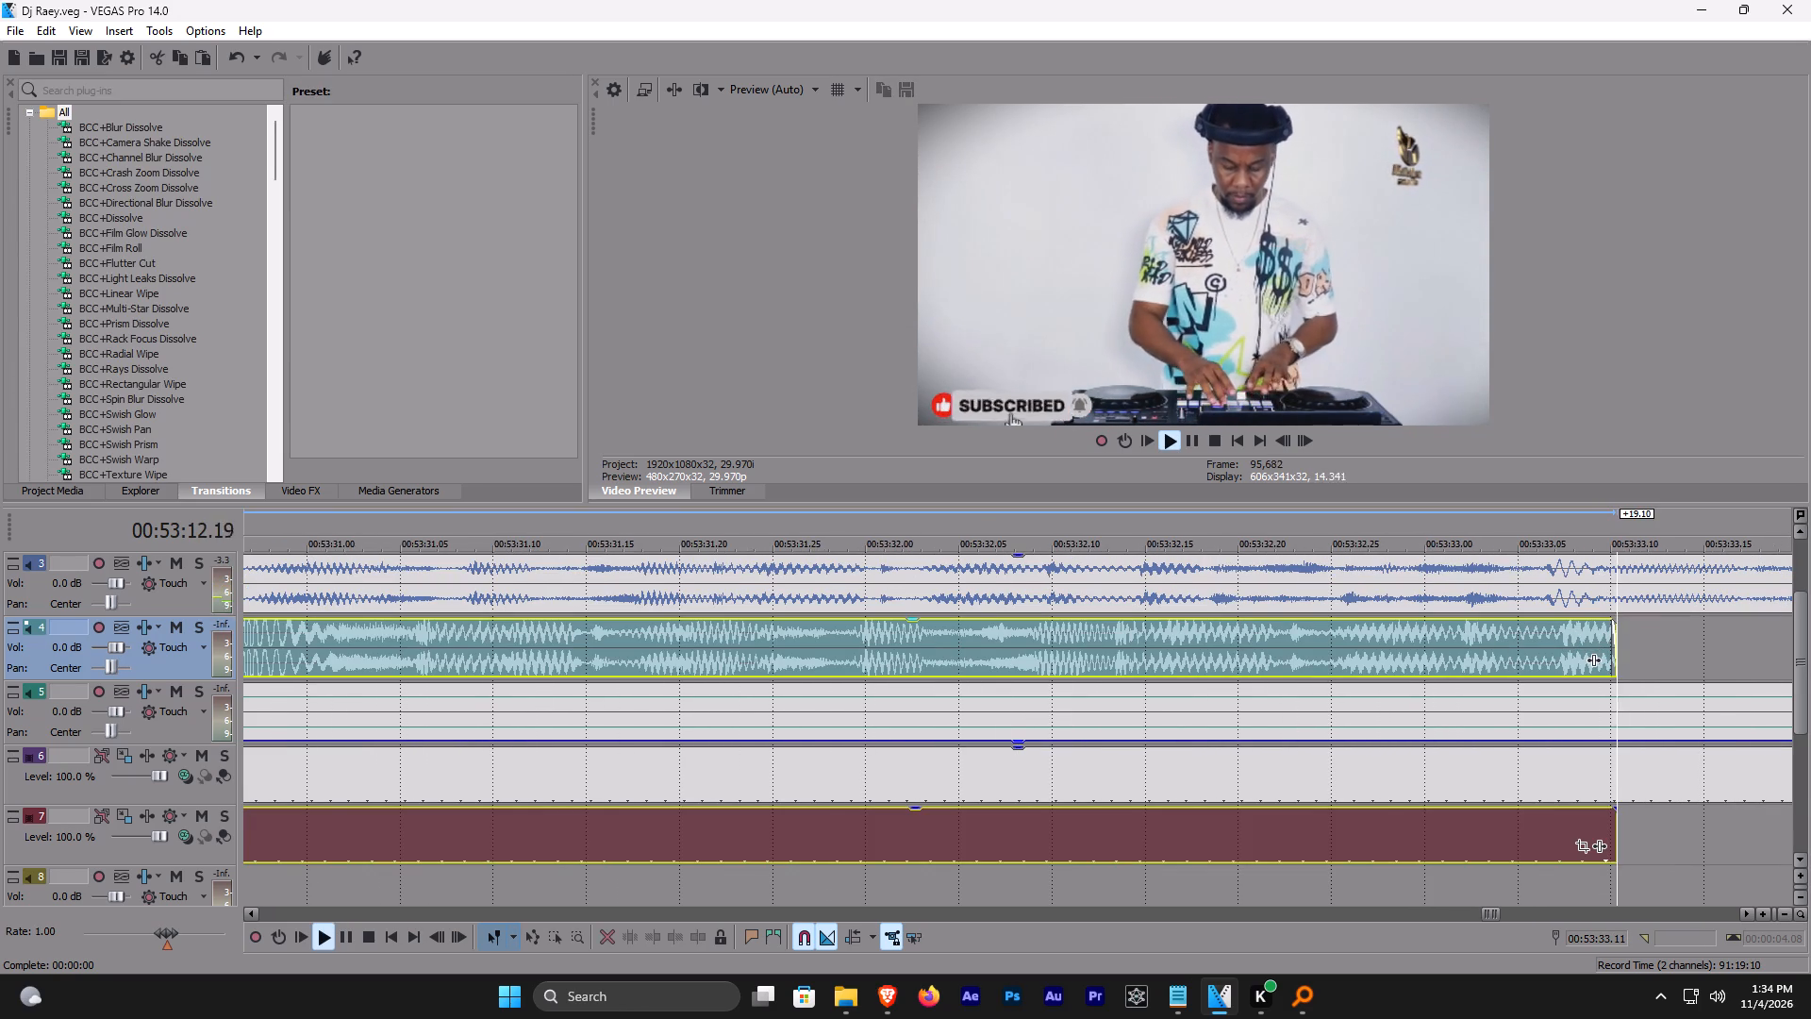
Time-compress the WORSHIP clip by about 23 frames at its end to match the mix waveform, and save.
{"action": "left_click_drag", "start_coordinate": [1617, 655], "coordinate": [1498, 593], "text": "ctrl"}
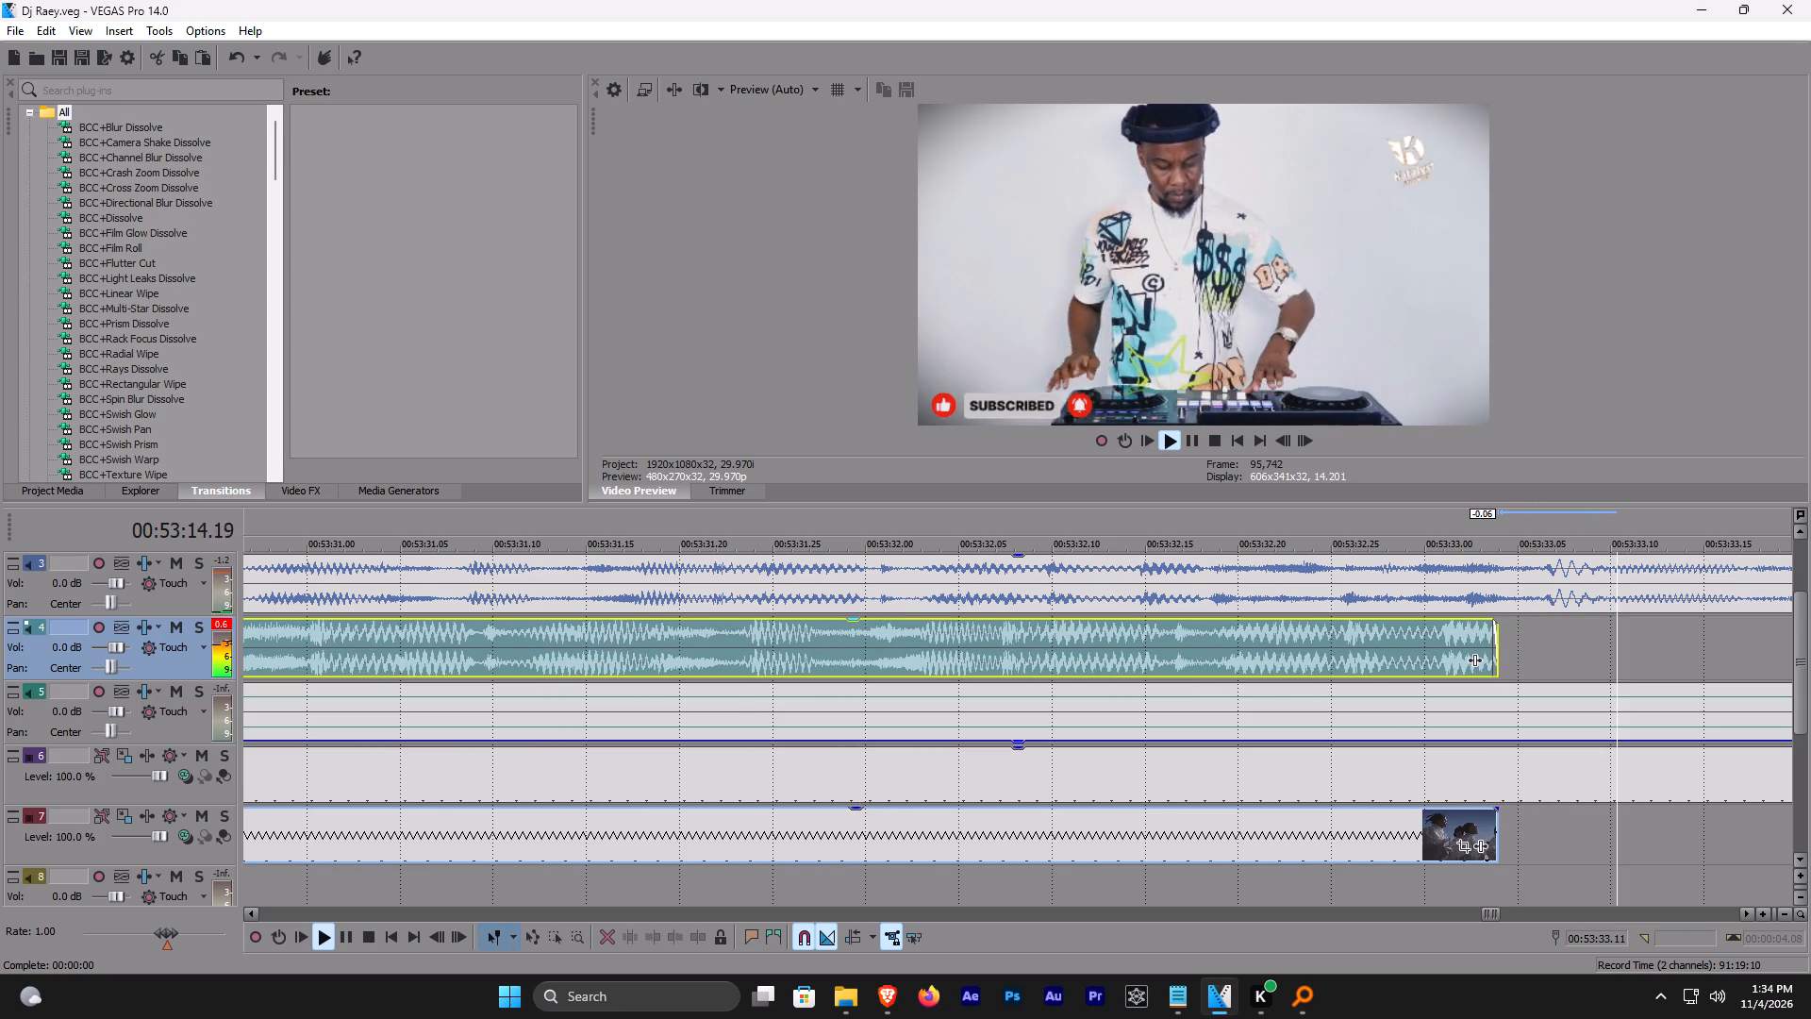
{"action": "left_click_drag", "start_coordinate": [1498, 593], "coordinate": [1543, 609], "text": "ctrl"}
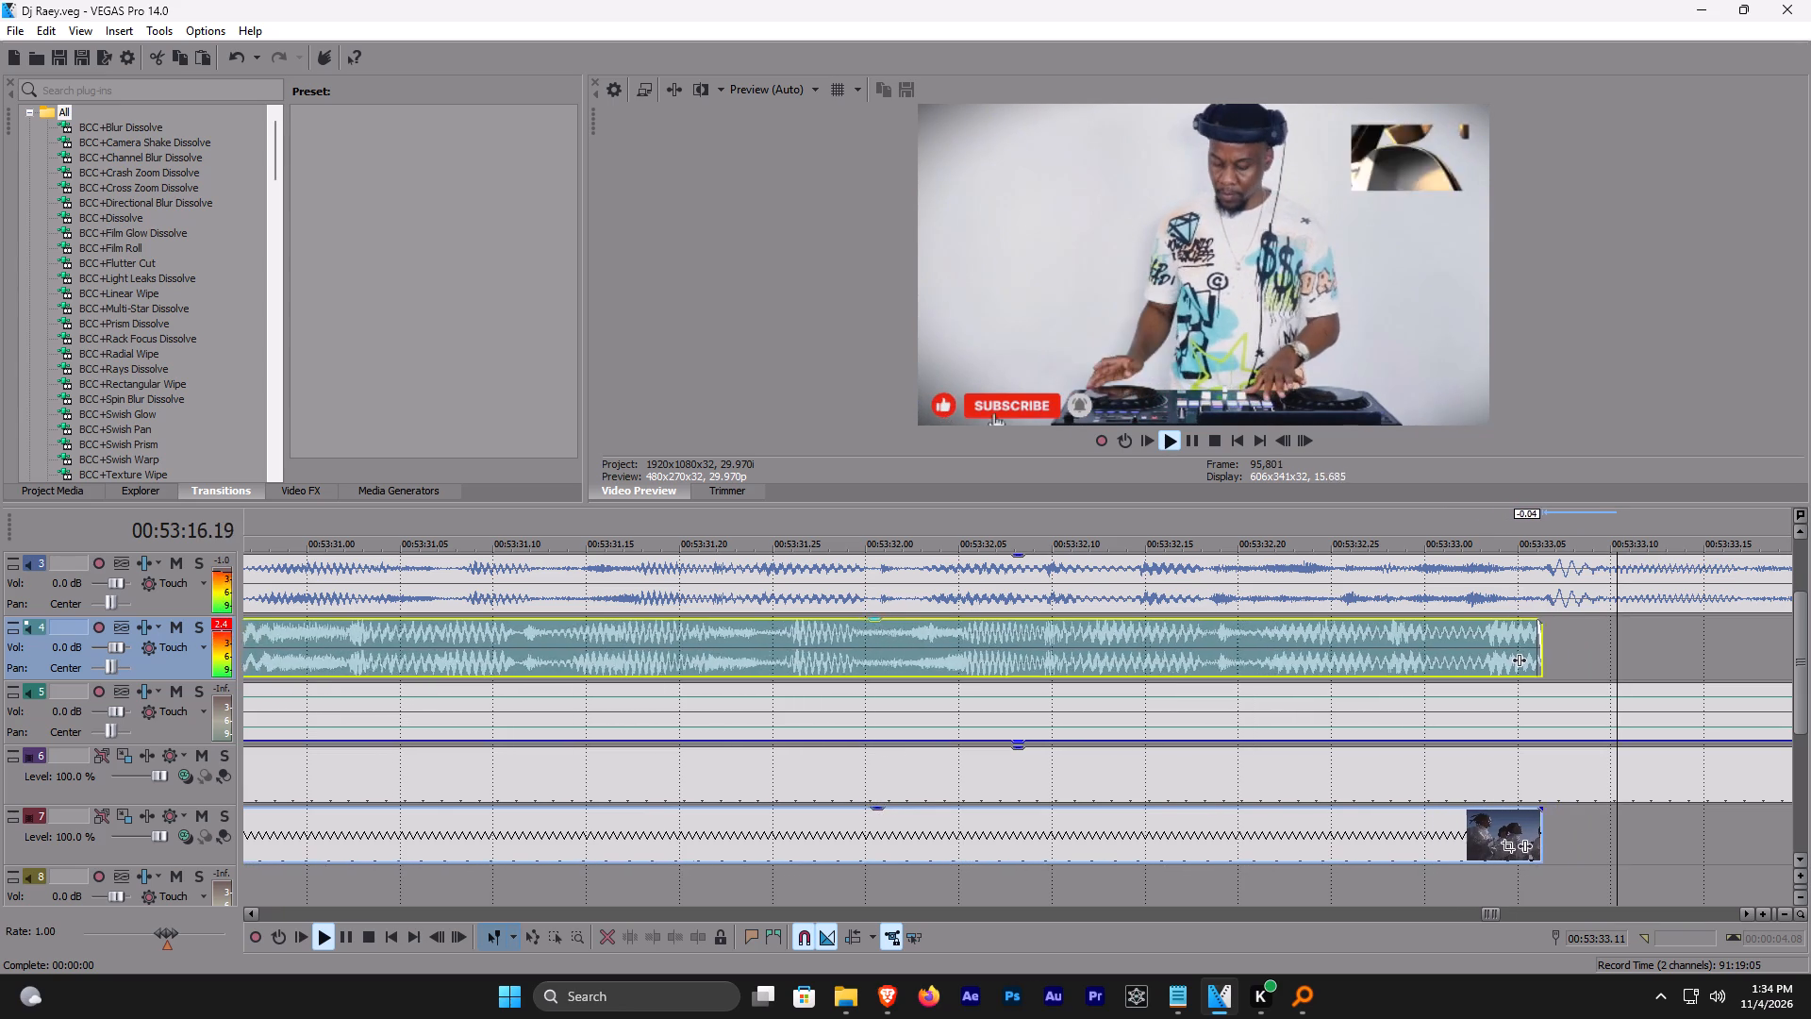
{"action": "left_click_drag", "start_coordinate": [1543, 609], "coordinate": [1451, 609], "text": "ctrl"}
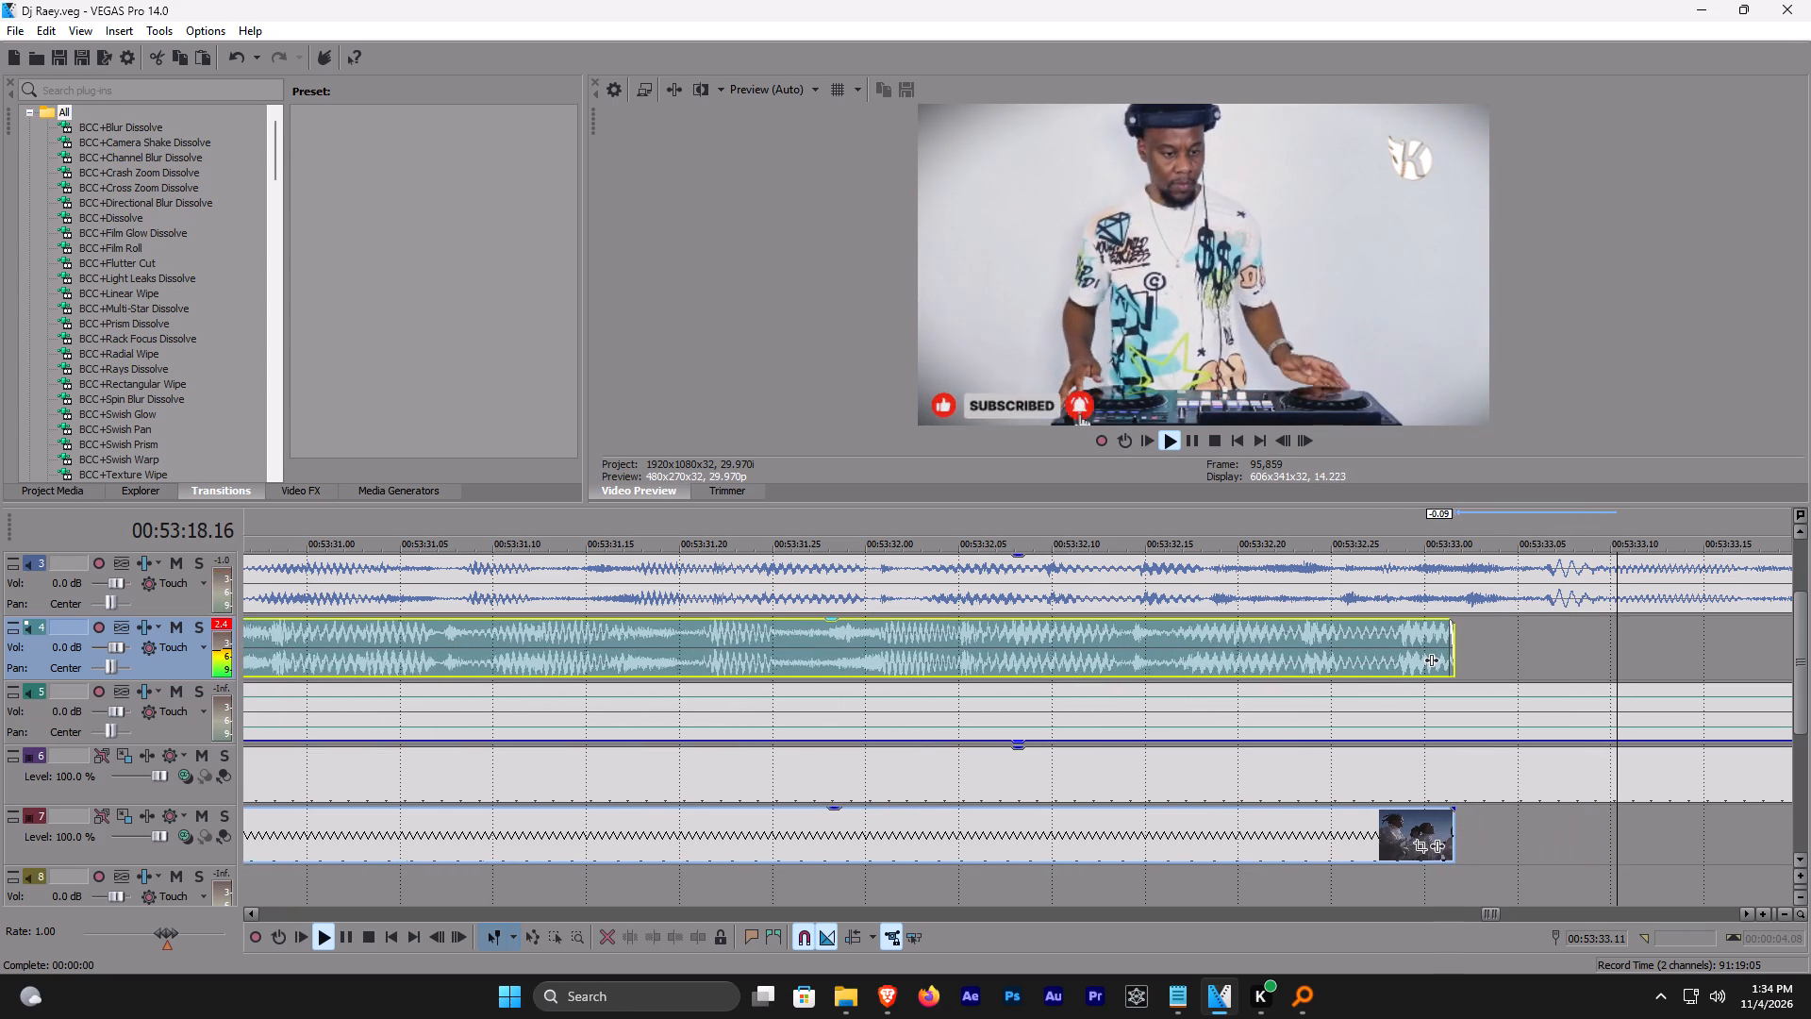
{"action": "left_click_drag", "start_coordinate": [1451, 609], "coordinate": [1373, 589], "text": "ctrl"}
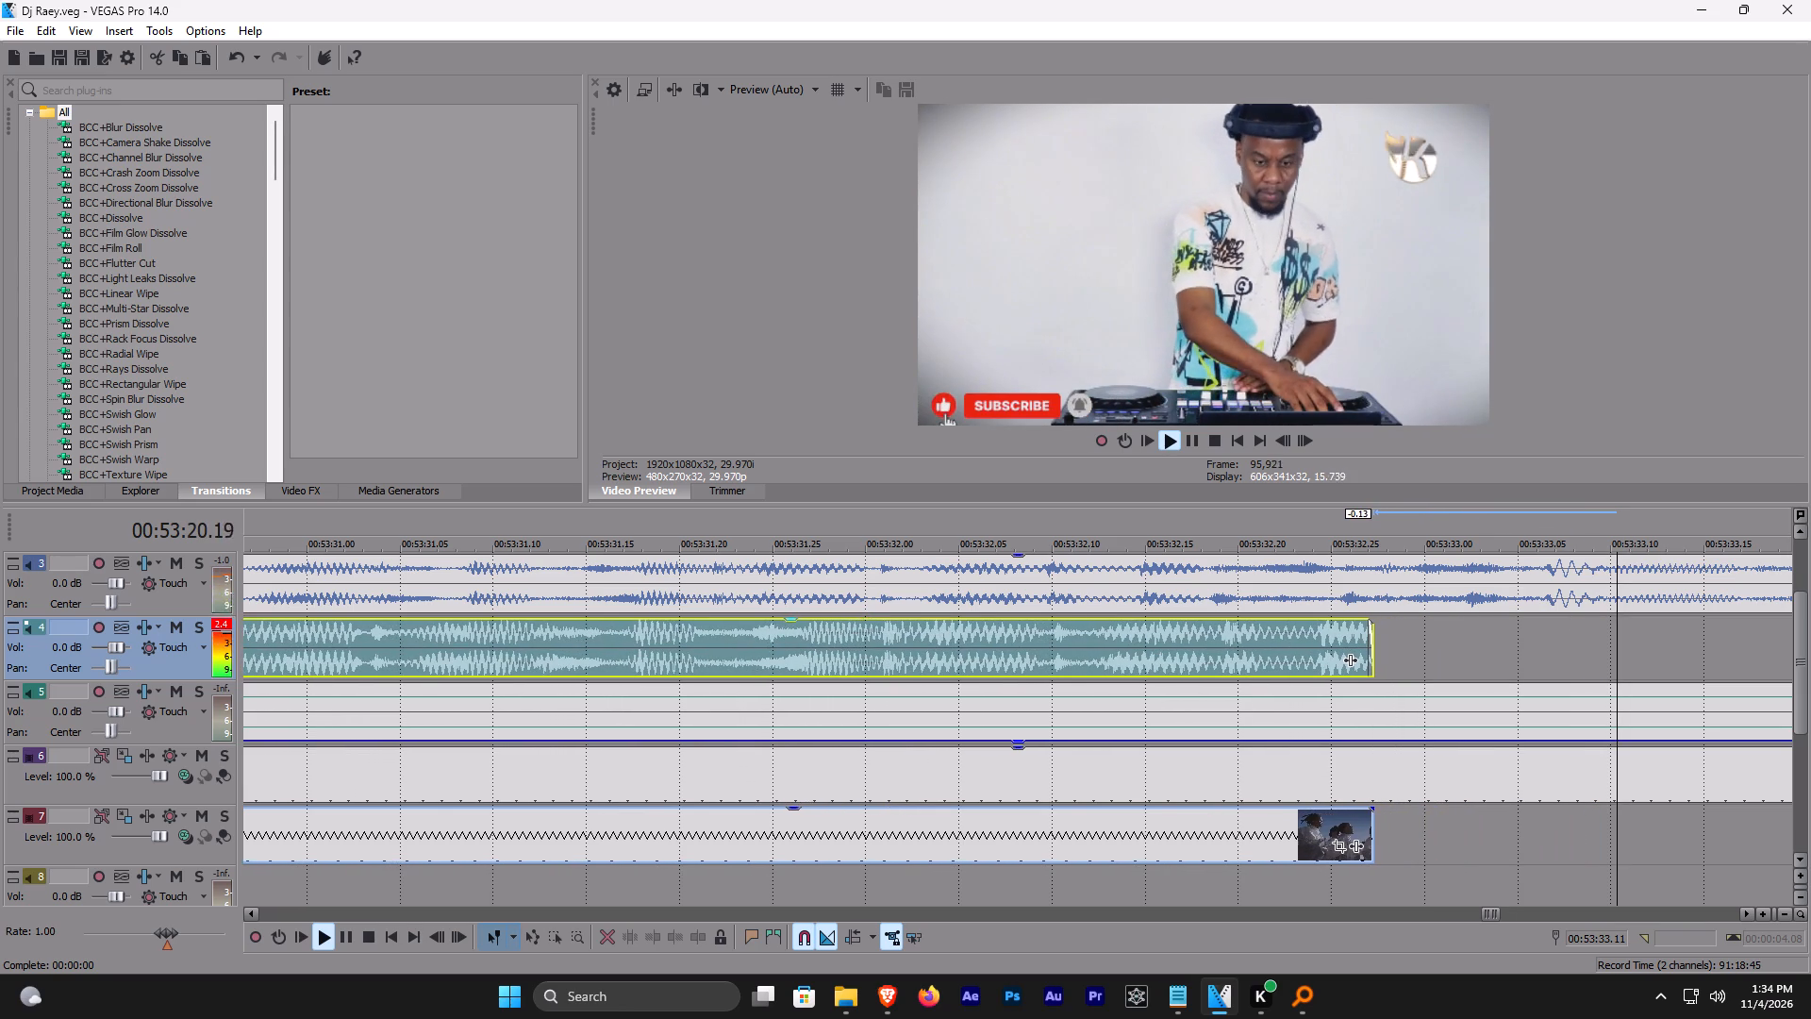
{"action": "left_click_drag", "start_coordinate": [1373, 589], "coordinate": [1232, 597], "text": "ctrl"}
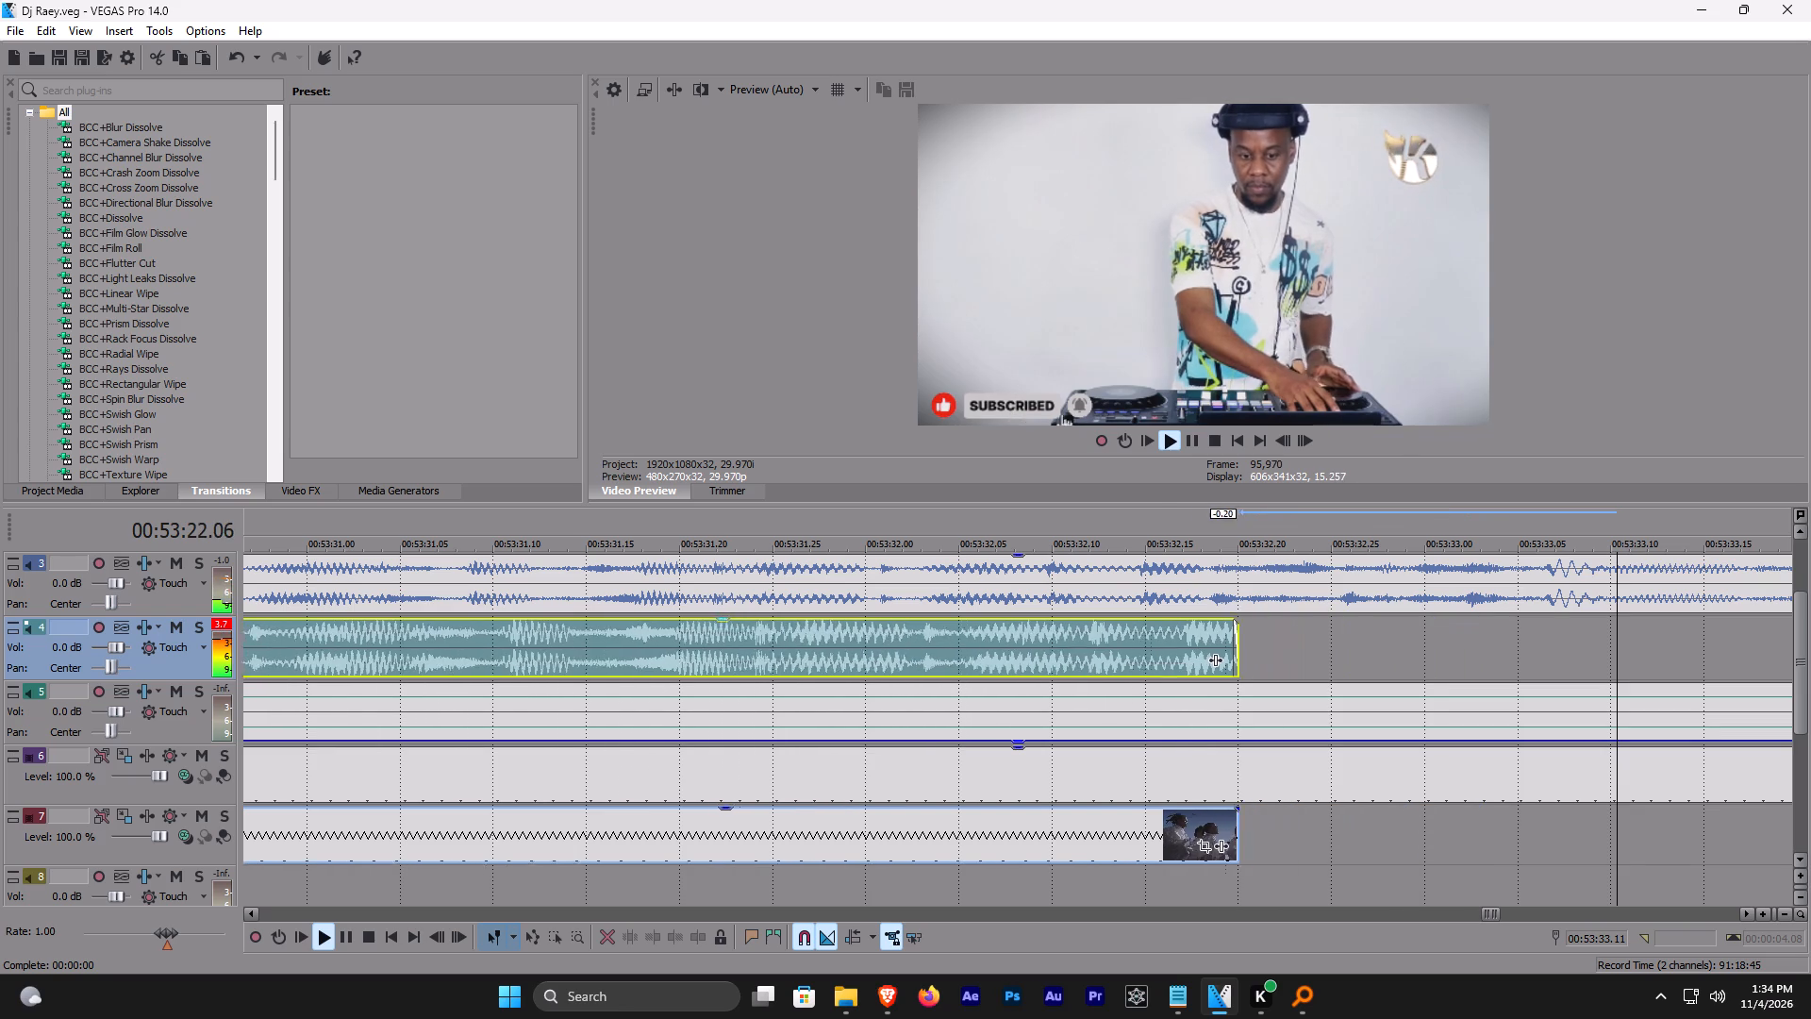
{"action": "left_click_drag", "start_coordinate": [1232, 597], "coordinate": [1194, 594], "text": "ctrl"}
{"action": "key", "text": "ctrl+s"}
Extend the WORSHIP clip's end to about 00:53:50 and its start back to about 00:52:36.
{"action": "scroll", "coordinate": [1203, 634], "scroll_direction": "down", "scroll_amount": 7}
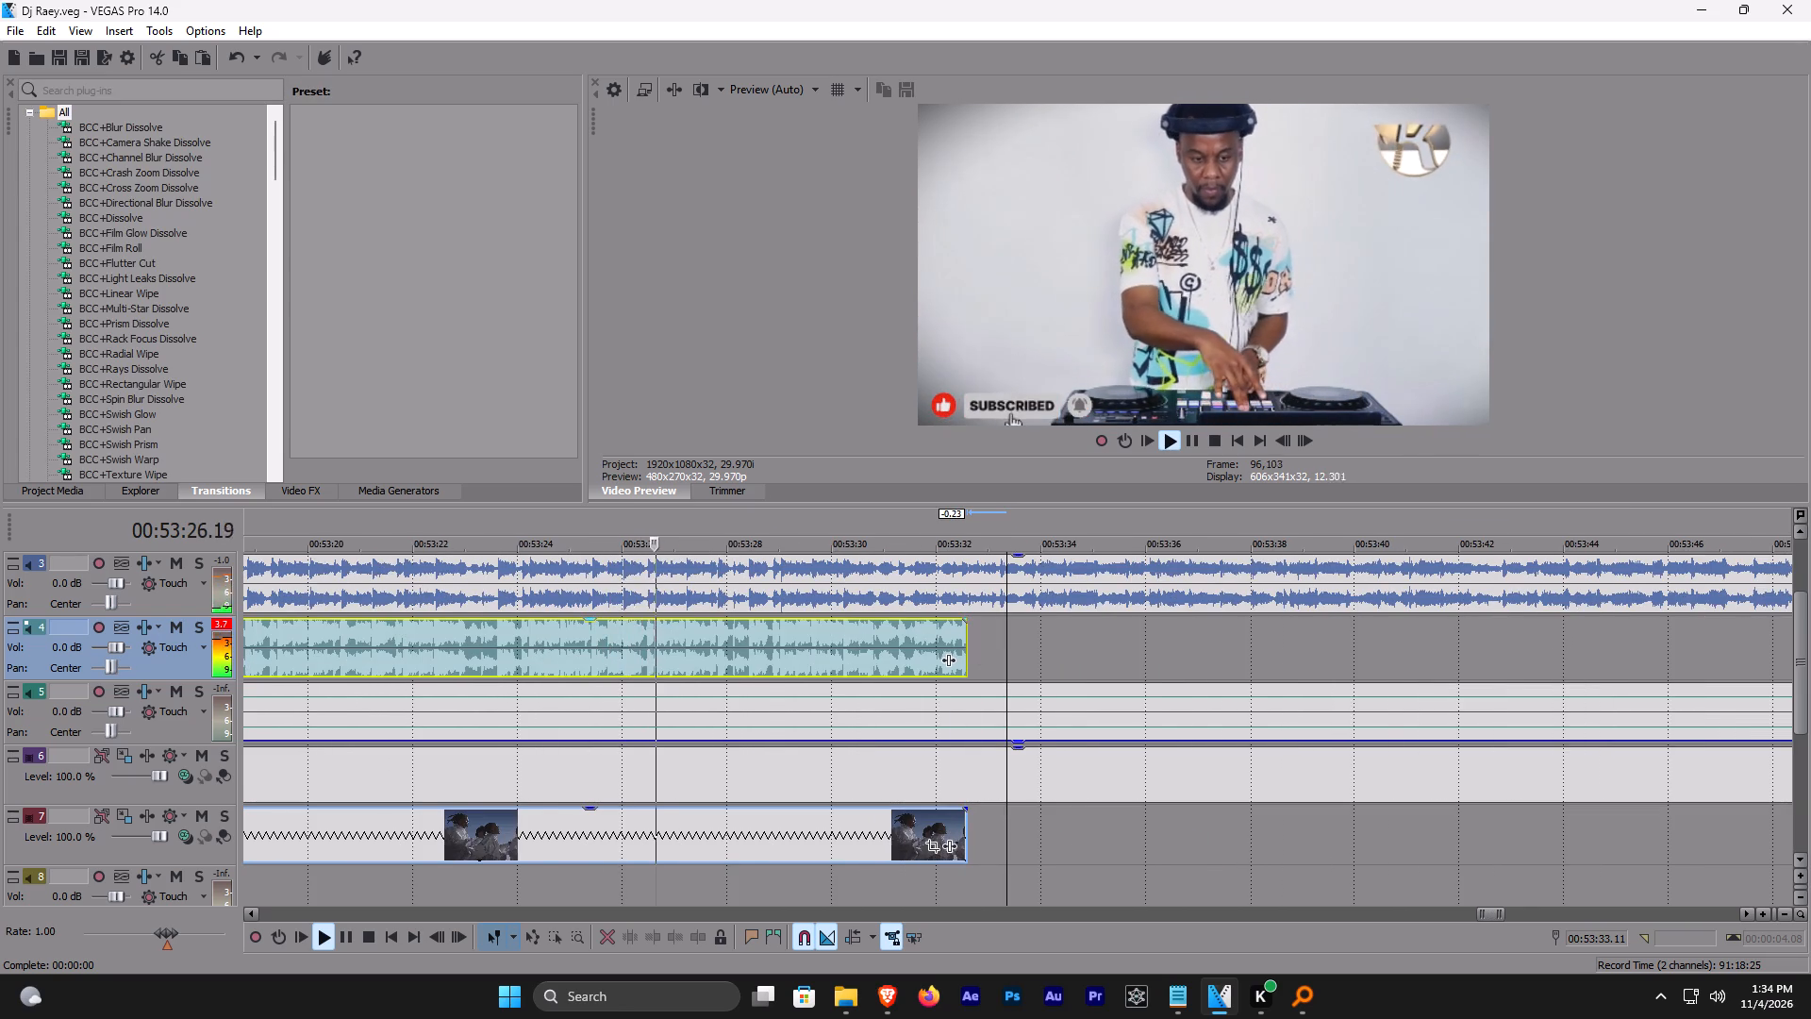
{"action": "left_click_drag", "start_coordinate": [966, 643], "coordinate": [1810, 622]}
{"action": "scroll", "coordinate": [1245, 663], "scroll_direction": "down", "scroll_amount": 4}
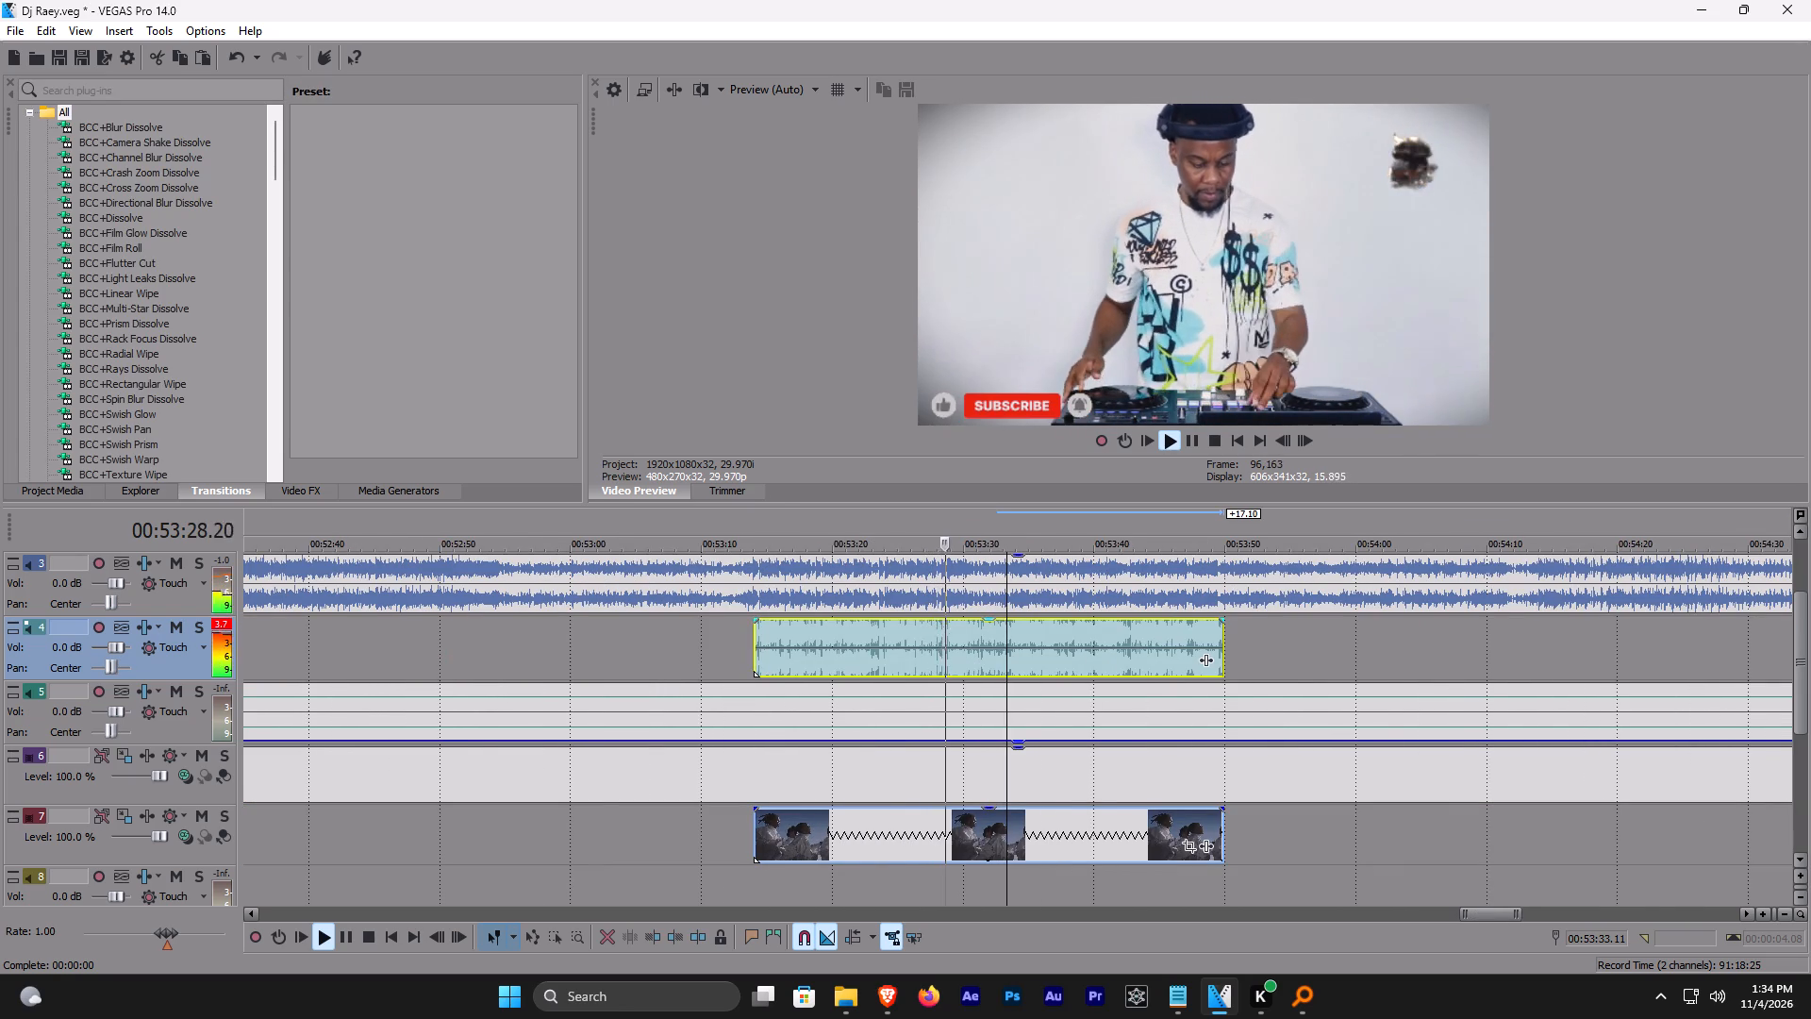
{"action": "left_click_drag", "start_coordinate": [755, 657], "coordinate": [457, 657]}
{"action": "left_click", "coordinate": [417, 520]}
{"action": "scroll", "coordinate": [586, 664], "scroll_direction": "up", "scroll_amount": 3}
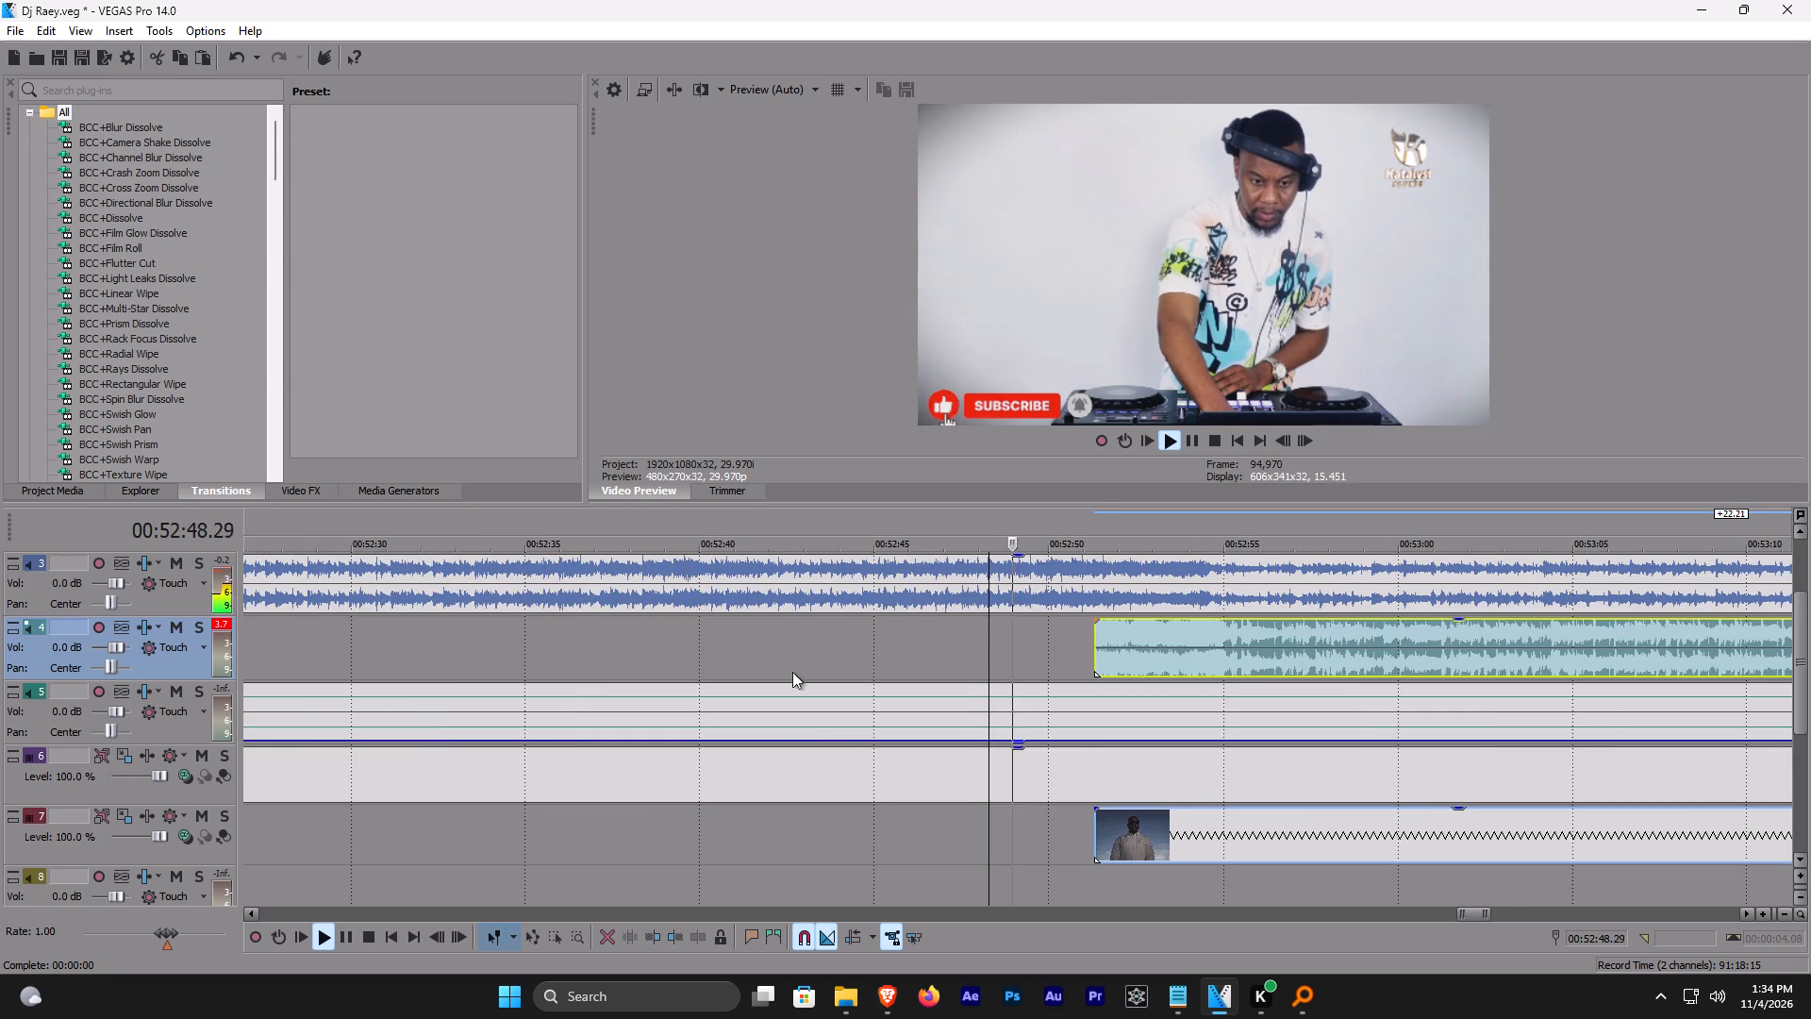
{"action": "left_click_drag", "start_coordinate": [1094, 663], "coordinate": [804, 651]}
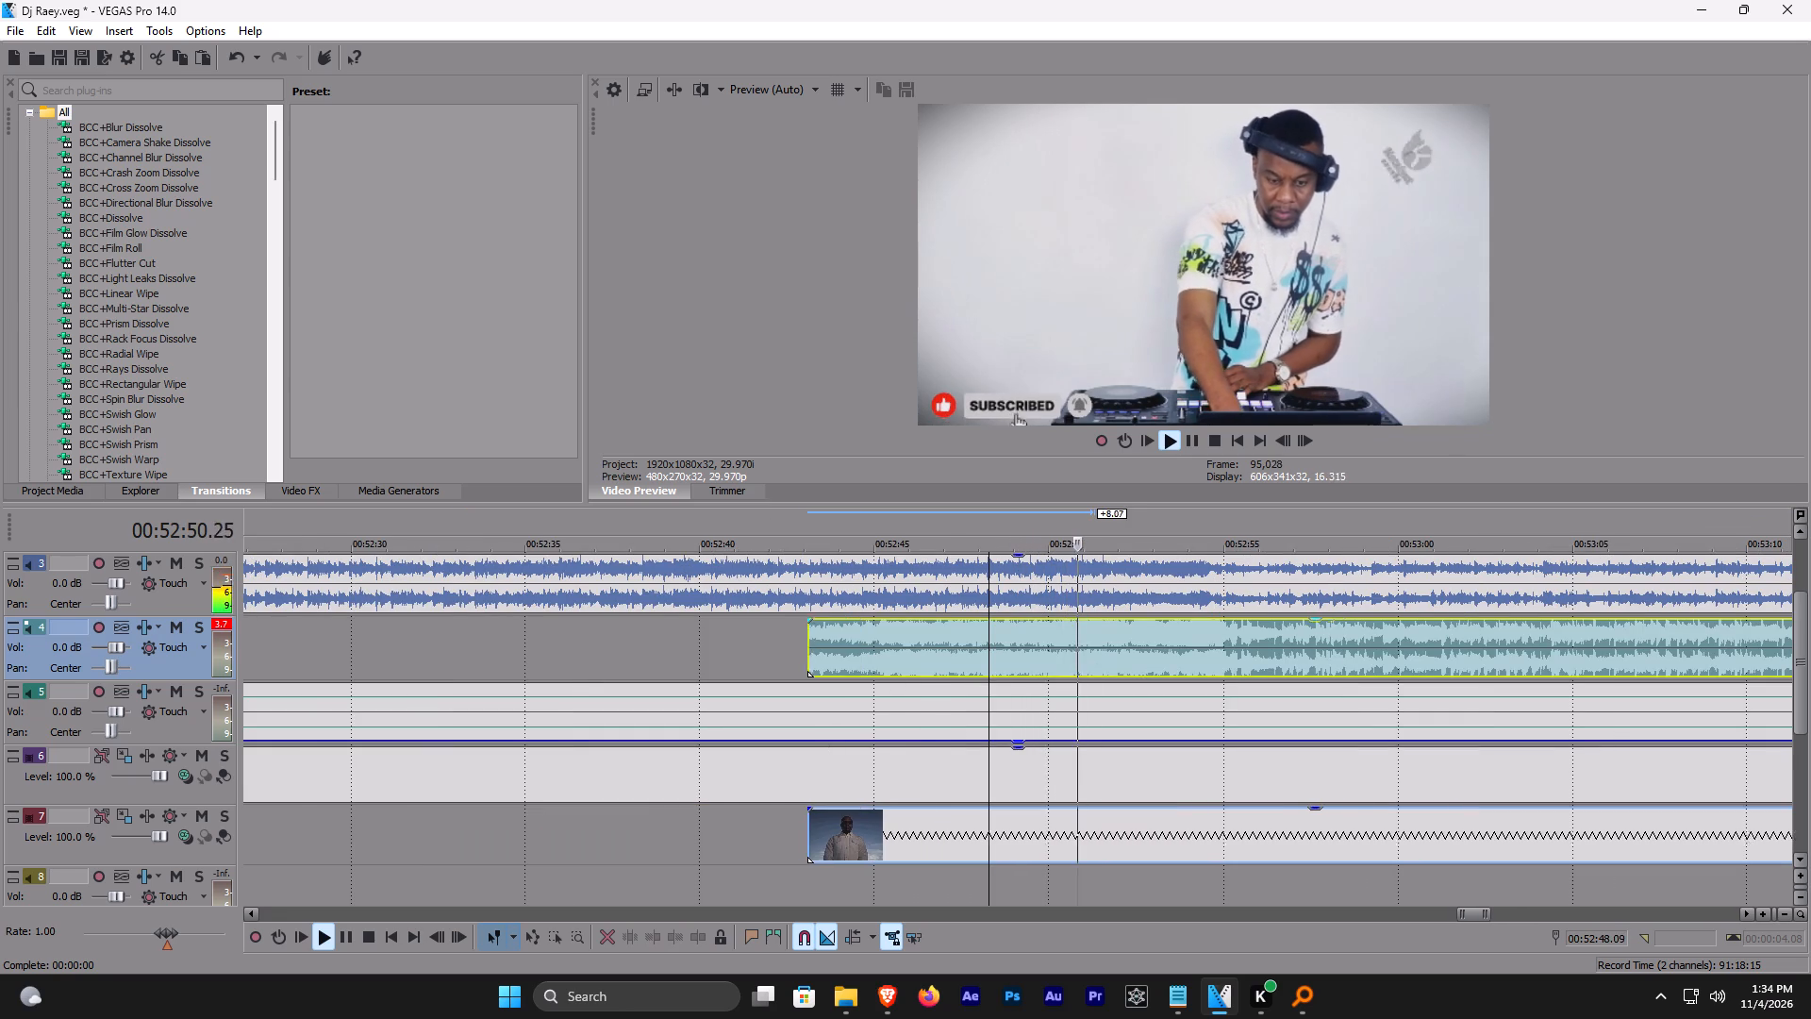
{"action": "left_click_drag", "start_coordinate": [804, 651], "coordinate": [573, 646]}
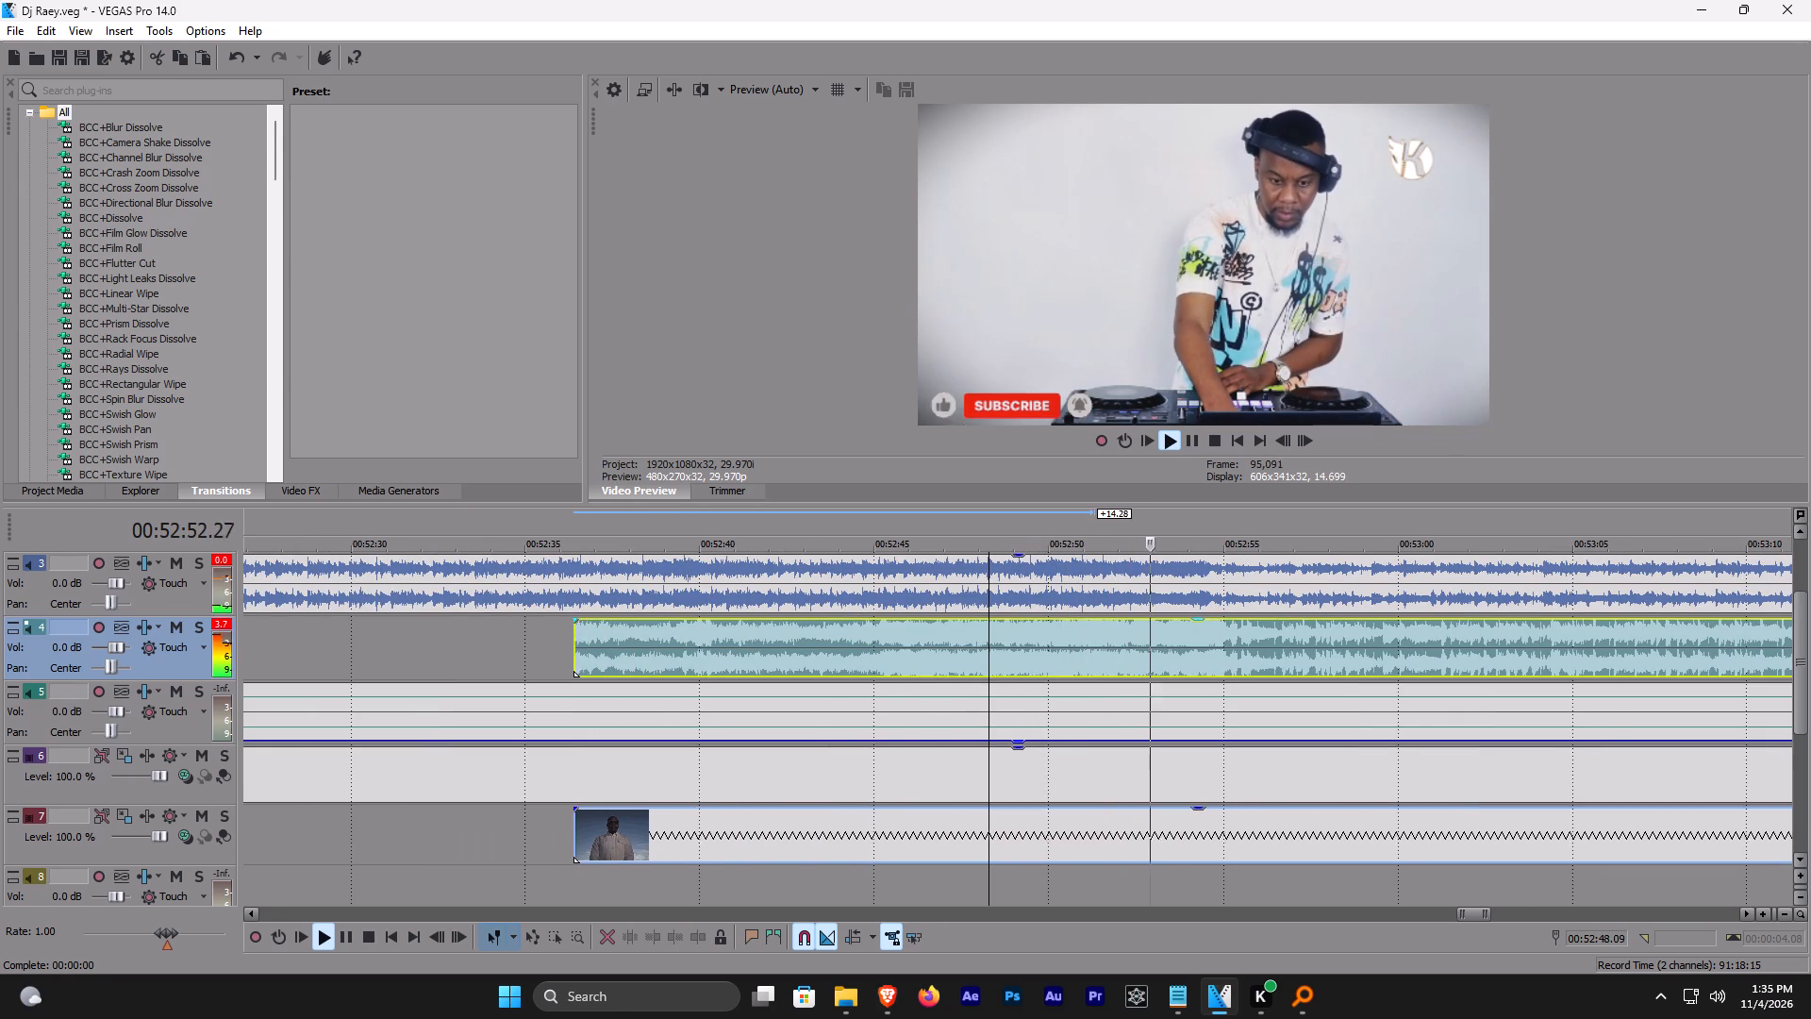
{"action": "left_click_drag", "start_coordinate": [573, 646], "coordinate": [554, 642]}
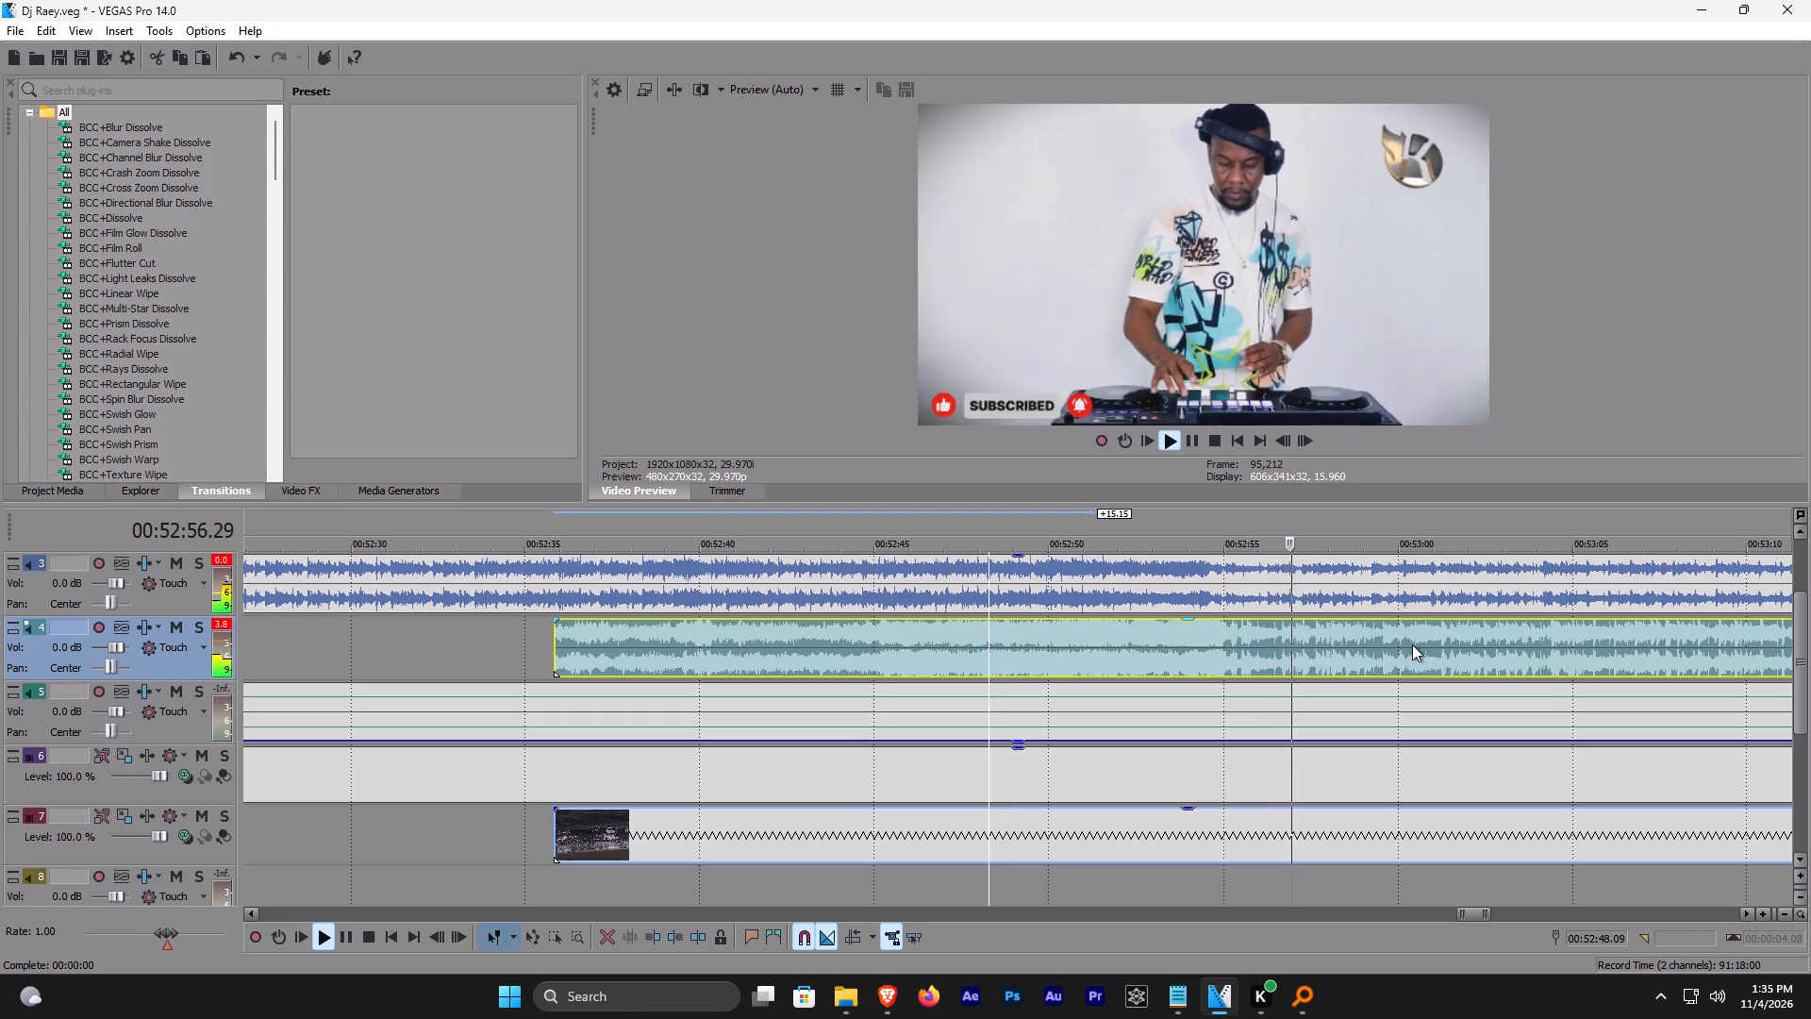
Shift the WORSHIP clip 10 frames earlier to align its beat with the mix at about 00:52:59, and play from there.
{"action": "left_click", "coordinate": [1384, 632]}
{"action": "scroll", "coordinate": [1382, 632], "scroll_direction": "up", "scroll_amount": 7}
{"action": "left_click_drag", "start_coordinate": [972, 666], "coordinate": [828, 633]}
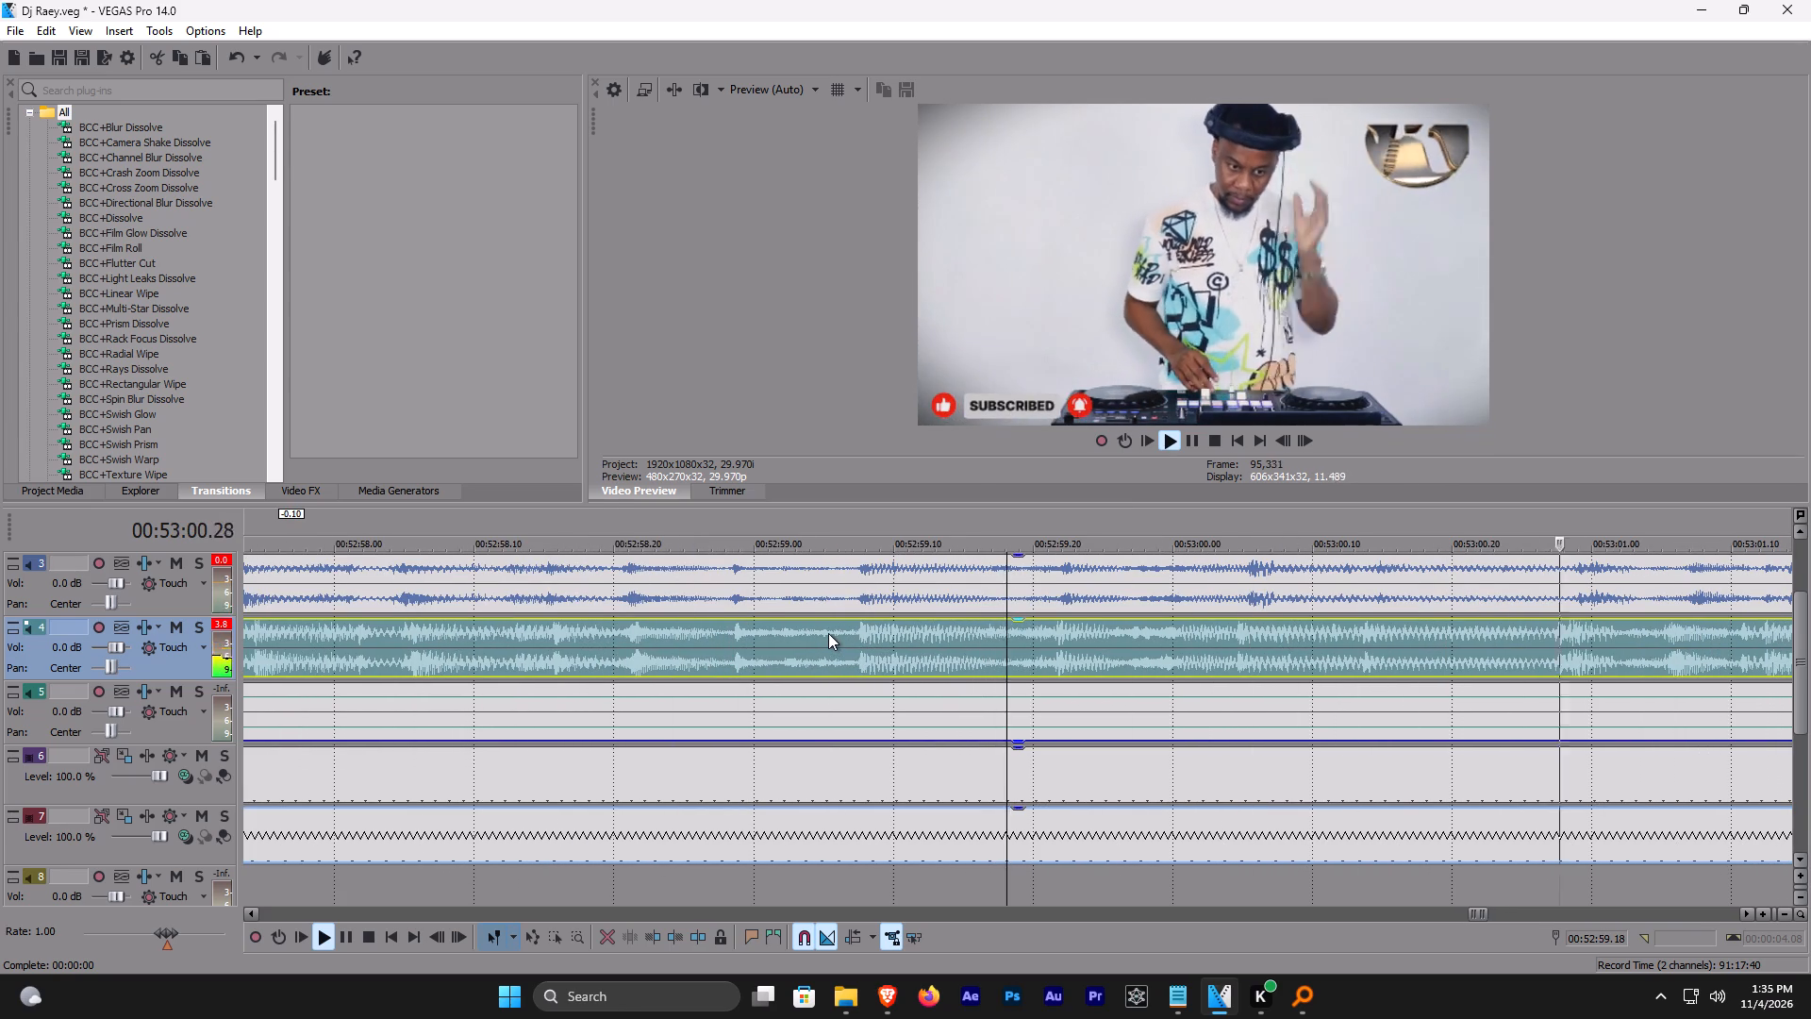
{"action": "left_click", "coordinate": [856, 637]}
{"action": "scroll", "coordinate": [867, 645], "scroll_direction": "down", "scroll_amount": 3}
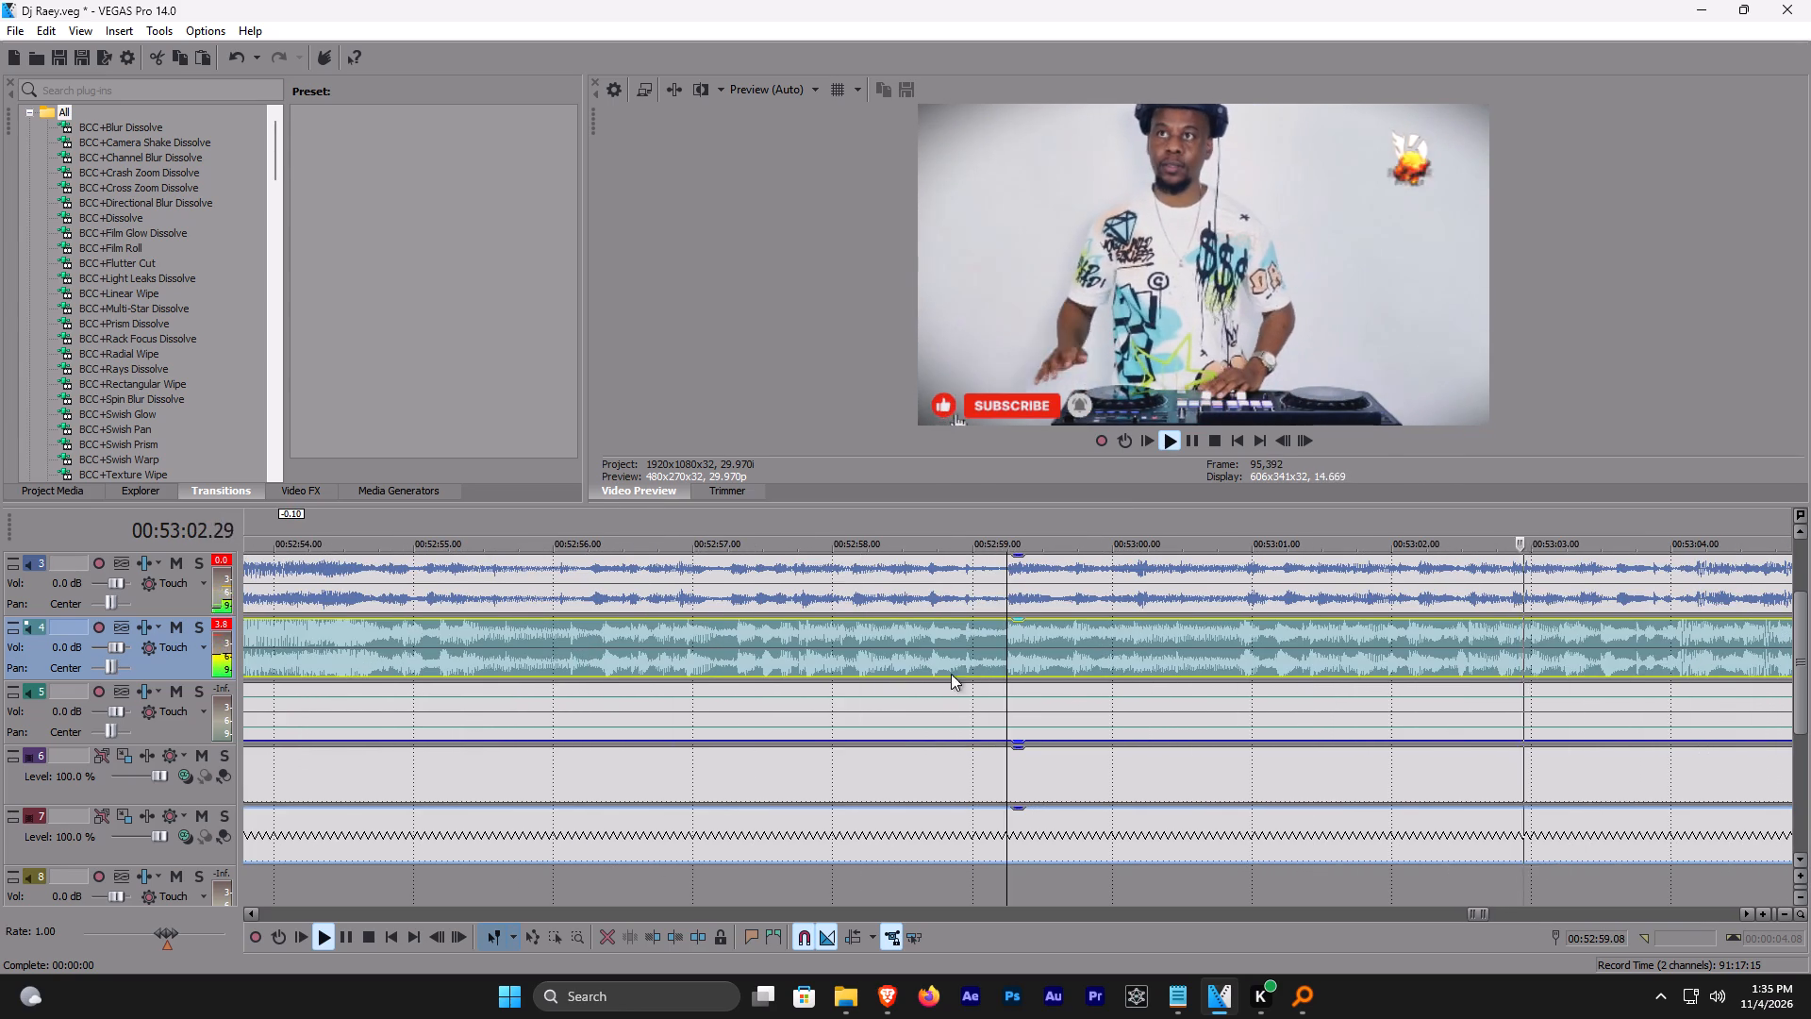
Split the WORSHIP clip at 00:52:59.08 and 00:53:04.13, deleting the portions before and after.
{"action": "key", "text": "s"}
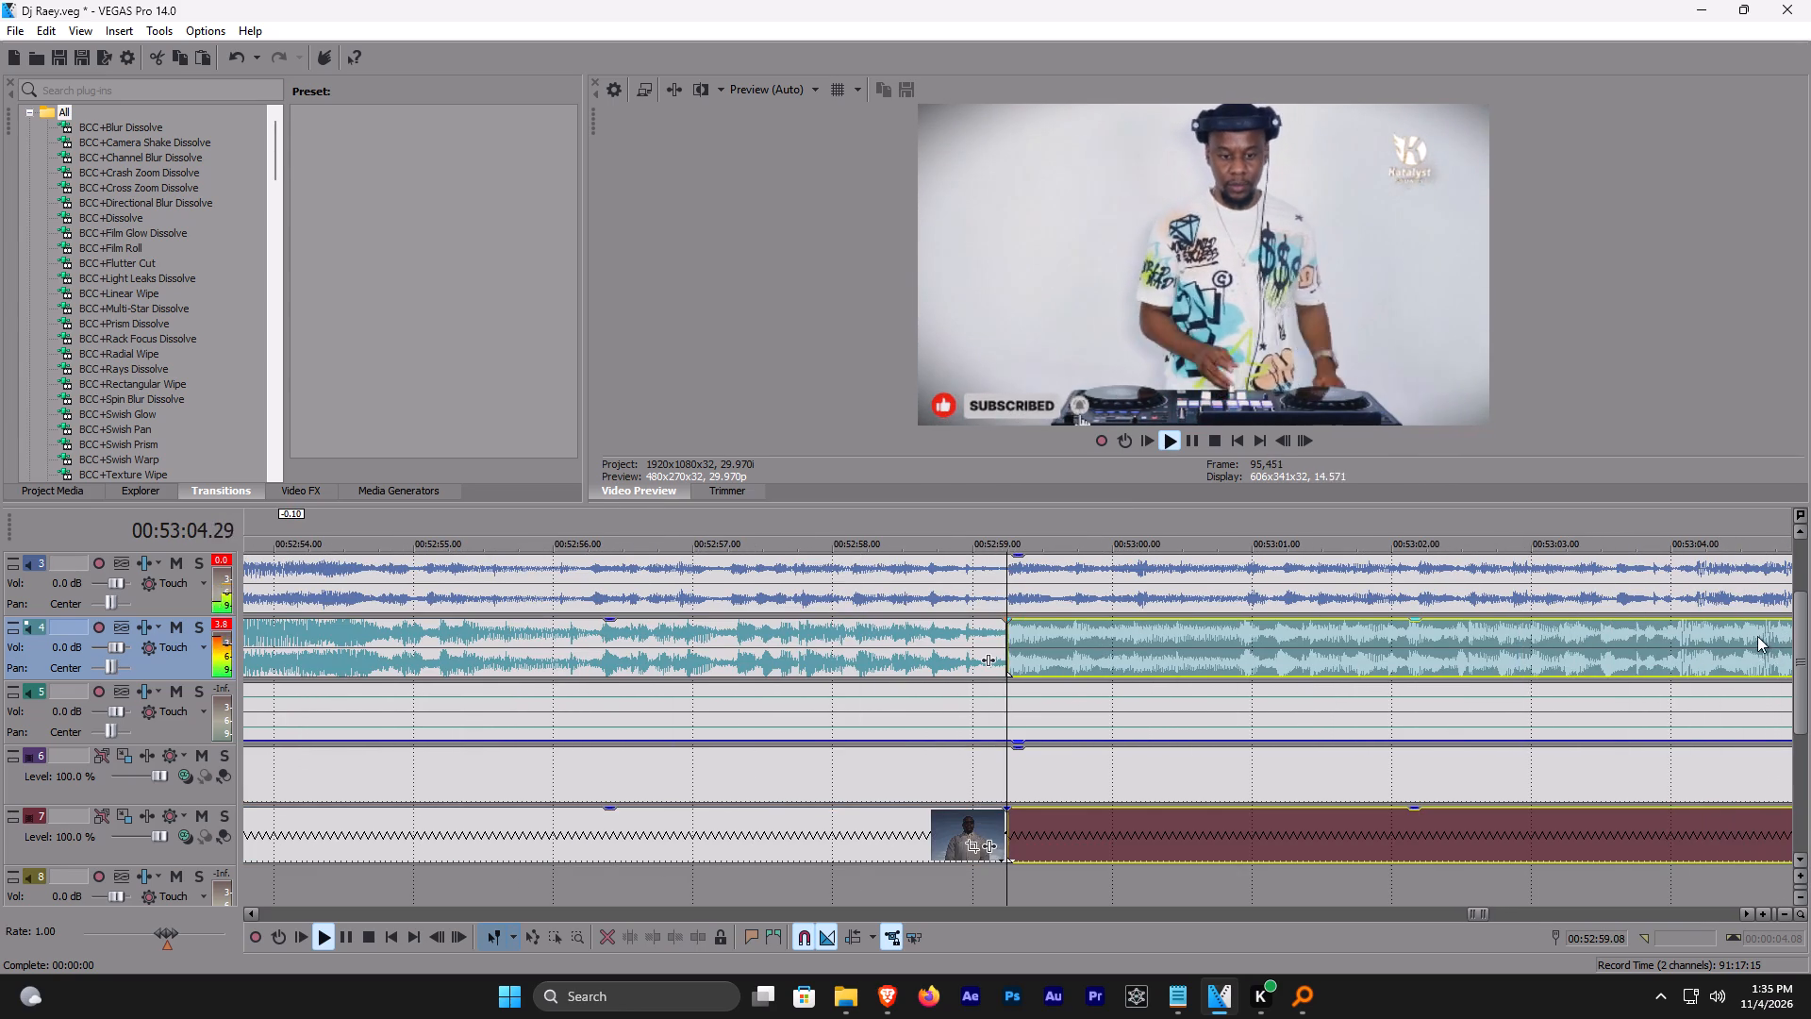
{"action": "left_click", "coordinate": [849, 651]}
{"action": "key", "text": "Delete"}
{"action": "left_click", "coordinate": [1731, 648]}
{"action": "key", "text": "s"}
{"action": "scroll", "coordinate": [1715, 648], "scroll_direction": "up", "scroll_amount": 3}
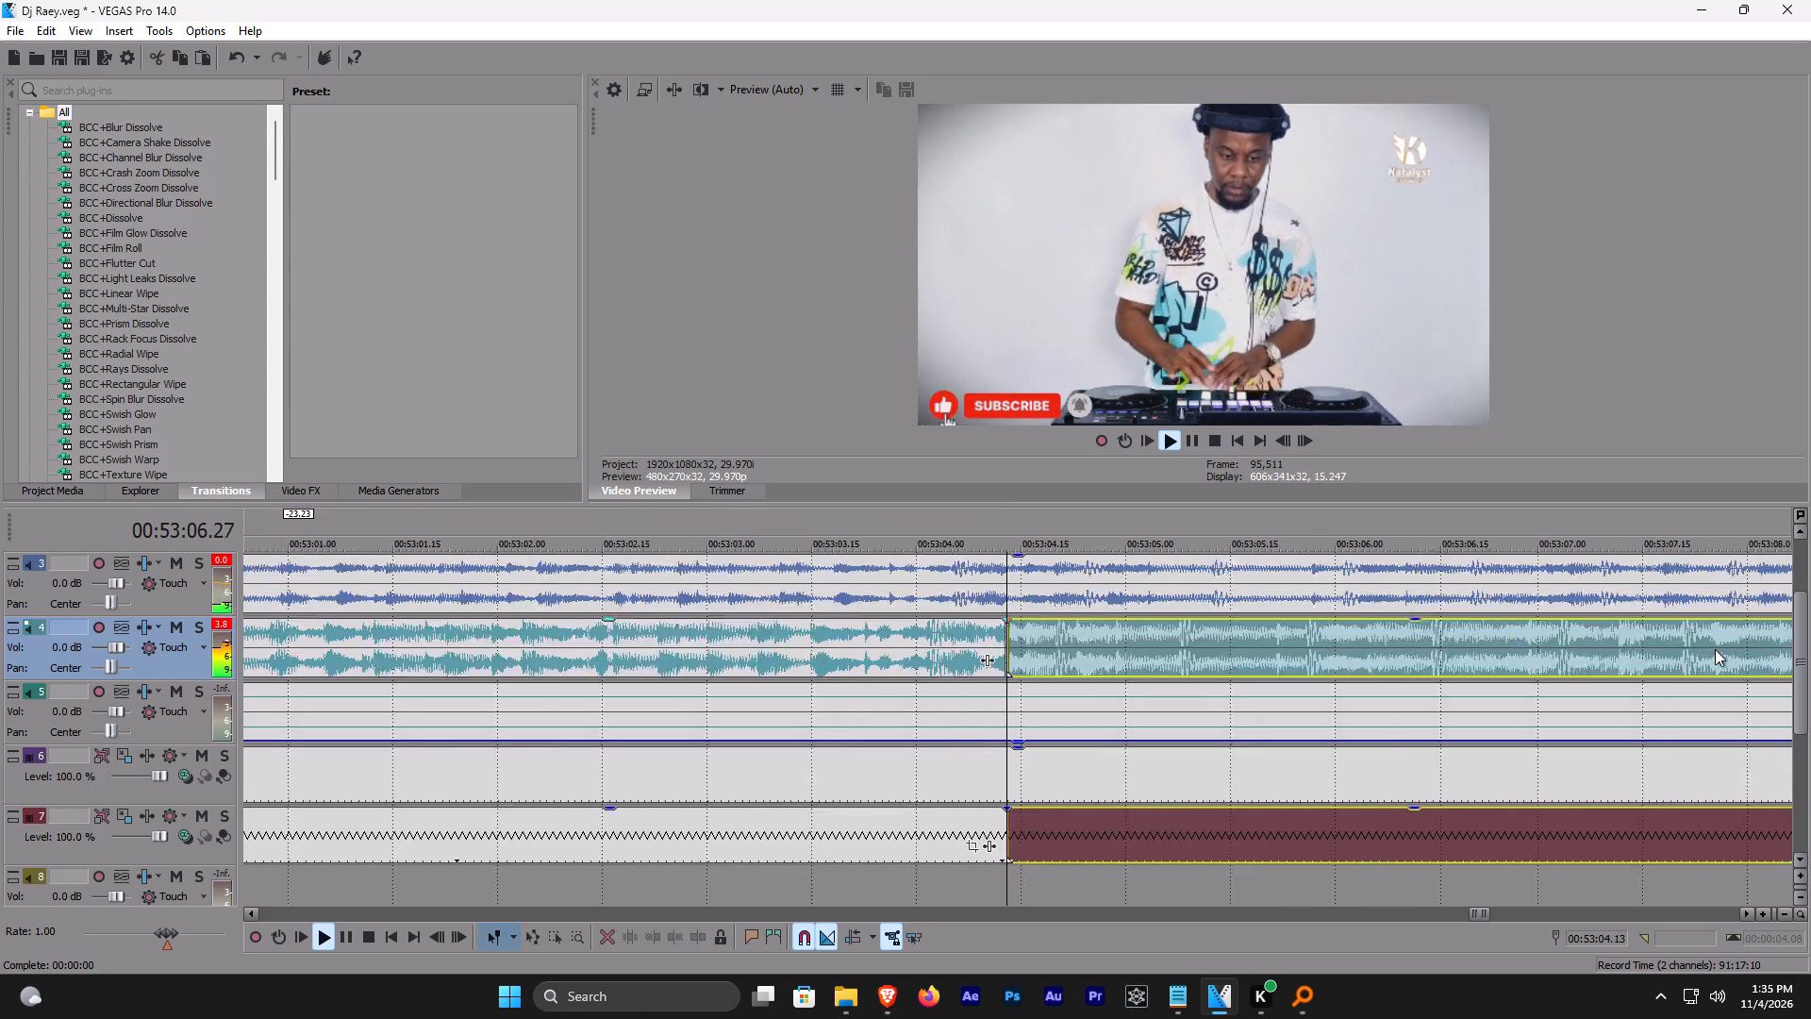
{"action": "key", "text": "Delete"}
Time-stretch the WORSHIP clip's end by about 4 frames to match the mix, save, and play from about 00:53:00.
{"action": "left_click_drag", "start_coordinate": [1007, 630], "coordinate": [1020, 637], "text": "ctrl"}
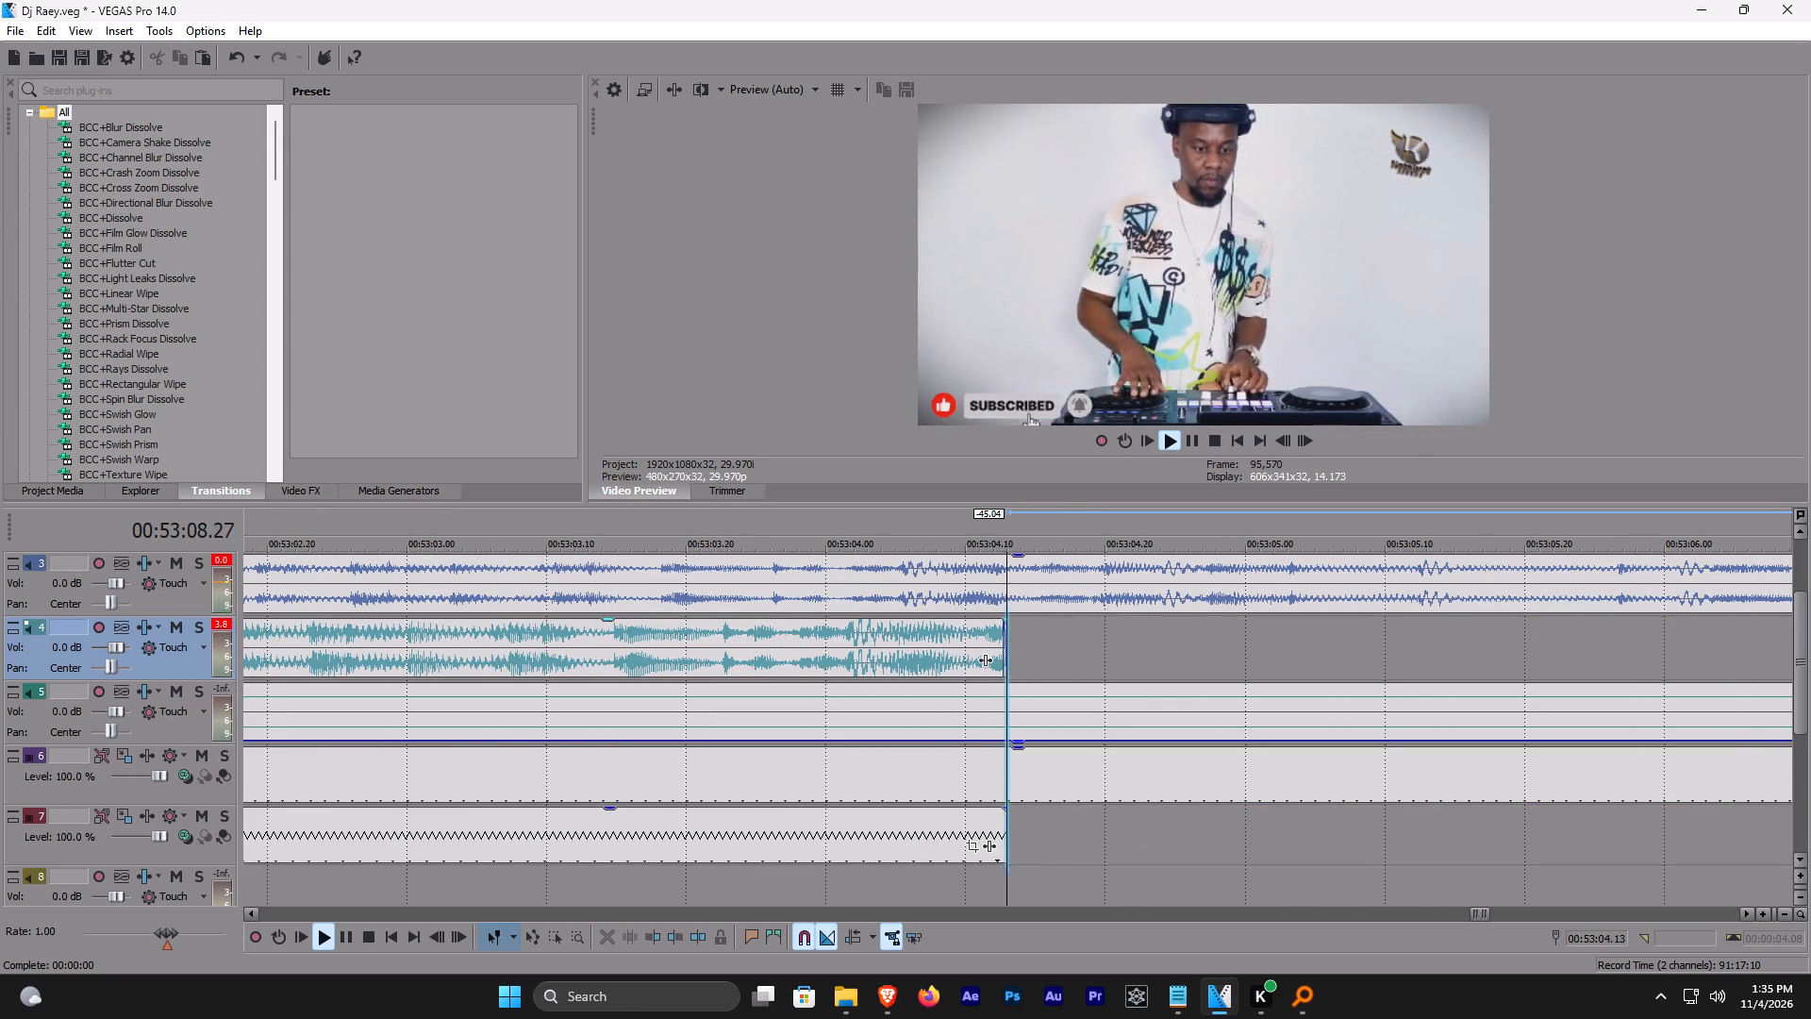
{"action": "left_click_drag", "start_coordinate": [1020, 637], "coordinate": [1062, 652], "text": "ctrl"}
{"action": "key", "text": "ctrl+s"}
{"action": "scroll", "coordinate": [1067, 656], "scroll_direction": "down", "scroll_amount": 5}
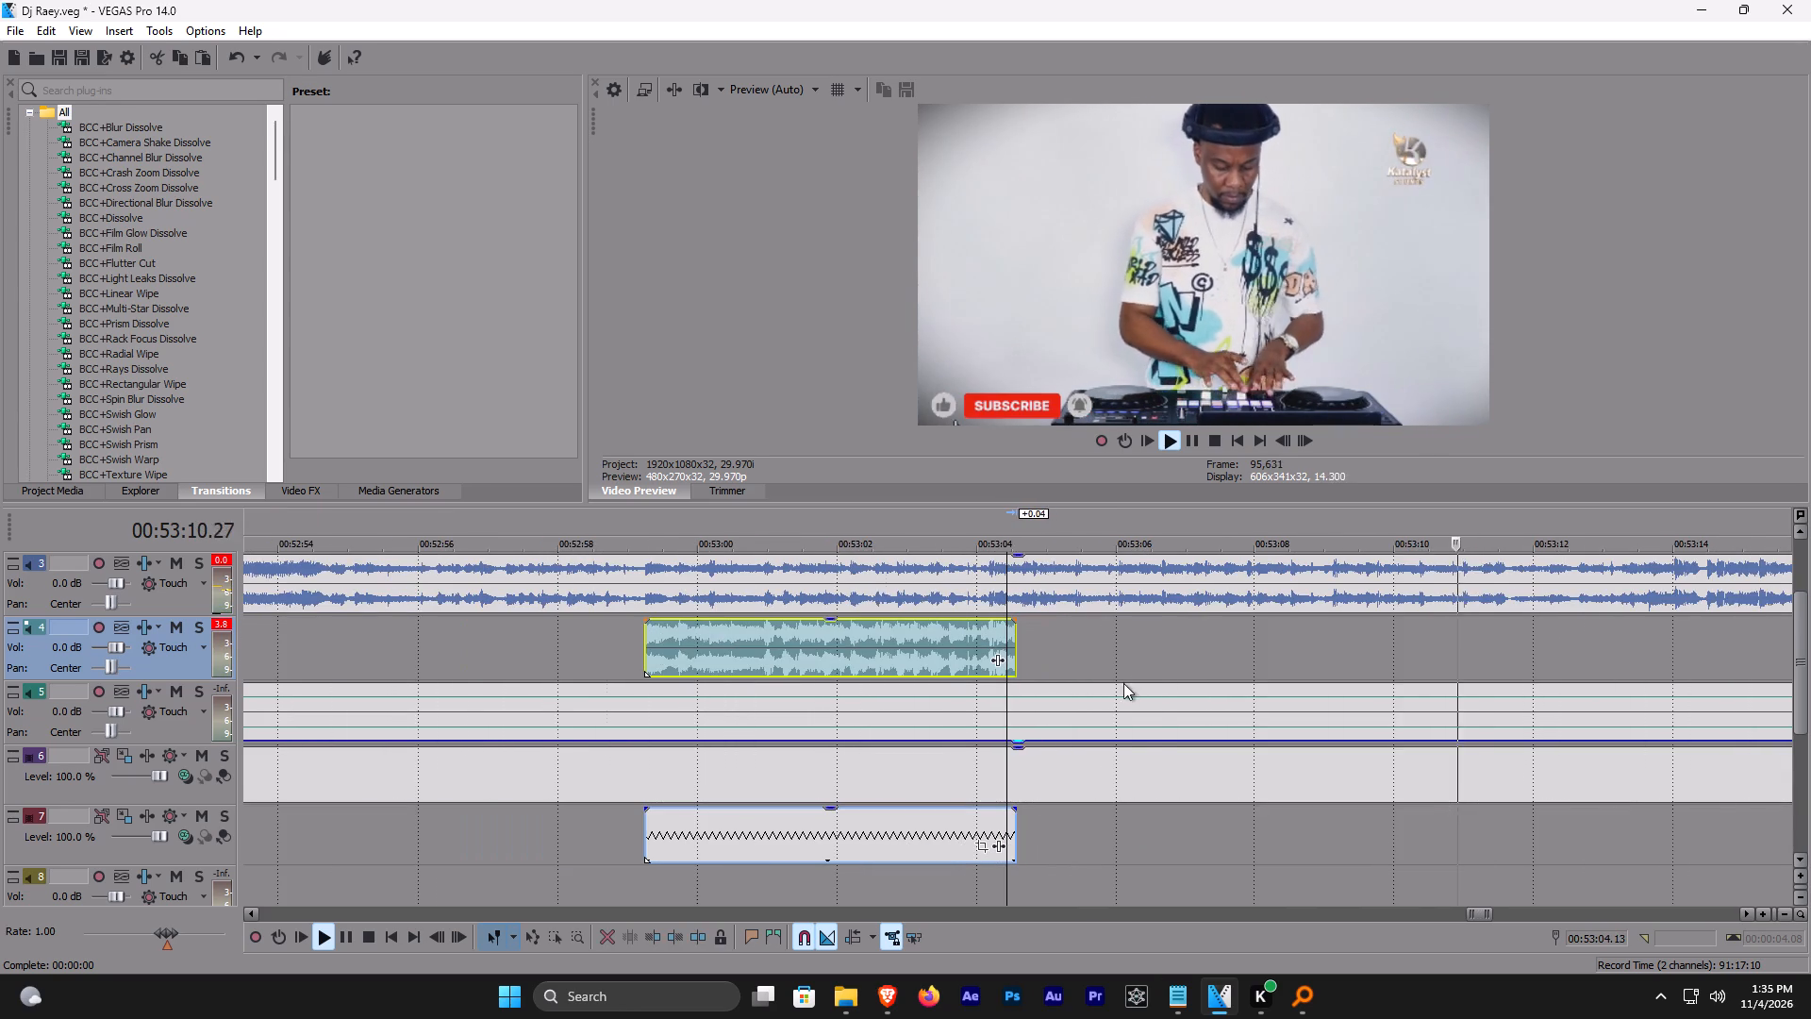
{"action": "left_click", "coordinate": [623, 522]}
Extend the WORSHIP clip so it starts at about 00:52:34 and ends at about 00:53:31.
{"action": "scroll", "coordinate": [1012, 590], "scroll_direction": "down", "scroll_amount": 4}
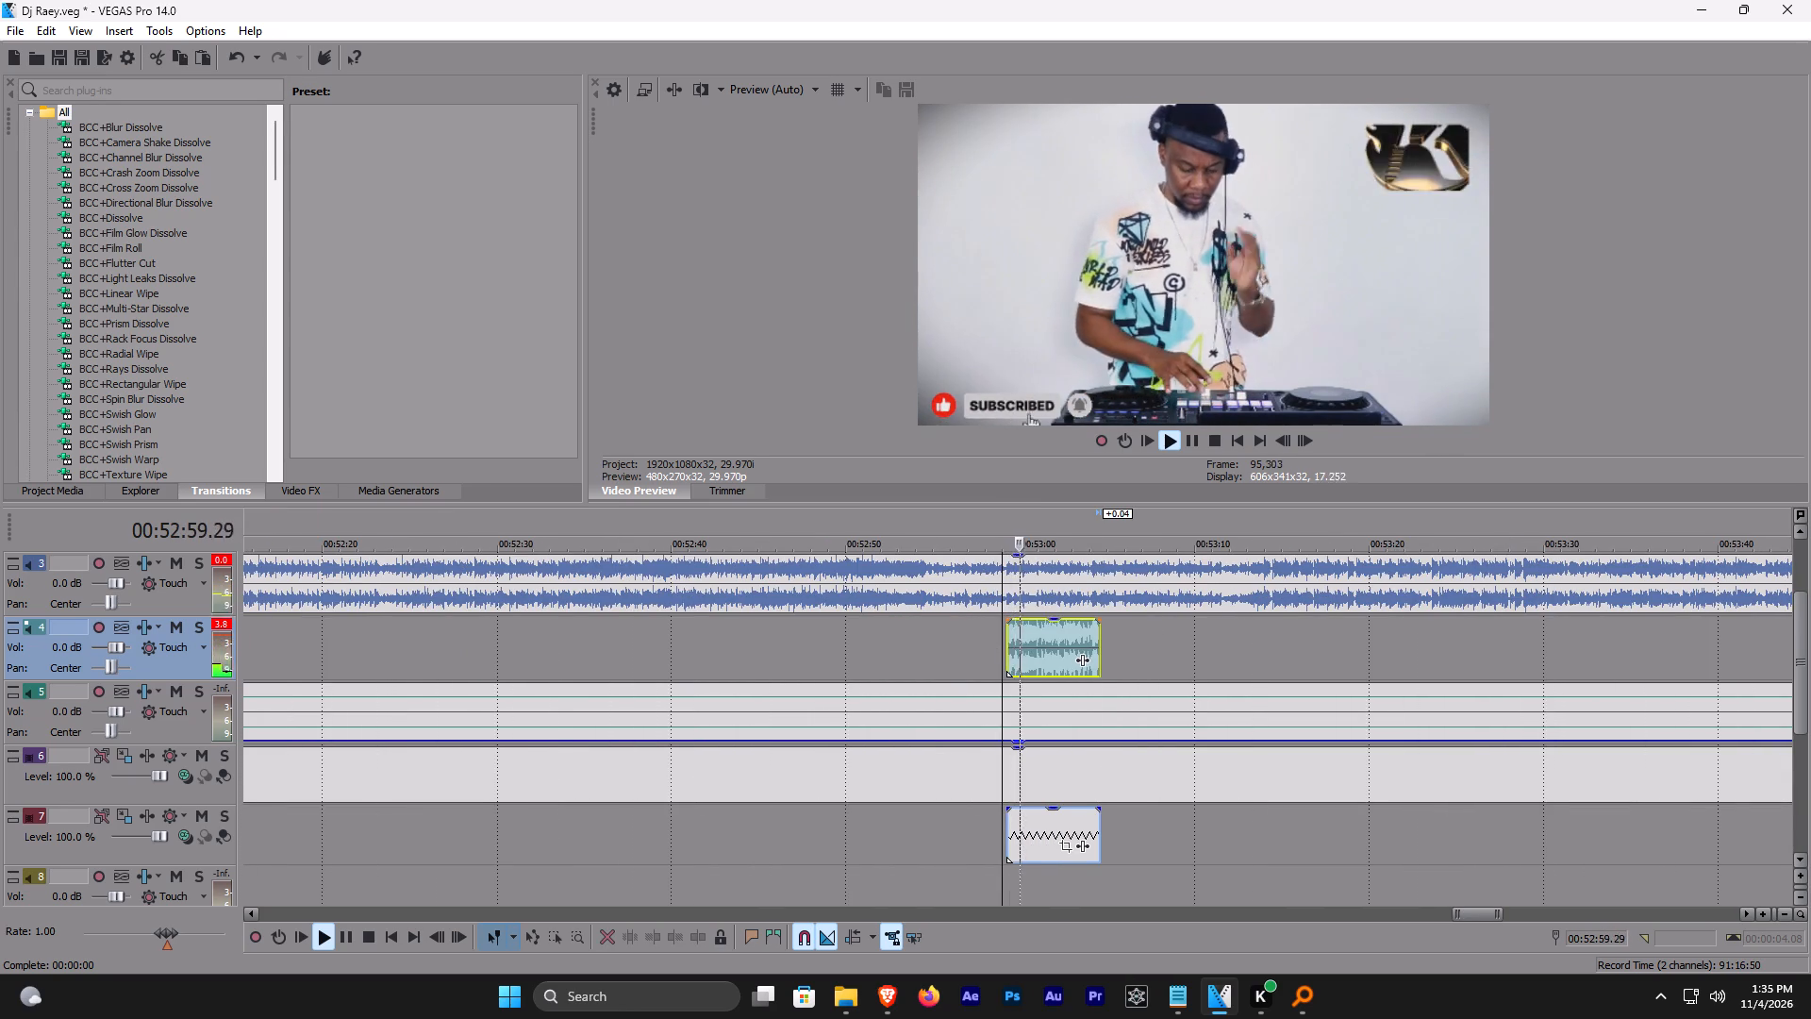
{"action": "left_click_drag", "start_coordinate": [1005, 652], "coordinate": [515, 638]}
{"action": "left_click", "coordinate": [578, 528]}
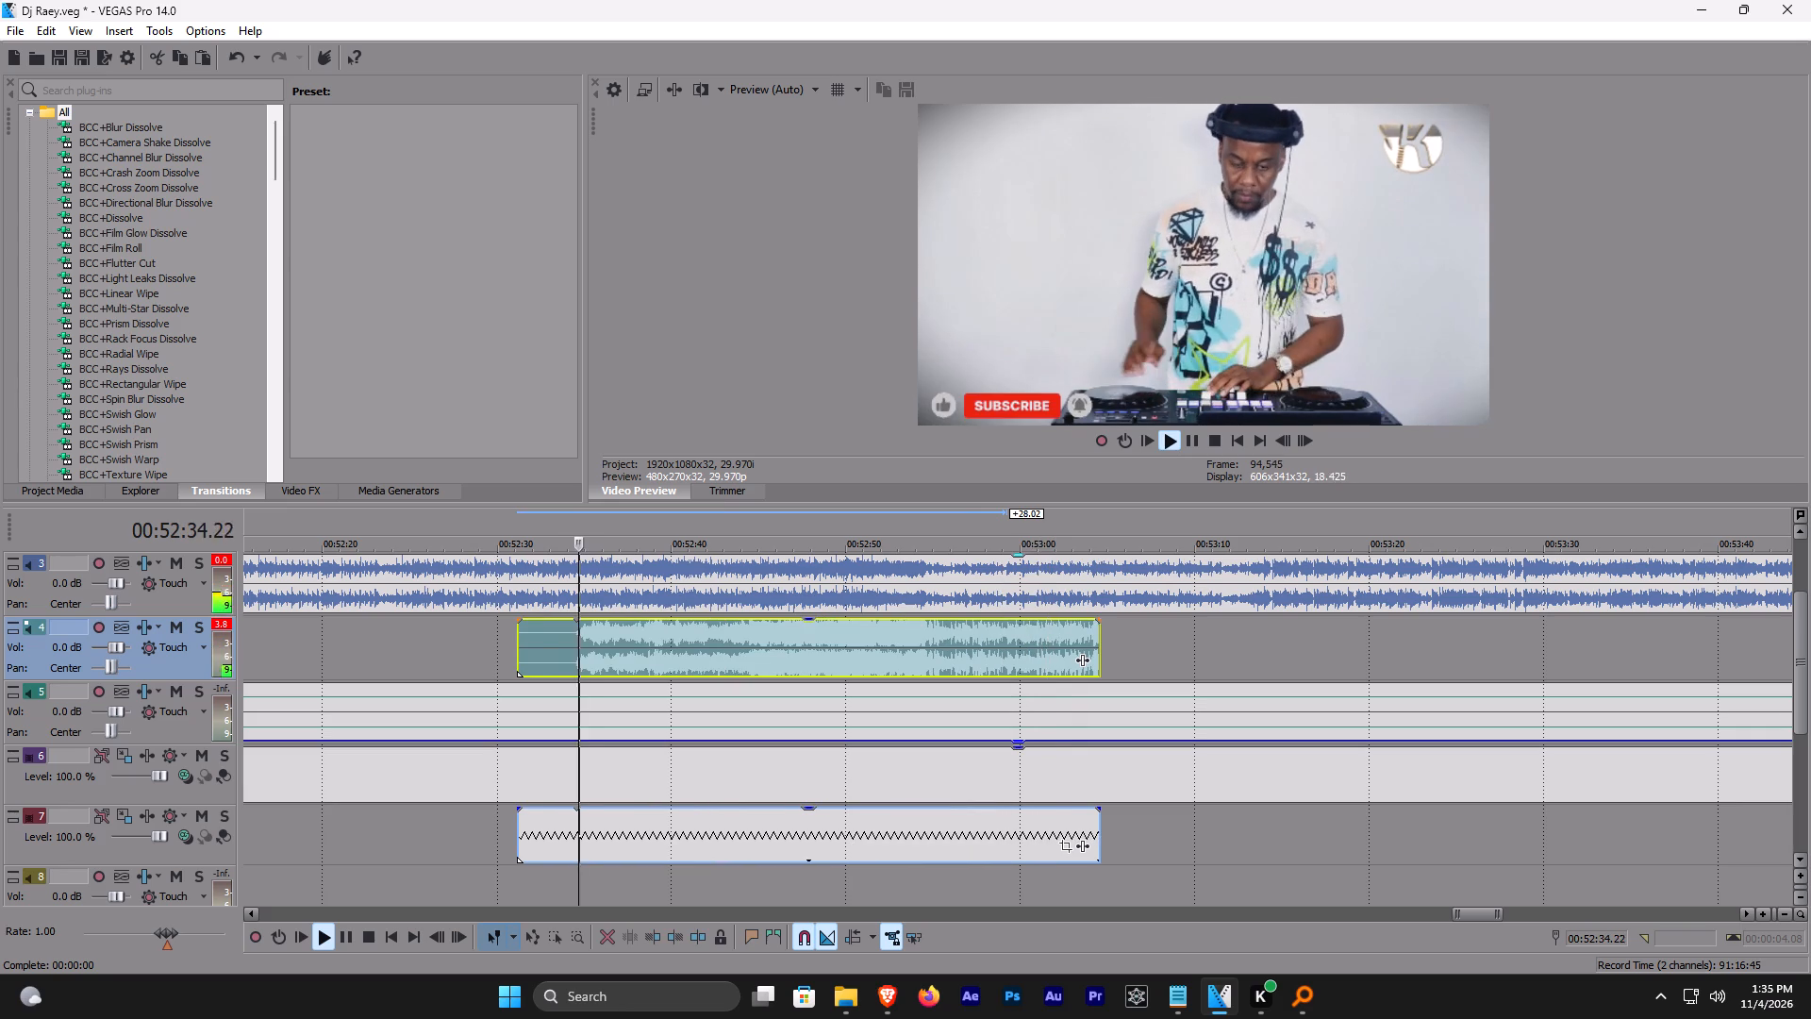
{"action": "left_click", "coordinate": [511, 634]}
{"action": "left_click", "coordinate": [513, 643]}
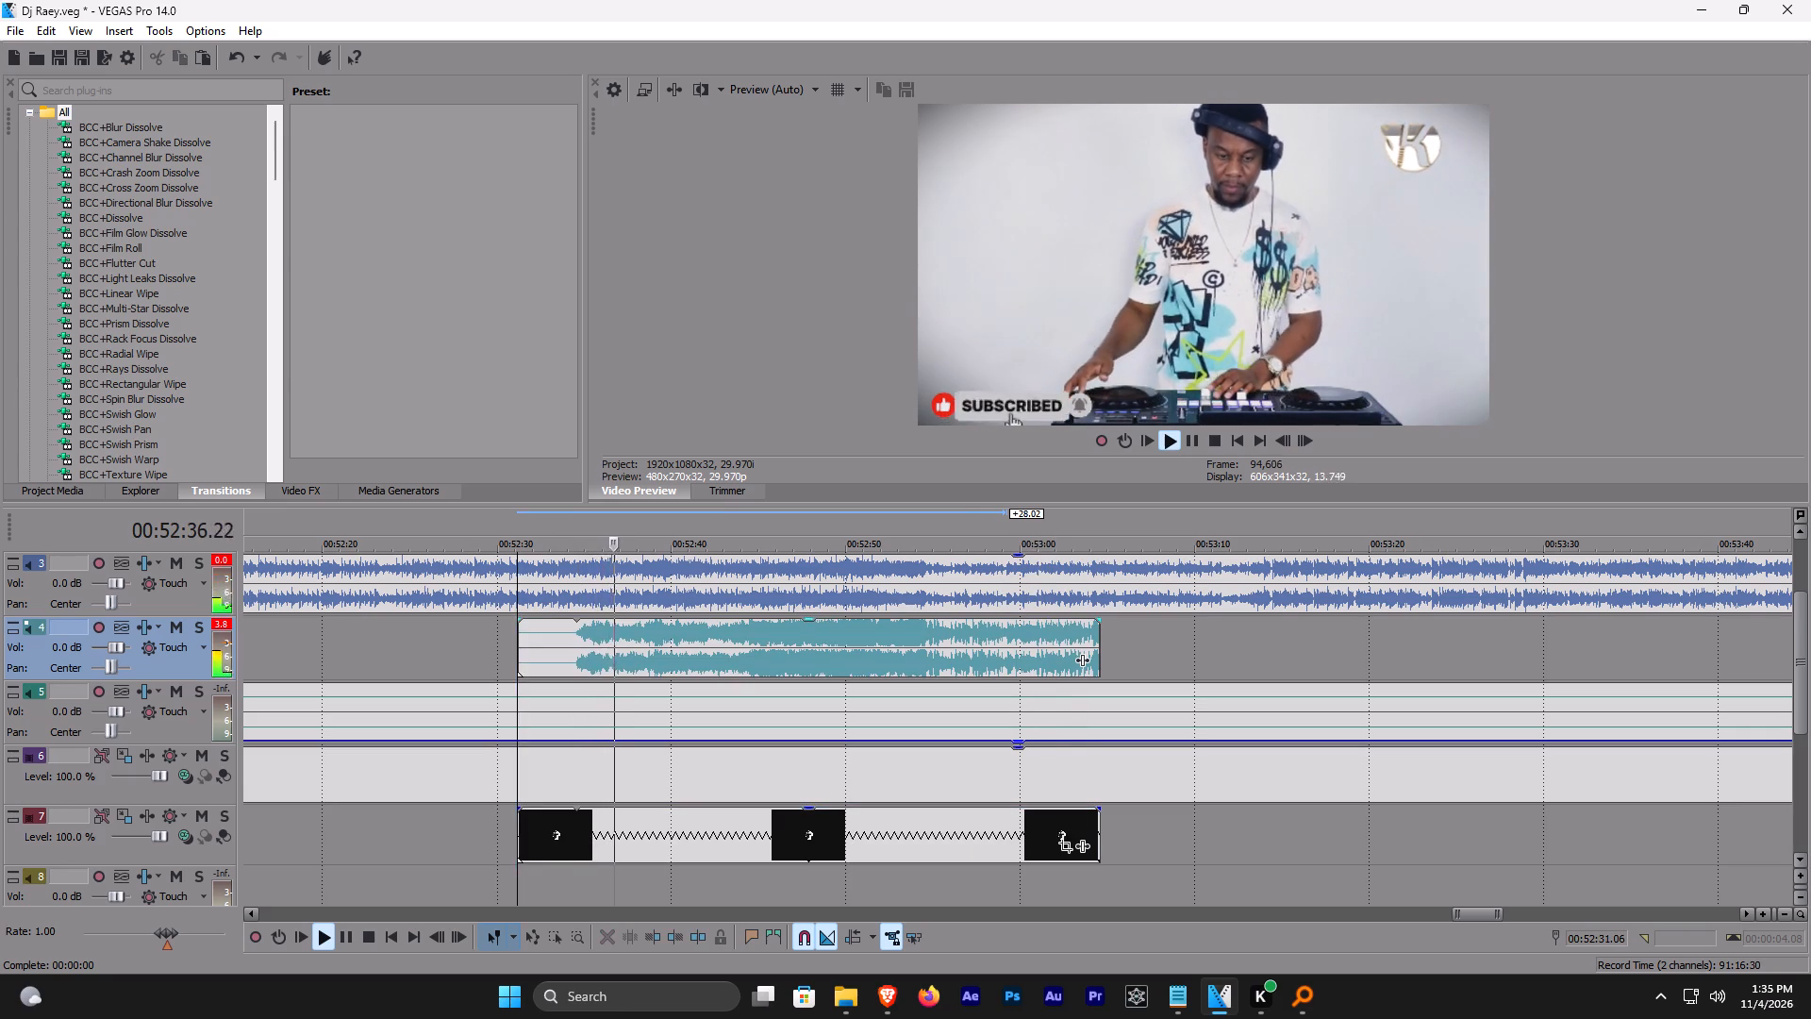
{"action": "left_click_drag", "start_coordinate": [516, 645], "coordinate": [575, 667]}
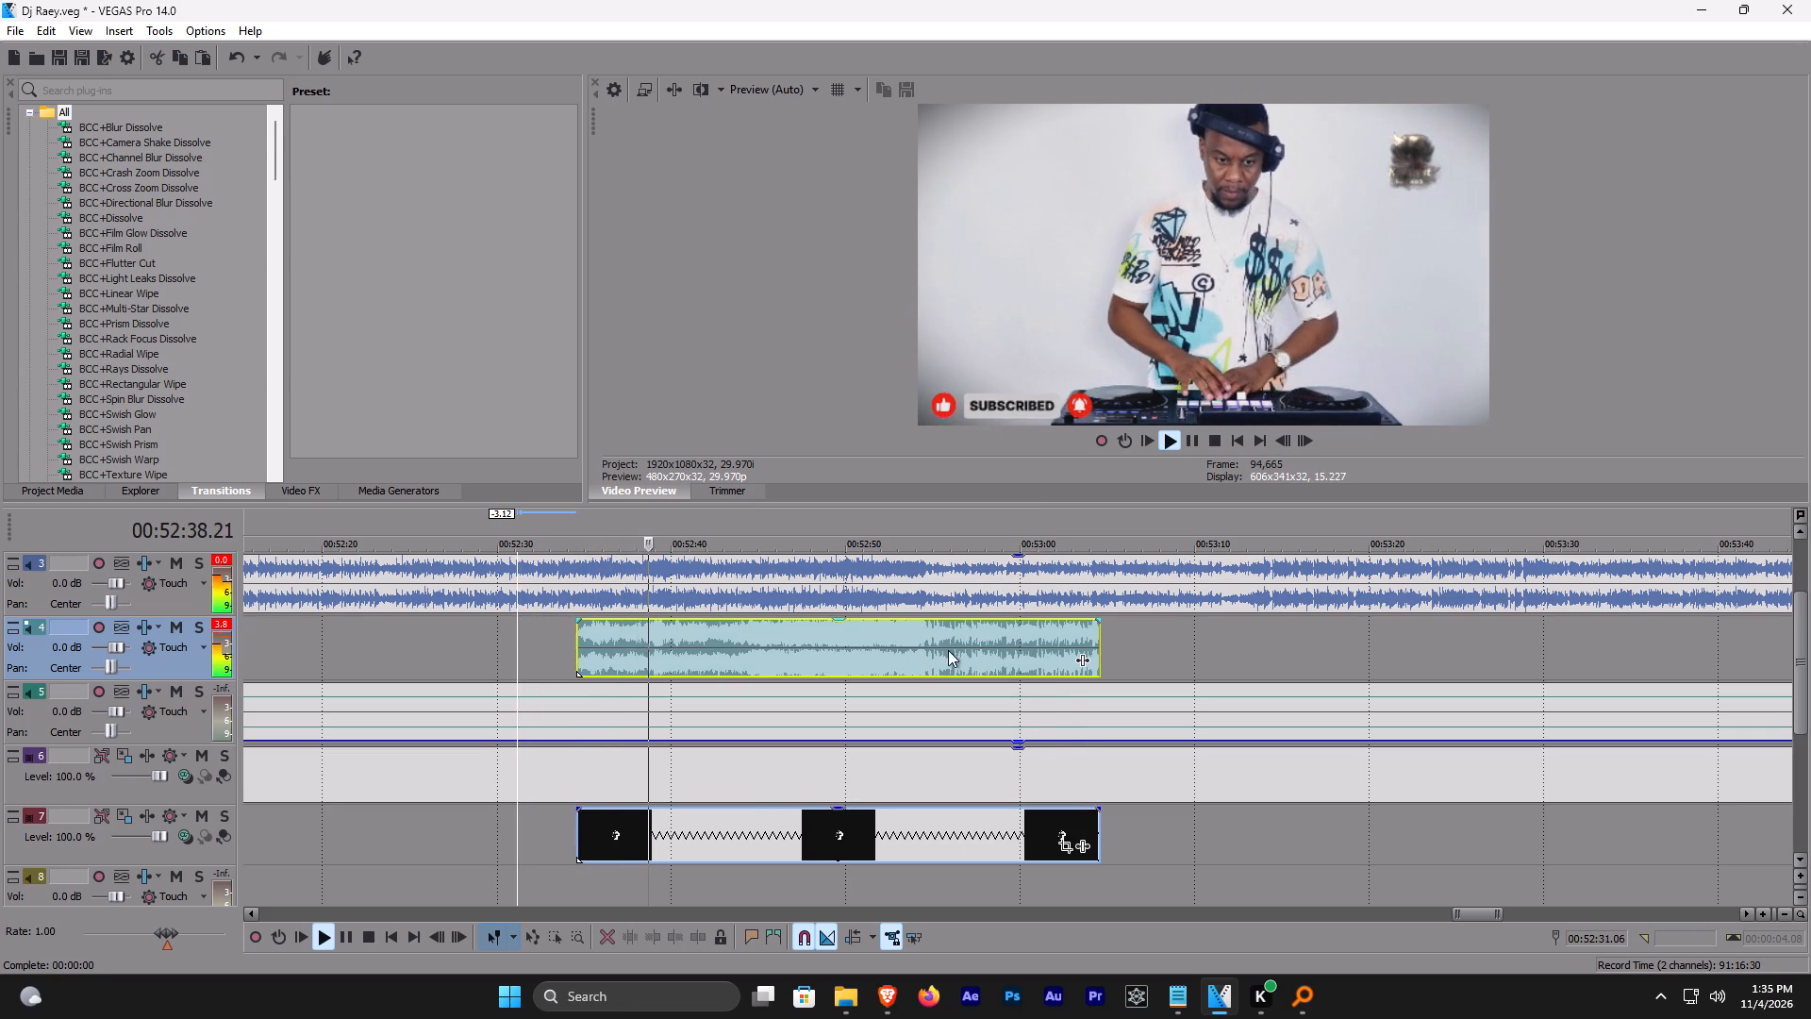
{"action": "left_click_drag", "start_coordinate": [1100, 643], "coordinate": [1563, 642]}
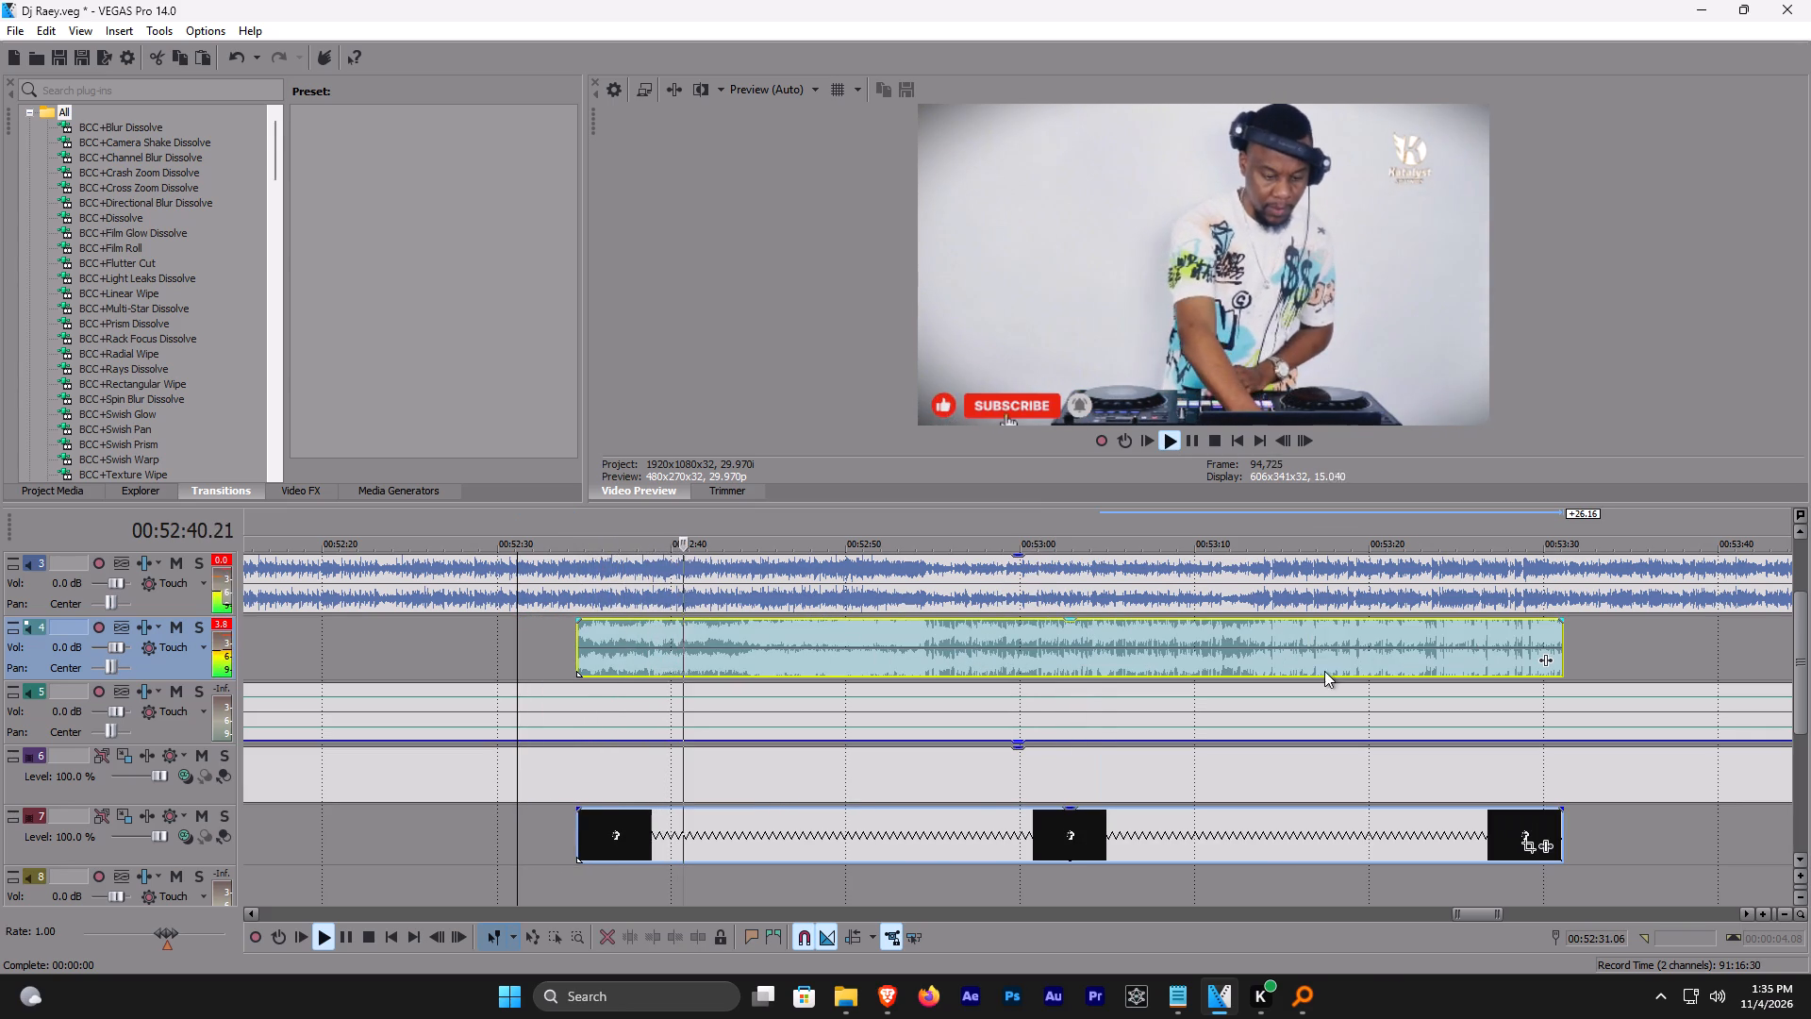
Split the WORSHIP clip at 00:53:13.07 and lower the audio gain of its first part to silence.
{"action": "left_click", "coordinate": [1251, 636]}
{"action": "key", "text": "s"}
{"action": "left_click_drag", "start_coordinate": [1194, 621], "coordinate": [1195, 623]}
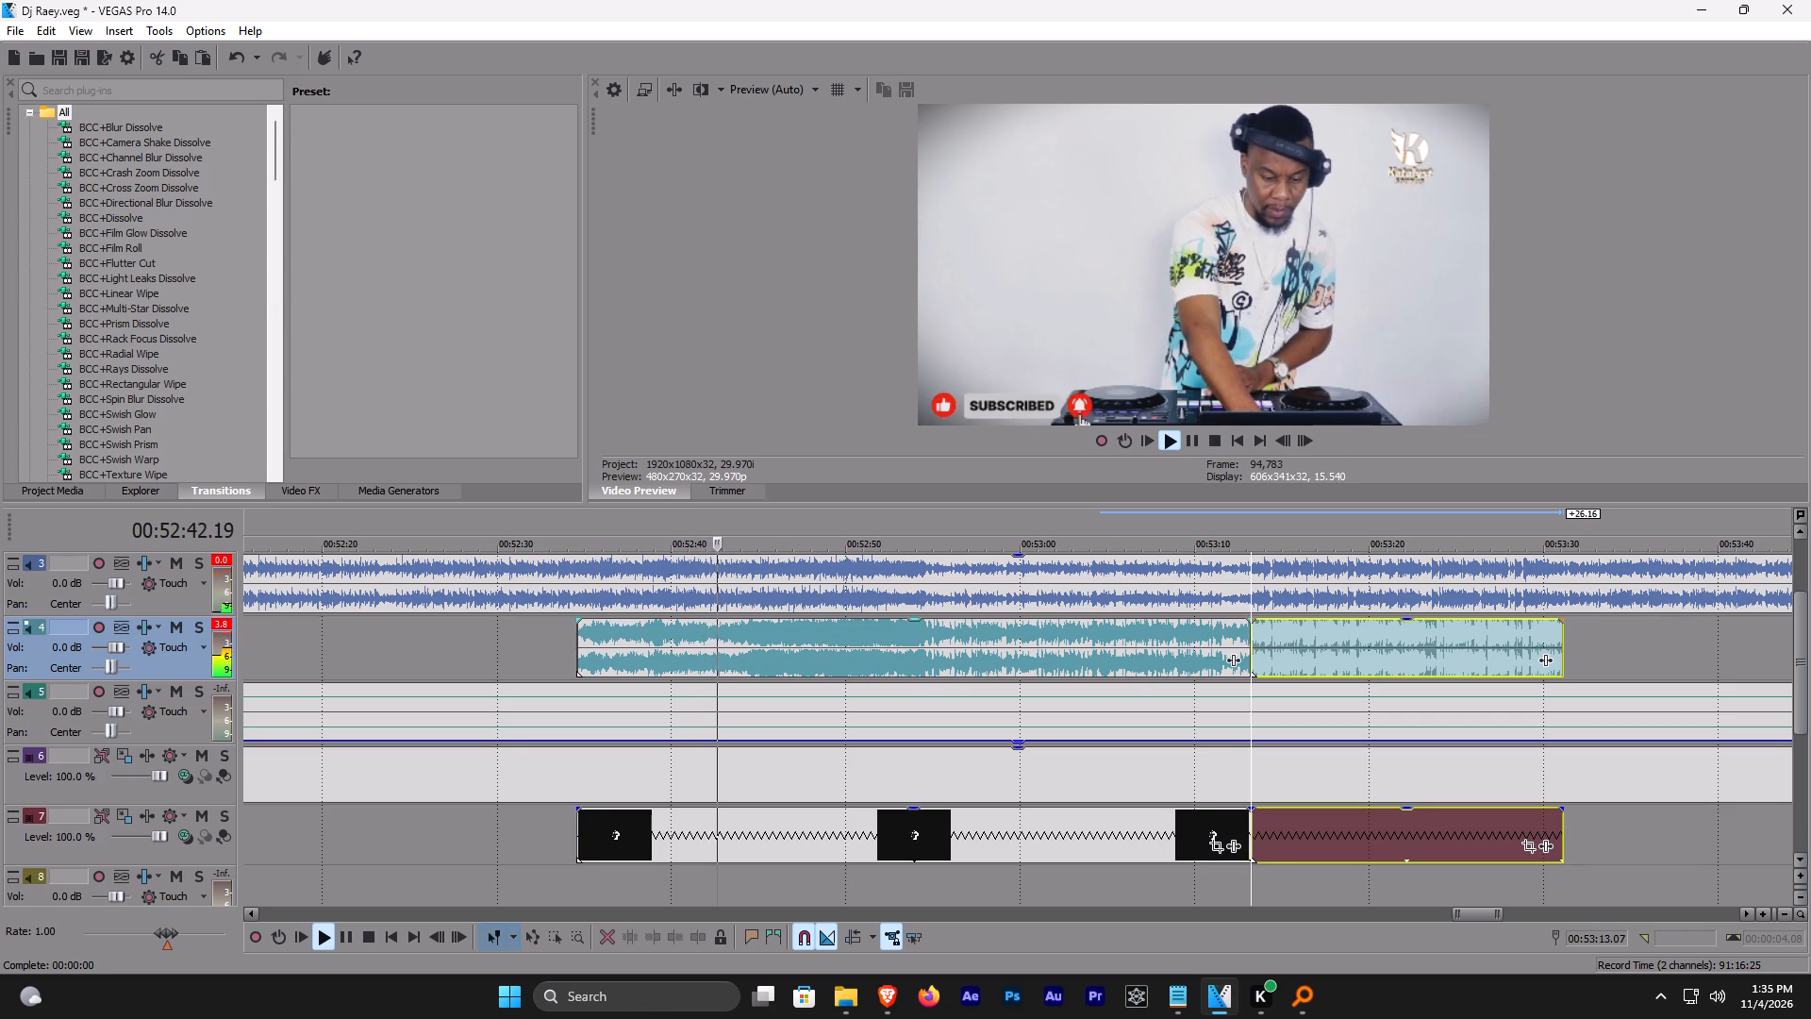
{"action": "left_click_drag", "start_coordinate": [1195, 623], "coordinate": [1190, 747]}
Split the DJ footage at 00:52:55.00, add a fade-out to its first part starting at about 00:52:34, and save.
{"action": "left_click", "coordinate": [933, 766]}
{"action": "key", "text": "s"}
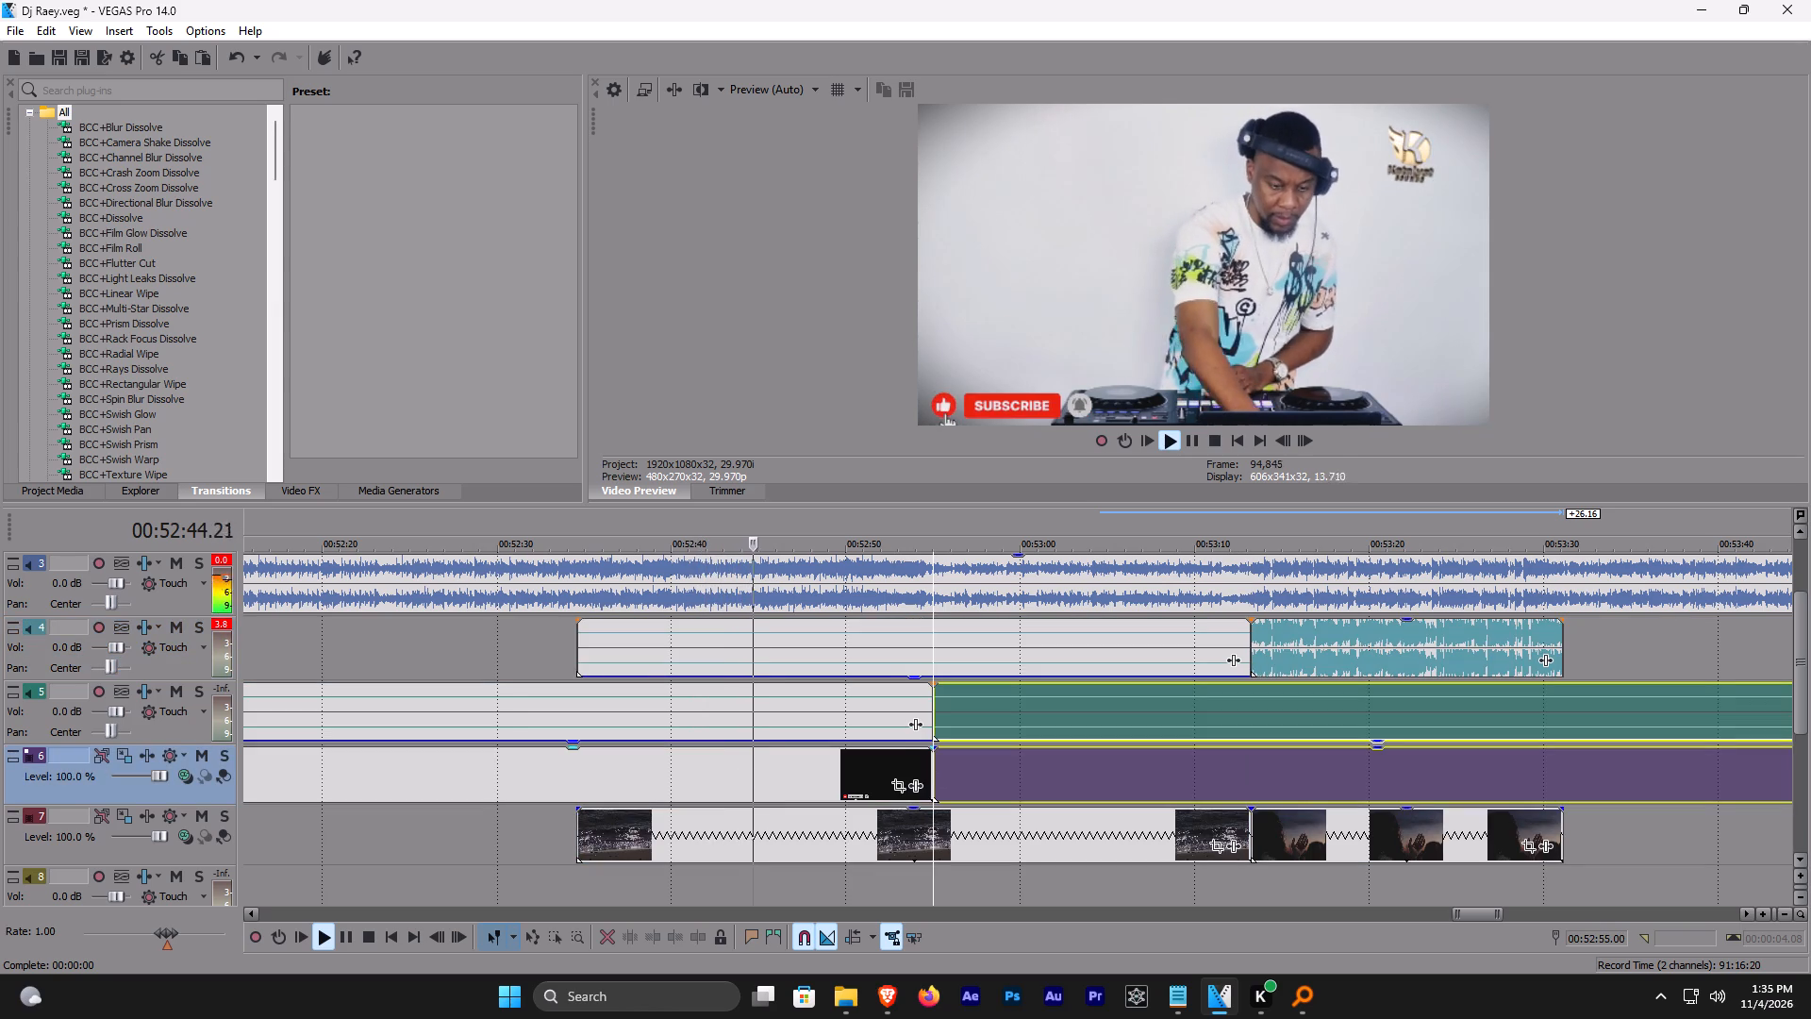
{"action": "left_click_drag", "start_coordinate": [928, 747], "coordinate": [573, 749]}
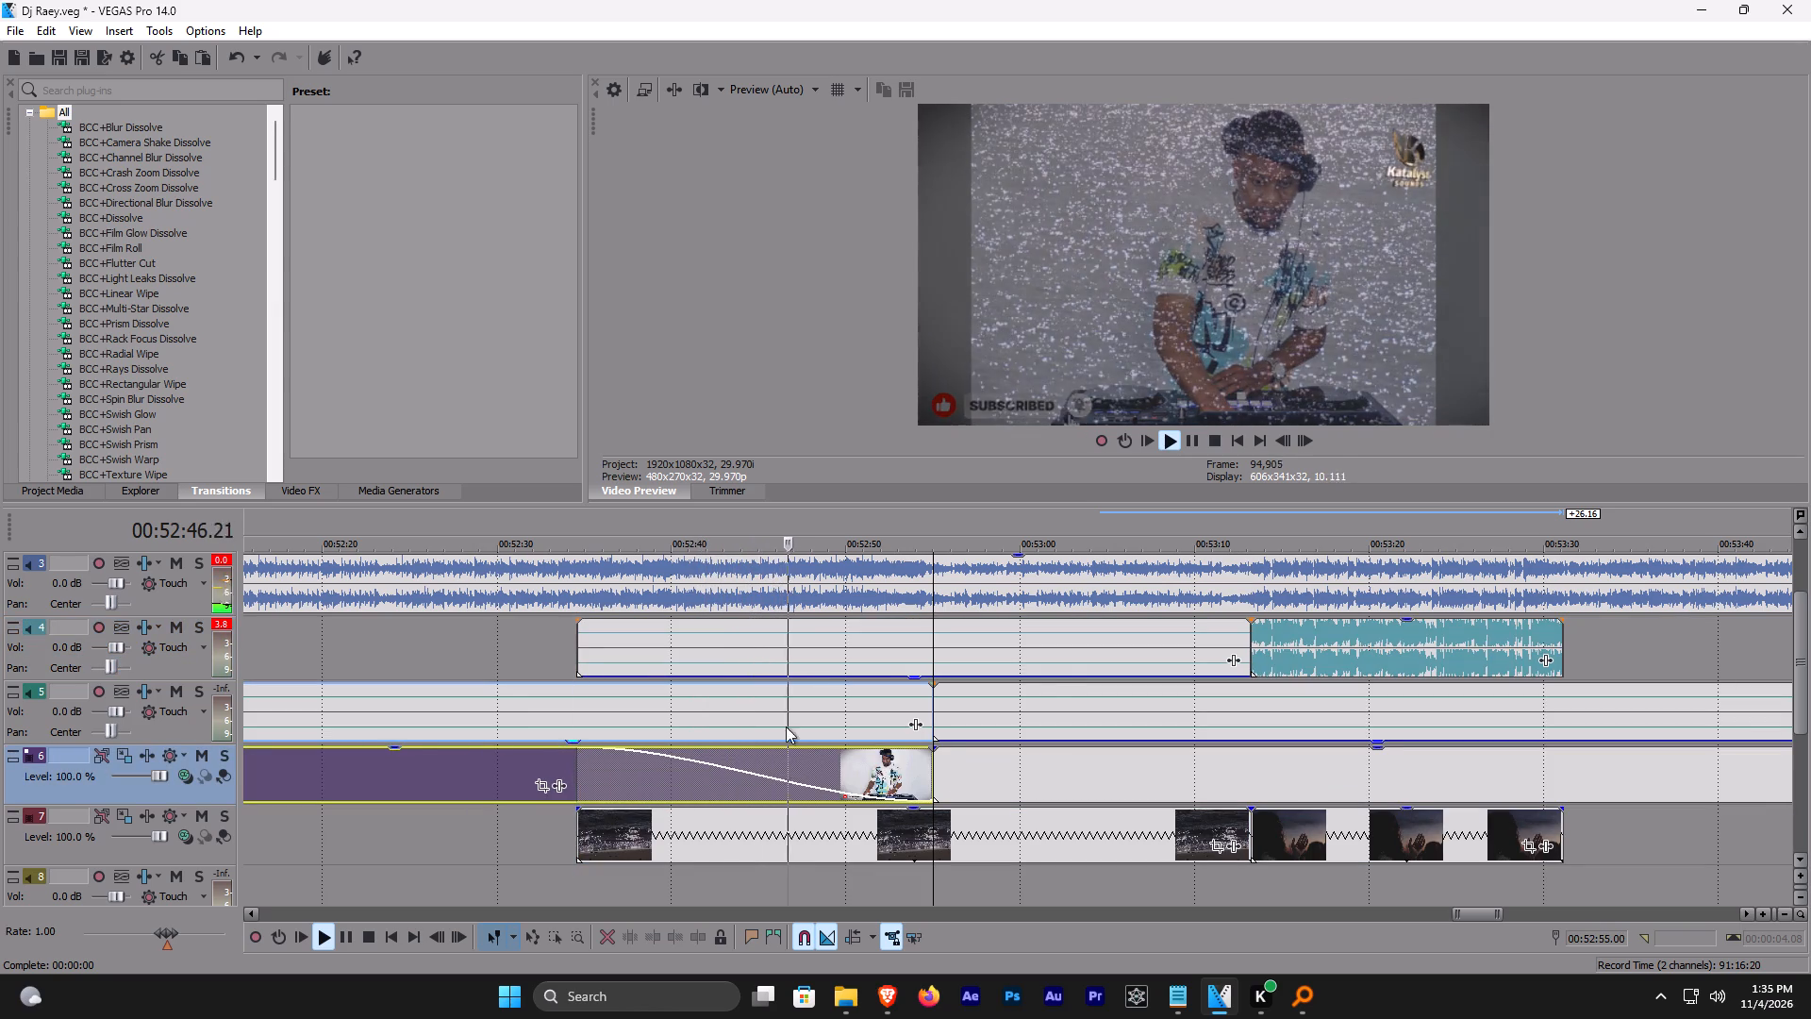
{"action": "key", "text": "ctrl+s"}
{"action": "key", "text": "ctrl+s"}
{"action": "key", "text": "ctrl+s"}
{"action": "key", "text": "ctrl+s"}
{"action": "key", "text": "ctrl+s"}
{"action": "key", "text": "ctrl+s"}
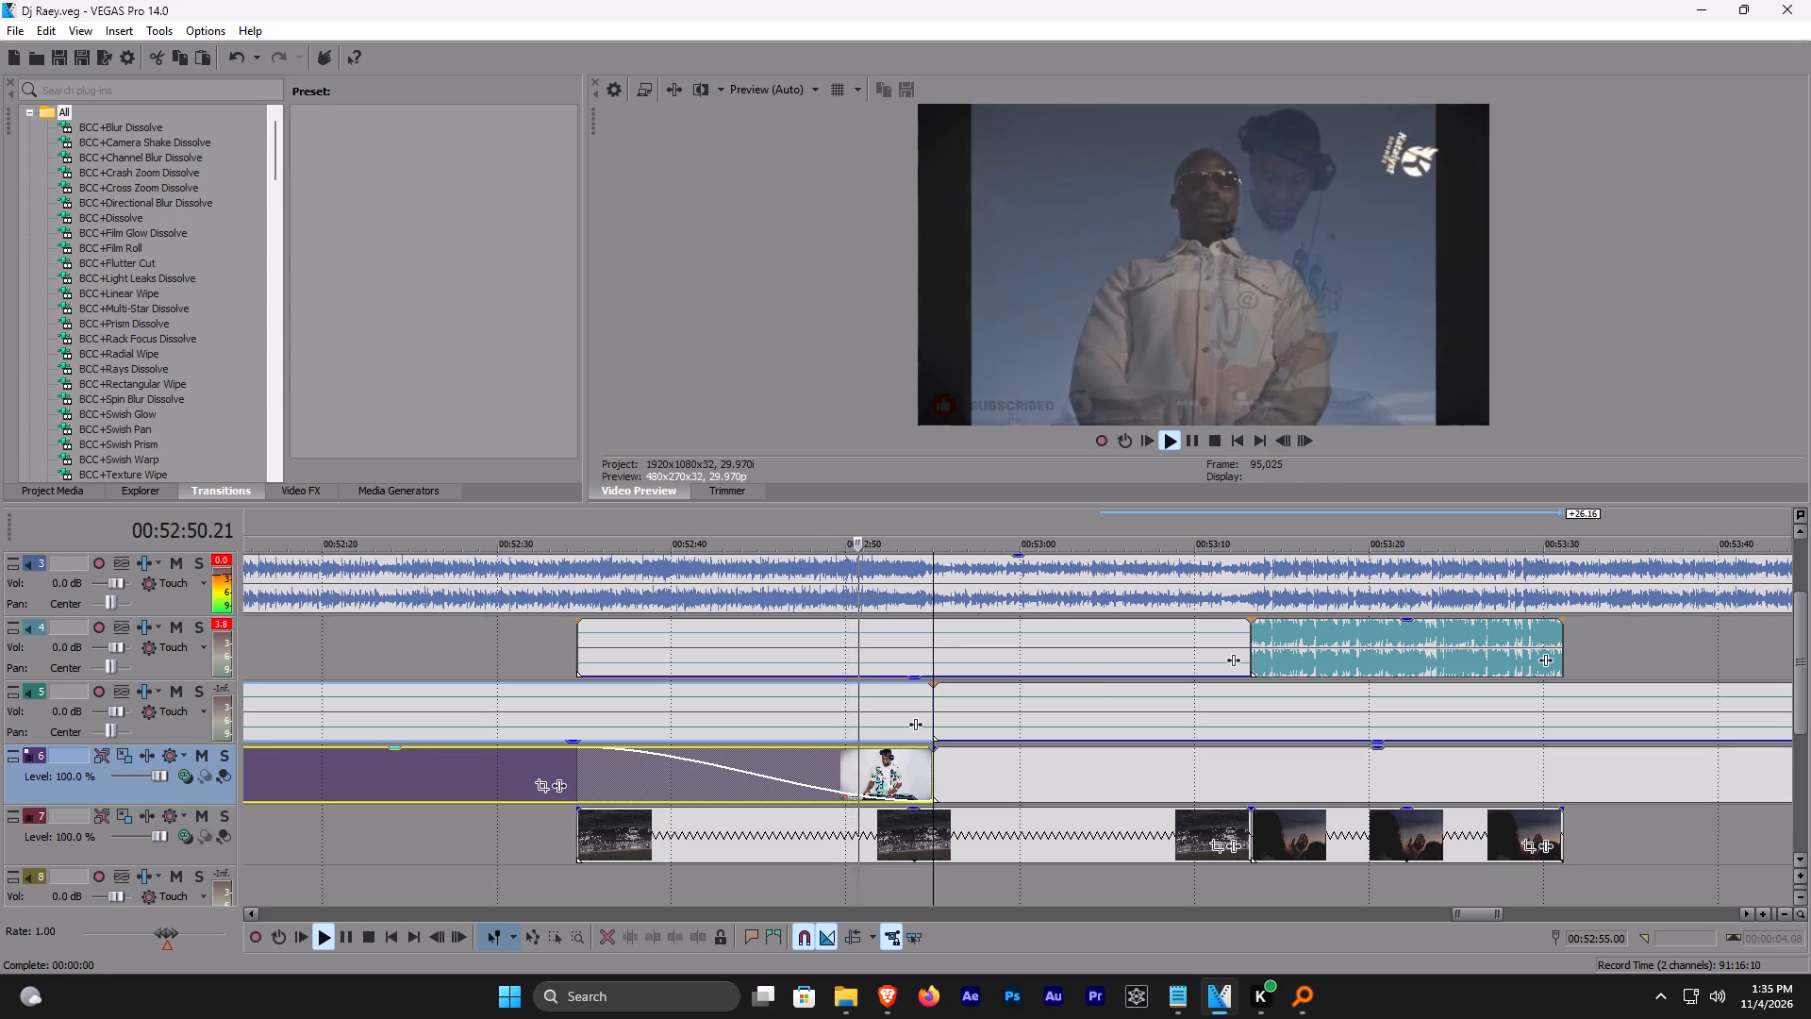
Trim the start of the DJ footage's second part forward to about 00:53:57, saving the project.
{"action": "left_click_drag", "start_coordinate": [934, 776], "coordinate": [1121, 767]}
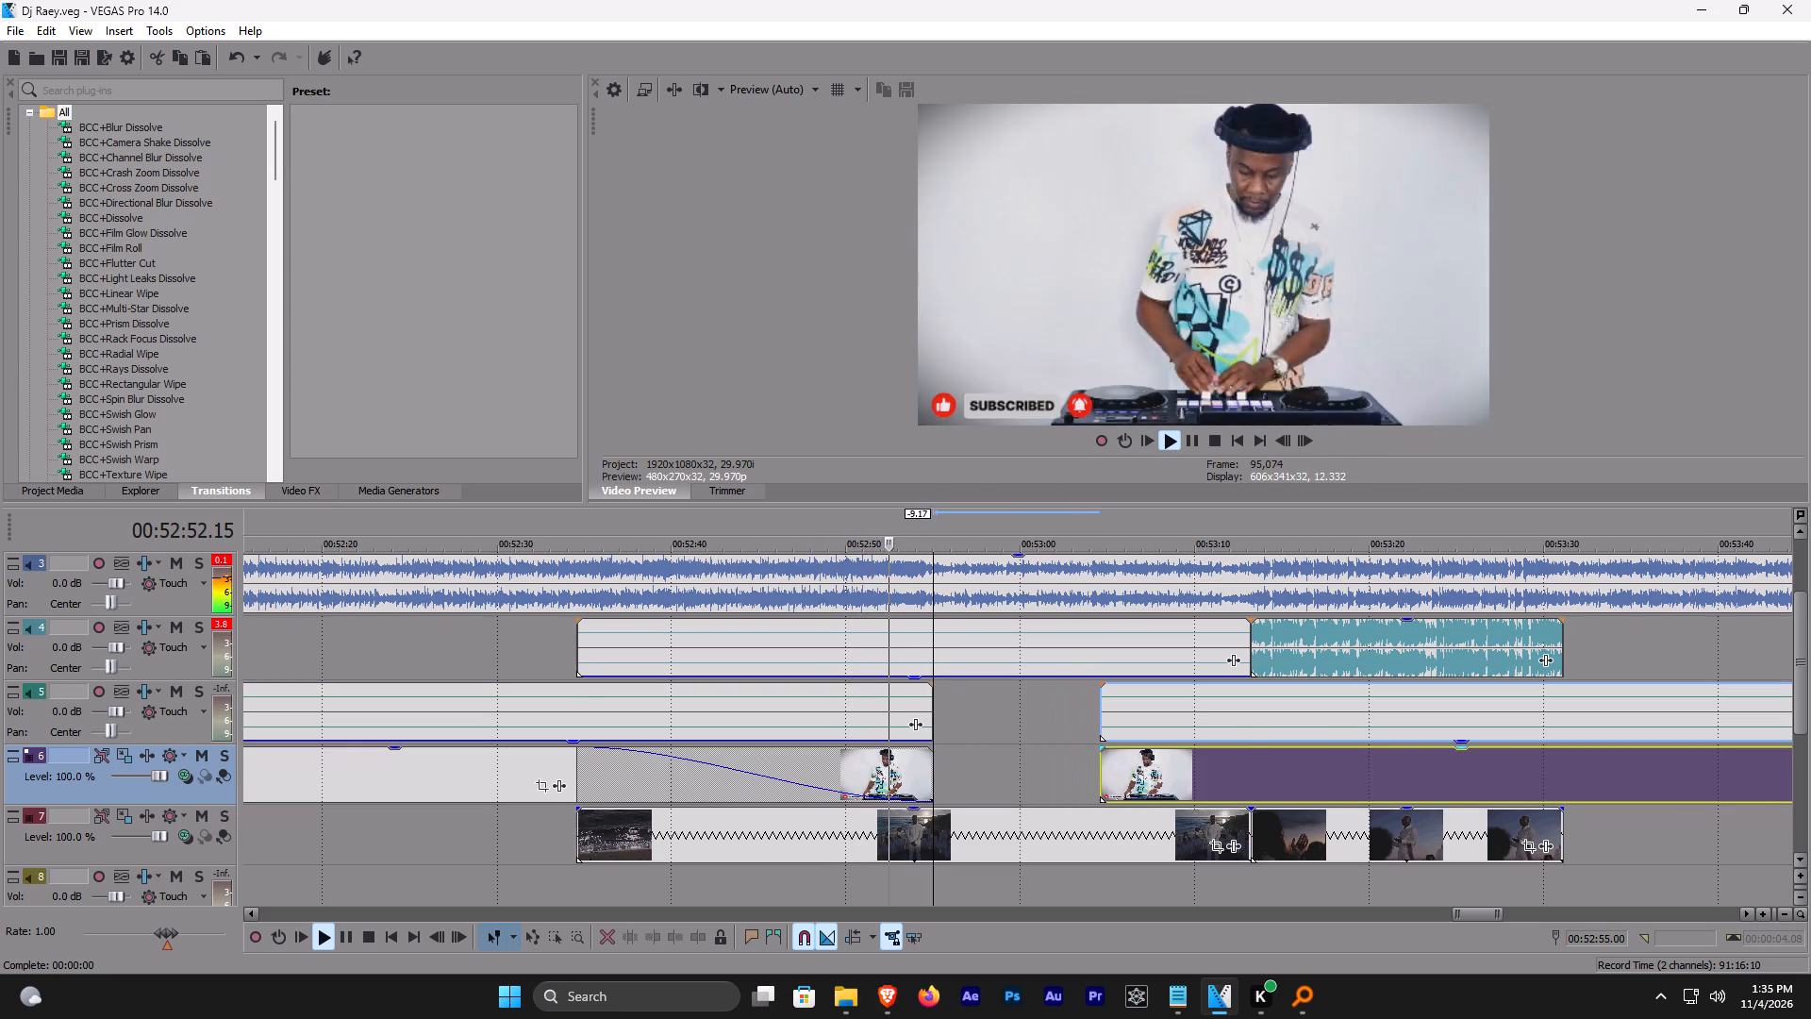
{"action": "left_click_drag", "start_coordinate": [1121, 767], "coordinate": [1387, 767]}
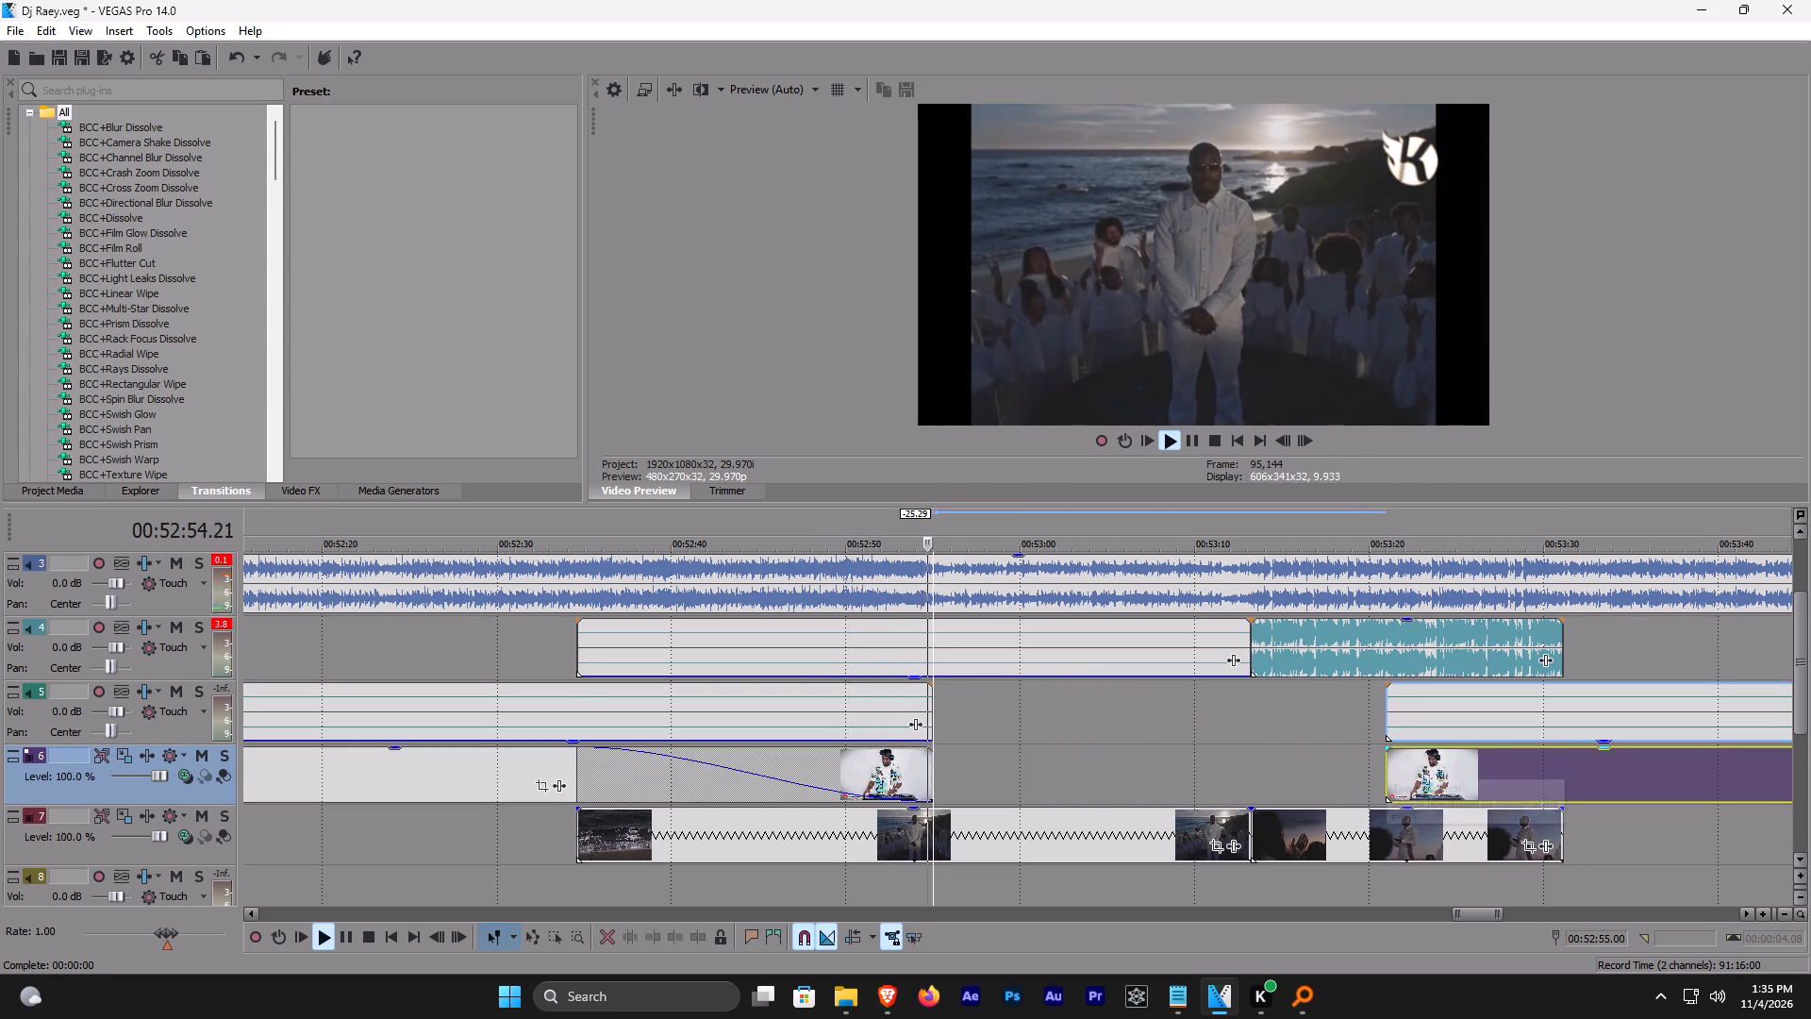
{"action": "key", "text": "ctrl+s"}
{"action": "left_click", "coordinate": [1263, 525]}
{"action": "scroll", "coordinate": [1266, 667], "scroll_direction": "down", "scroll_amount": 2}
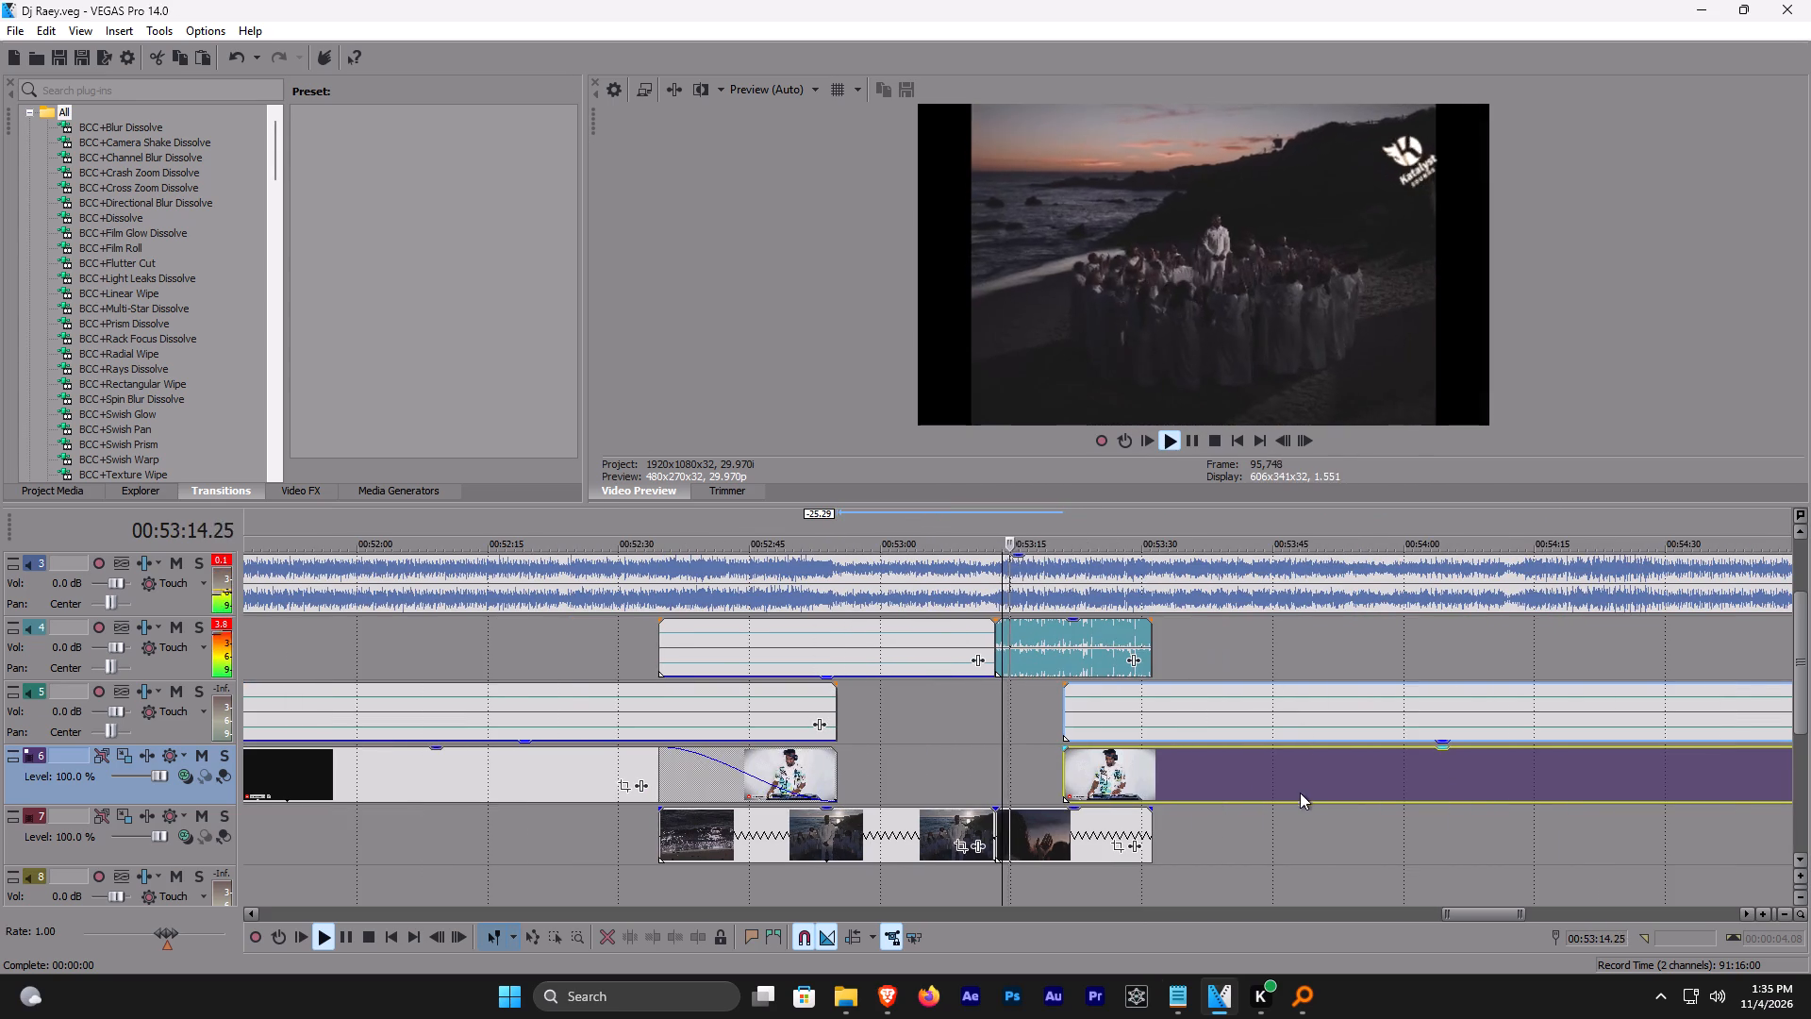
{"action": "left_click", "coordinate": [1145, 633]}
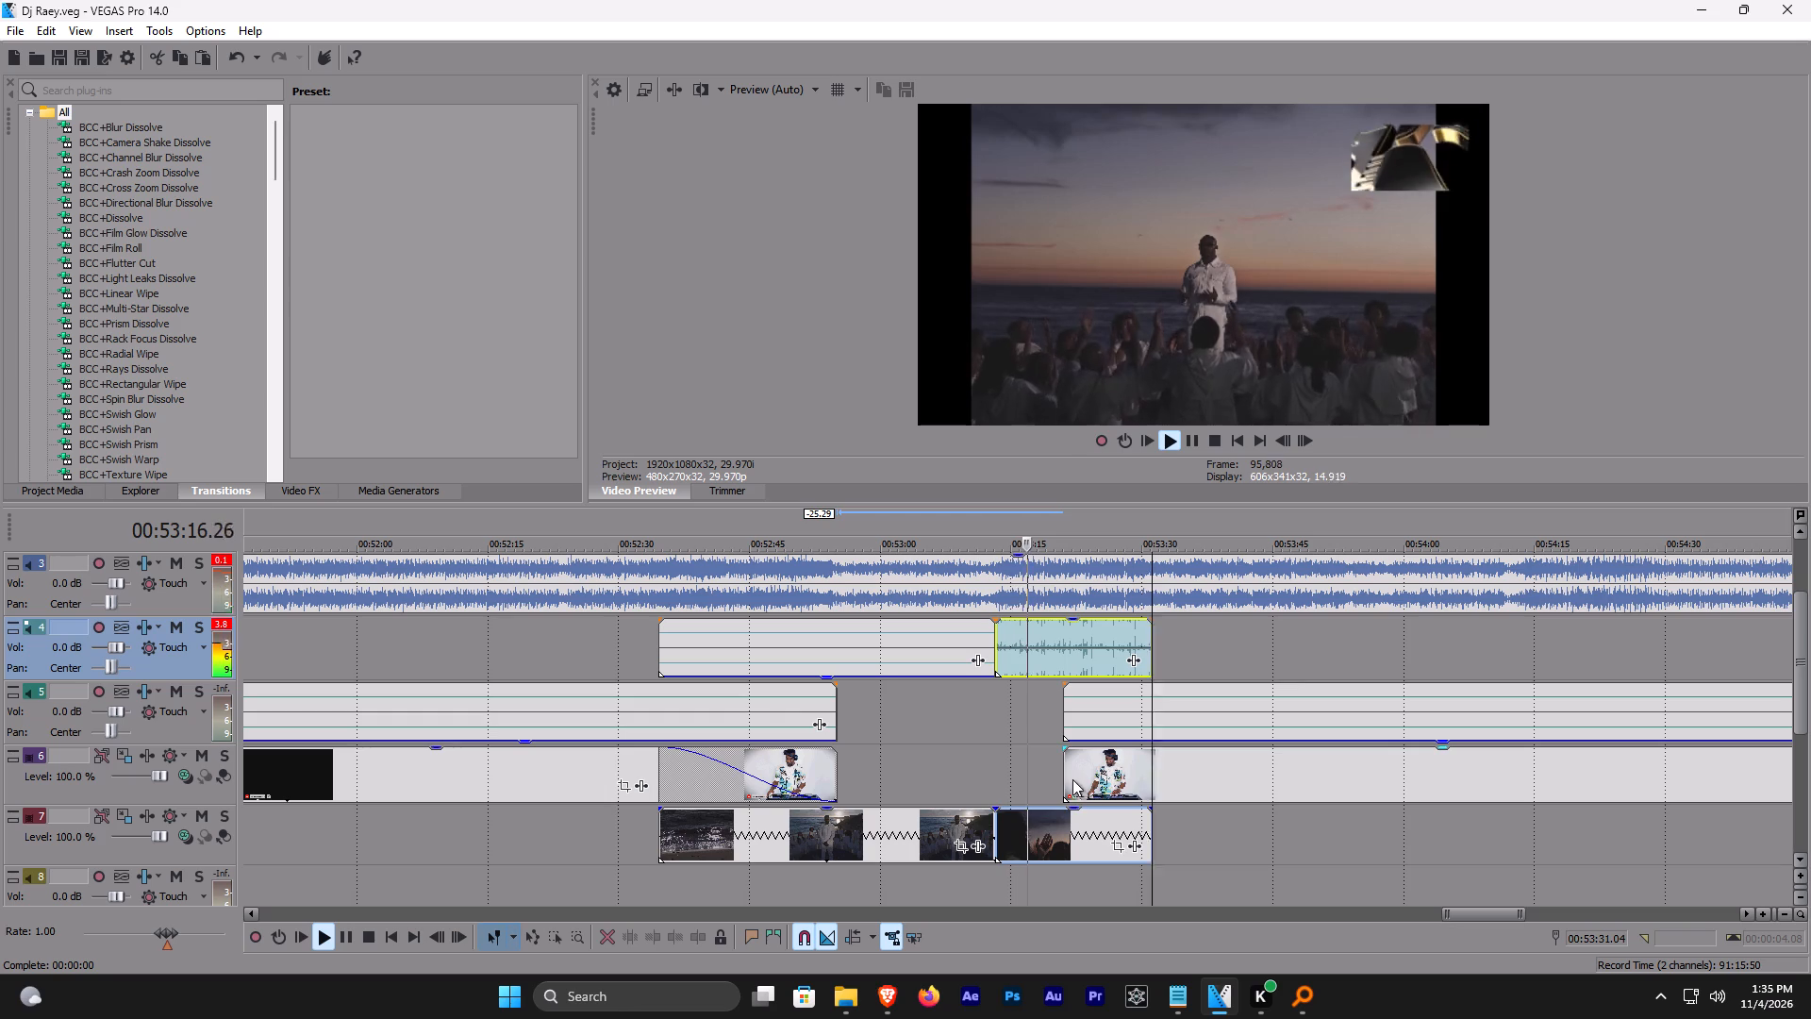
{"action": "left_click_drag", "start_coordinate": [1063, 771], "coordinate": [1379, 722]}
Time-compress the second WORSHIP clip by about 13 frames at its end to match the mix waveform, and save.
{"action": "left_click", "coordinate": [1138, 640]}
{"action": "scroll", "coordinate": [1137, 637], "scroll_direction": "up", "scroll_amount": 8}
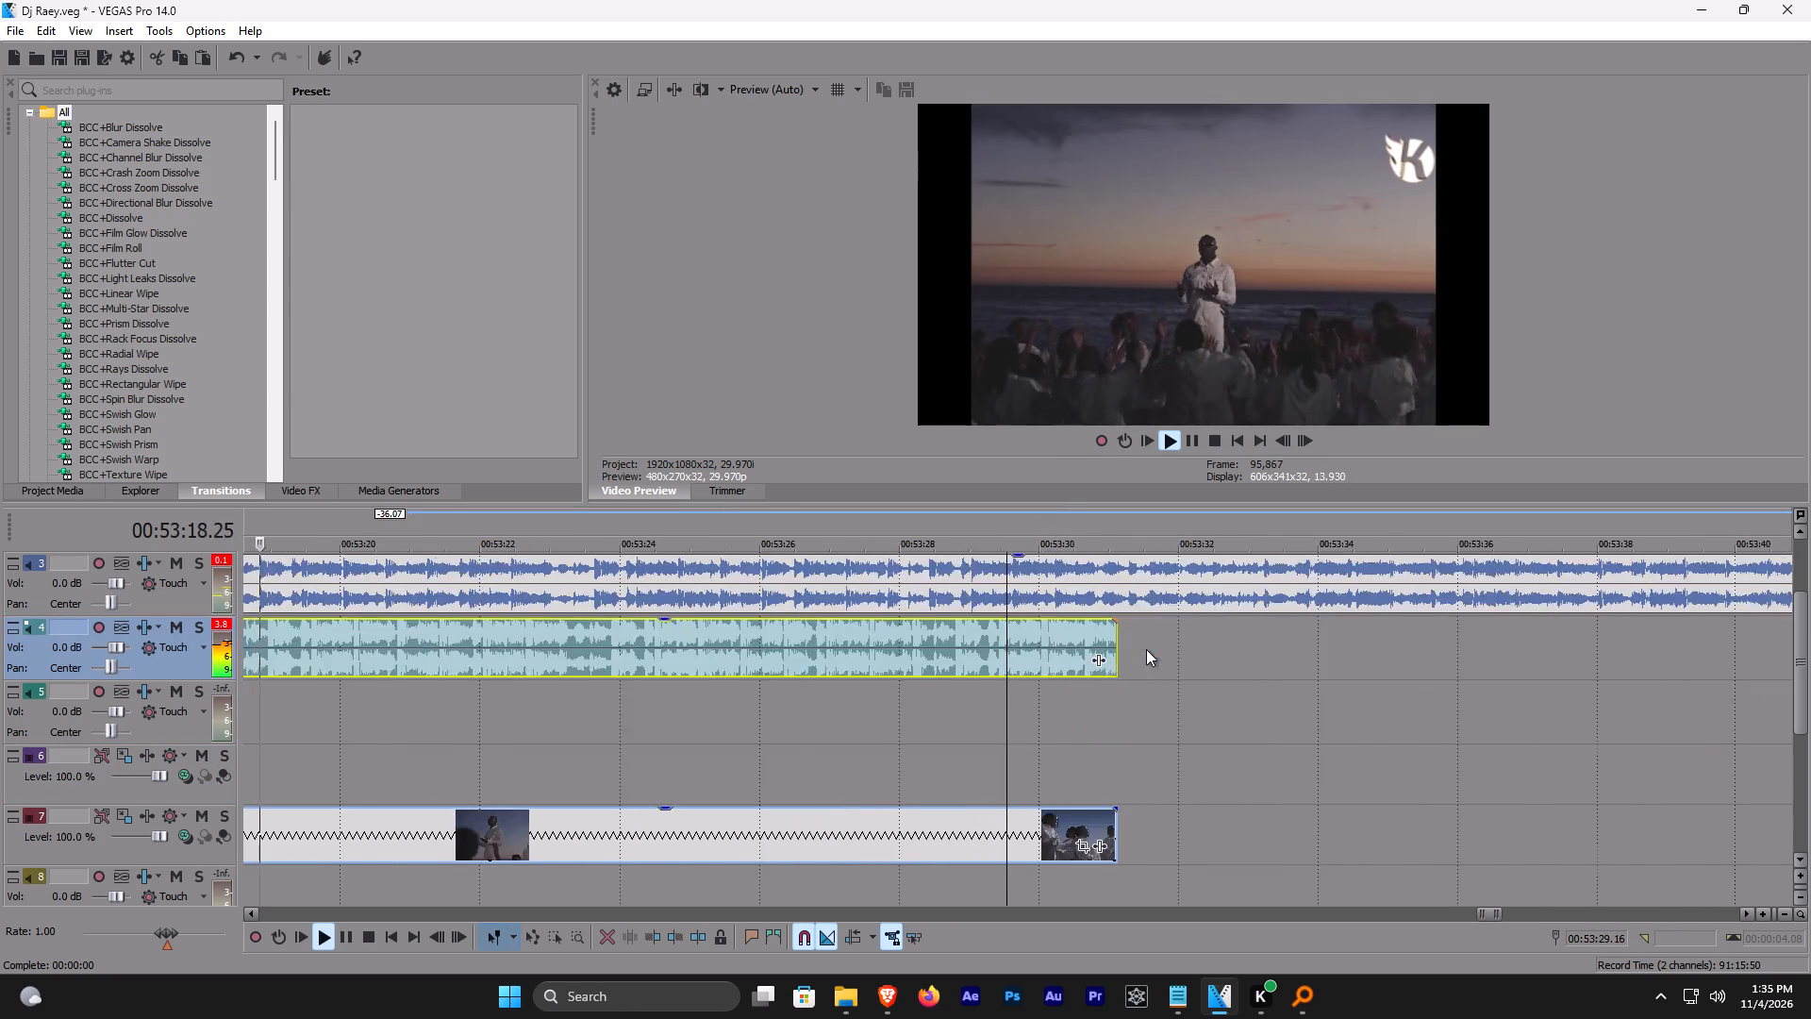
{"action": "scroll", "coordinate": [1146, 649], "scroll_direction": "up", "scroll_amount": 1}
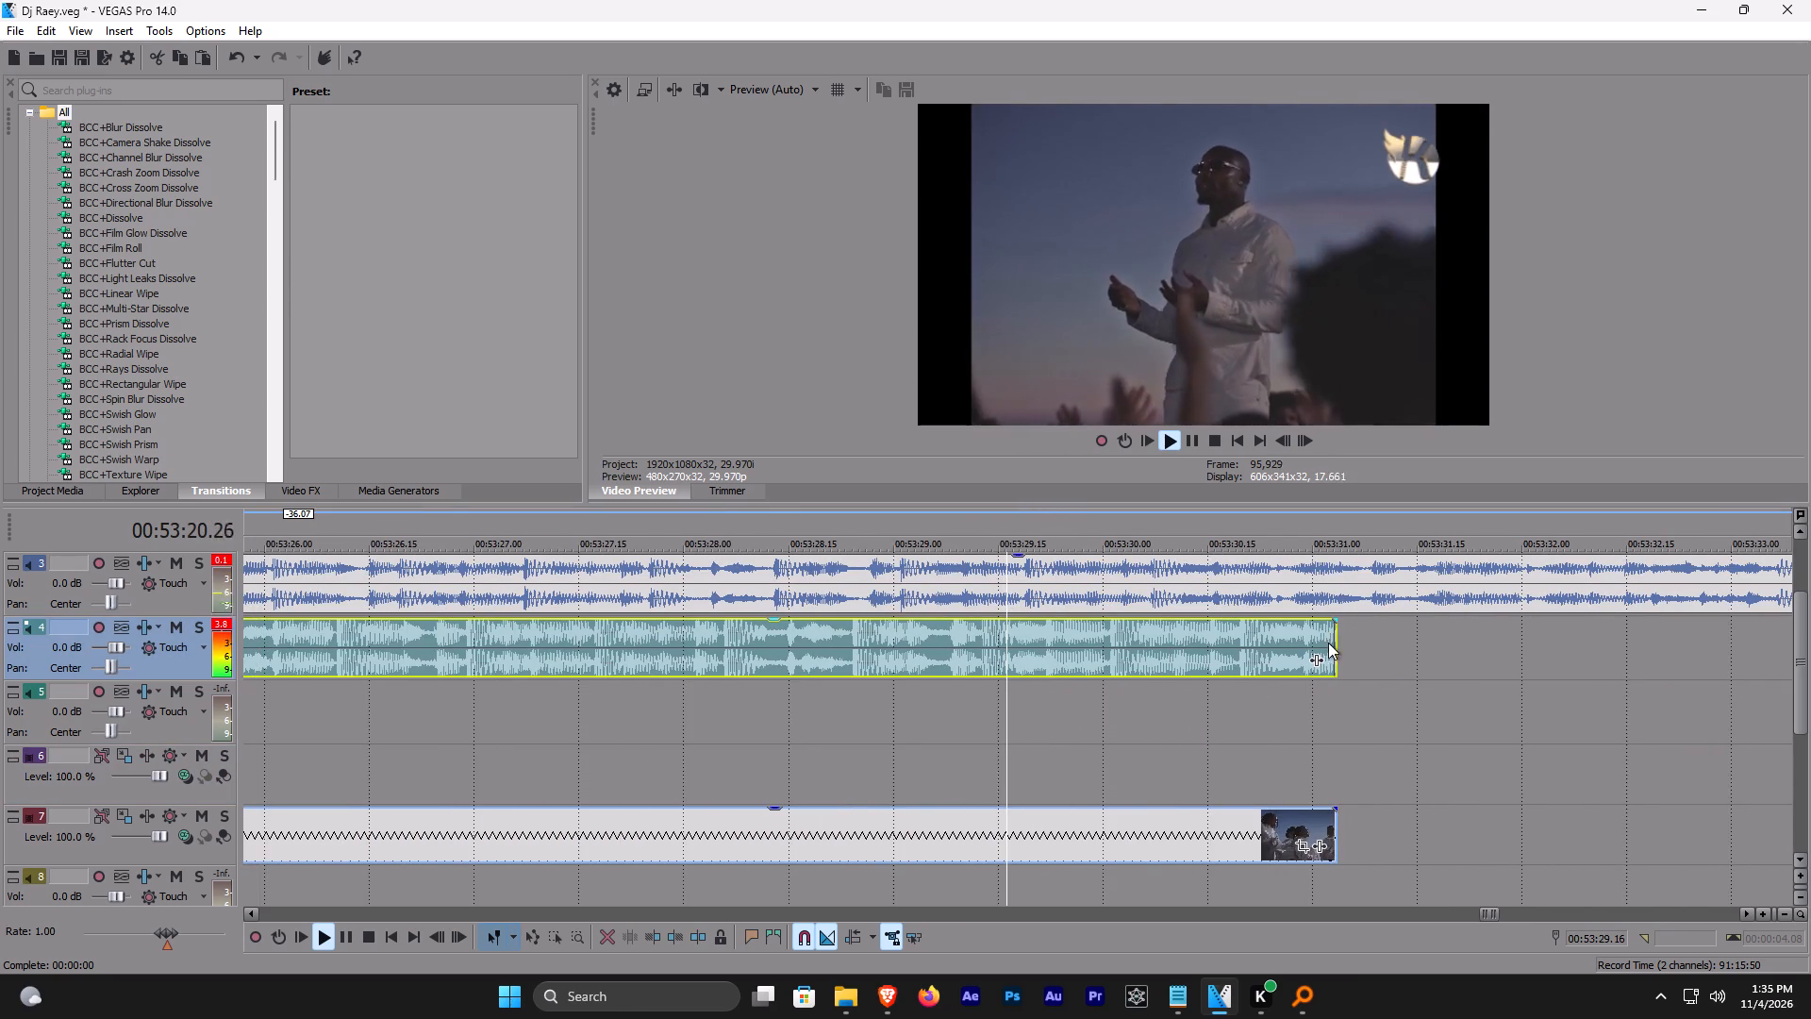
{"action": "left_click_drag", "start_coordinate": [1333, 639], "coordinate": [1245, 600], "text": "ctrl"}
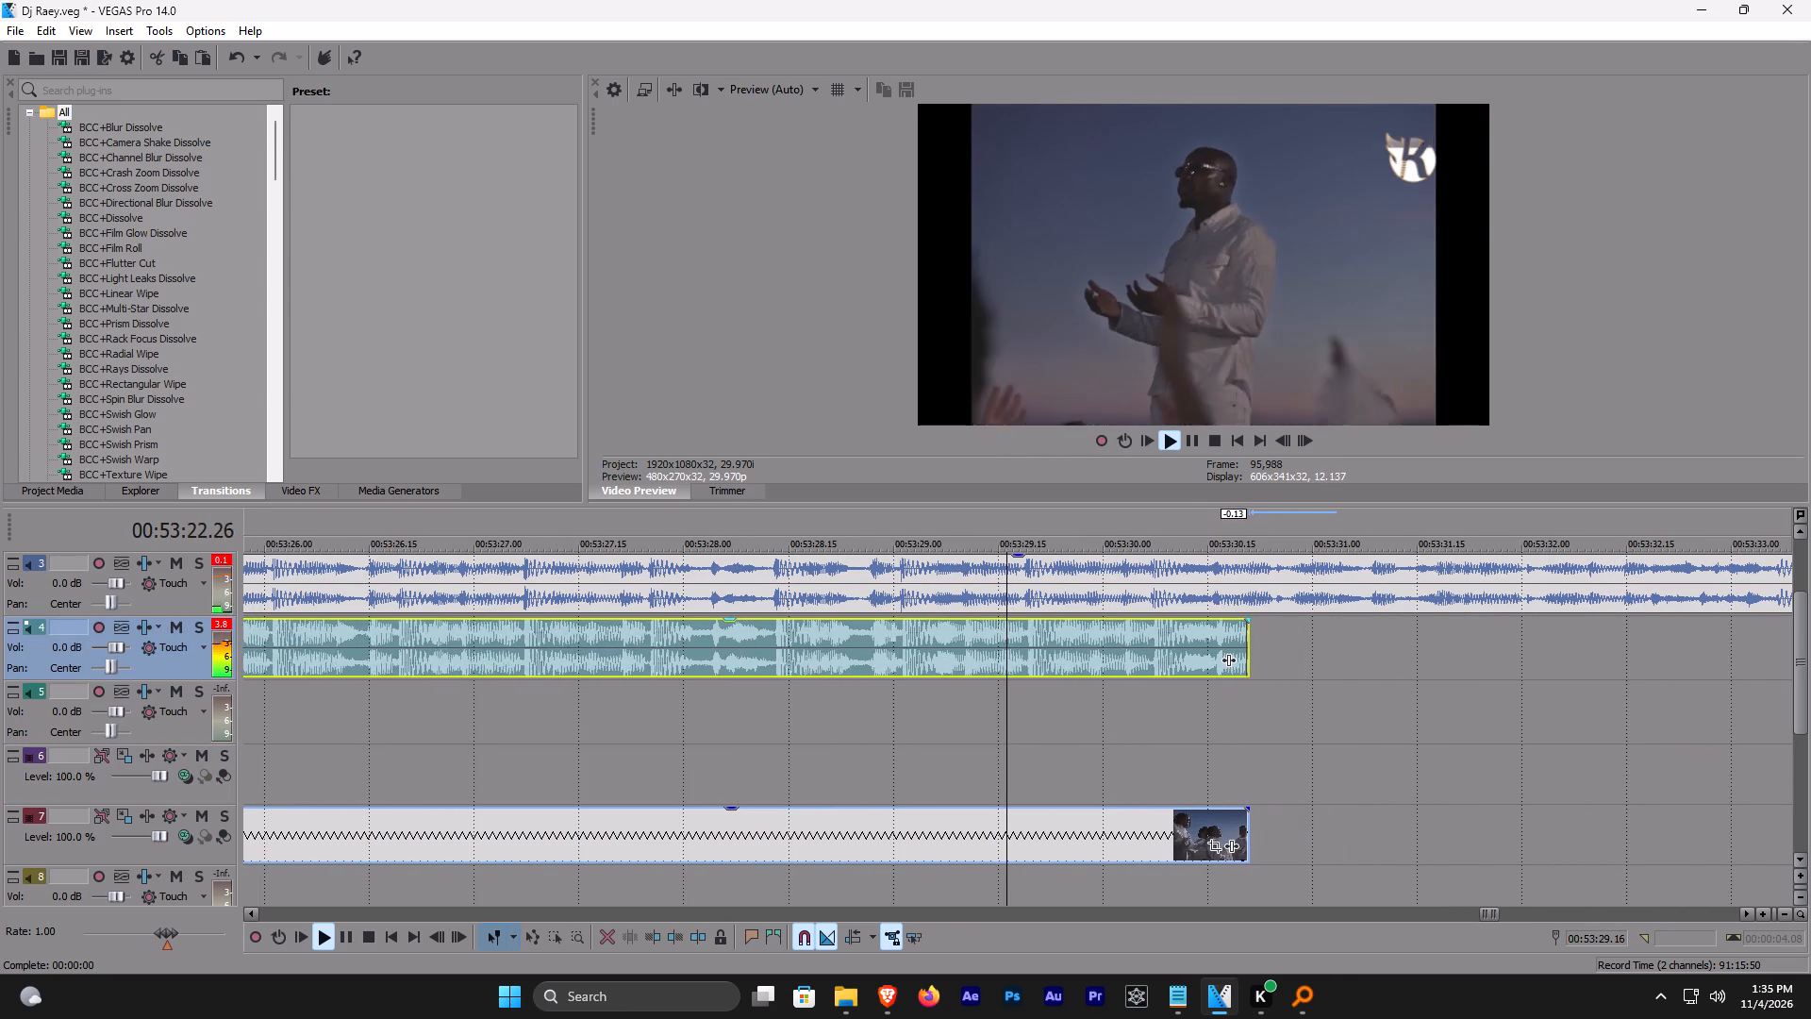
{"action": "left_click_drag", "start_coordinate": [1245, 600], "coordinate": [1241, 599], "text": "ctrl"}
{"action": "key", "text": "ctrl+s"}
Extend the second WORSHIP clip's end to about 00:53:33, fine-tune its time compression by under a frame, and save.
{"action": "left_click_drag", "start_coordinate": [1243, 647], "coordinate": [1786, 590]}
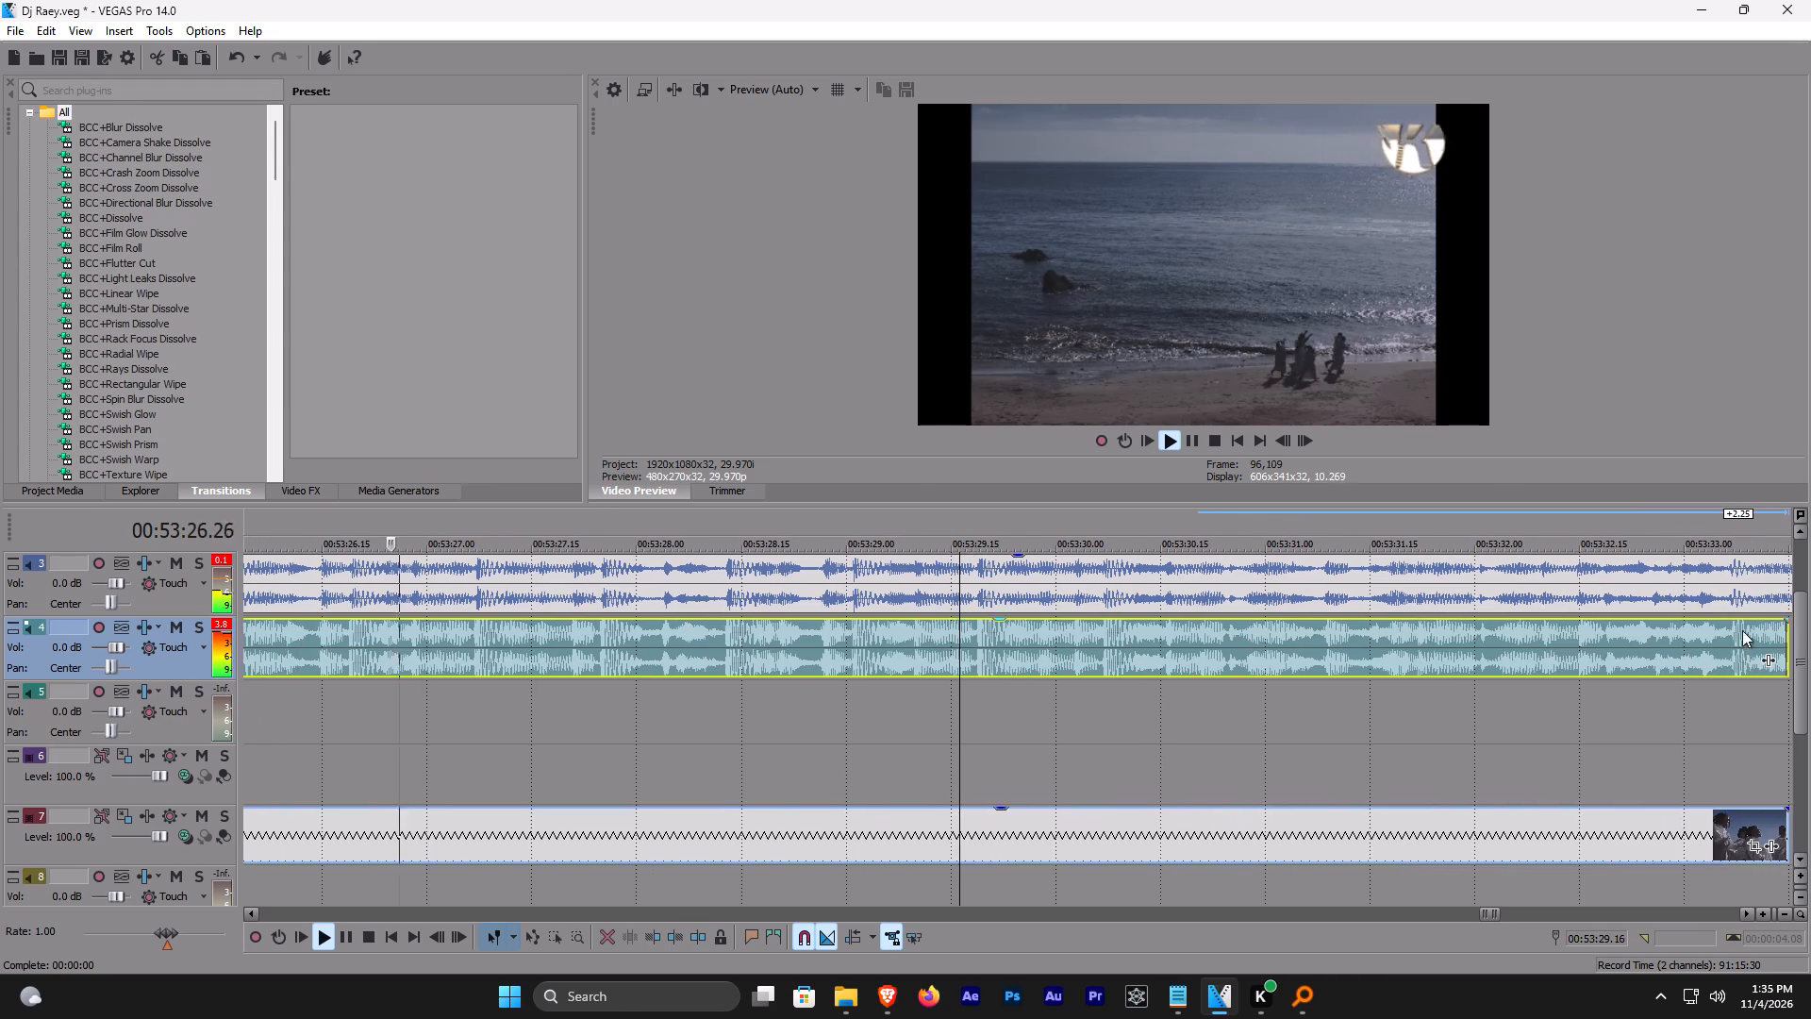
{"action": "left_click", "coordinate": [1736, 639]}
{"action": "scroll", "coordinate": [1736, 640], "scroll_direction": "up", "scroll_amount": 5}
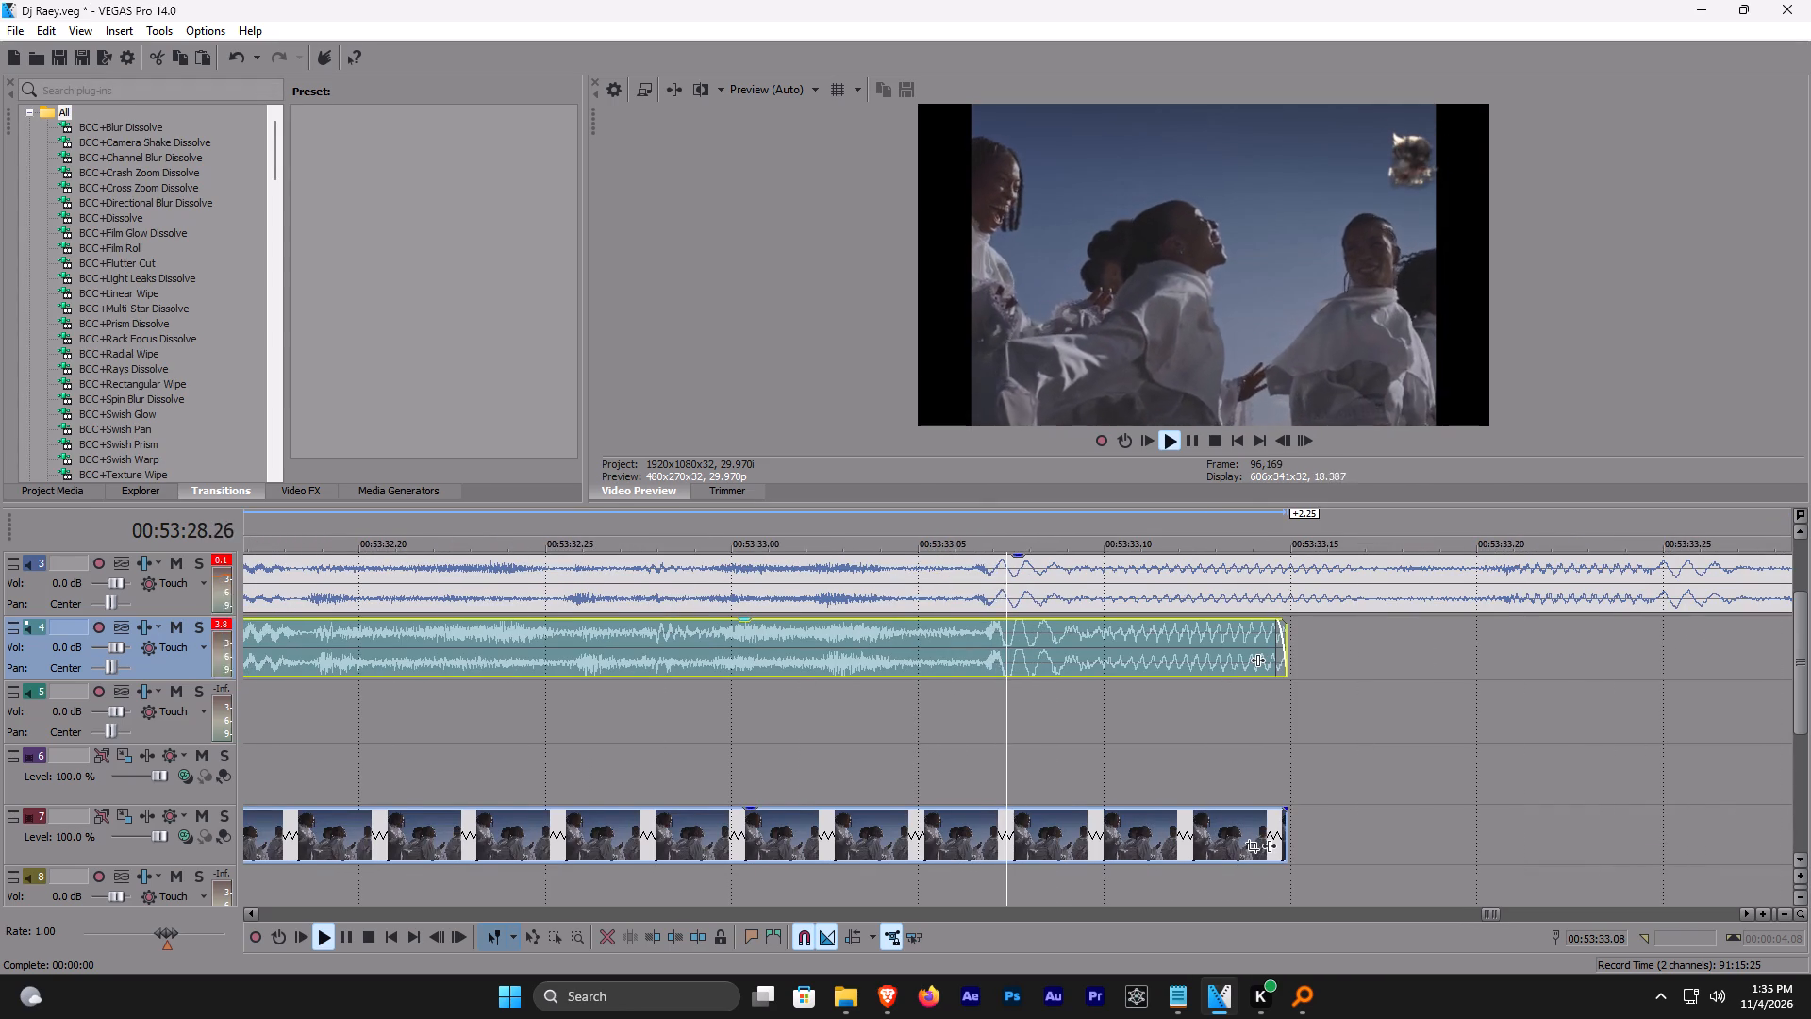
{"action": "left_click_drag", "start_coordinate": [1285, 657], "coordinate": [1275, 651], "text": "ctrl"}
{"action": "key", "text": "ctrl+s"}
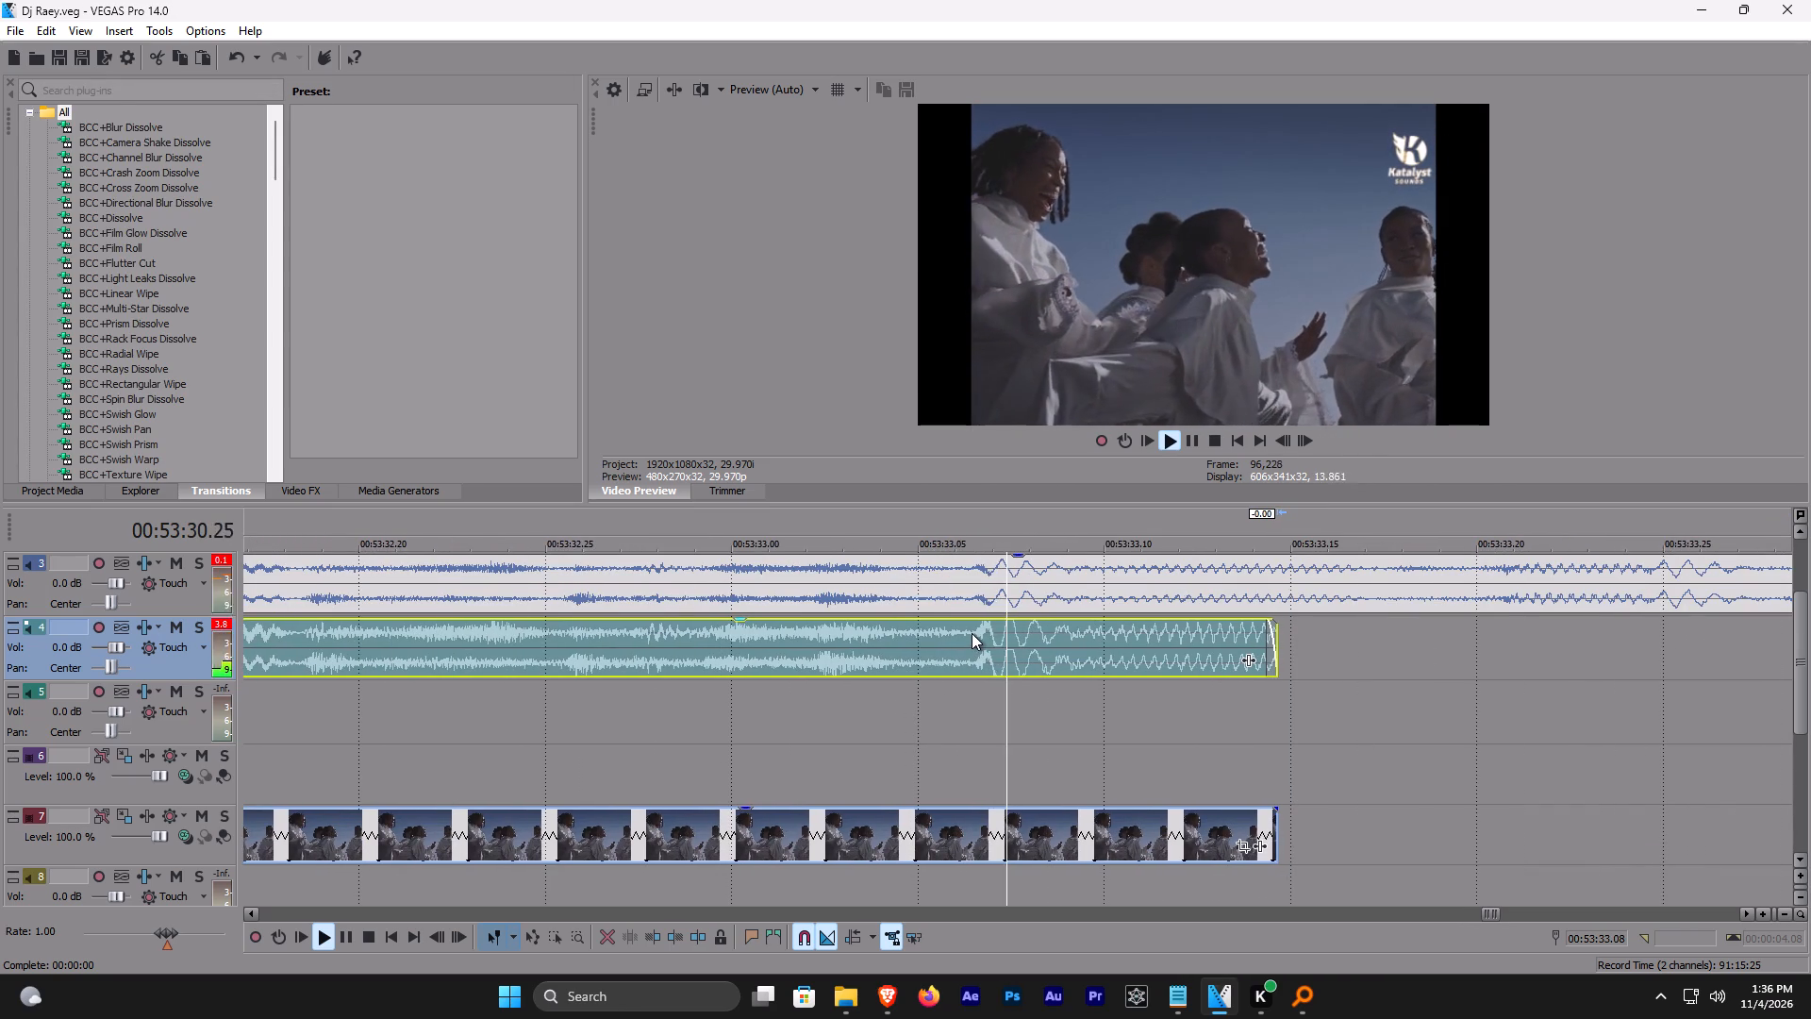
Split the WORSHIP clip at 00:53:33.07, silence the audio gain of the part before the cut, and save.
{"action": "left_click", "coordinate": [972, 633]}
{"action": "key", "text": "s"}
{"action": "left_click_drag", "start_coordinate": [954, 619], "coordinate": [955, 716]}
{"action": "key", "text": "ctrl+s"}
{"action": "scroll", "coordinate": [1002, 662], "scroll_direction": "down", "scroll_amount": 7}
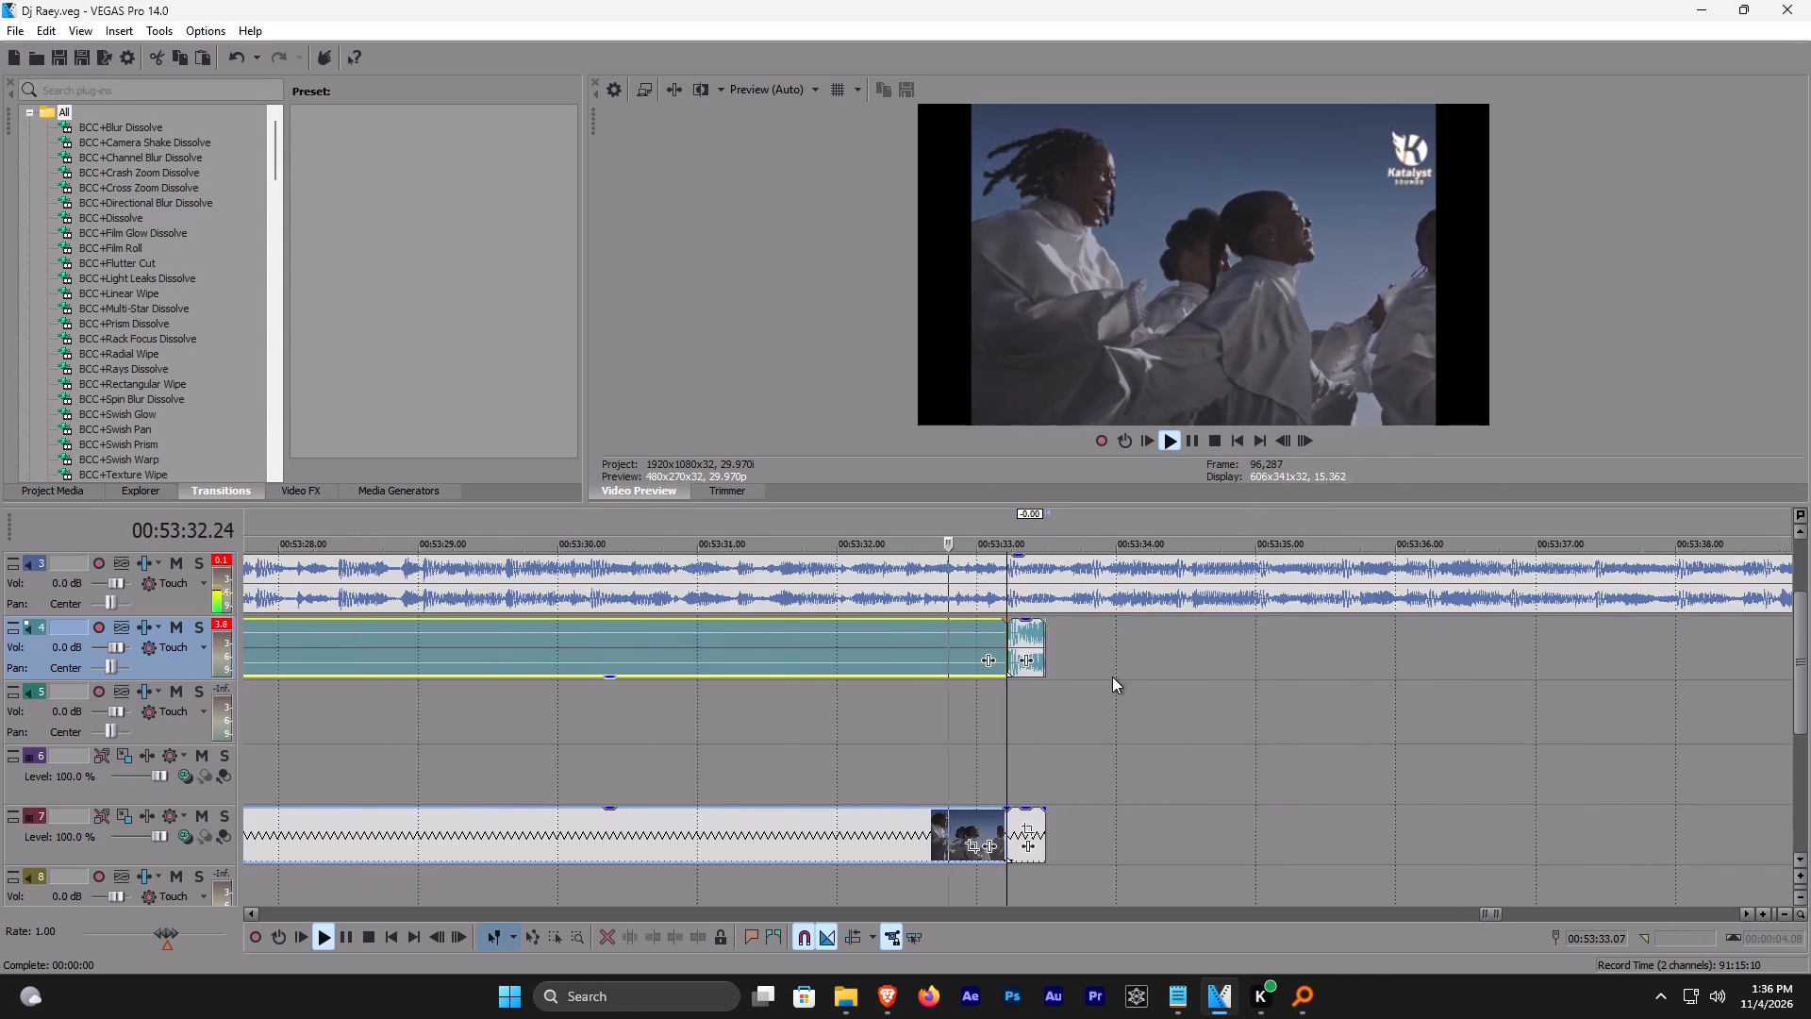
Extend the end of the remaining WORSHIP clip after 00:53:33.07 to about 00:54:24.
{"action": "scroll", "coordinate": [1112, 677], "scroll_direction": "down", "scroll_amount": 1}
{"action": "left_click_drag", "start_coordinate": [1026, 636], "coordinate": [1810, 632]}
{"action": "scroll", "coordinate": [1368, 685], "scroll_direction": "down", "scroll_amount": 4}
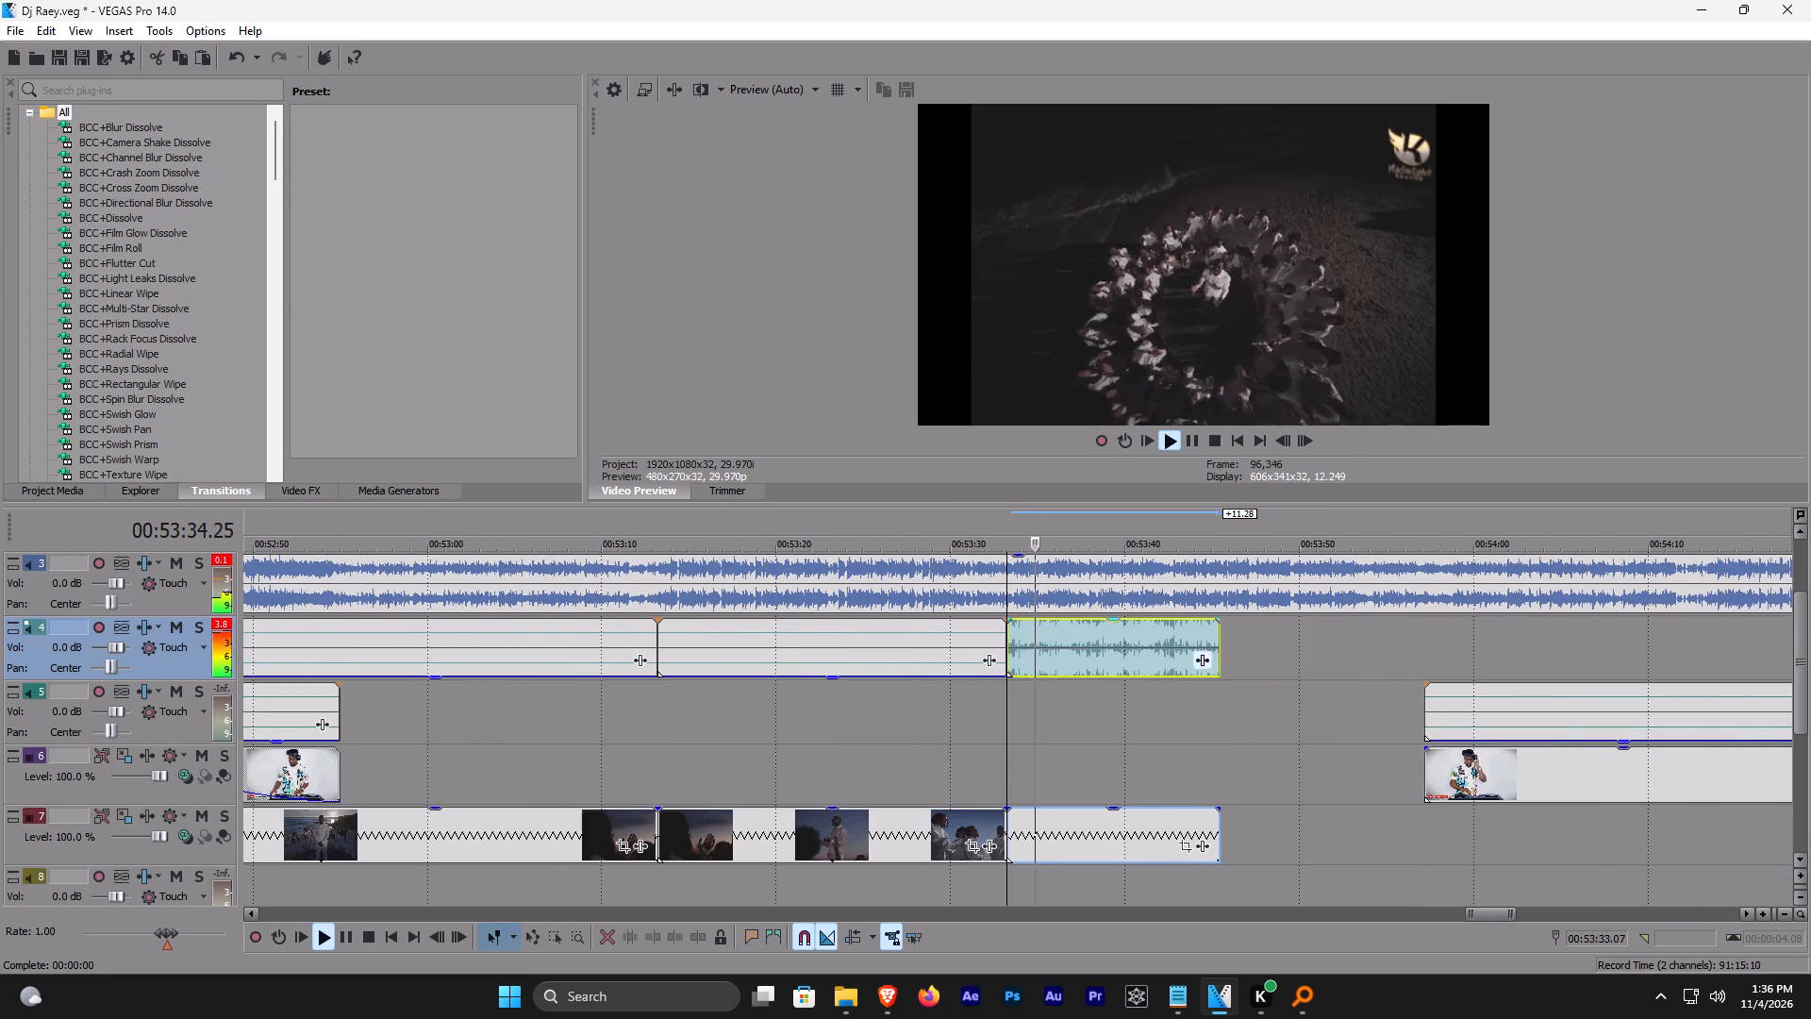
{"action": "left_click_drag", "start_coordinate": [1221, 661], "coordinate": [1810, 618]}
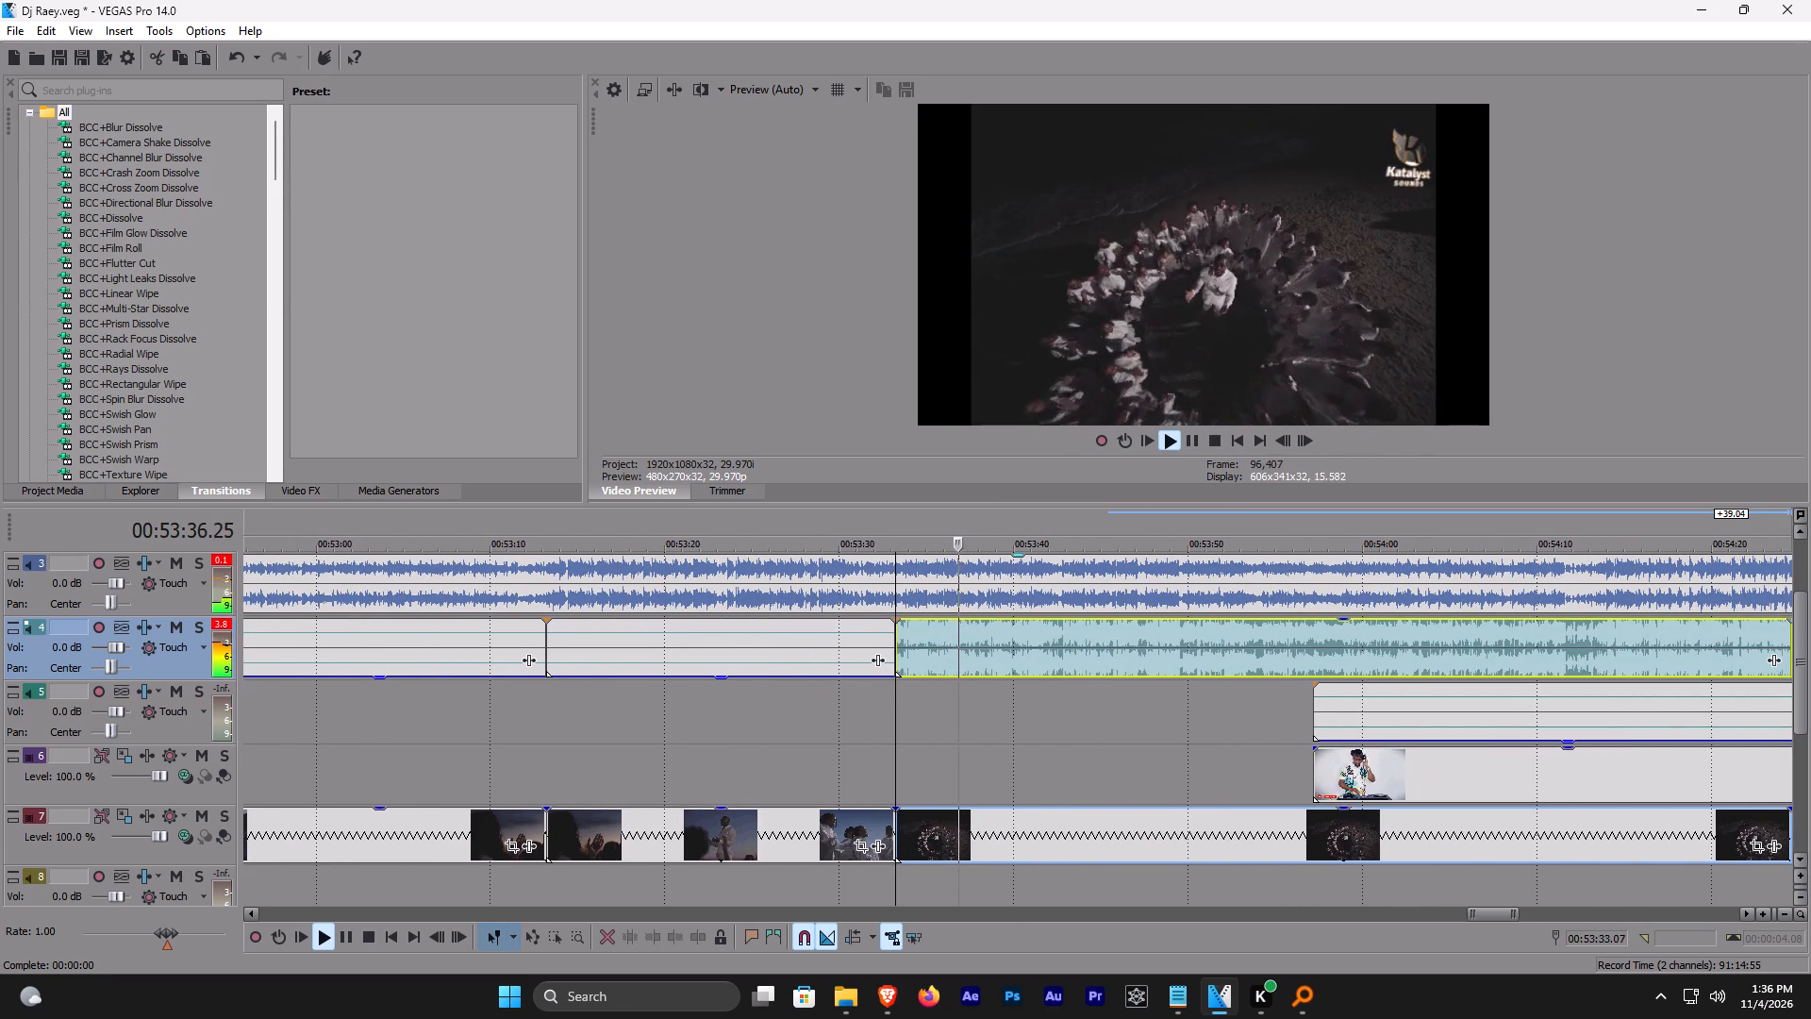
Play from about 00:53:54 and trim the DJ footage's second part to start at about 00:54:55.
{"action": "left_click", "coordinate": [1265, 526]}
{"action": "scroll", "coordinate": [1342, 729], "scroll_direction": "down", "scroll_amount": 3}
{"action": "left_click_drag", "start_coordinate": [1024, 711], "coordinate": [1404, 704]}
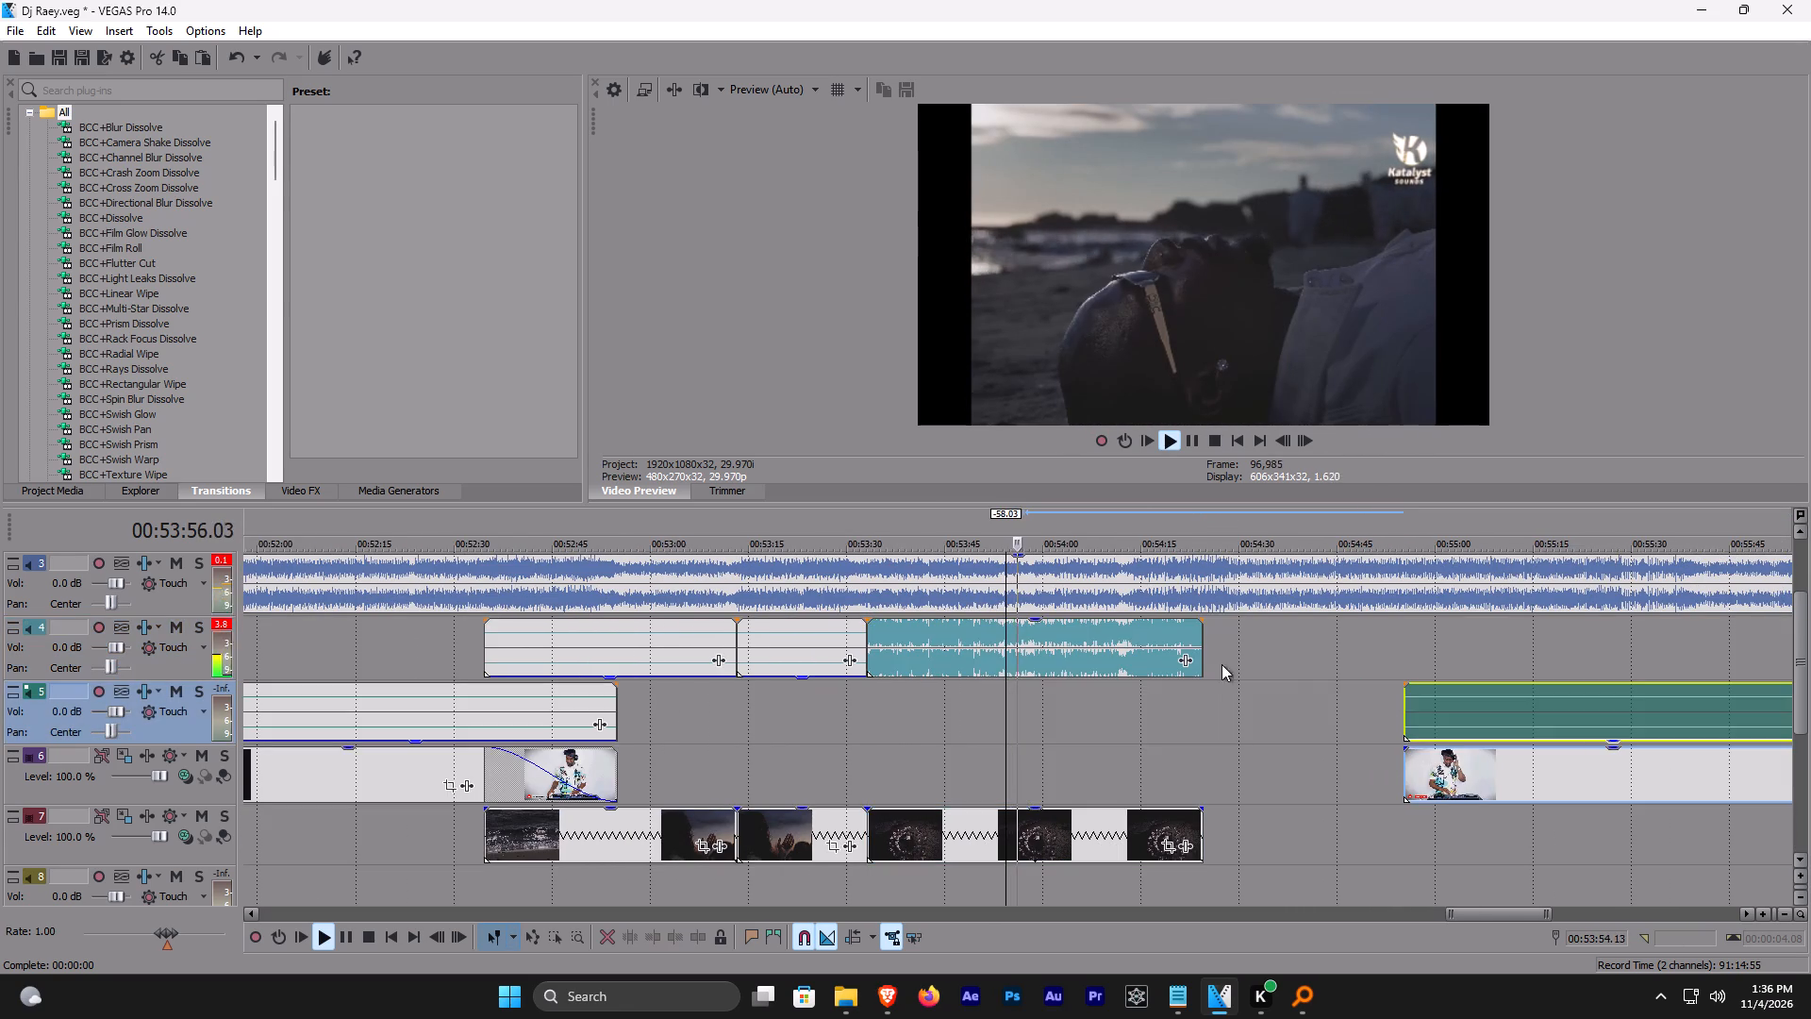
Time-compress the third WORSHIP clip by about 1 frame at its end to match the mix beat, and save.
{"action": "left_click", "coordinate": [1178, 635]}
{"action": "scroll", "coordinate": [1182, 636], "scroll_direction": "up", "scroll_amount": 7}
{"action": "left_click", "coordinate": [1218, 638]}
{"action": "scroll", "coordinate": [1221, 639], "scroll_direction": "up", "scroll_amount": 5}
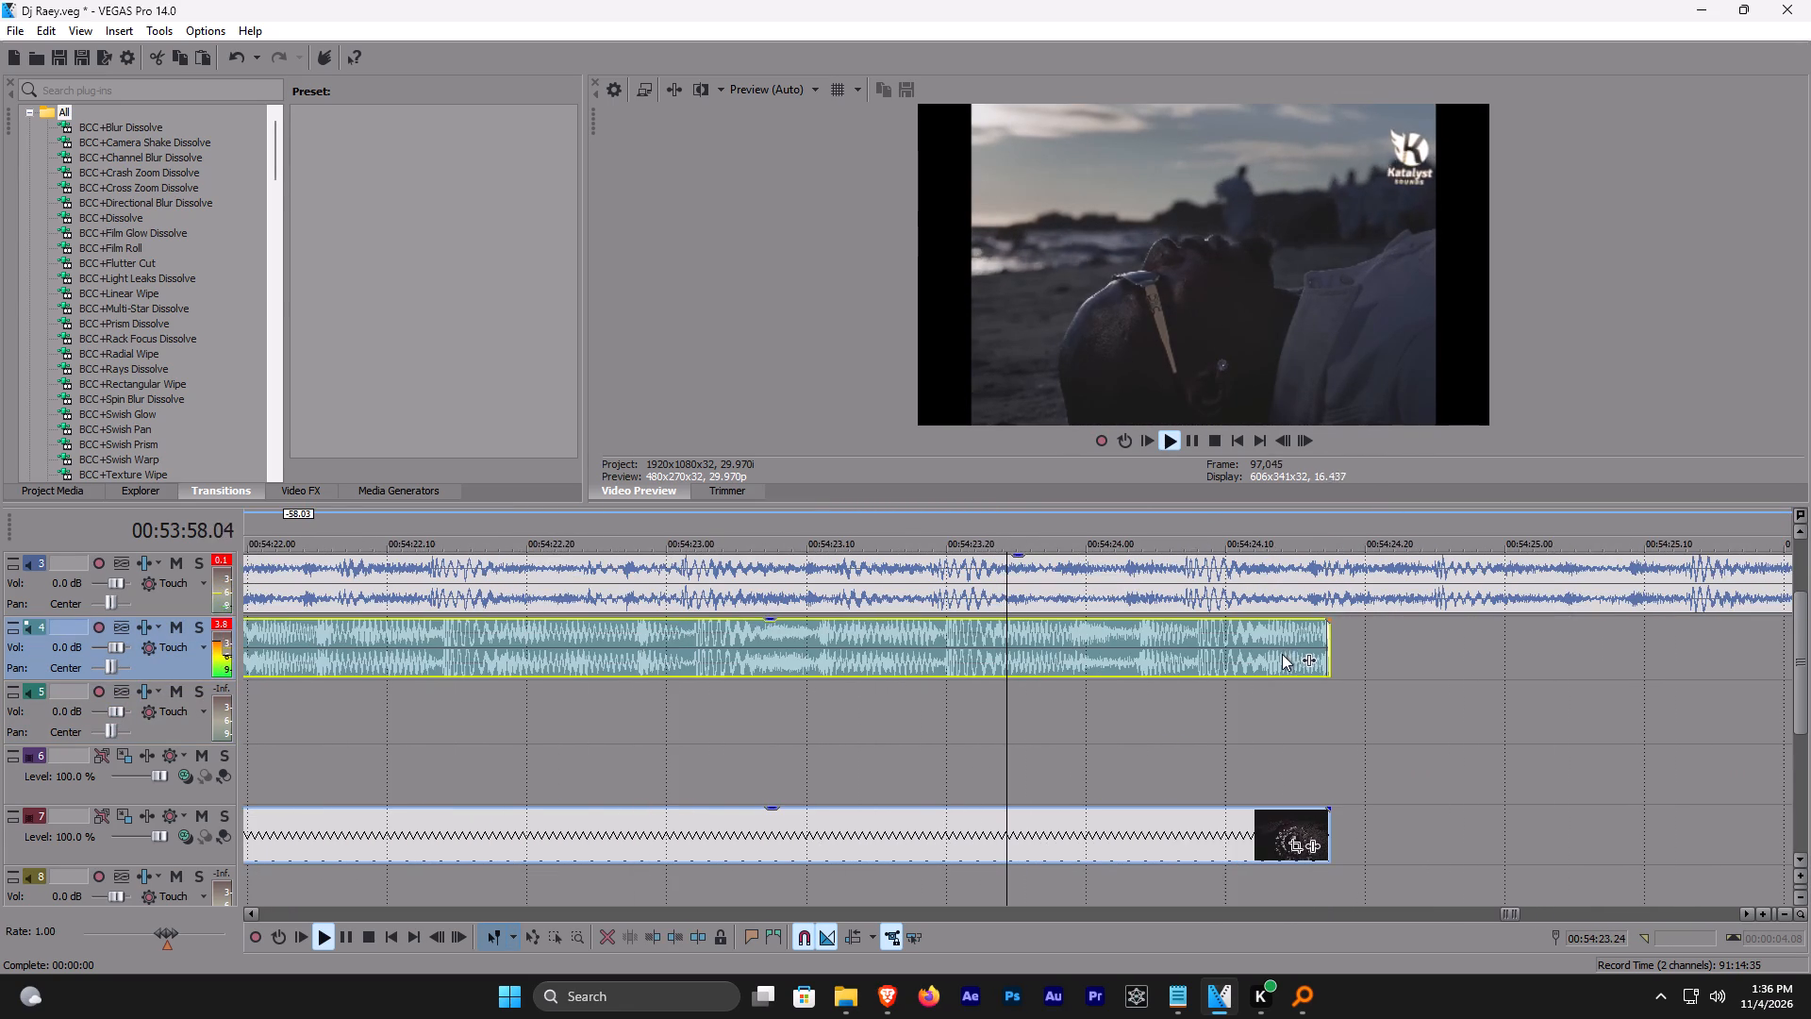
{"action": "left_click_drag", "start_coordinate": [1330, 645], "coordinate": [1322, 638], "text": "ctrl"}
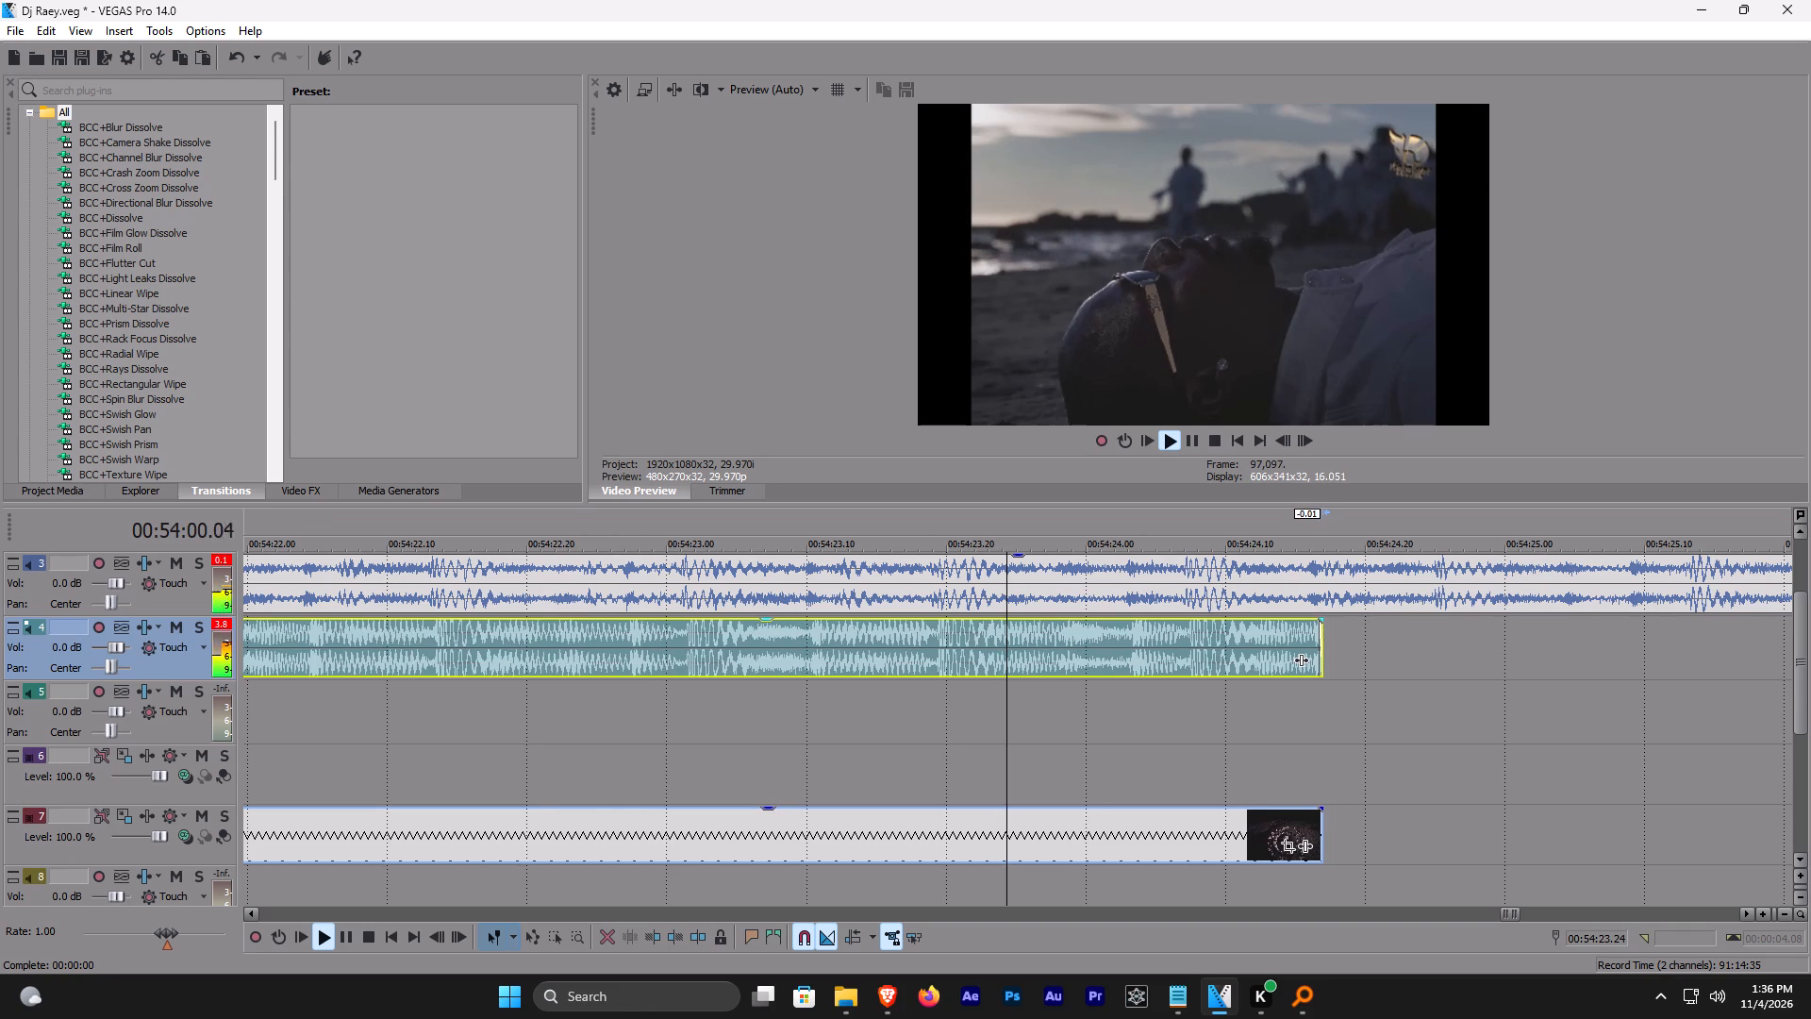
{"action": "left_click_drag", "start_coordinate": [1322, 638], "coordinate": [1317, 635], "text": "ctrl"}
{"action": "key", "text": "ctrl+s"}
Extend the third WORSHIP clip's end to about 00:55:27 and play from about 00:54:33.
{"action": "scroll", "coordinate": [1312, 660], "scroll_direction": "down", "scroll_amount": 4}
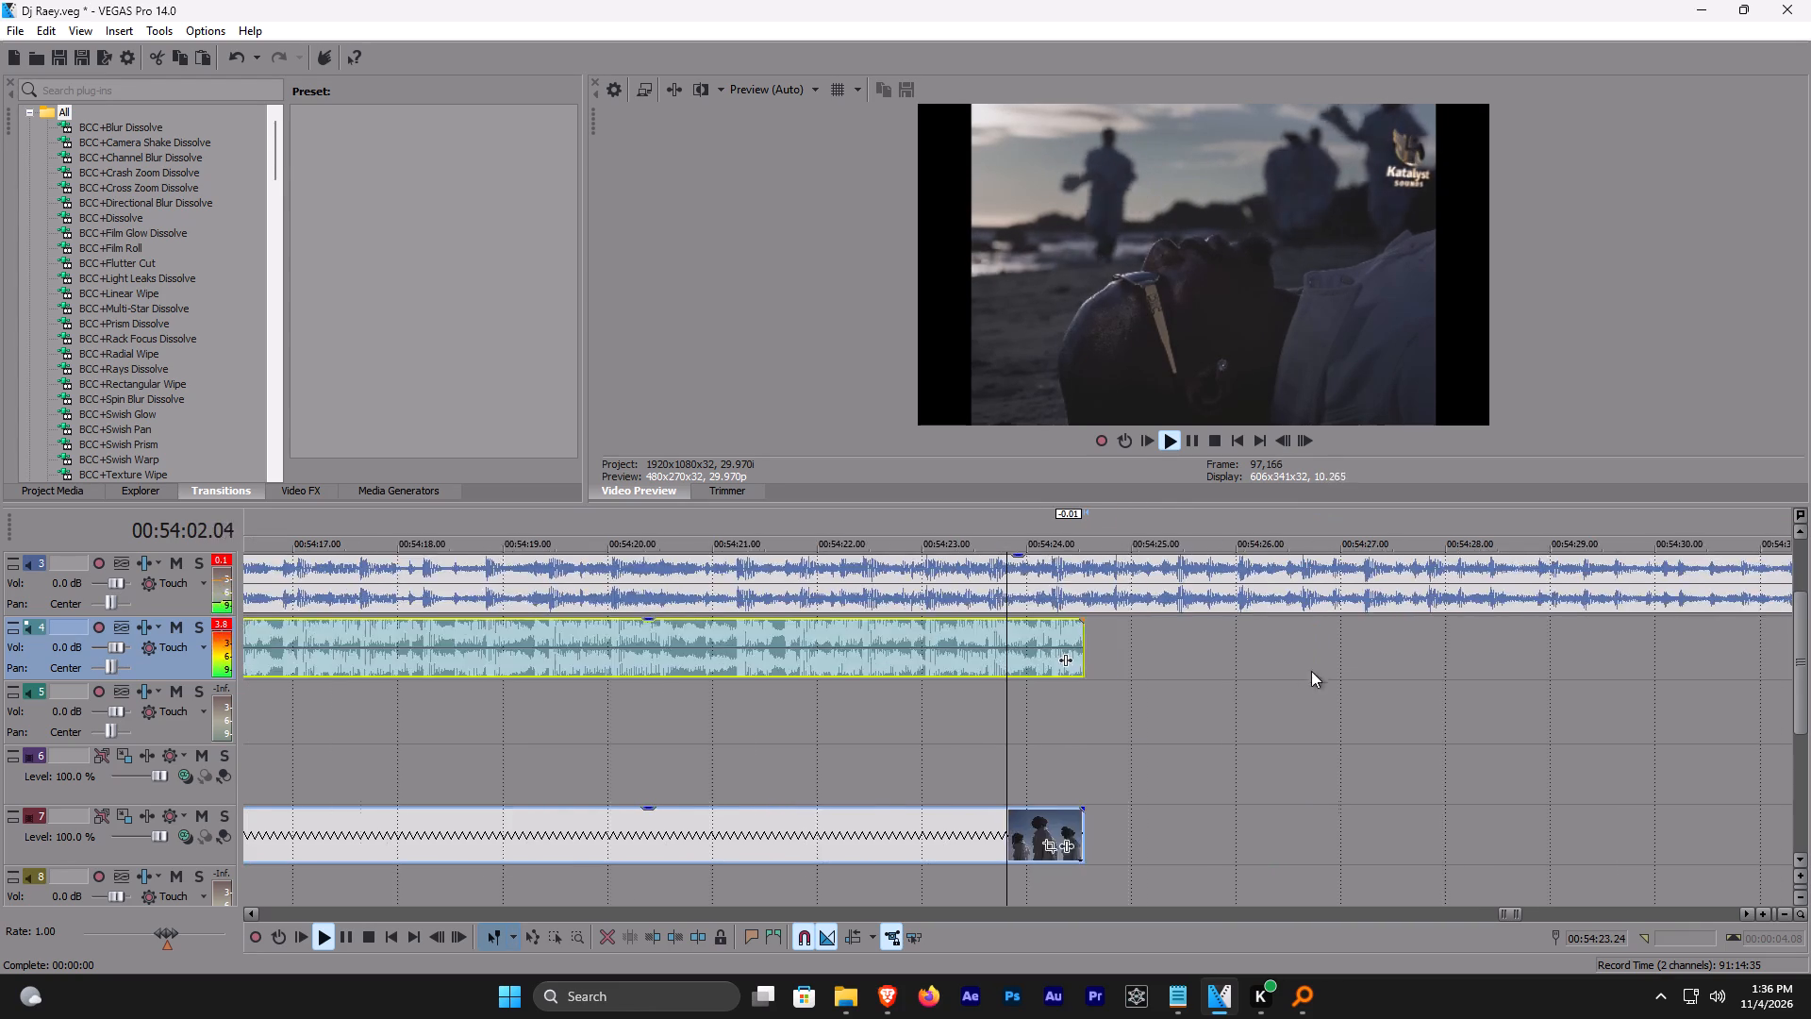
{"action": "scroll", "coordinate": [1311, 671], "scroll_direction": "down", "scroll_amount": 6}
{"action": "left_click_drag", "start_coordinate": [1018, 638], "coordinate": [1425, 630]}
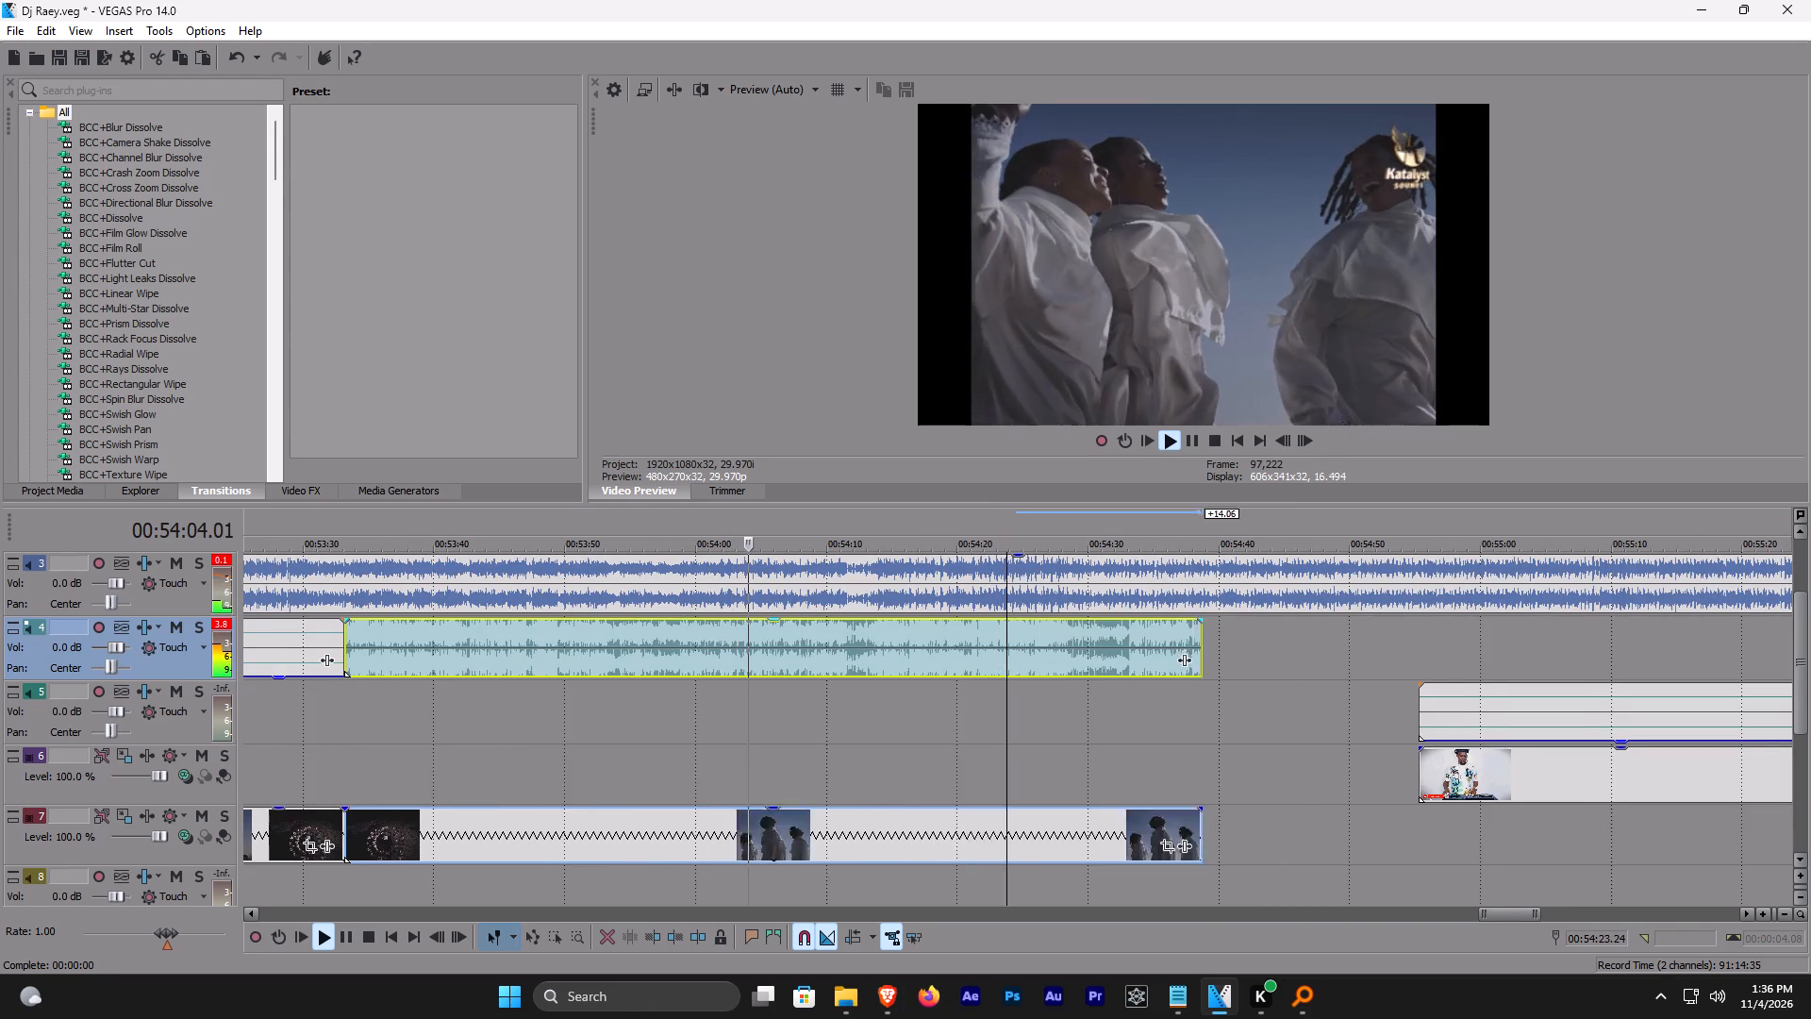
{"action": "left_click_drag", "start_coordinate": [1425, 630], "coordinate": [1810, 589]}
{"action": "left_click", "coordinate": [1077, 532]}
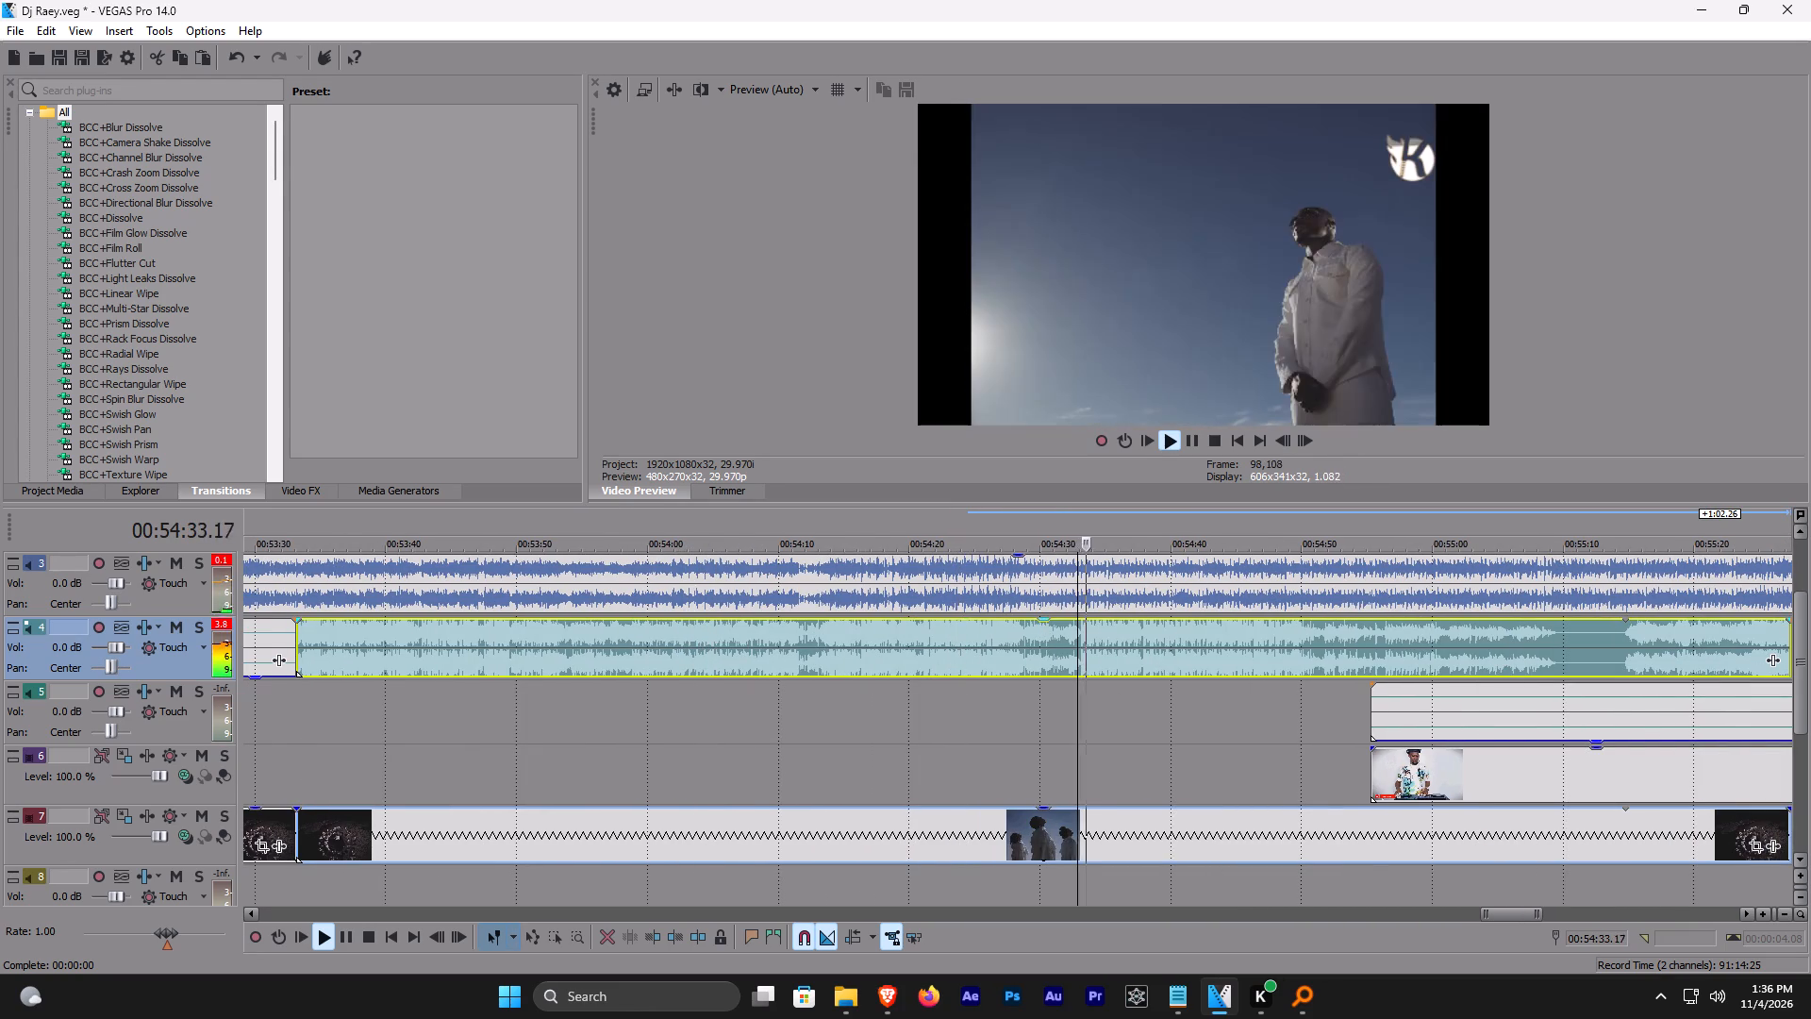
Play from about 00:54:28, split the third WORSHIP clip at 00:54:30.25 and delete everything after the cut.
{"action": "left_click_drag", "start_coordinate": [1241, 616], "coordinate": [1264, 751]}
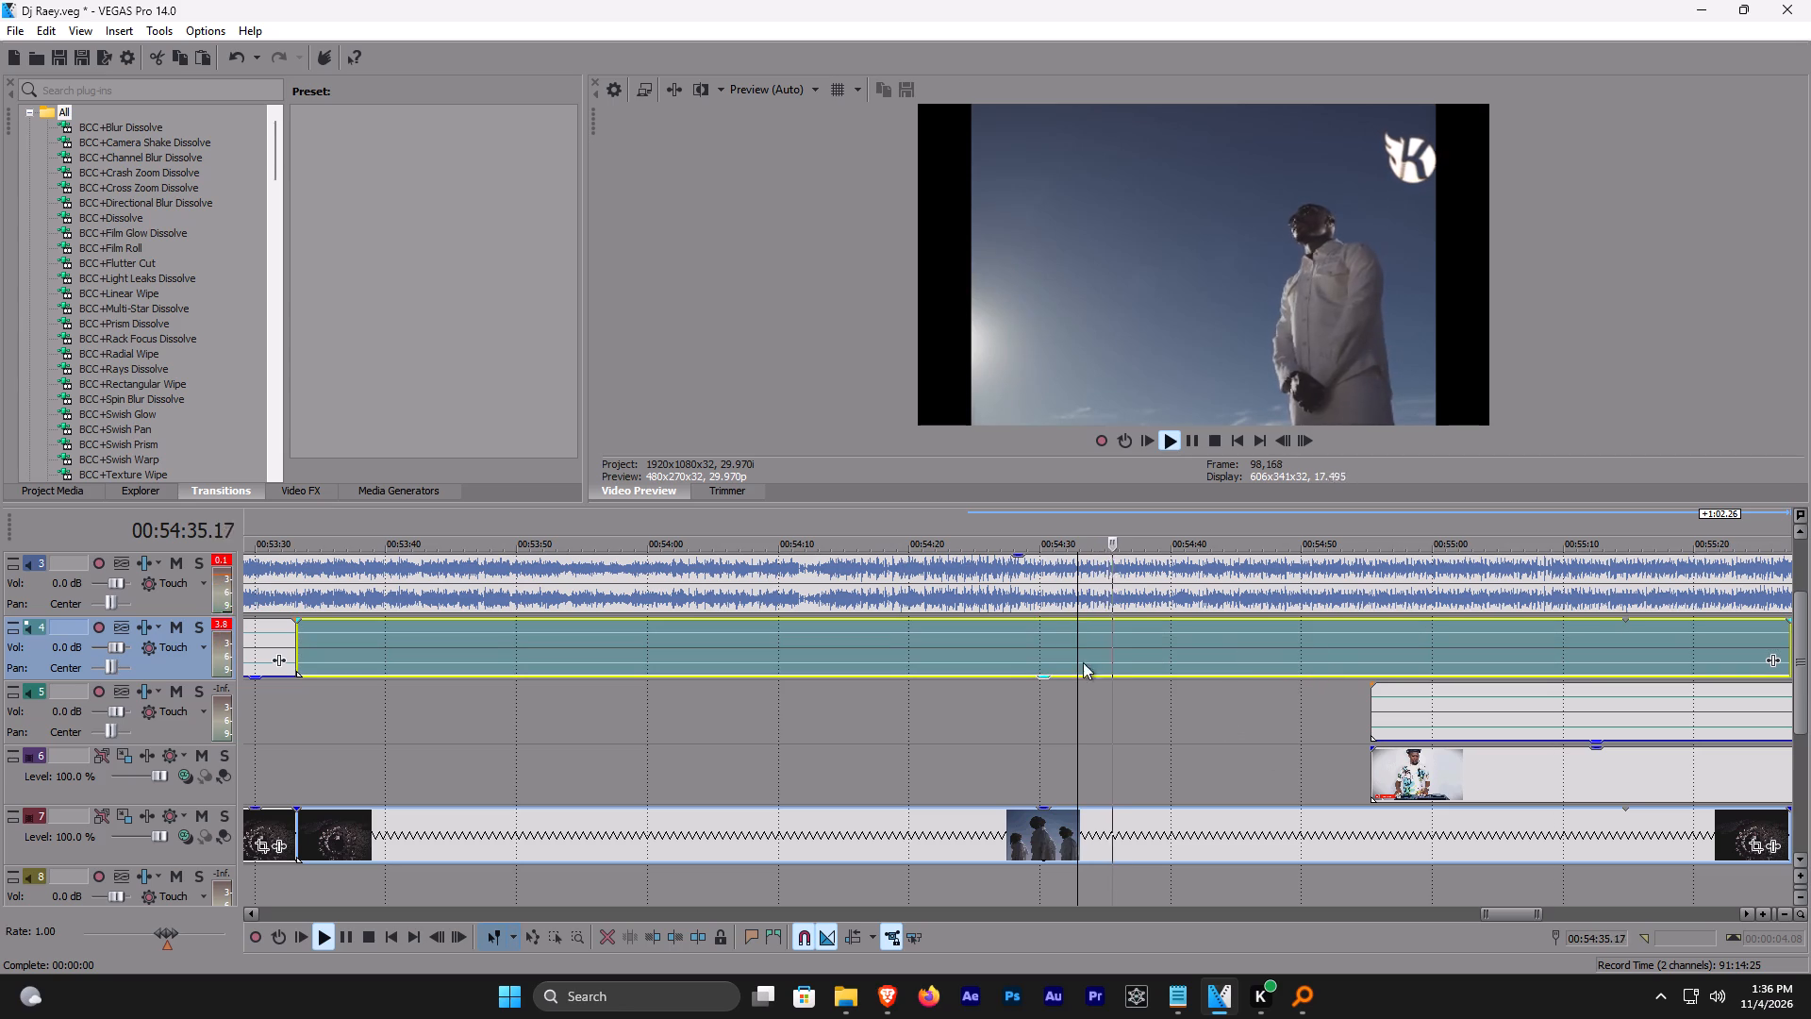
{"action": "left_click", "coordinate": [1005, 527]}
{"action": "scroll", "coordinate": [1022, 608], "scroll_direction": "up", "scroll_amount": 6}
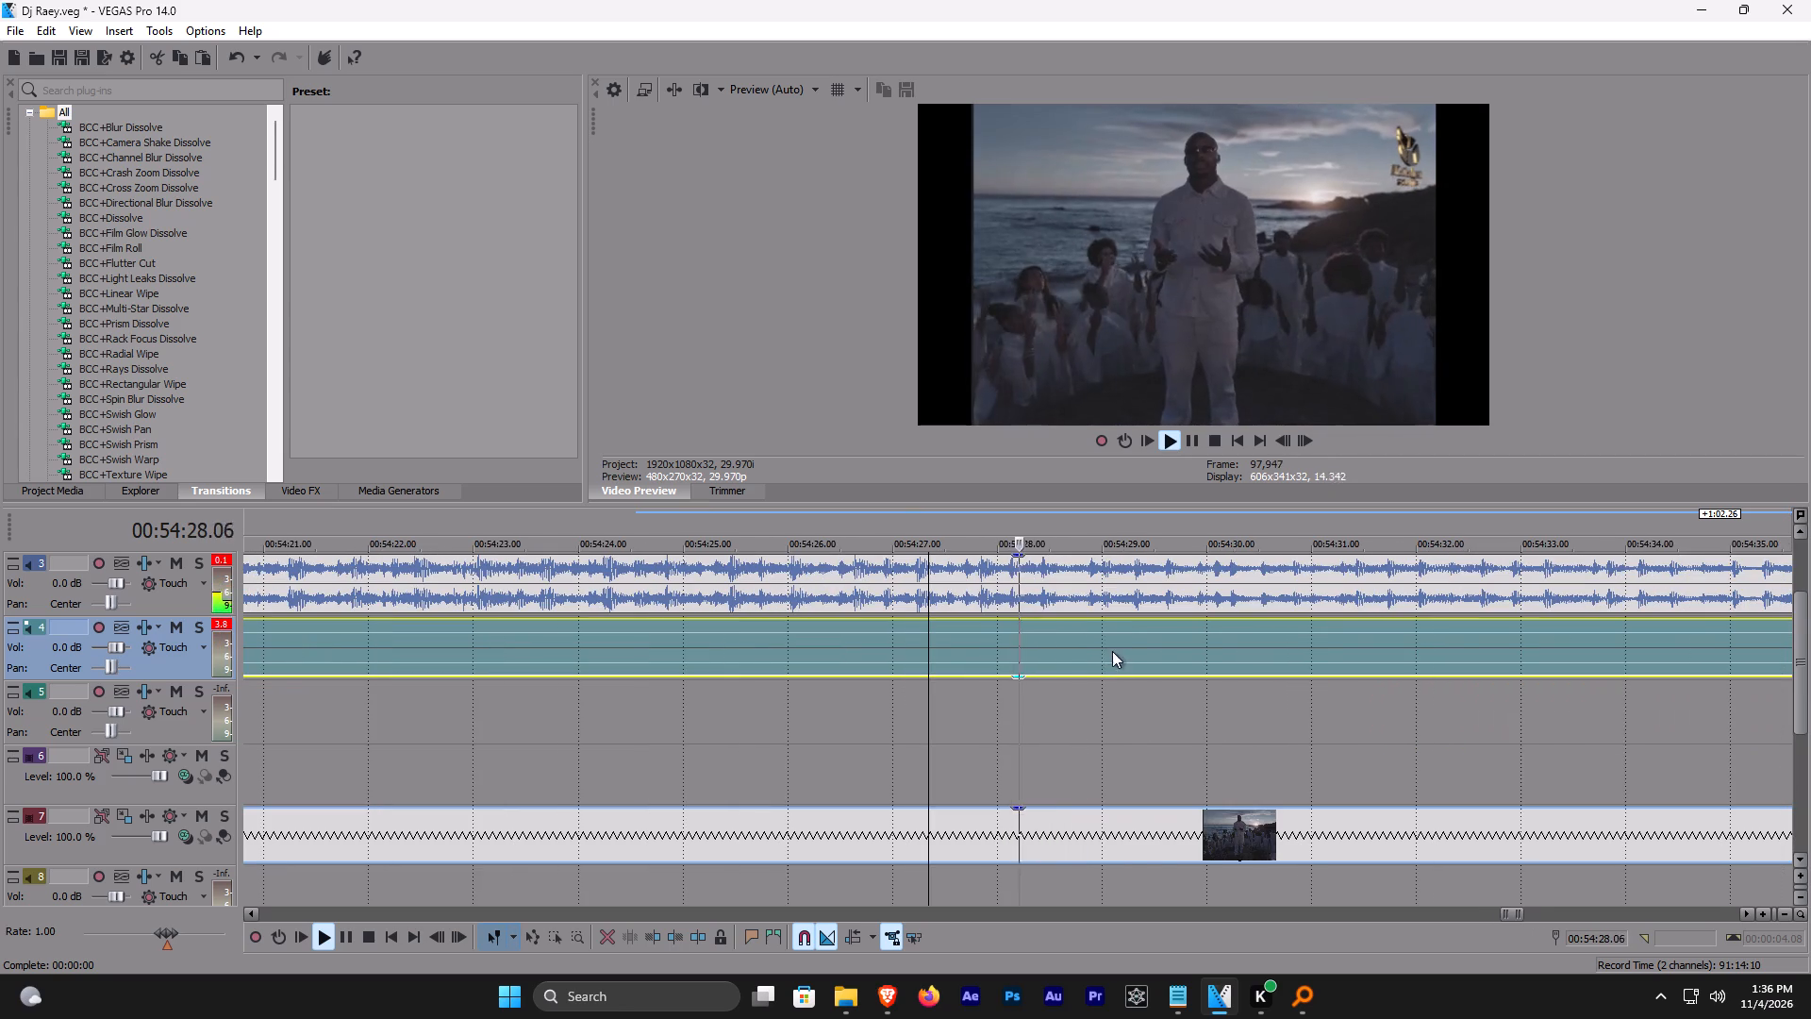
{"action": "left_click", "coordinate": [1222, 648]}
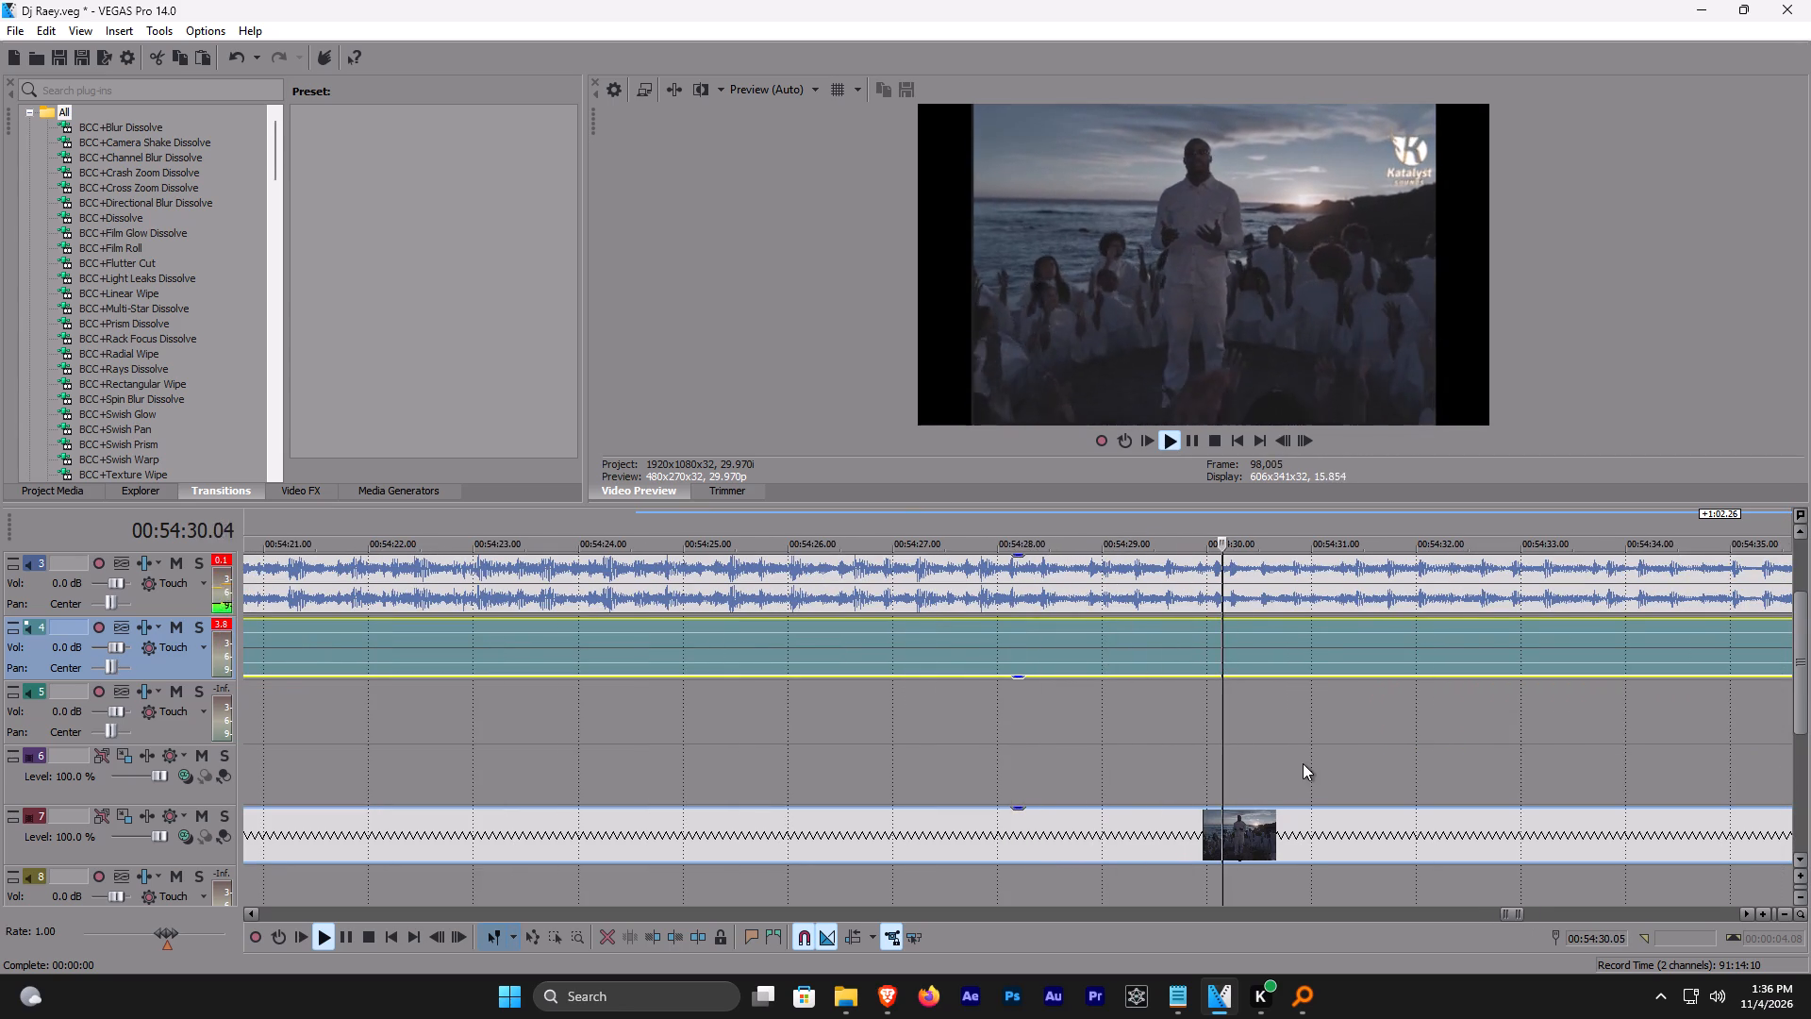
{"action": "left_click", "coordinate": [1292, 627]}
{"action": "scroll", "coordinate": [1291, 628], "scroll_direction": "up", "scroll_amount": 3}
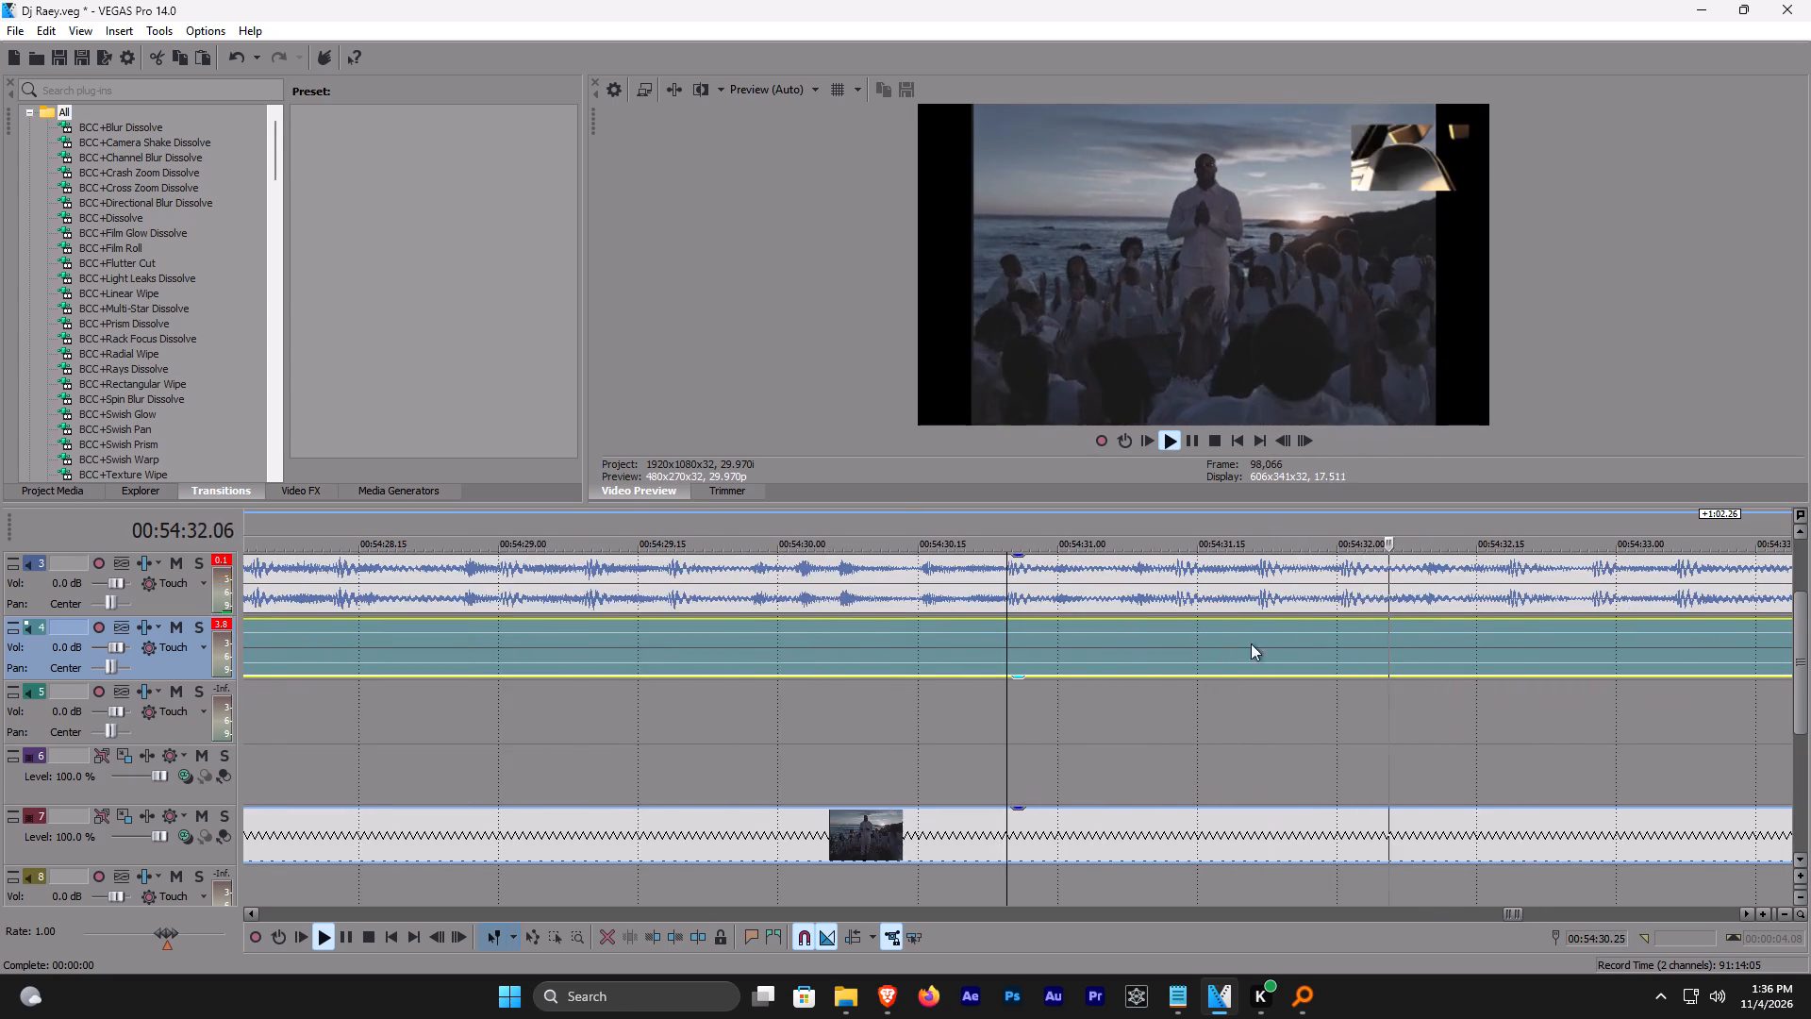
{"action": "scroll", "coordinate": [1251, 643], "scroll_direction": "up", "scroll_amount": 2}
{"action": "key", "text": "s"}
{"action": "scroll", "coordinate": [1032, 638], "scroll_direction": "down", "scroll_amount": 12}
{"action": "key", "text": "Delete"}
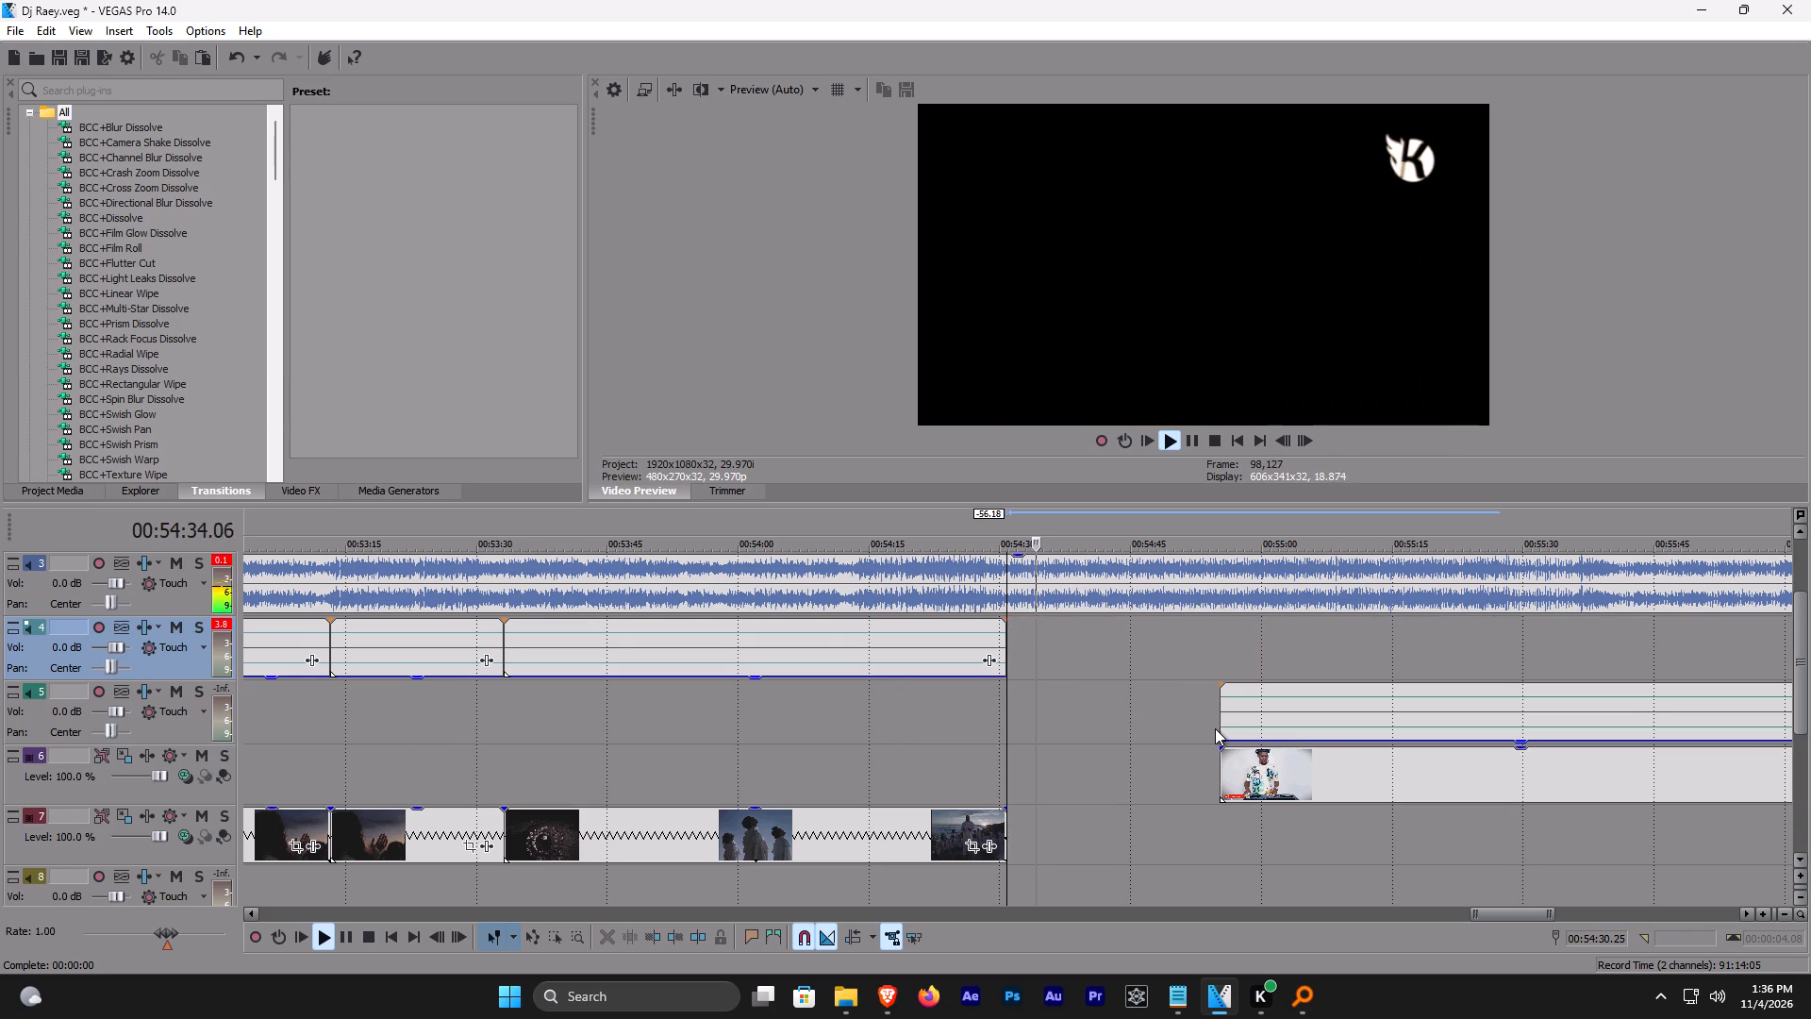
Extend the start of the DJ footage's second part back to 00:54:30.25, save, and stop playback.
{"action": "left_click_drag", "start_coordinate": [1221, 729], "coordinate": [1005, 720]}
{"action": "key", "text": "ctrl+s"}
{"action": "key", "text": "space"}
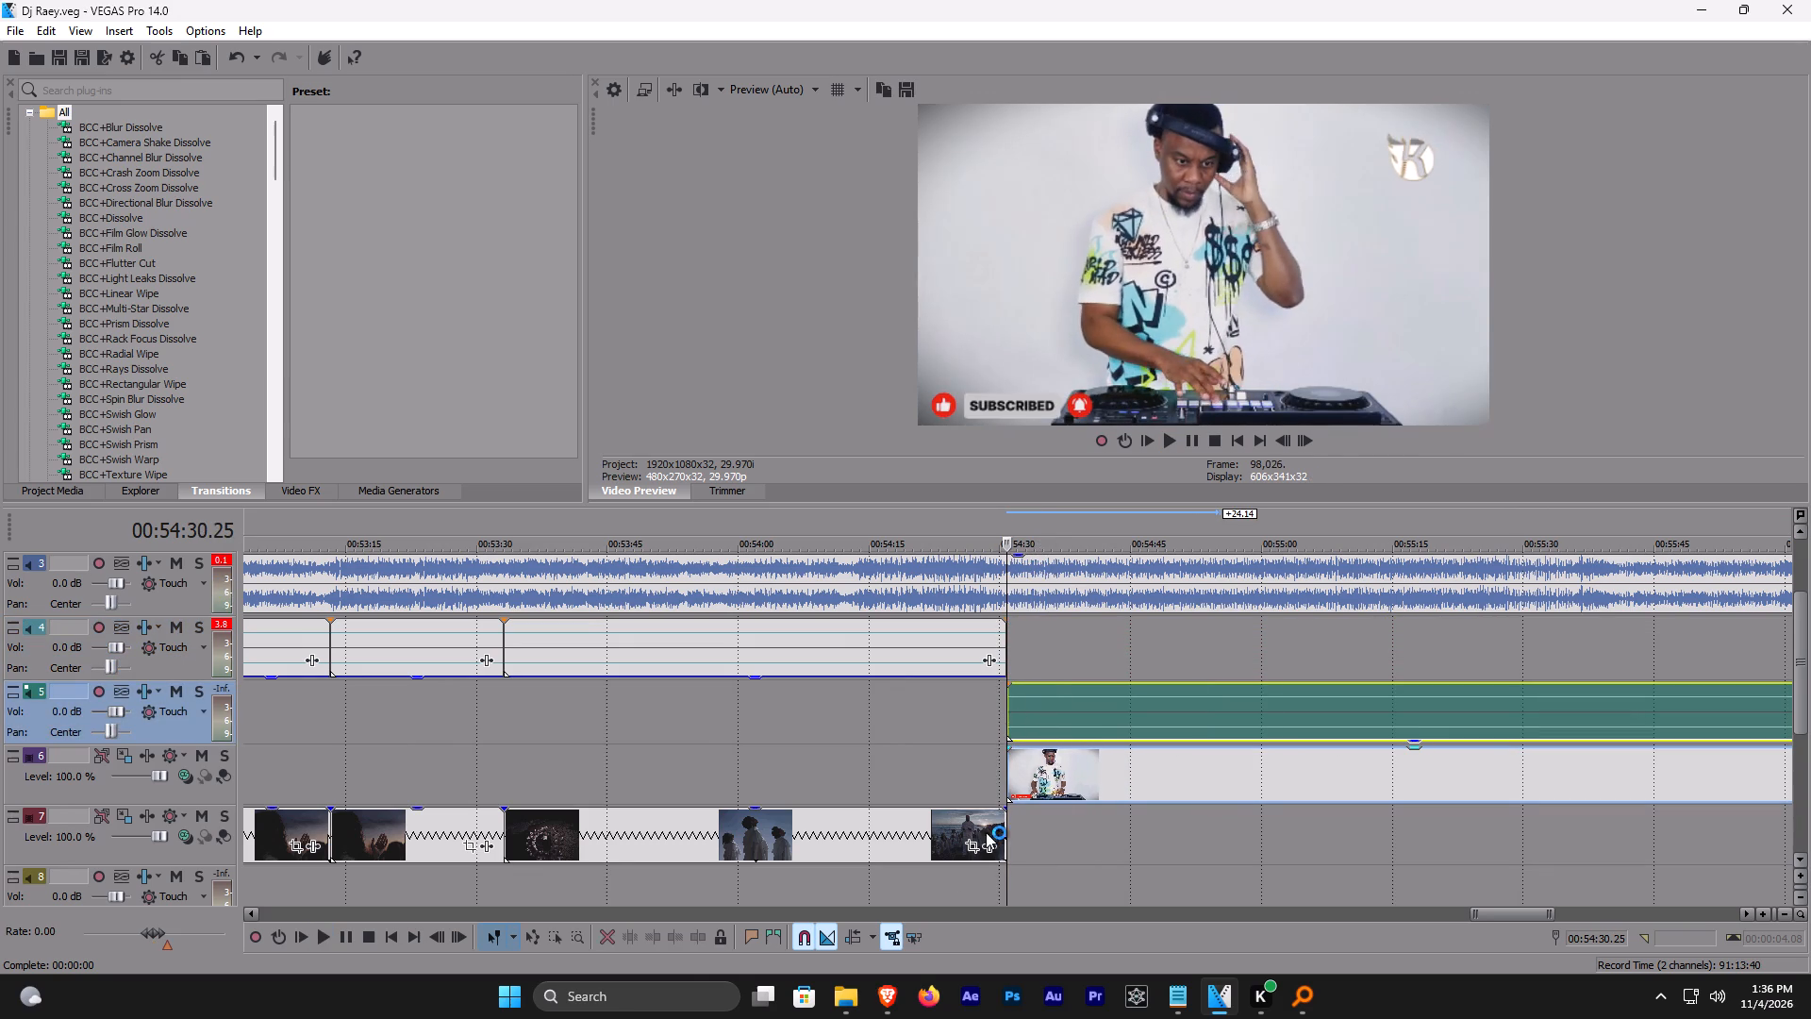
In Brave, search YouTube for "on a sunday morning she wanna do something" and open Kizz Daniel's Police (Official Video).
{"action": "left_click", "coordinate": [884, 994]}
{"action": "left_click", "coordinate": [868, 106]}
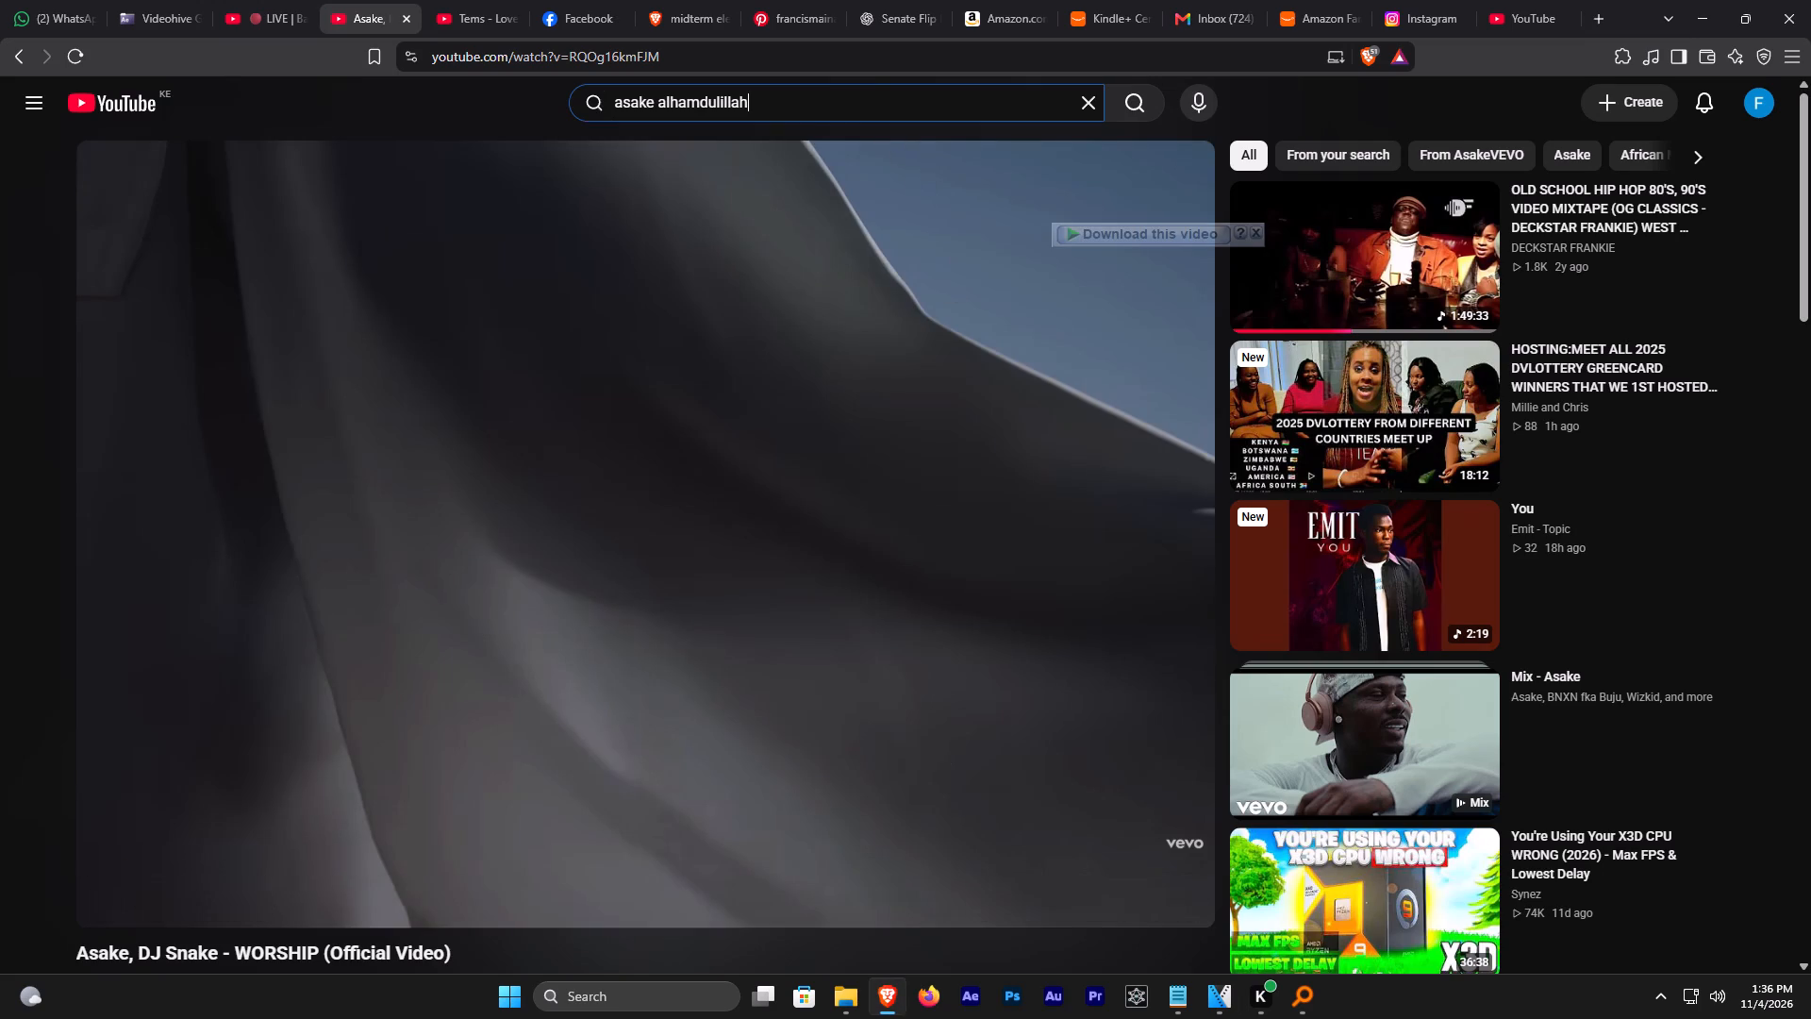
{"action": "key", "text": "ctrl+a"}
{"action": "type", "text": "on the"}
{"action": "key", "text": "equal"}
{"action": "key", "text": "BackSpace"}
{"action": "key", "text": "BackSpace"}
{"action": "key", "text": "BackSpace"}
{"action": "key", "text": "BackSpace"}
{"action": "type", "text": "a sund"}
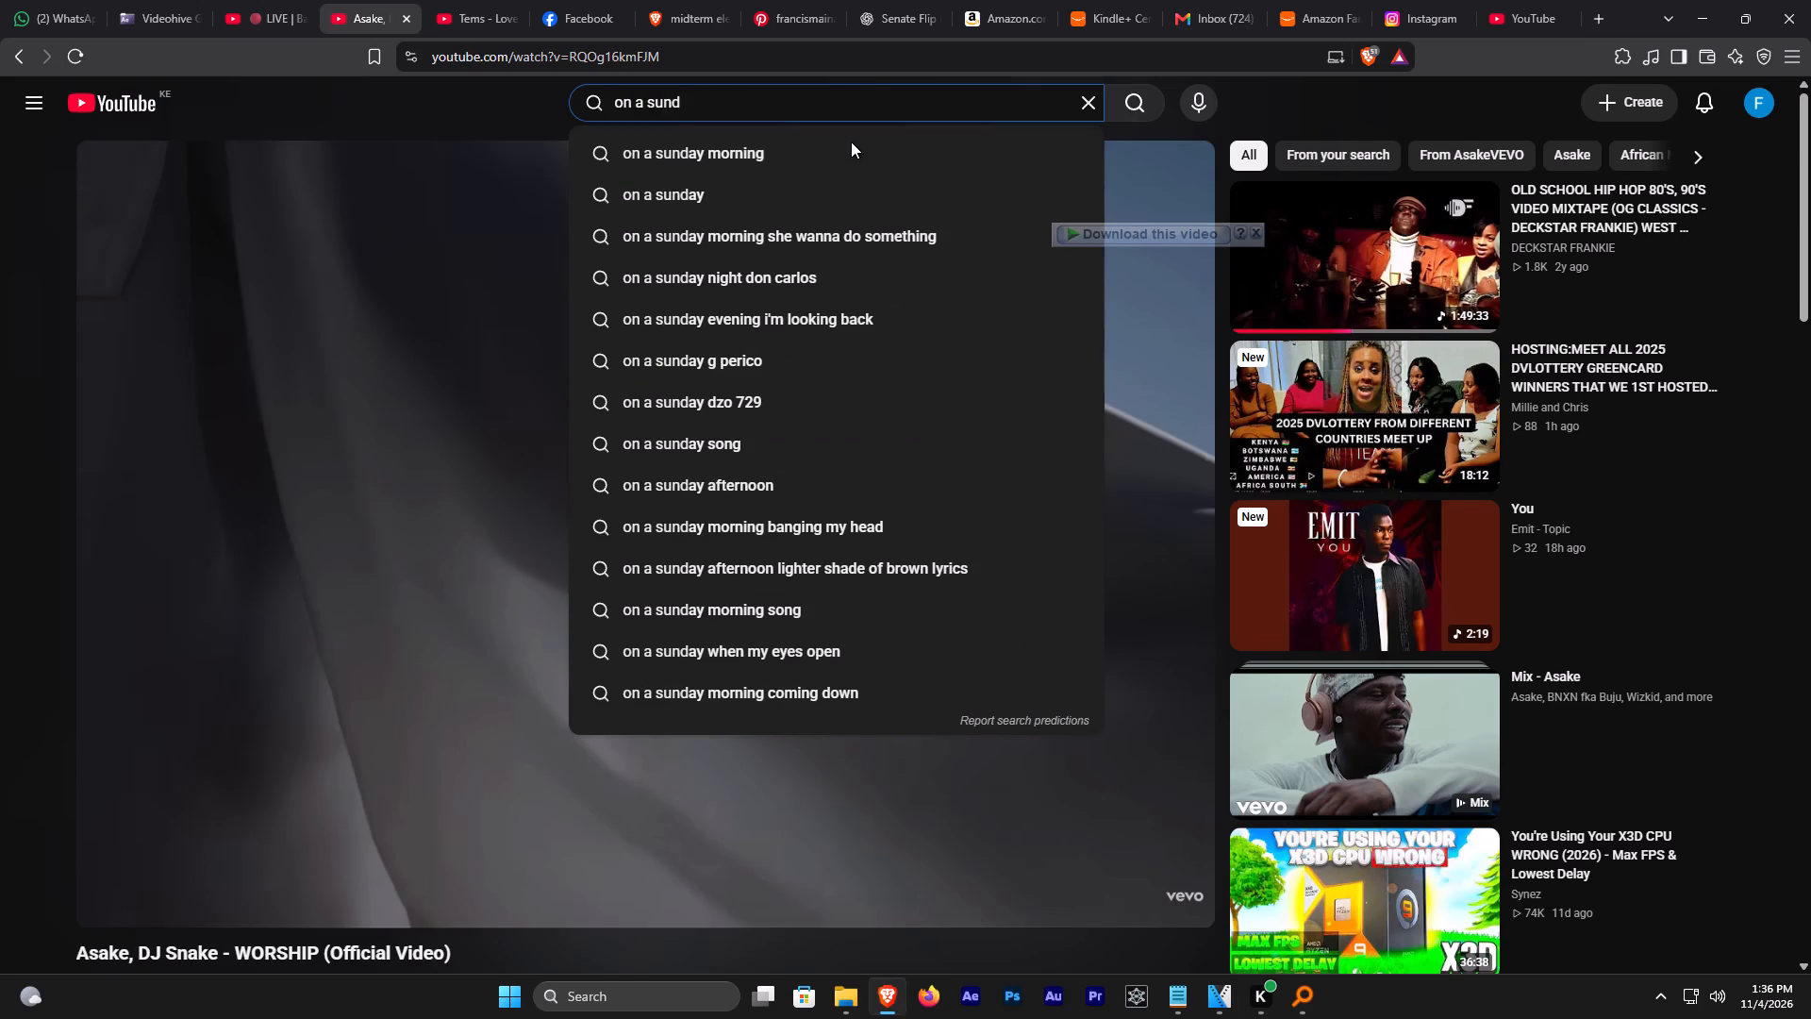
{"action": "key", "text": "Down"}
{"action": "key", "text": "Down"}
{"action": "key", "text": "Down"}
{"action": "key", "text": "Return"}
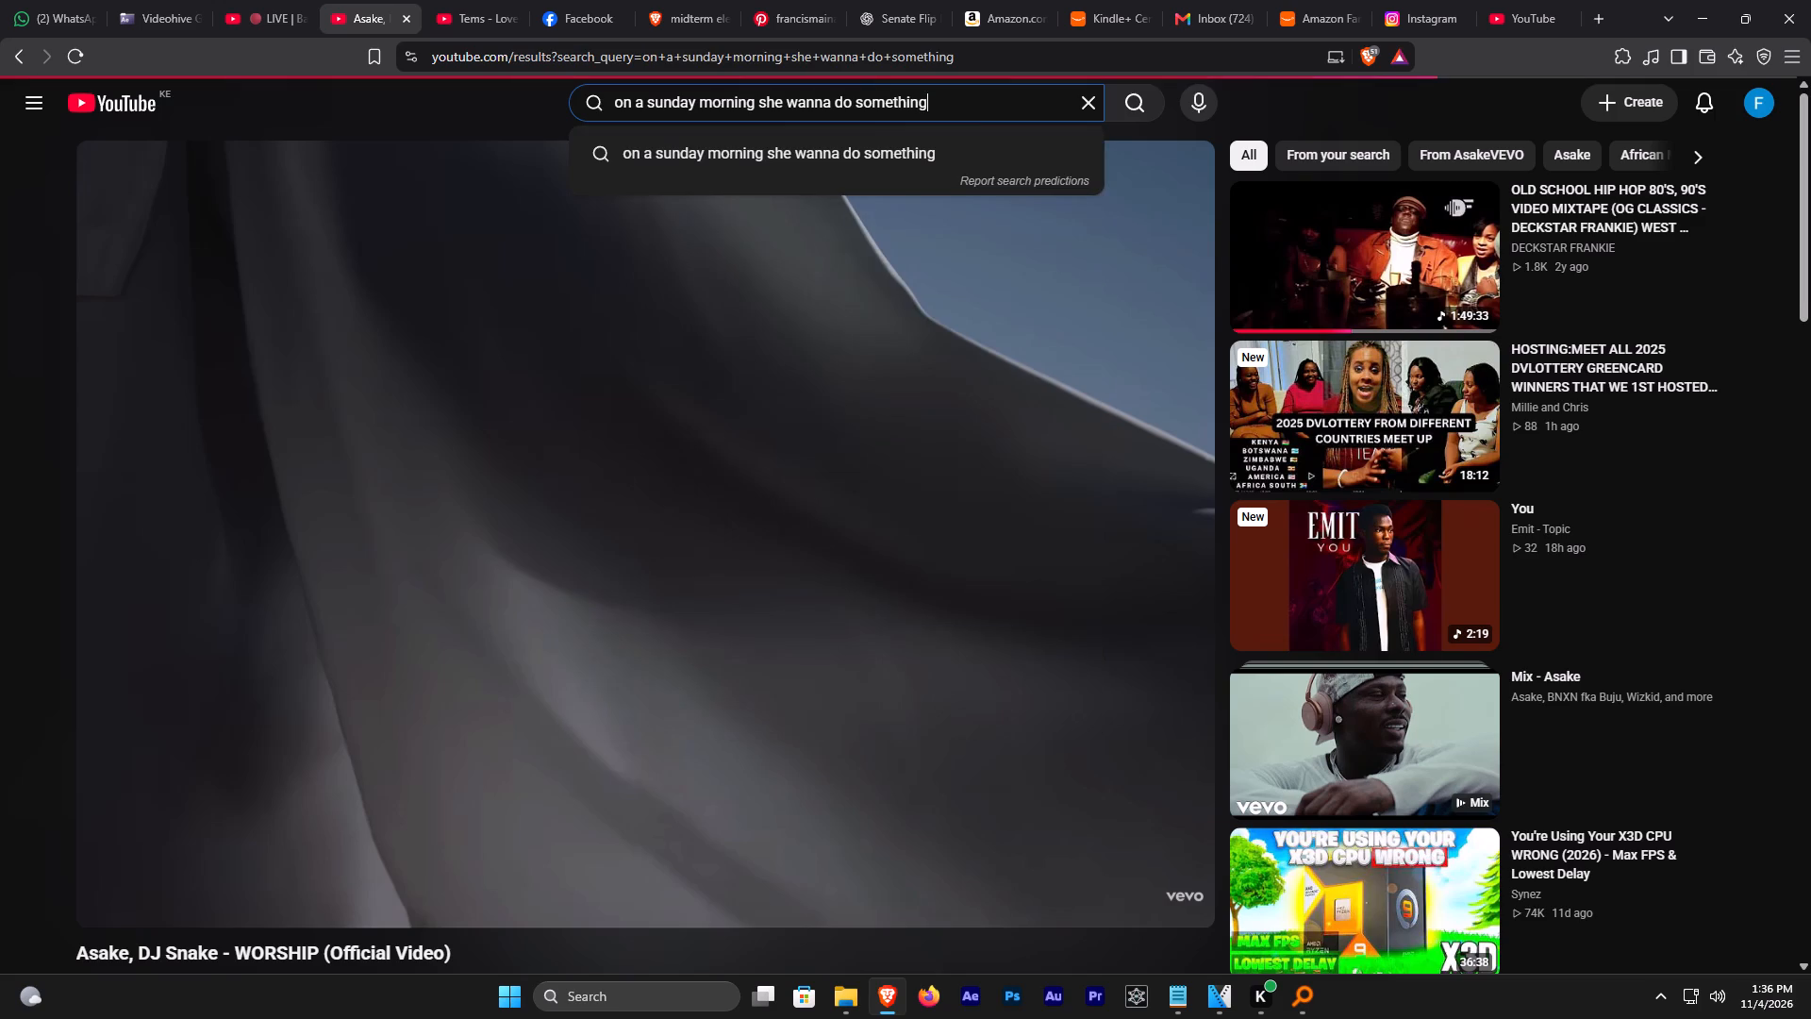
{"action": "left_click", "coordinate": [748, 279]}
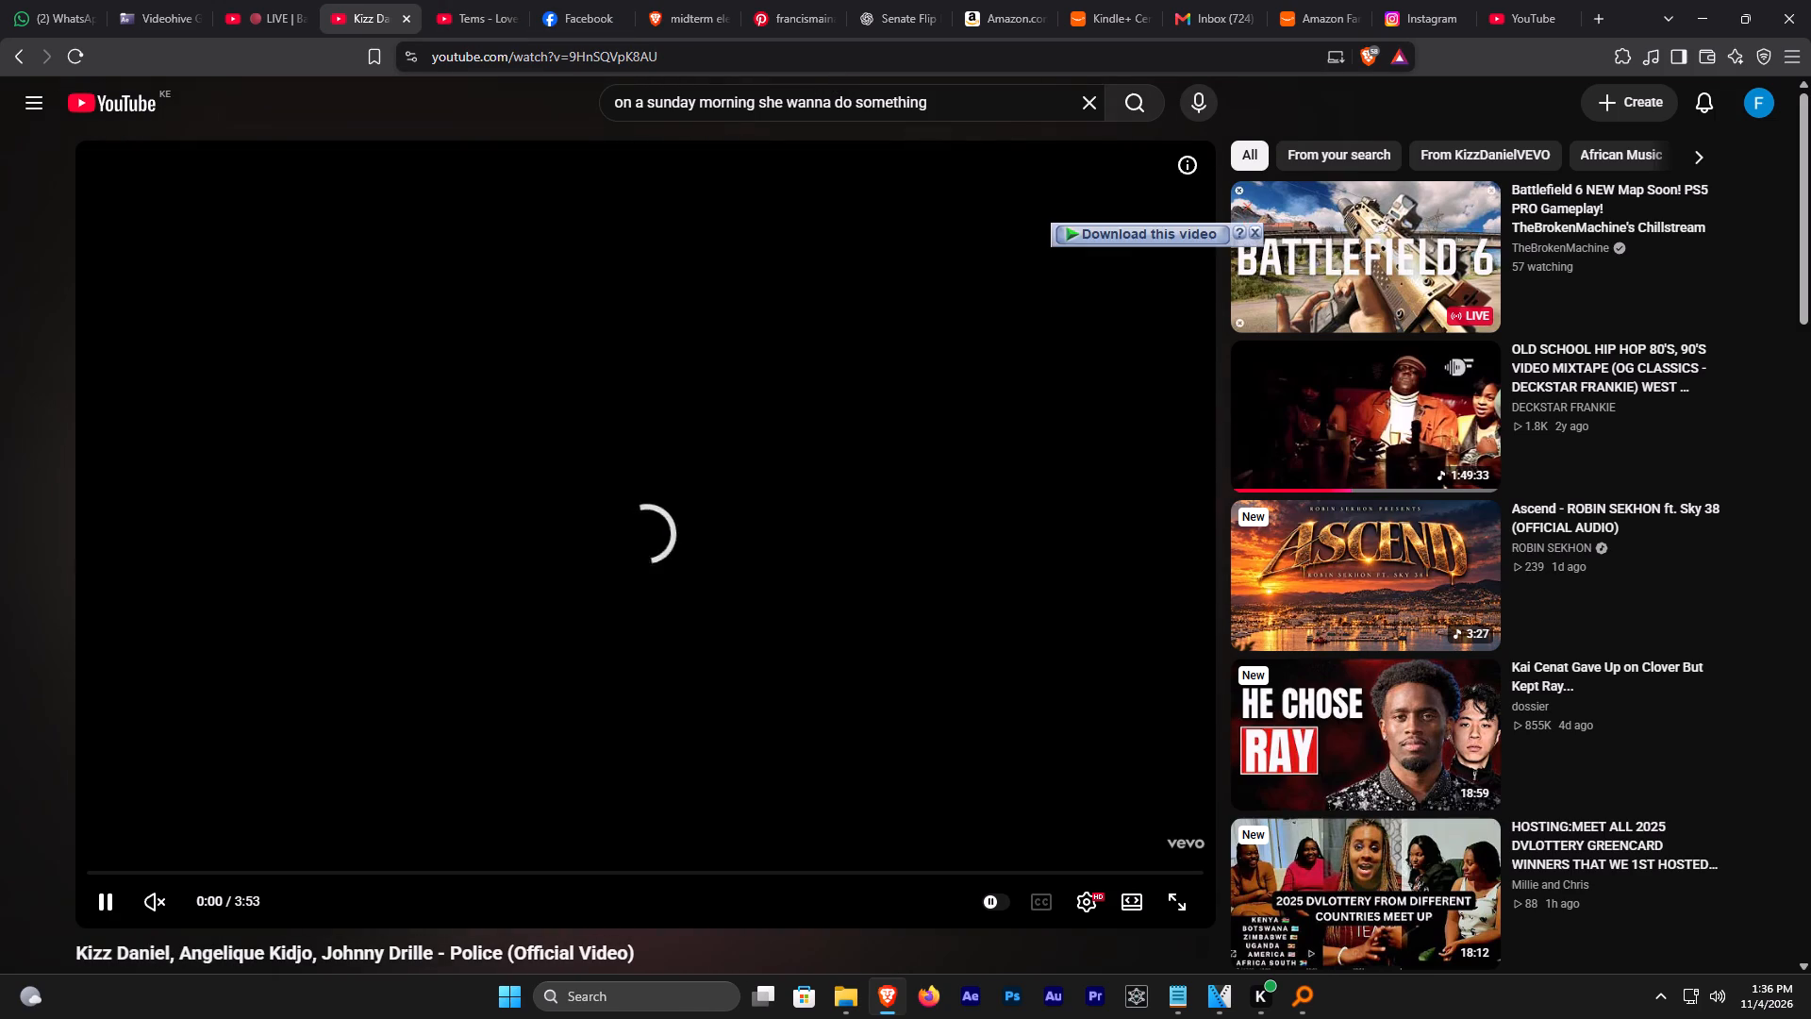
Close the Senate Flip browser tab and download the Police video as a 1080p HD MP4.
{"action": "left_click", "coordinate": [939, 18]}
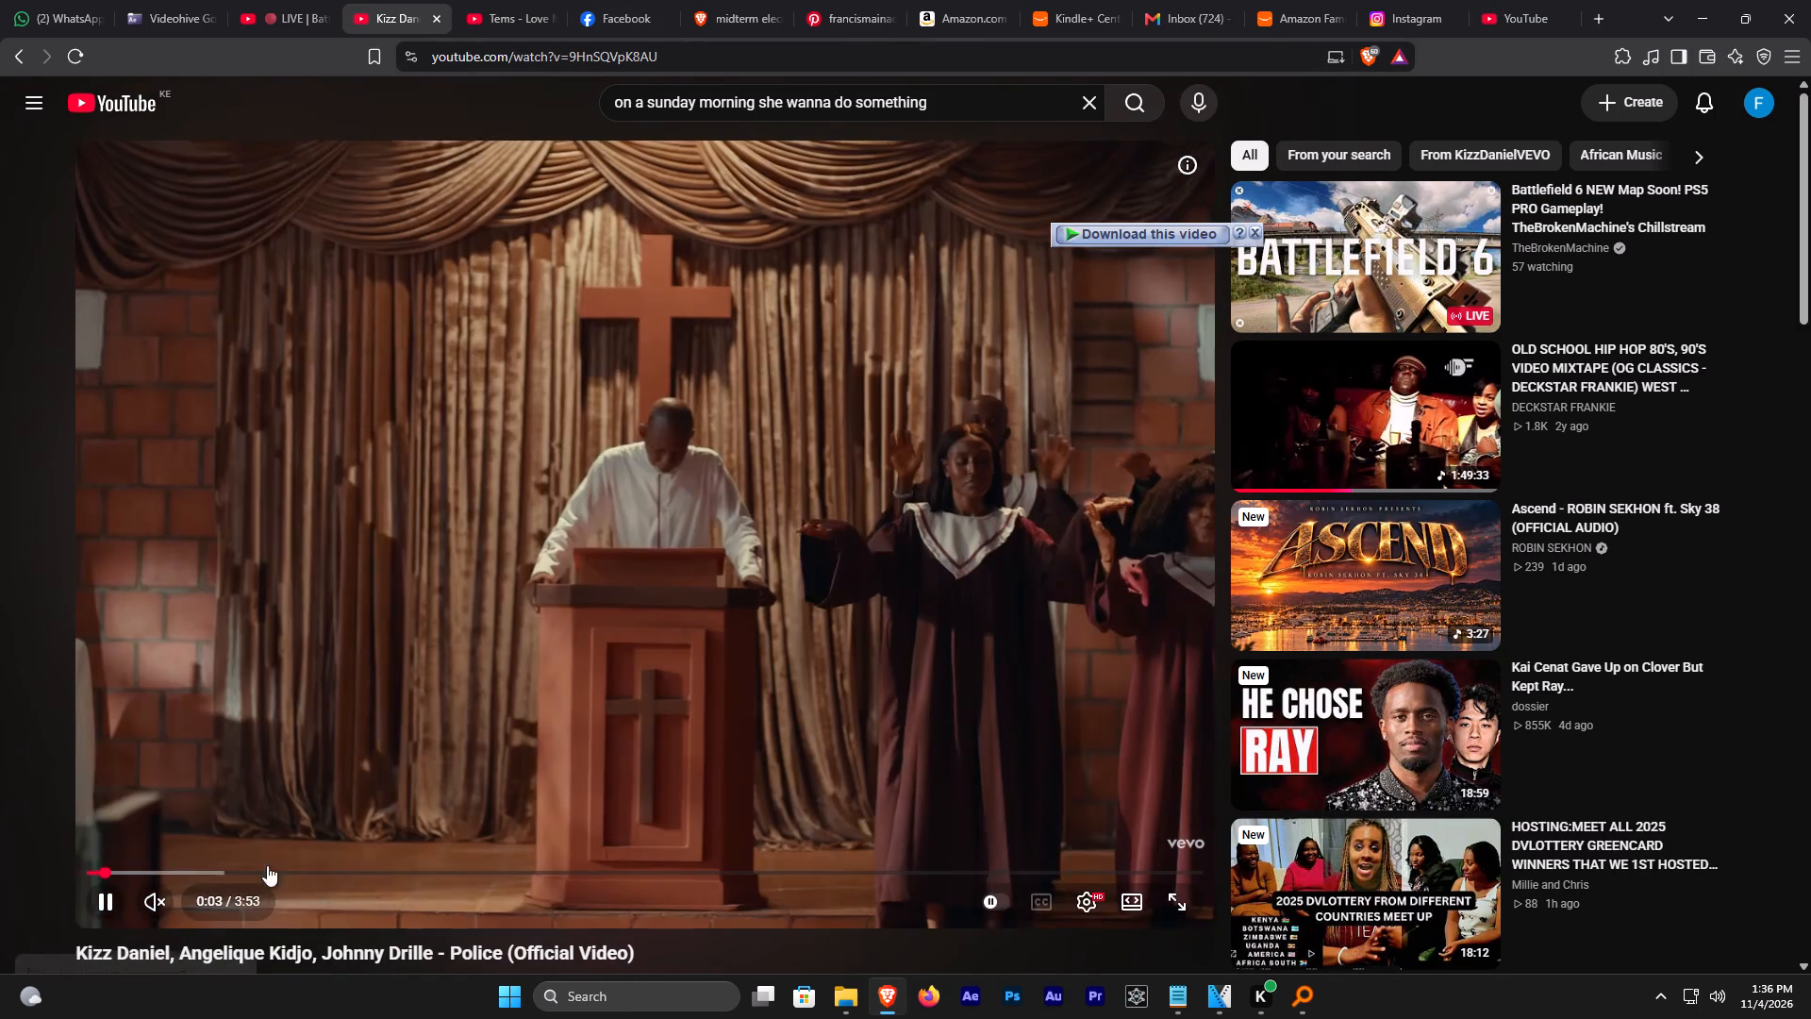
{"action": "left_click", "coordinate": [158, 908]}
{"action": "left_click", "coordinate": [158, 906]}
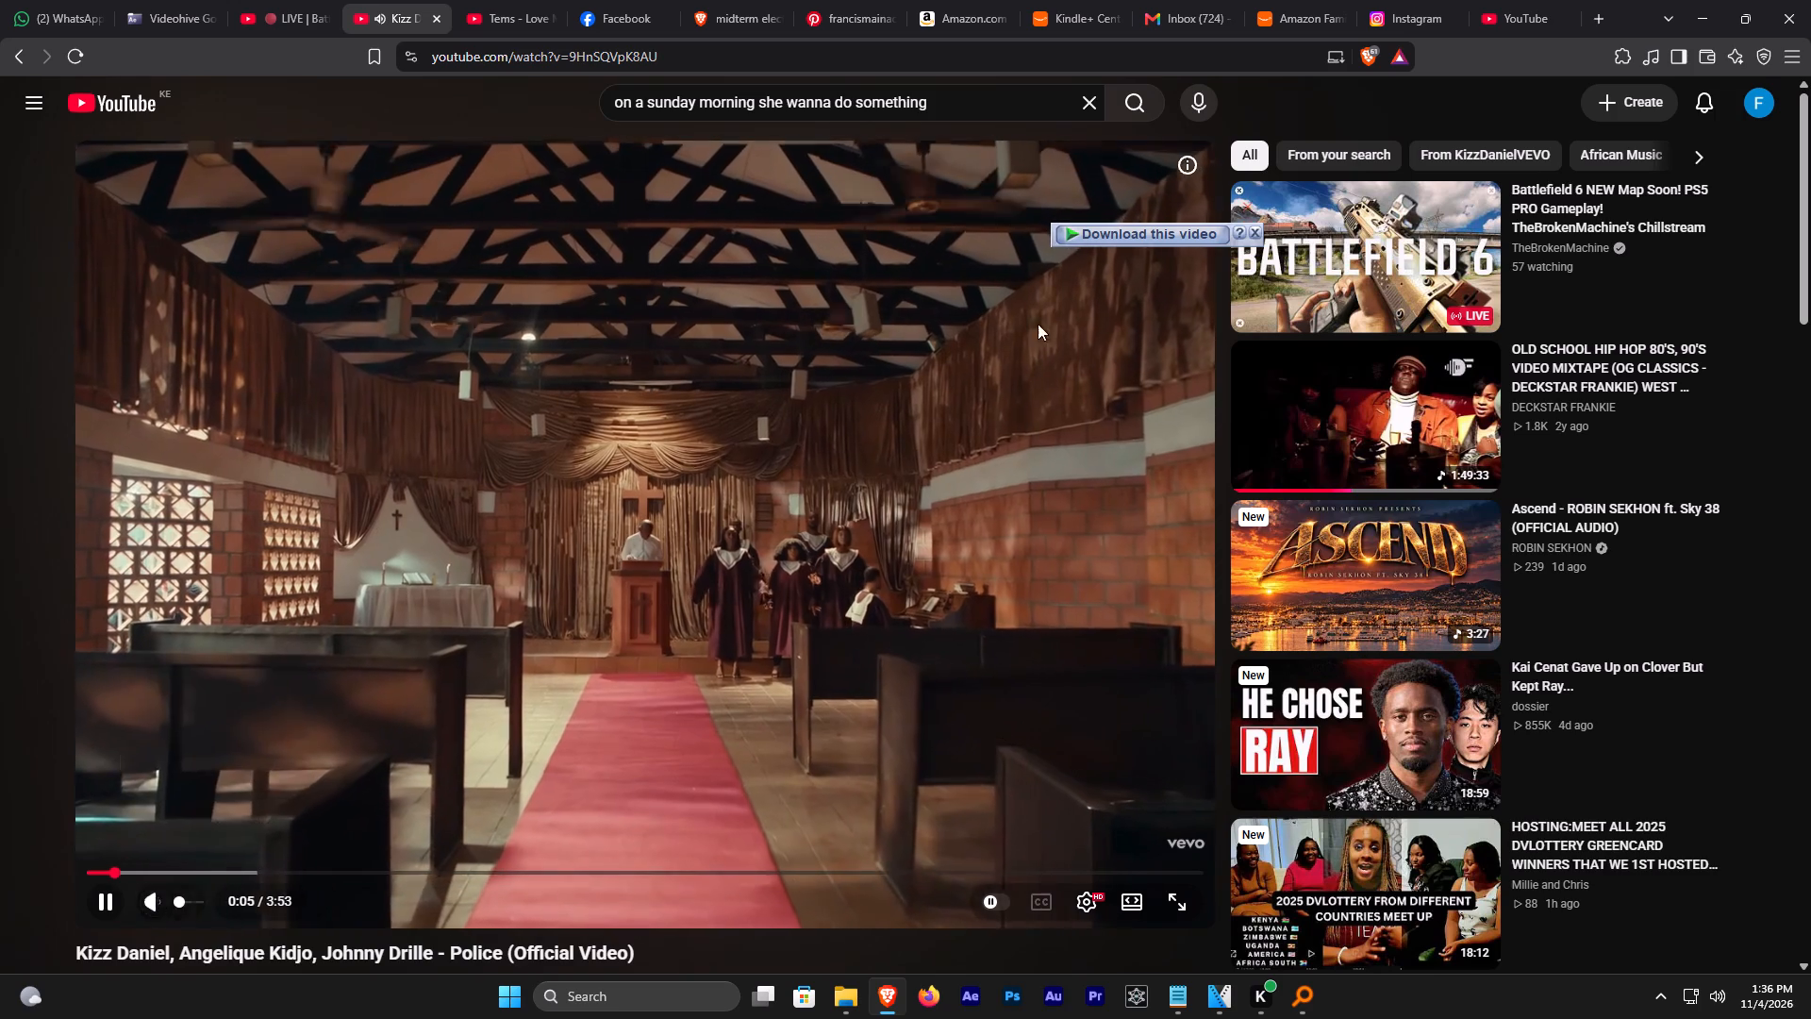
{"action": "left_click", "coordinate": [1087, 235]}
{"action": "left_click", "coordinate": [1488, 323]}
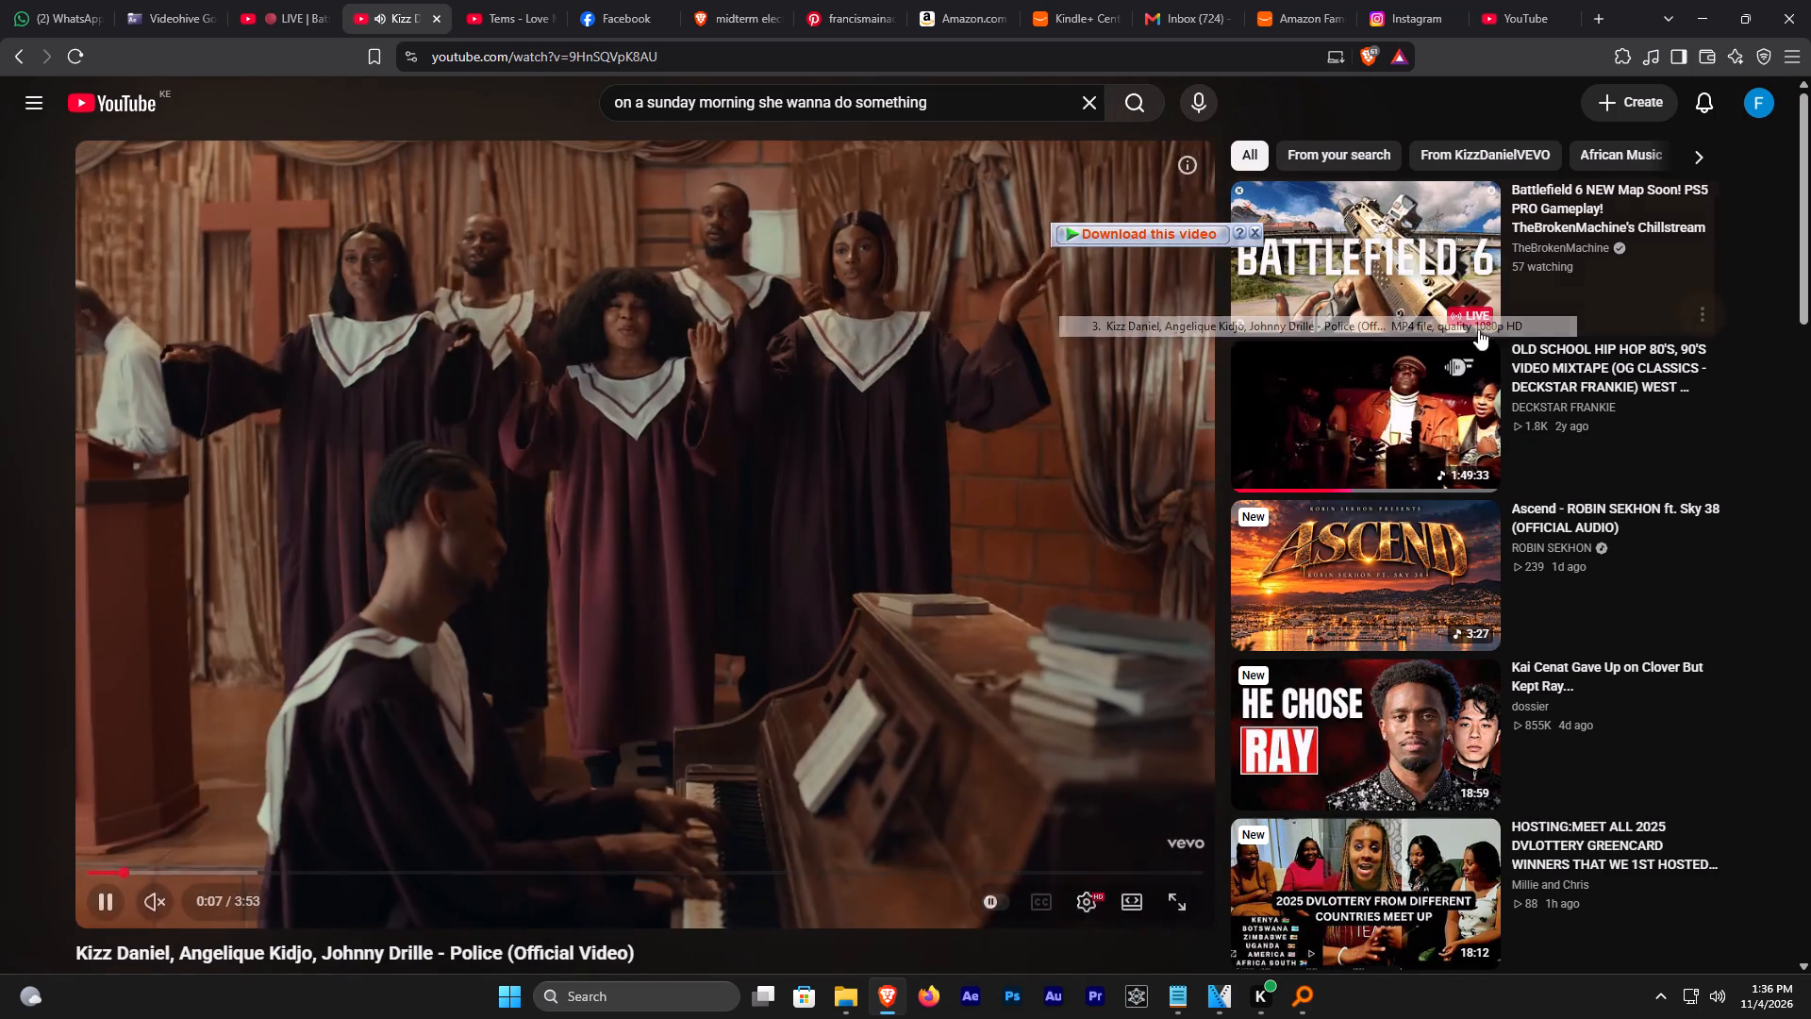
{"action": "left_click", "coordinate": [922, 573]}
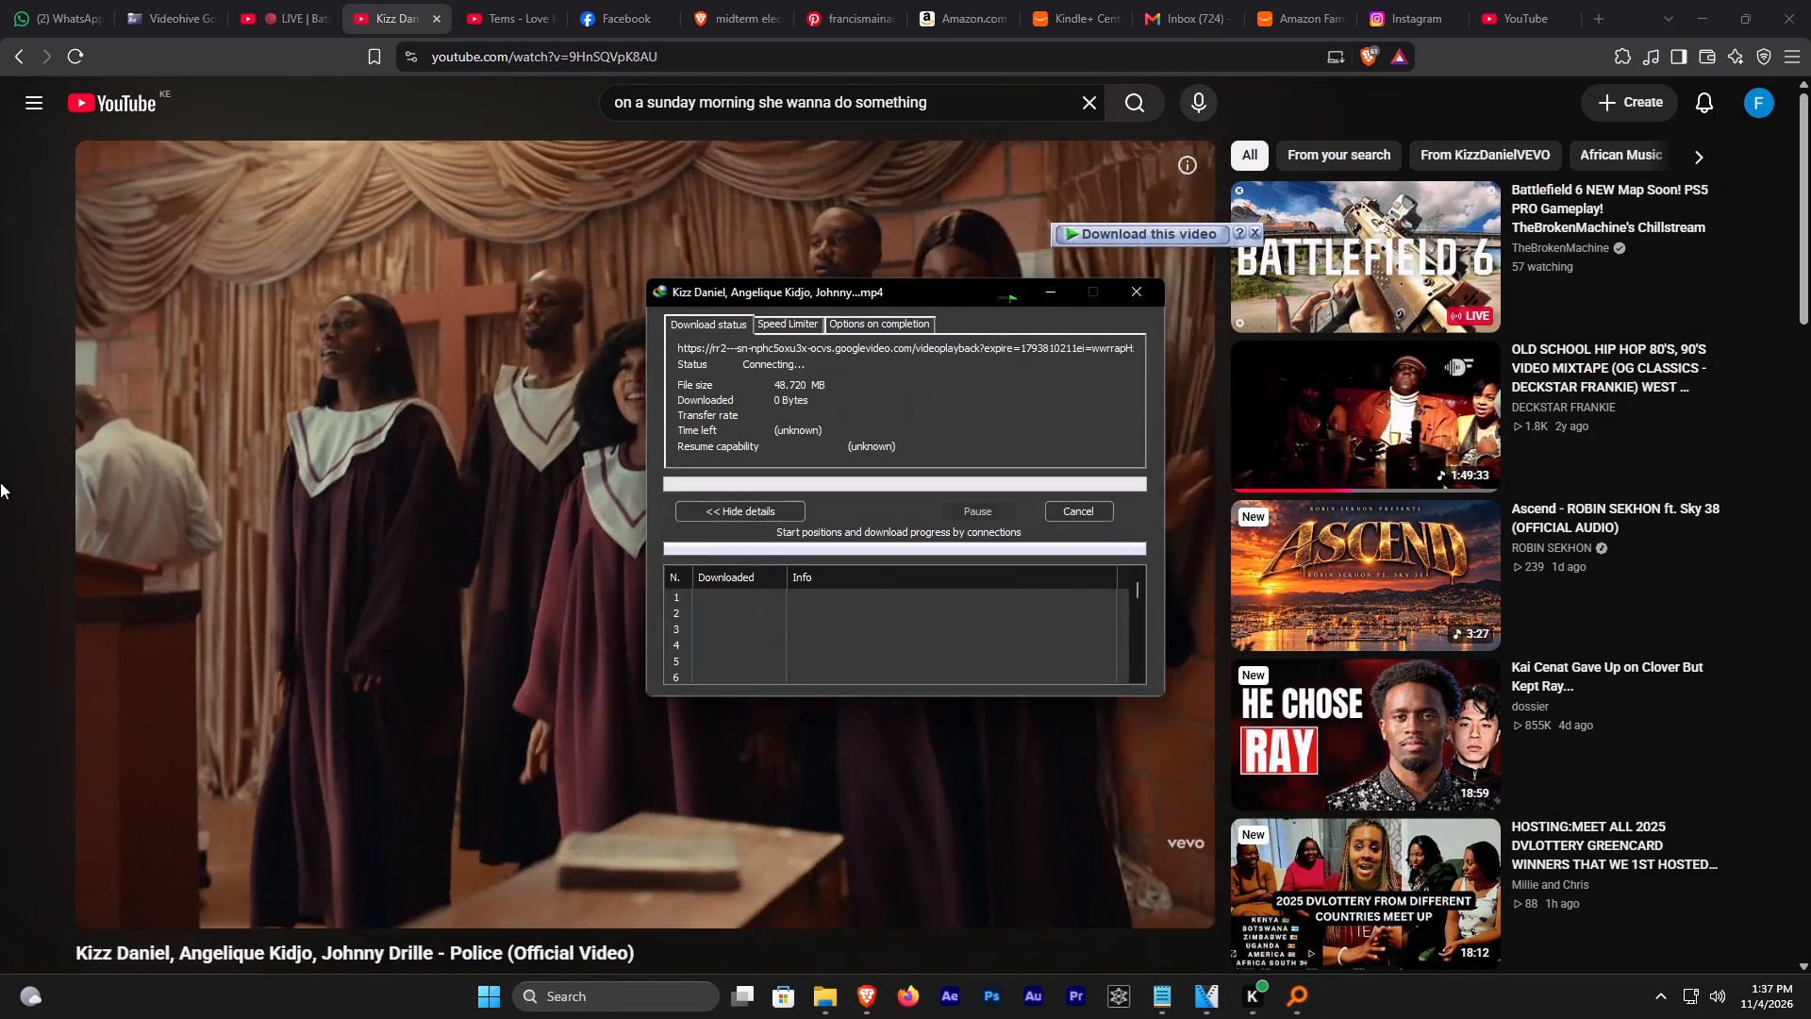
{"action": "left_click", "coordinate": [0, 446]}
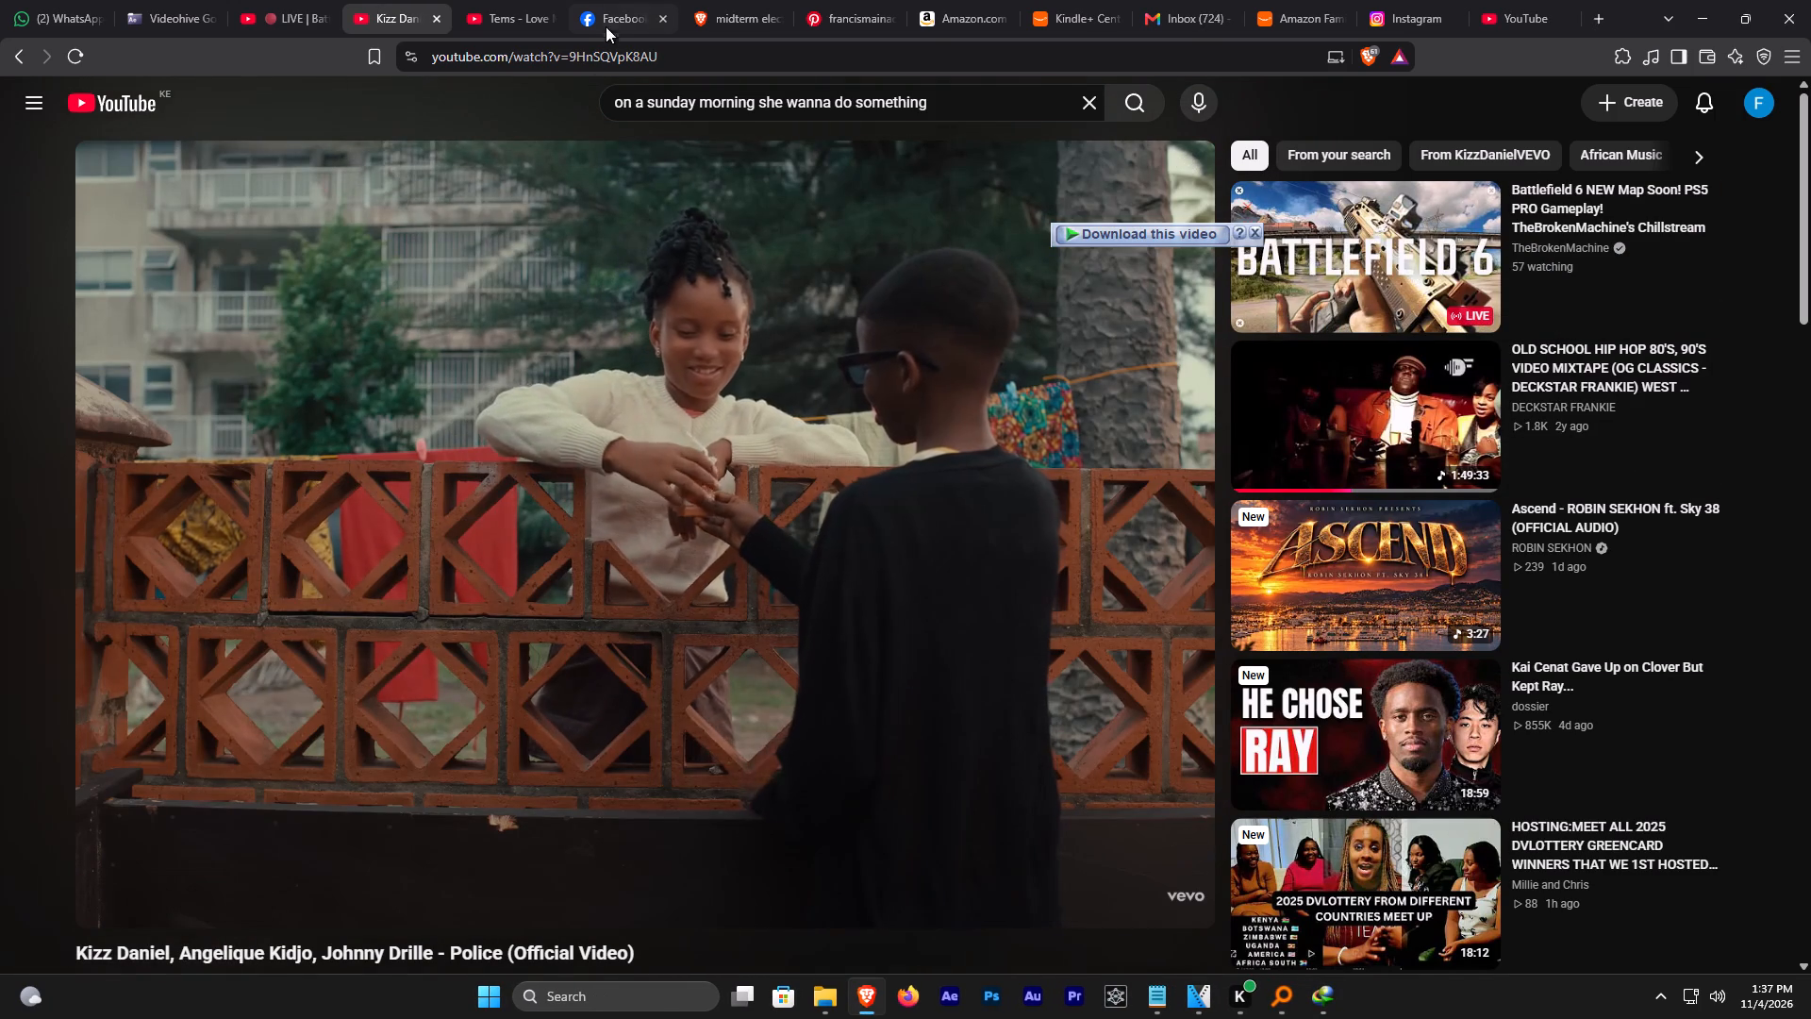
Refresh the midterm election 2026 results and examine the expanded Senate map.
{"action": "left_click", "coordinate": [735, 9]}
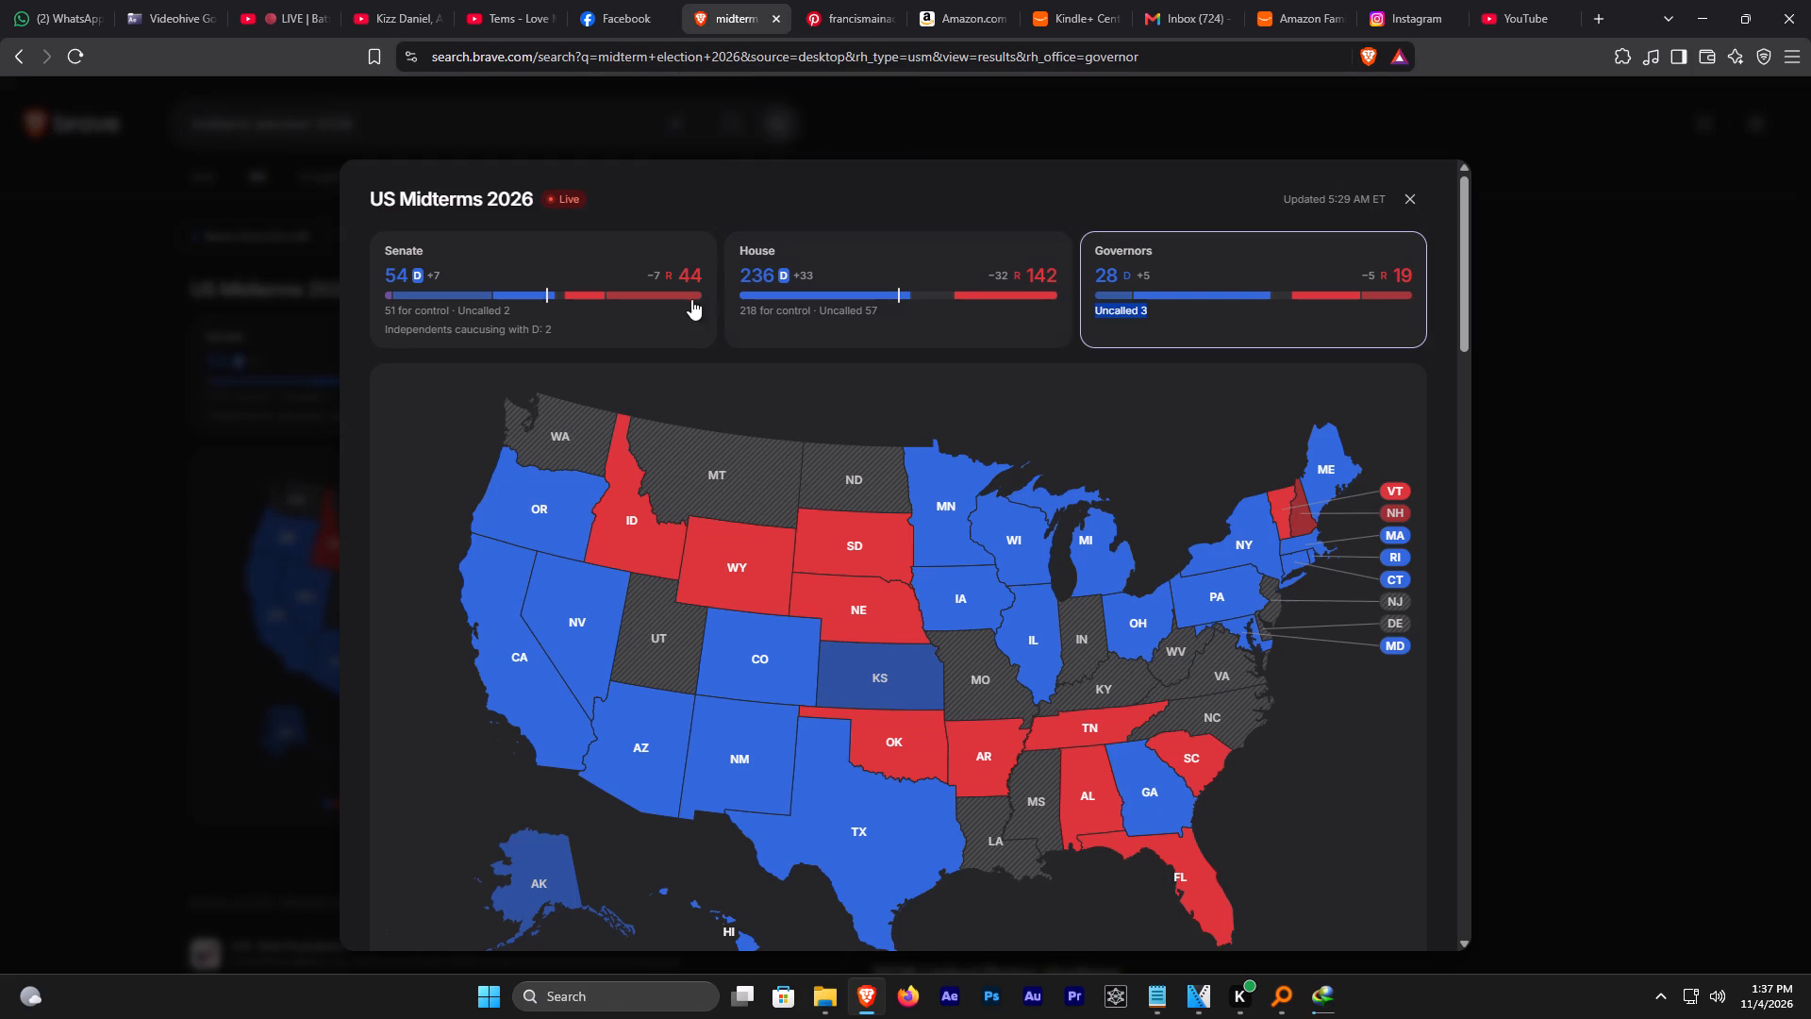
{"action": "left_click", "coordinate": [1420, 194]}
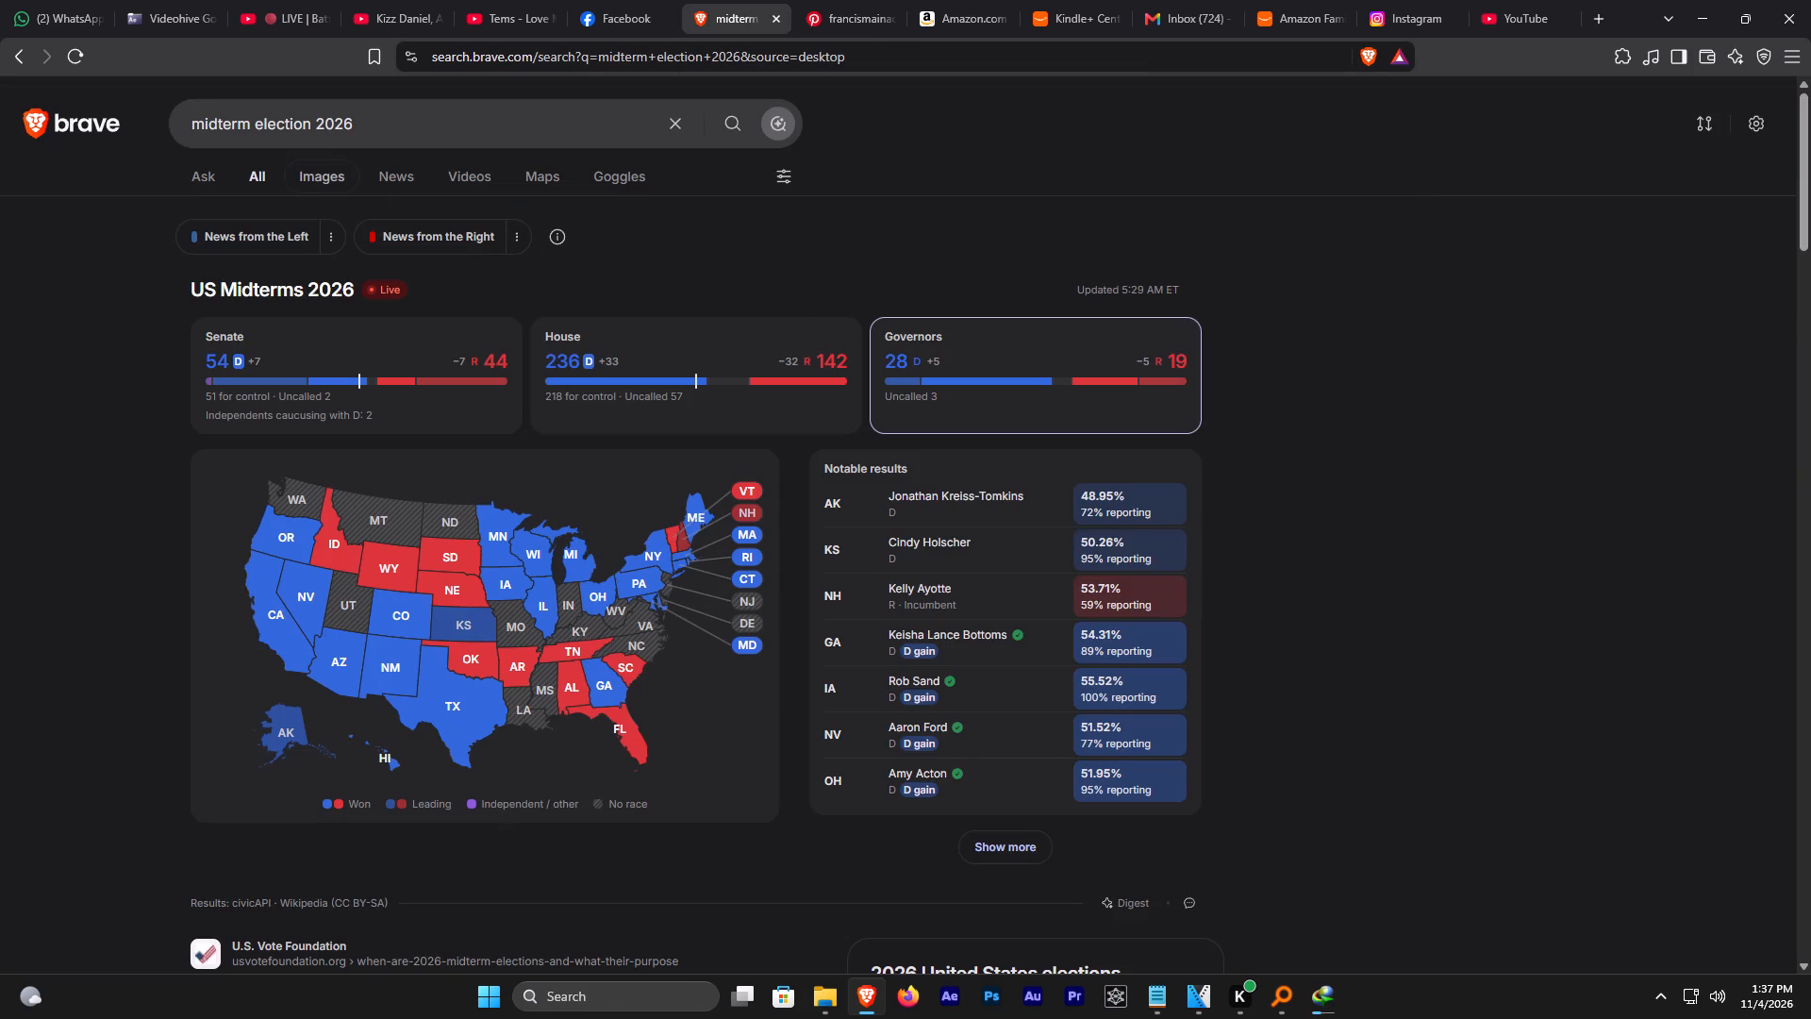
{"action": "left_click", "coordinate": [75, 44]}
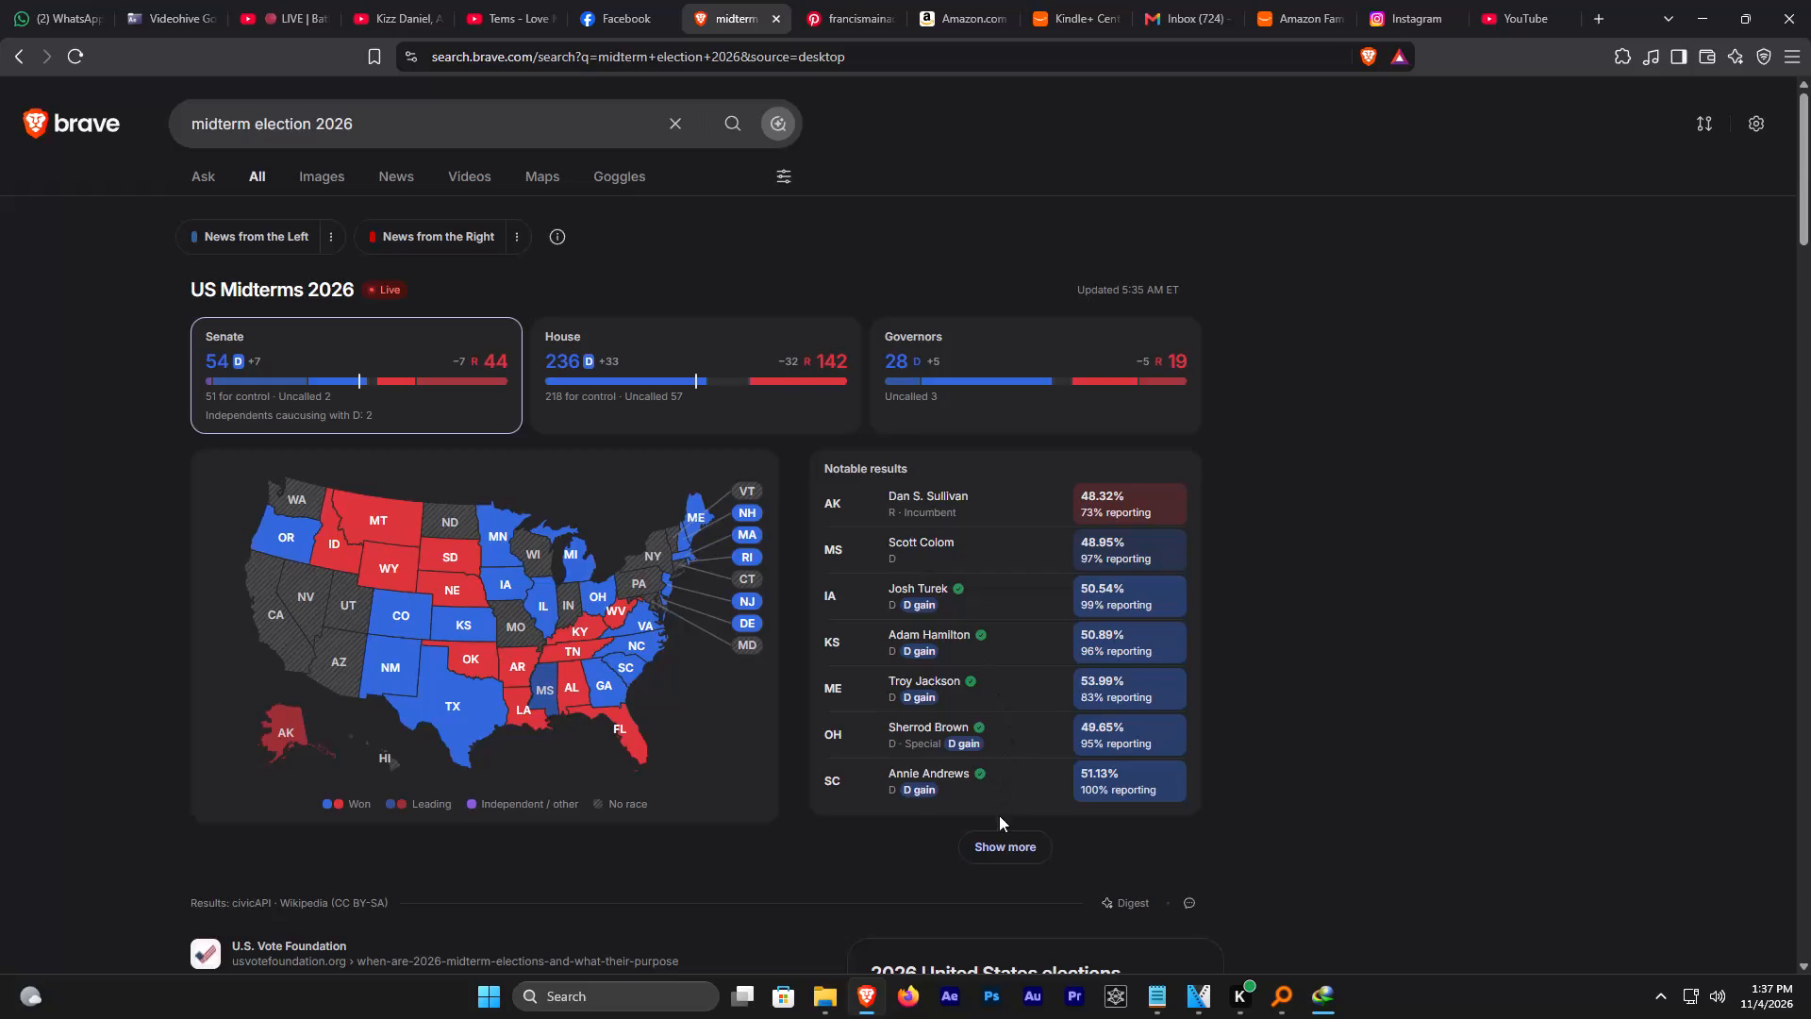
{"action": "left_click", "coordinate": [1000, 842]}
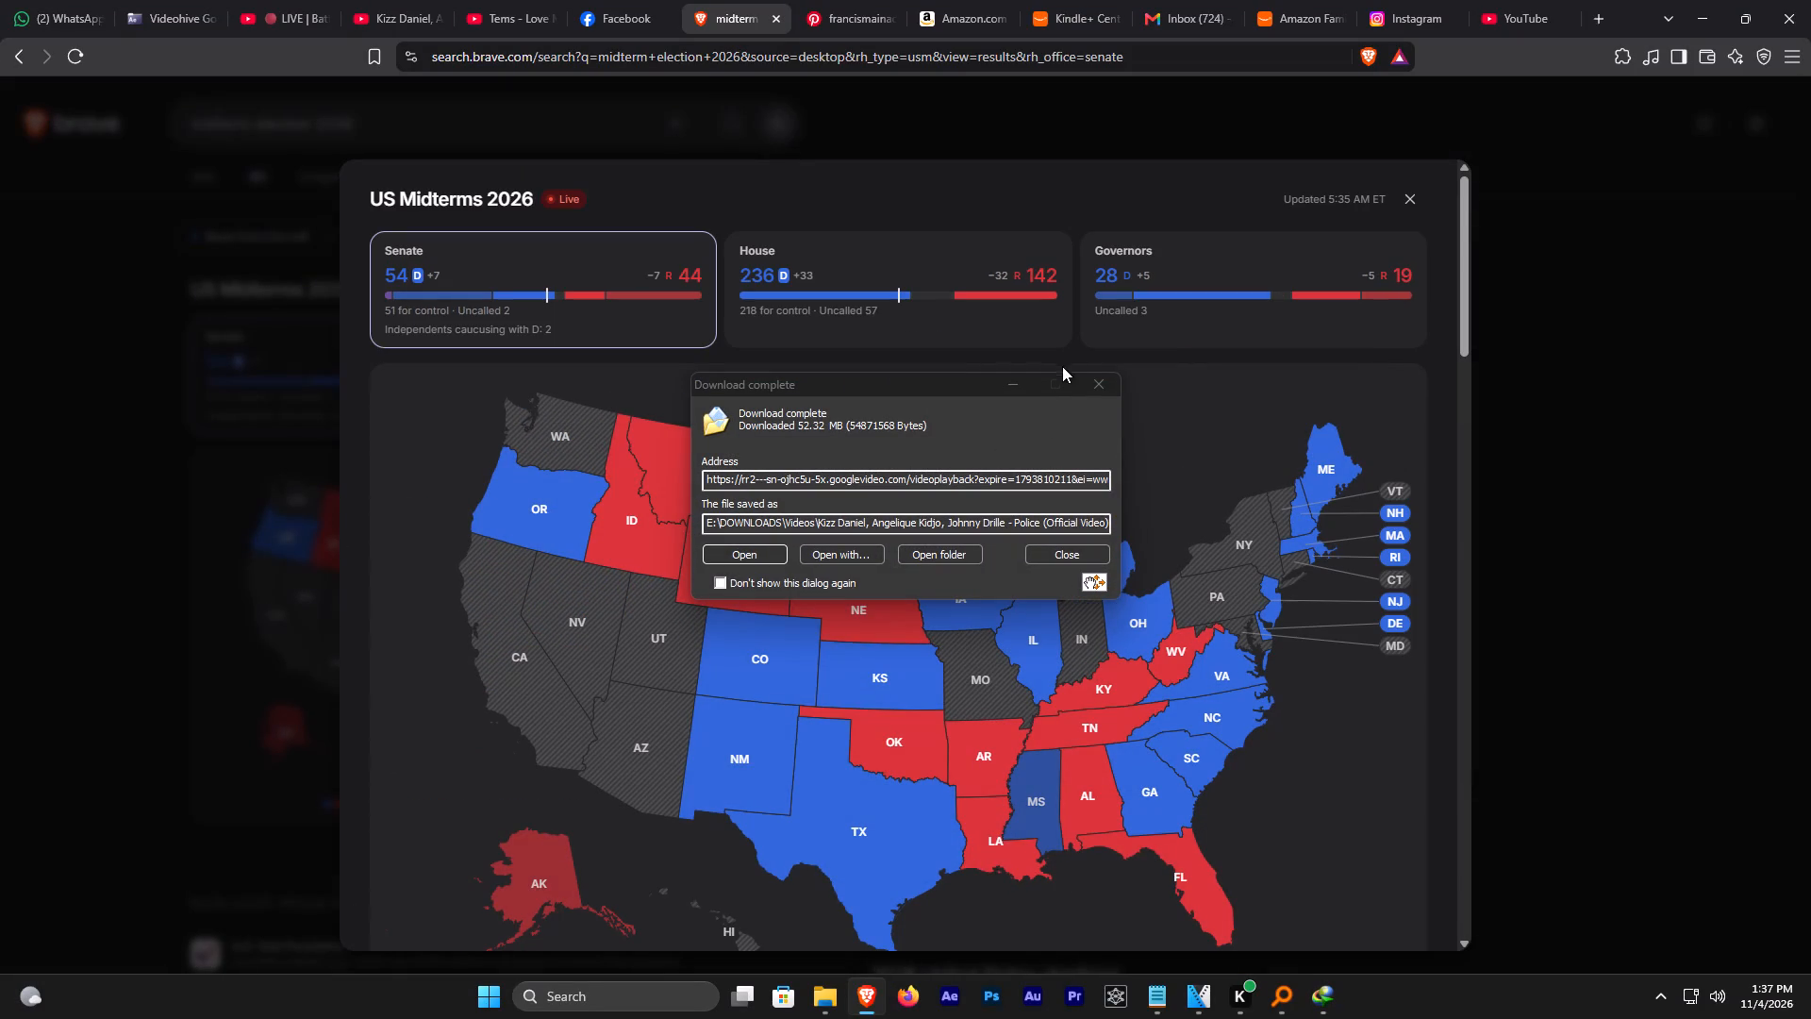
Bring the downloaded Police video from its download folder into the VEGAS timeline on tracks 7 and 4, starting about 00:54:44.
{"action": "left_click", "coordinate": [971, 558]}
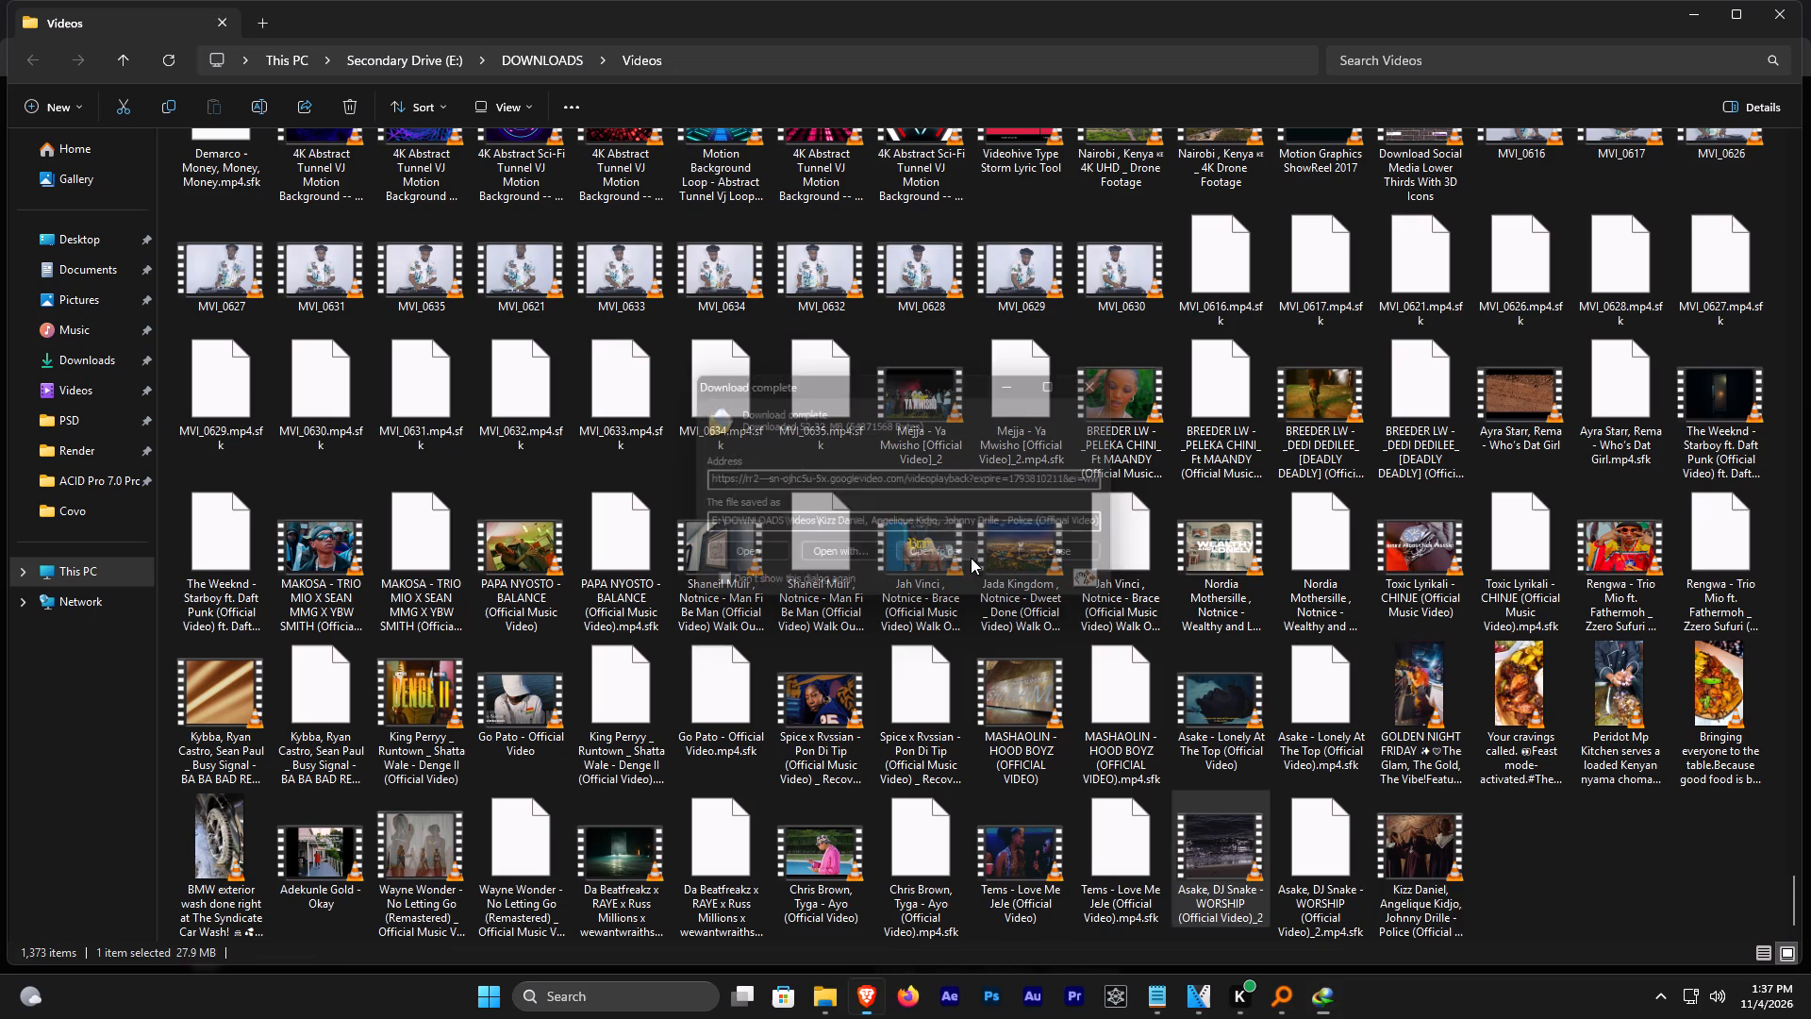
{"action": "left_click_drag", "start_coordinate": [1432, 851], "coordinate": [1212, 942]}
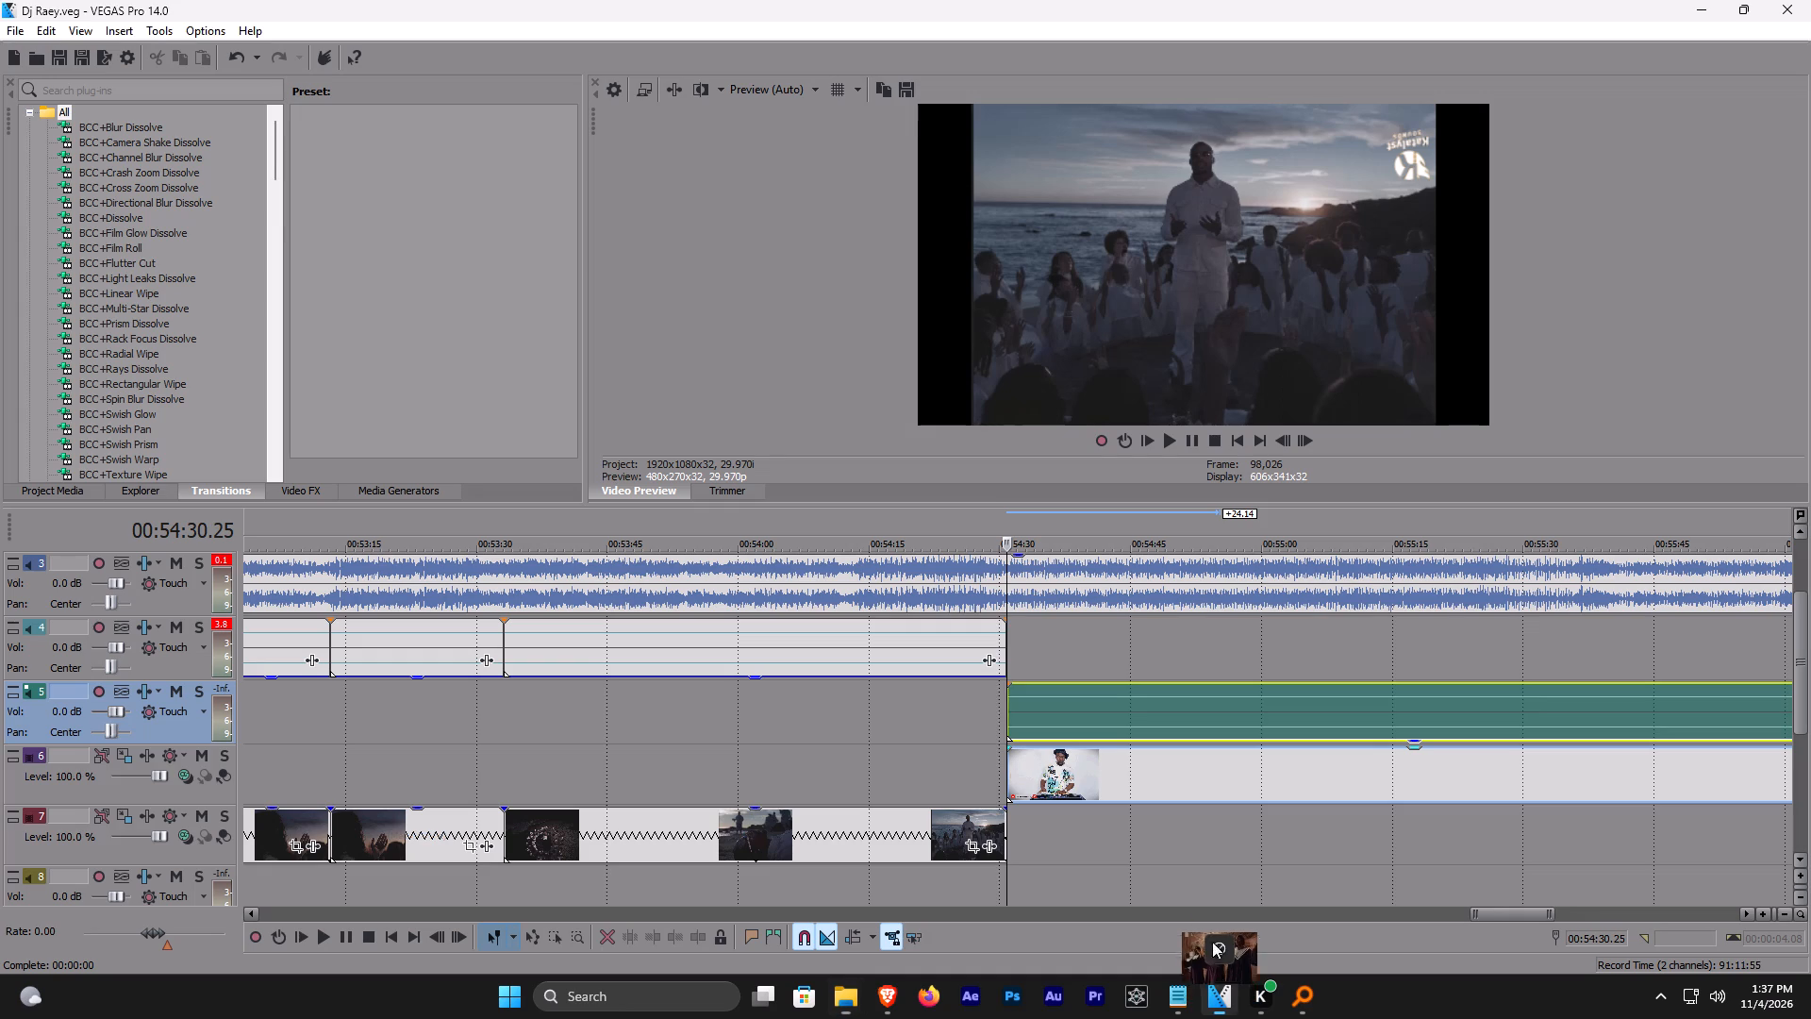
{"action": "left_click_drag", "start_coordinate": [1212, 942], "coordinate": [1178, 869]}
{"action": "left_click", "coordinate": [1096, 860]}
{"action": "left_click_drag", "start_coordinate": [1225, 887], "coordinate": [1184, 657]}
Solo track 4 and audition the Police clip between about 00:54:54 and 00:55:09 to find where its needed section begins.
{"action": "left_click", "coordinate": [1208, 635]}
{"action": "type", "text": "x"}
{"action": "key", "text": "space"}
{"action": "scroll", "coordinate": [1265, 656], "scroll_direction": "up", "scroll_amount": 6}
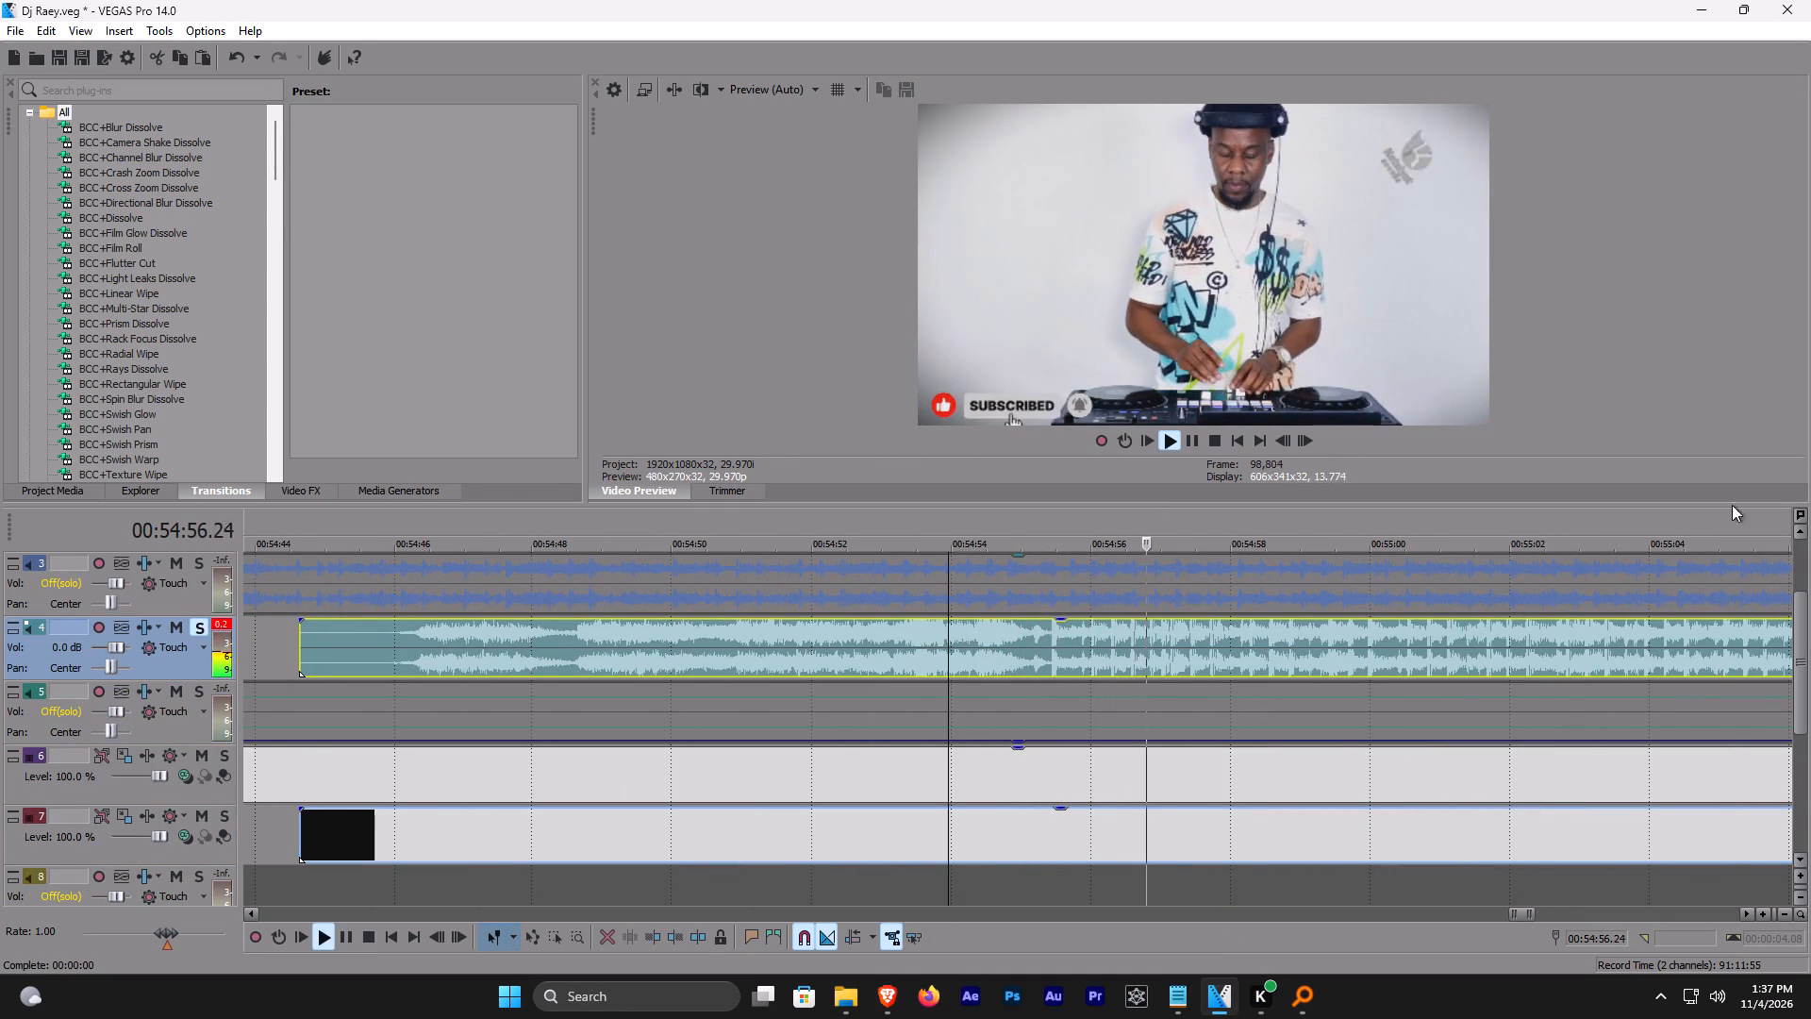
{"action": "left_click", "coordinate": [1701, 522]}
{"action": "scroll", "coordinate": [1701, 524], "scroll_direction": "down", "scroll_amount": 4}
{"action": "left_click", "coordinate": [985, 515]}
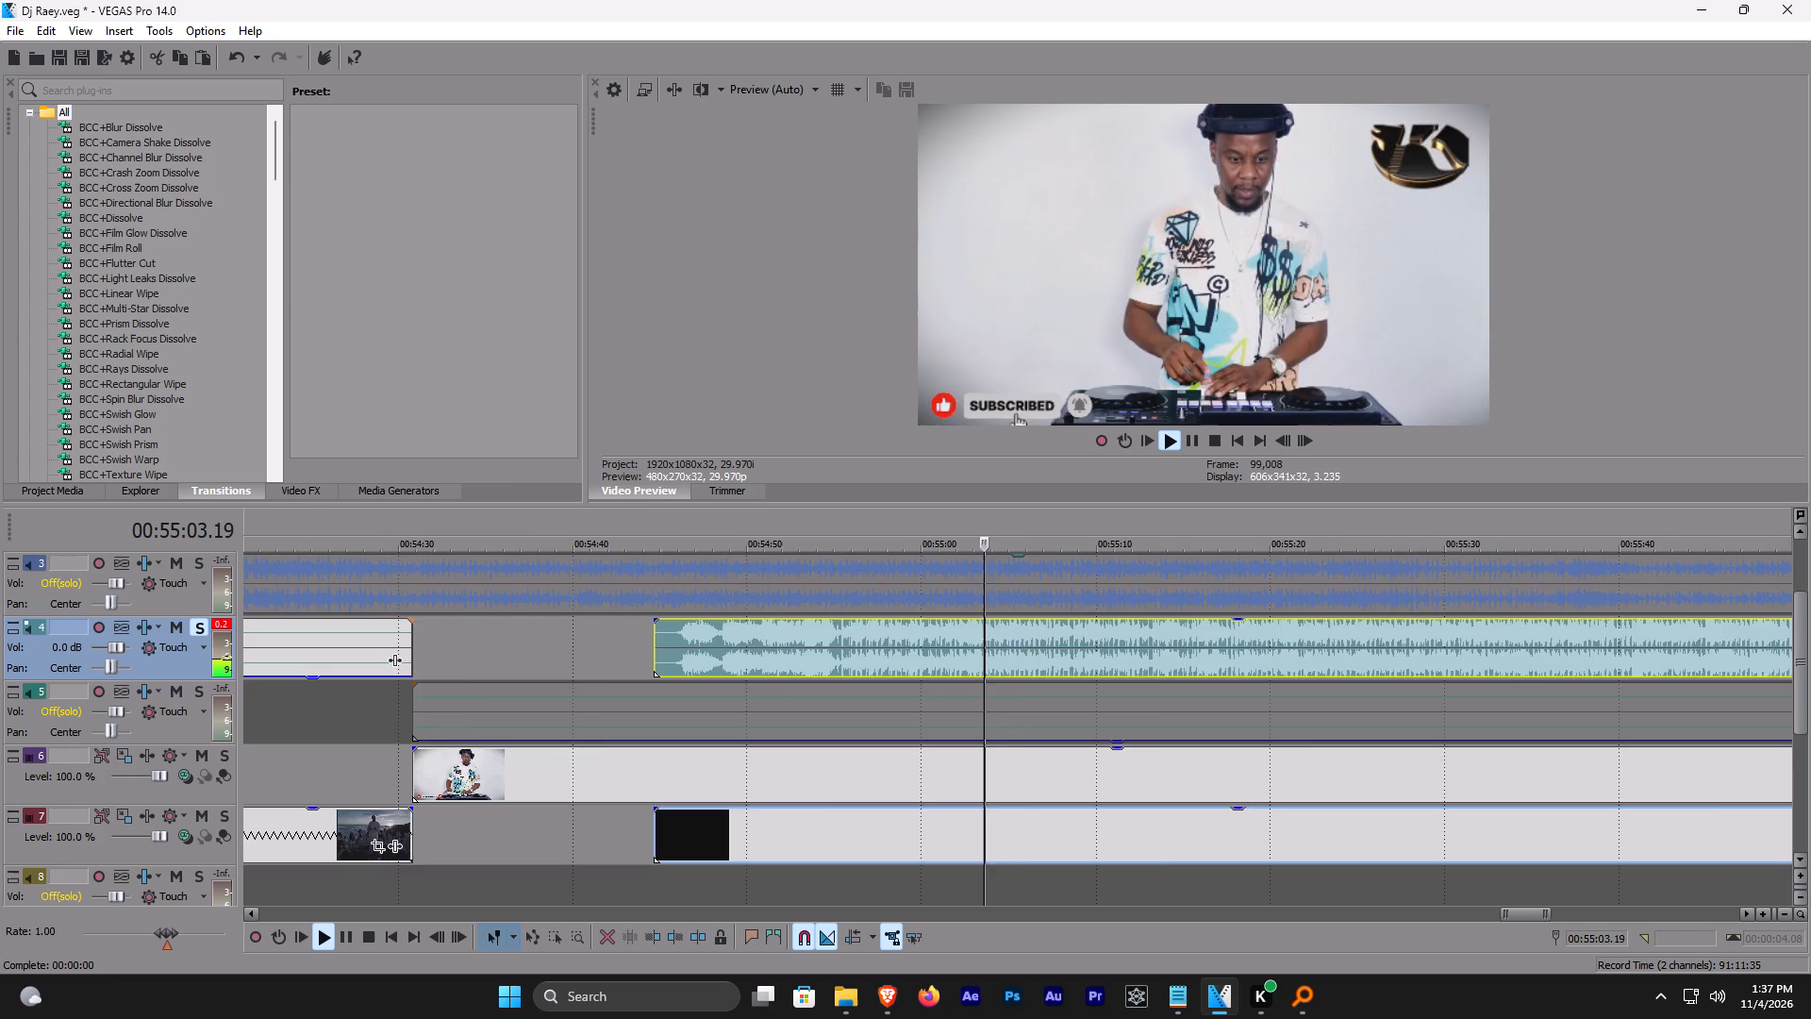
{"action": "scroll", "coordinate": [989, 529], "scroll_direction": "up", "scroll_amount": 8}
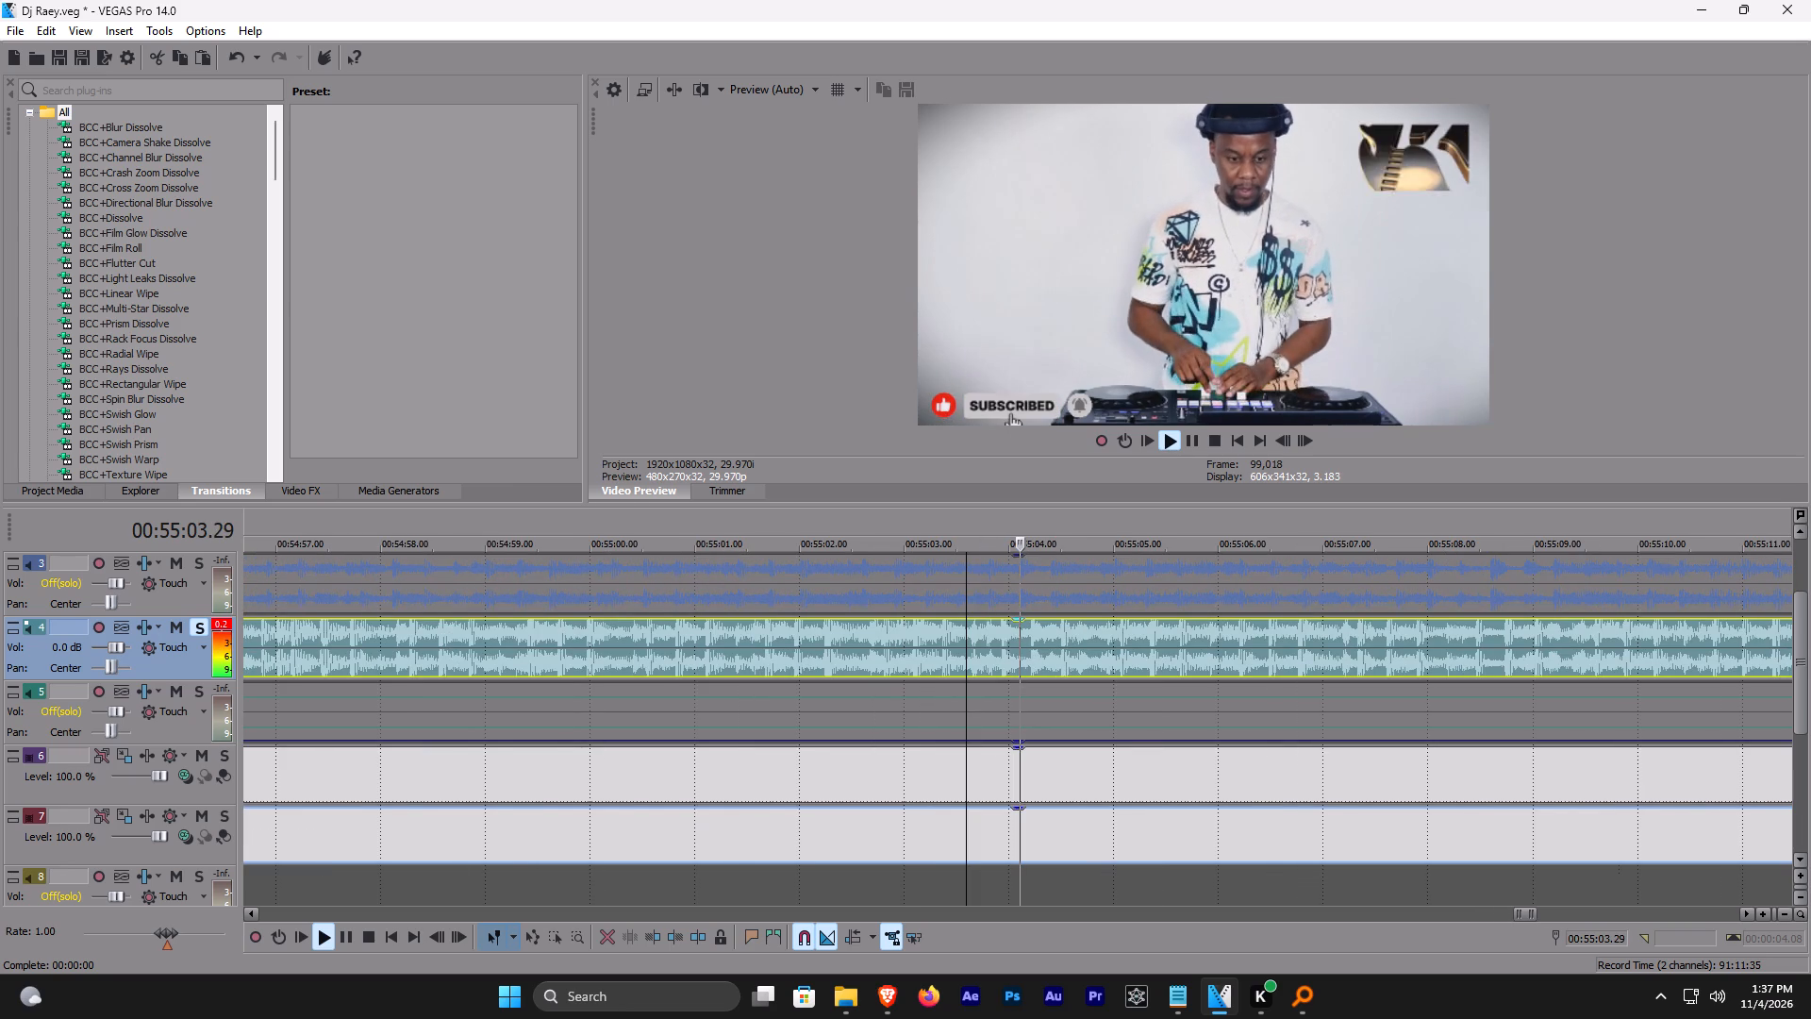
{"action": "left_click", "coordinate": [911, 513]}
{"action": "scroll", "coordinate": [960, 569], "scroll_direction": "down", "scroll_amount": 4}
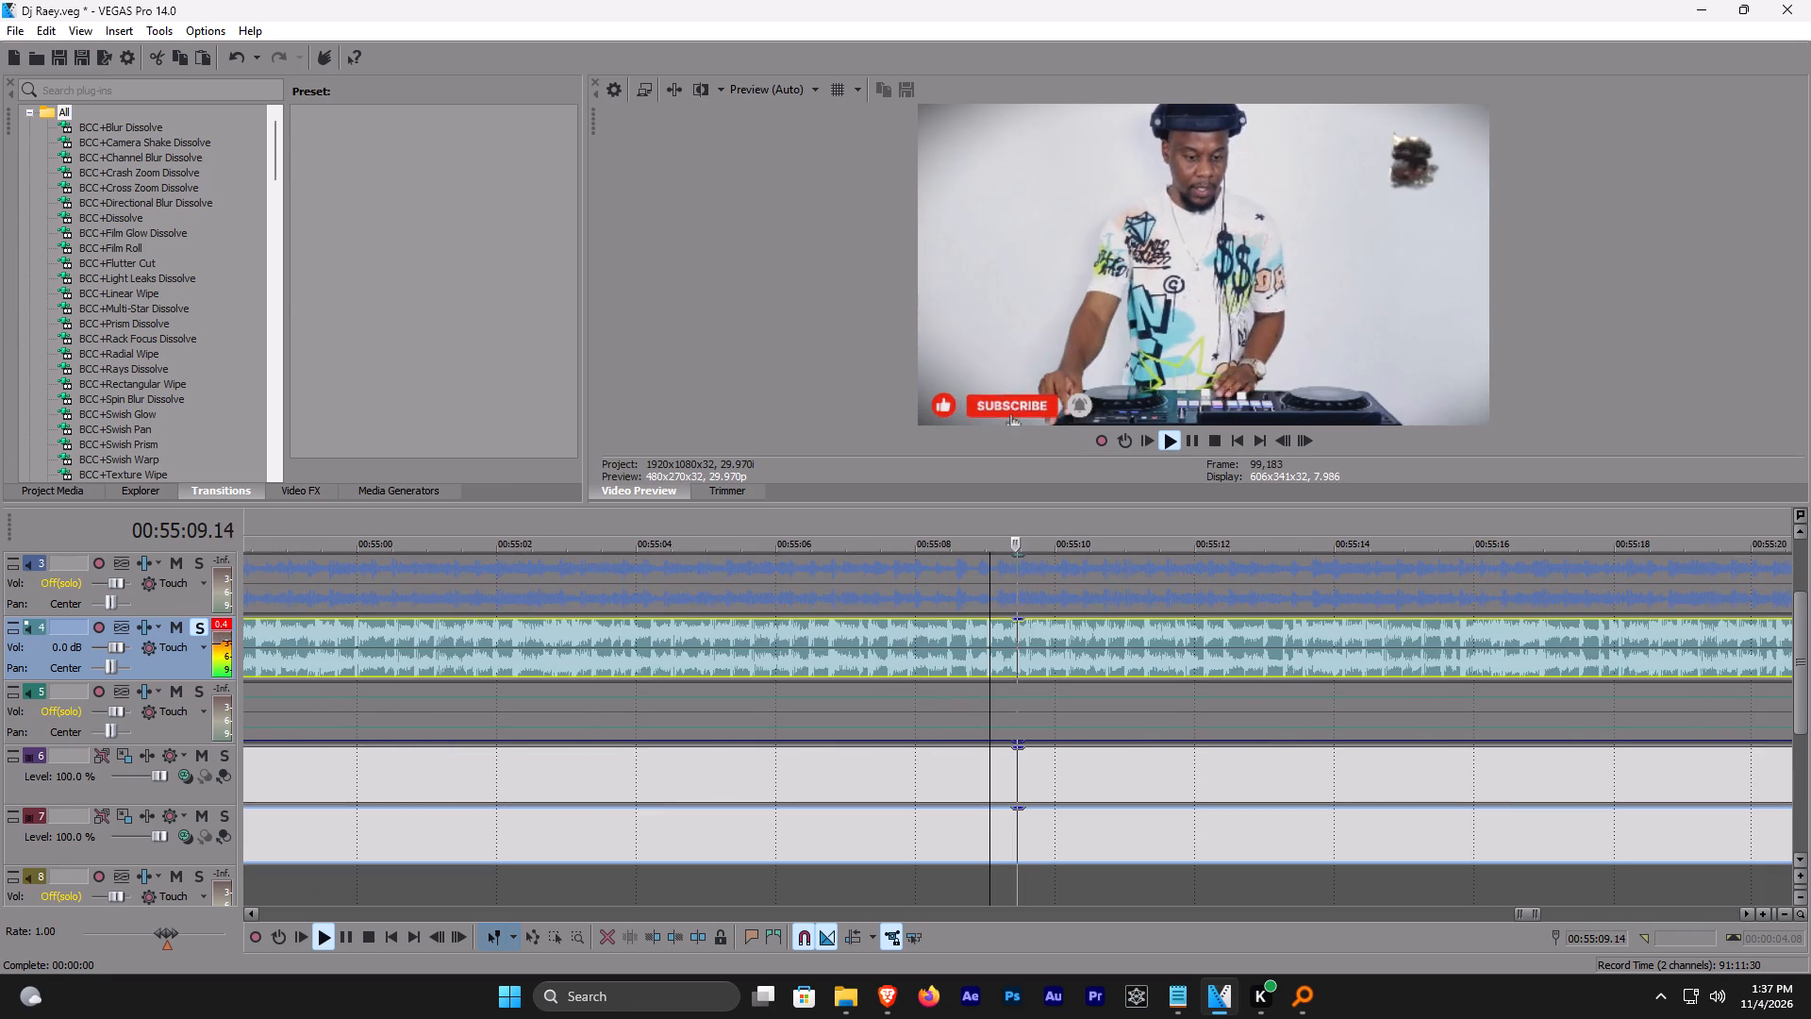
Split the Police clip at its beat at about 00:55:04.15 and delete the part before the cut.
{"action": "left_click", "coordinate": [602, 512]}
{"action": "scroll", "coordinate": [778, 658], "scroll_direction": "up", "scroll_amount": 5}
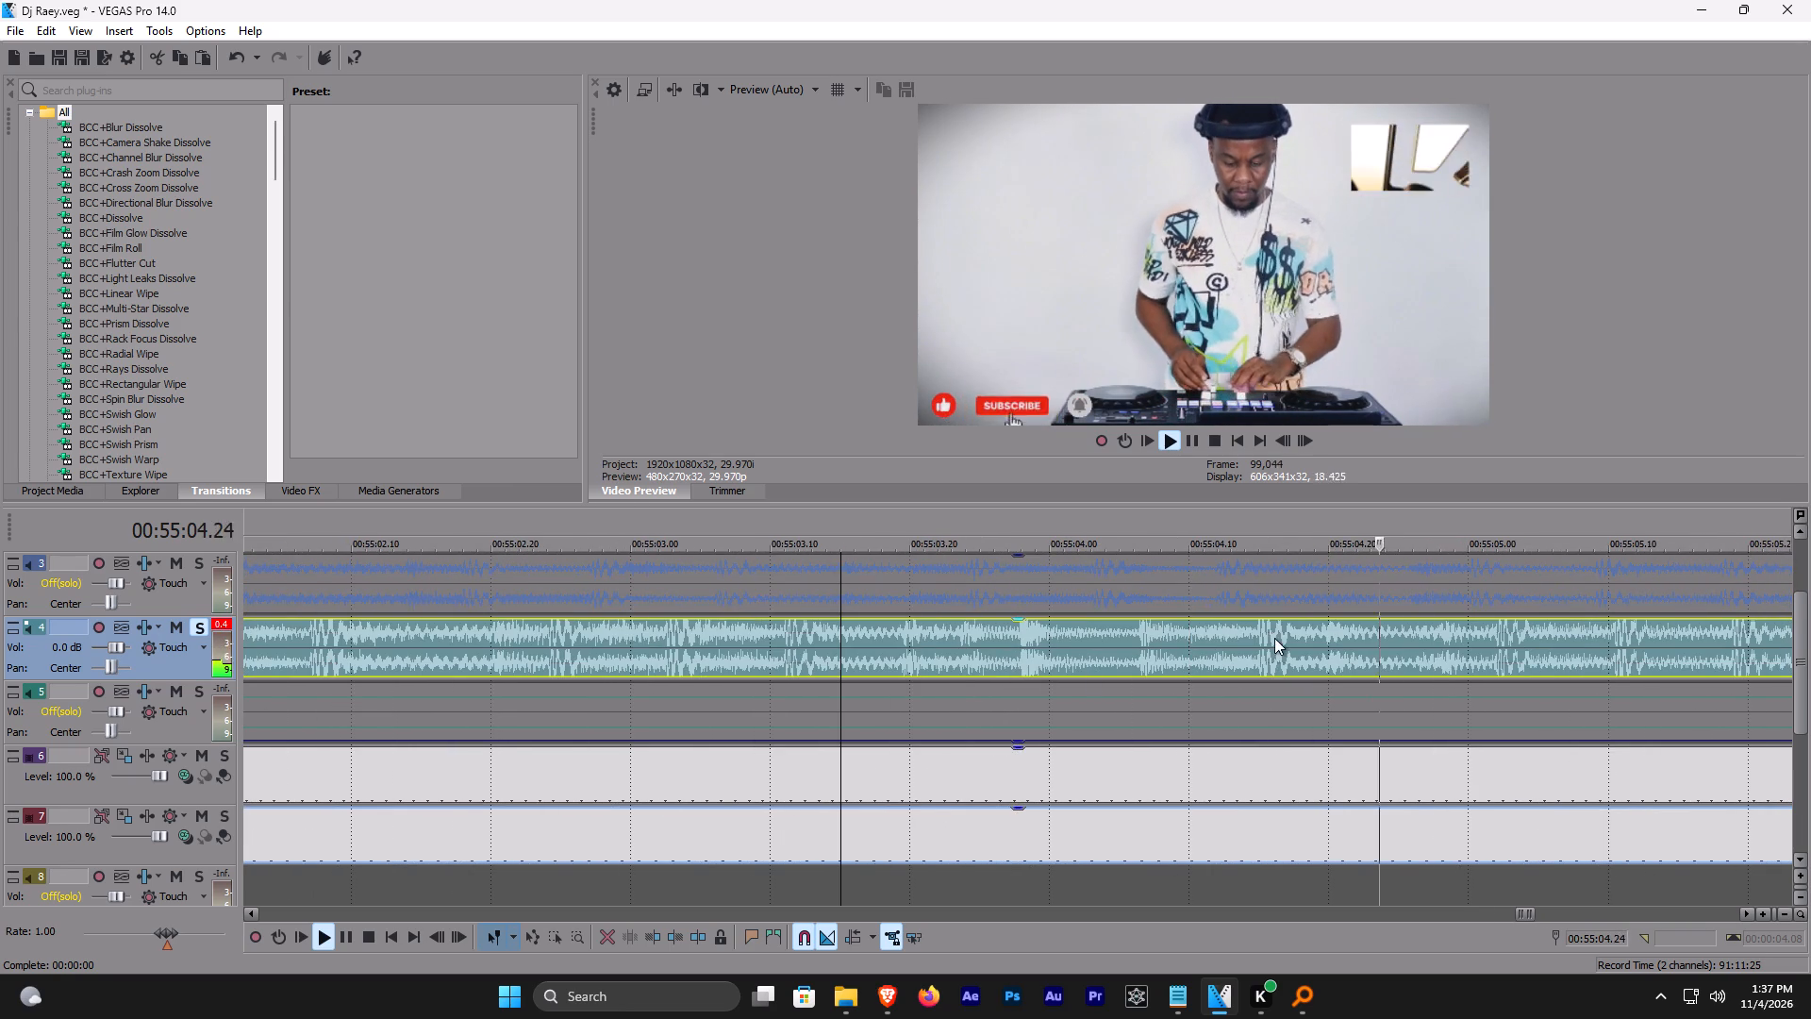
{"action": "left_click", "coordinate": [1256, 627]}
{"action": "scroll", "coordinate": [1283, 668], "scroll_direction": "up", "scroll_amount": 8}
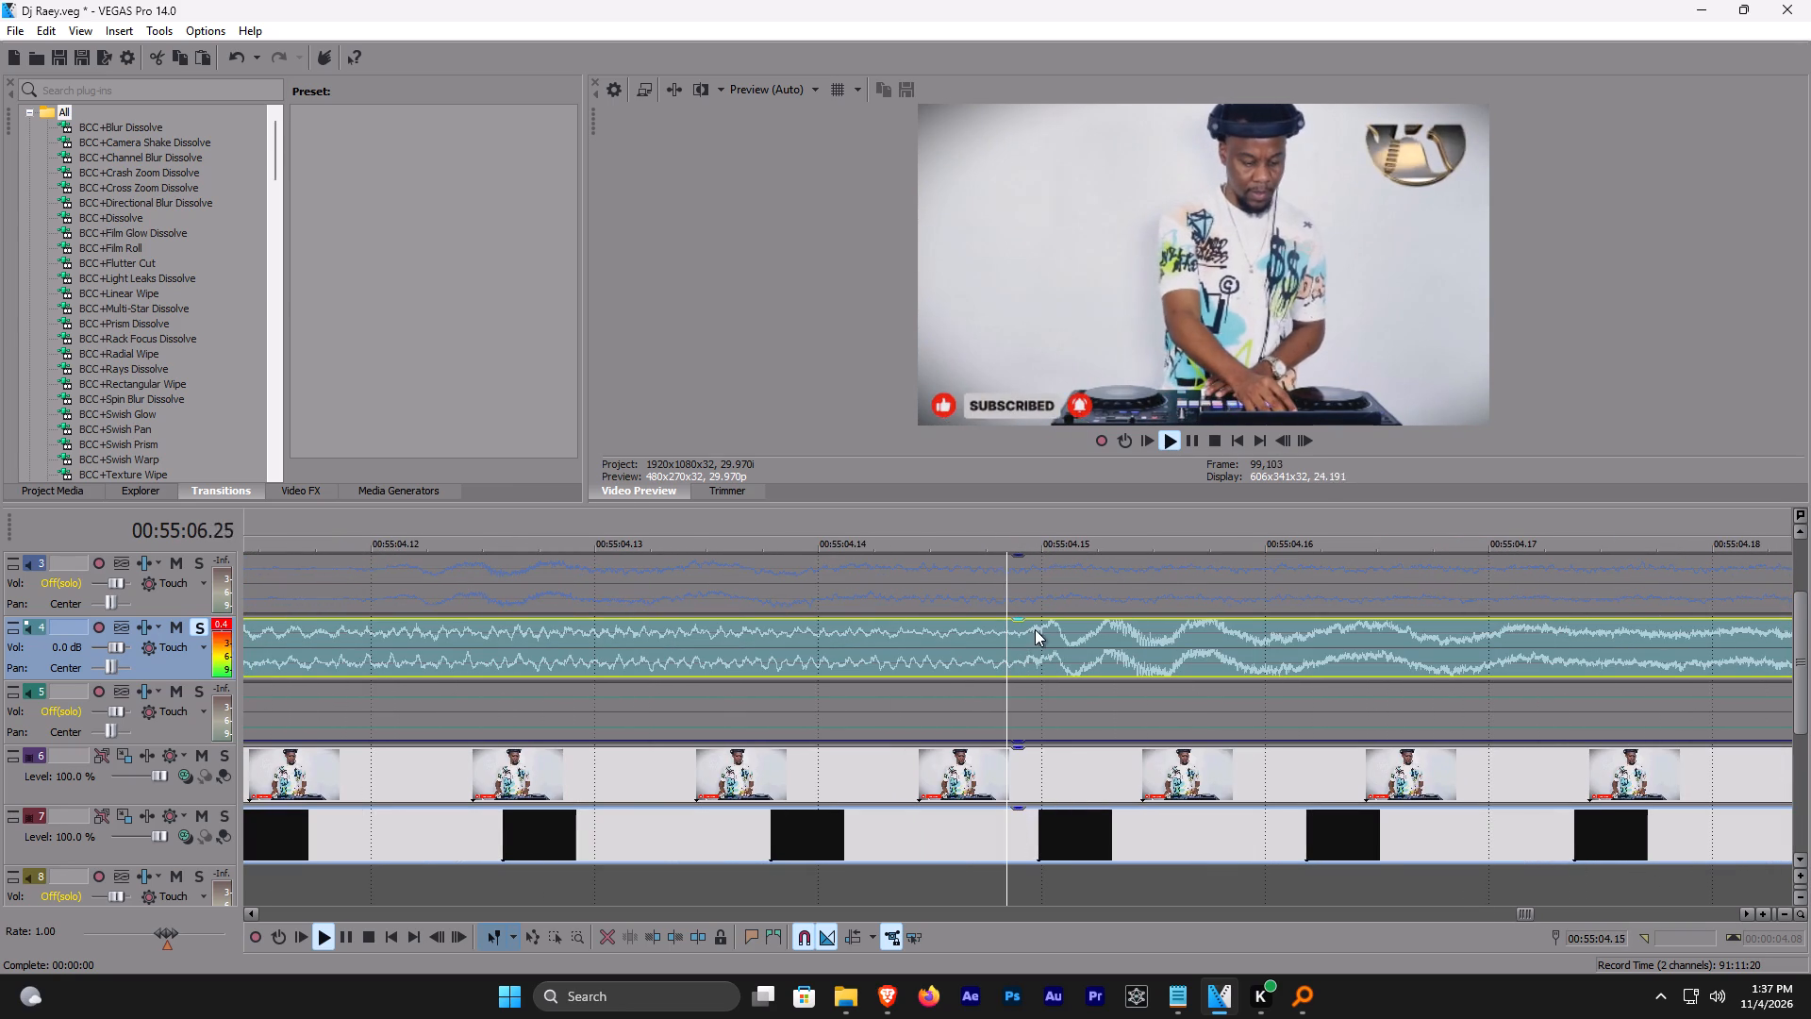
{"action": "left_click", "coordinate": [1020, 631]}
{"action": "key", "text": "s"}
{"action": "scroll", "coordinate": [962, 650], "scroll_direction": "down", "scroll_amount": 4}
{"action": "left_click", "coordinate": [904, 630]}
{"action": "scroll", "coordinate": [962, 646], "scroll_direction": "down", "scroll_amount": 5}
{"action": "key", "text": "Delete"}
Split the Police clip at about 00:55:06 and delete everything after the cut.
{"action": "left_click", "coordinate": [1358, 659]}
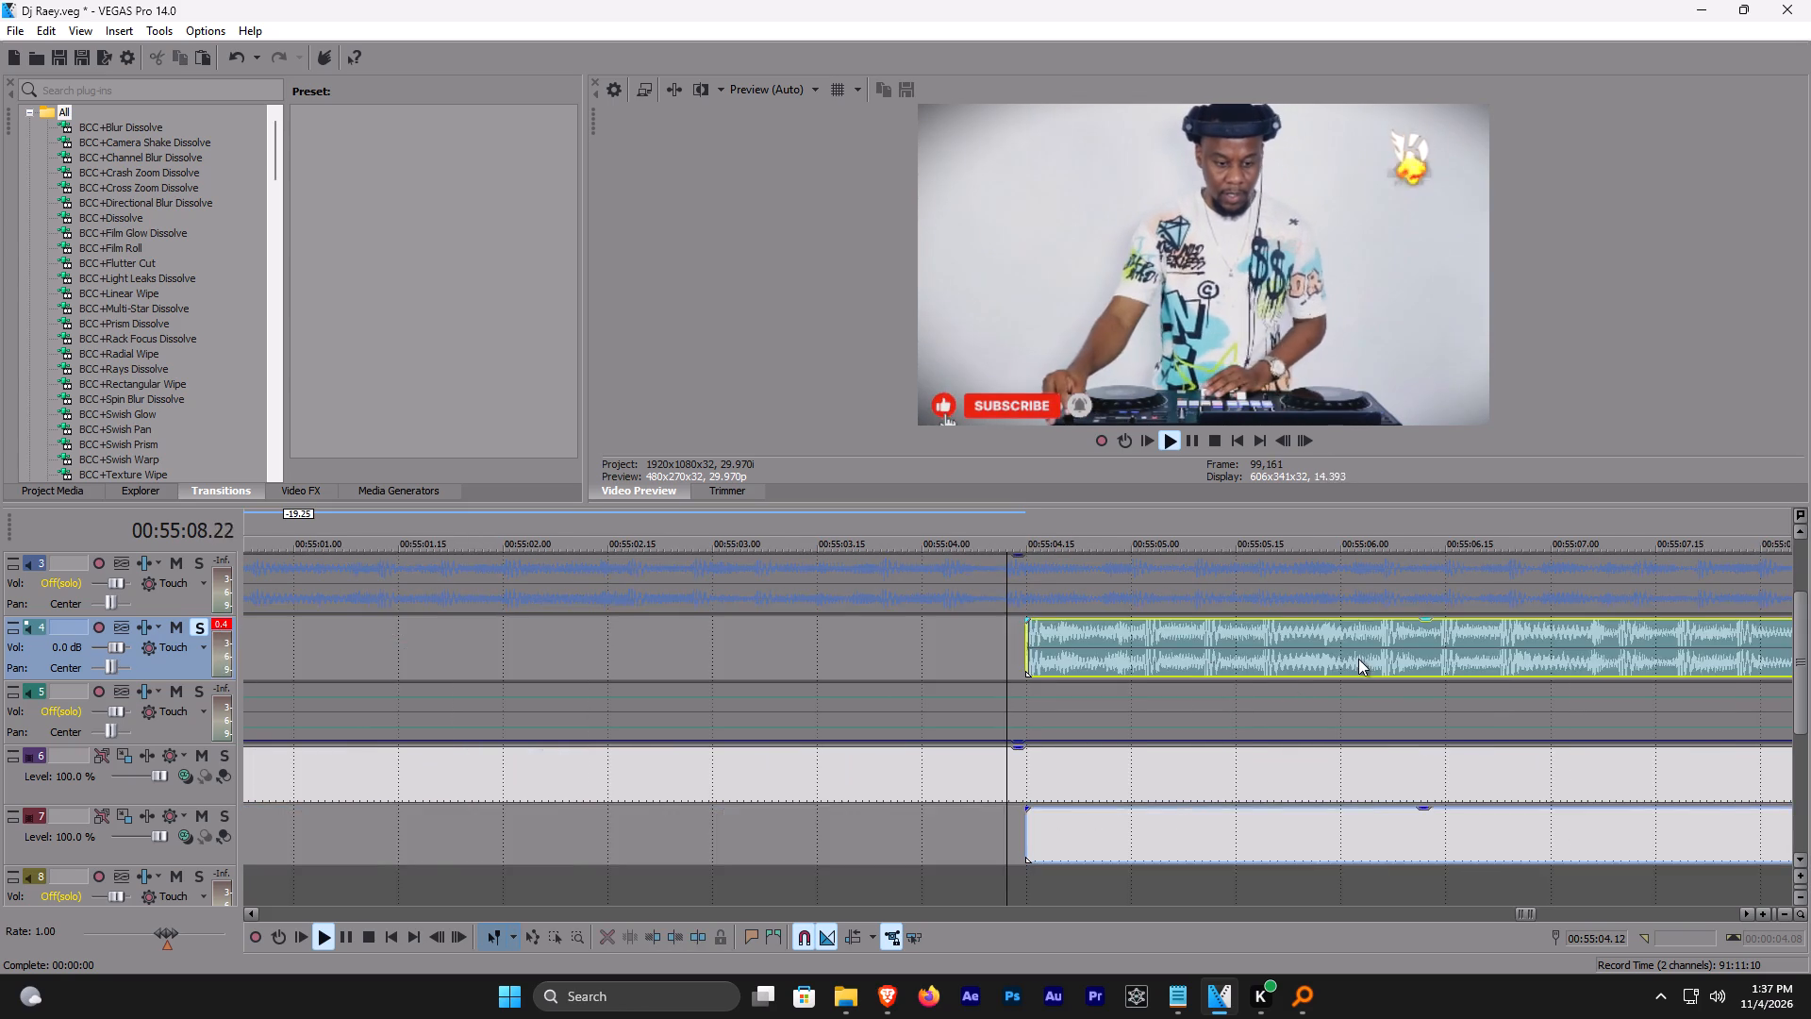
{"action": "scroll", "coordinate": [1357, 659], "scroll_direction": "down", "scroll_amount": 4}
{"action": "key", "text": "s"}
{"action": "key", "text": "Delete"}
Cut the short Police excerpt, unsolo track 4, paste the excerpt at the WORSHIP clip's end at 00:54:30.25, and save.
{"action": "left_click", "coordinate": [965, 638]}
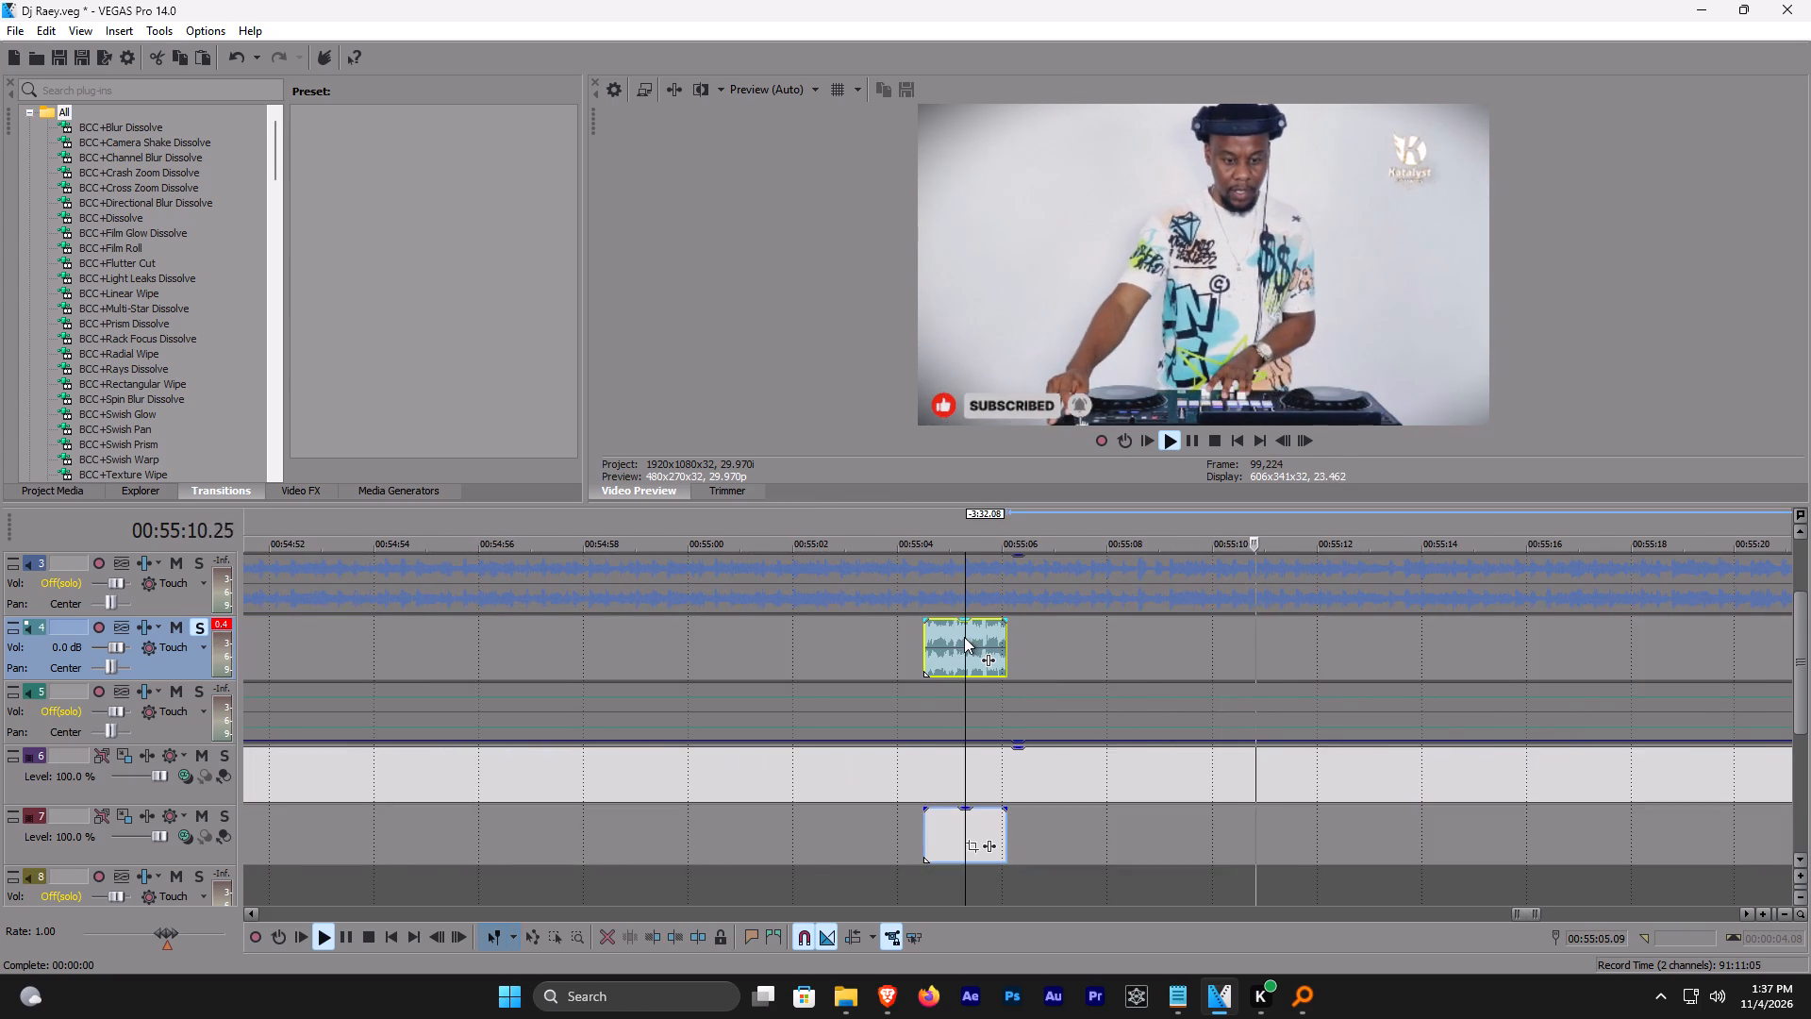
{"action": "key", "text": "ctrl+x"}
{"action": "key", "text": "ctrl+s"}
{"action": "scroll", "coordinate": [957, 640], "scroll_direction": "down", "scroll_amount": 4}
{"action": "key", "text": "x"}
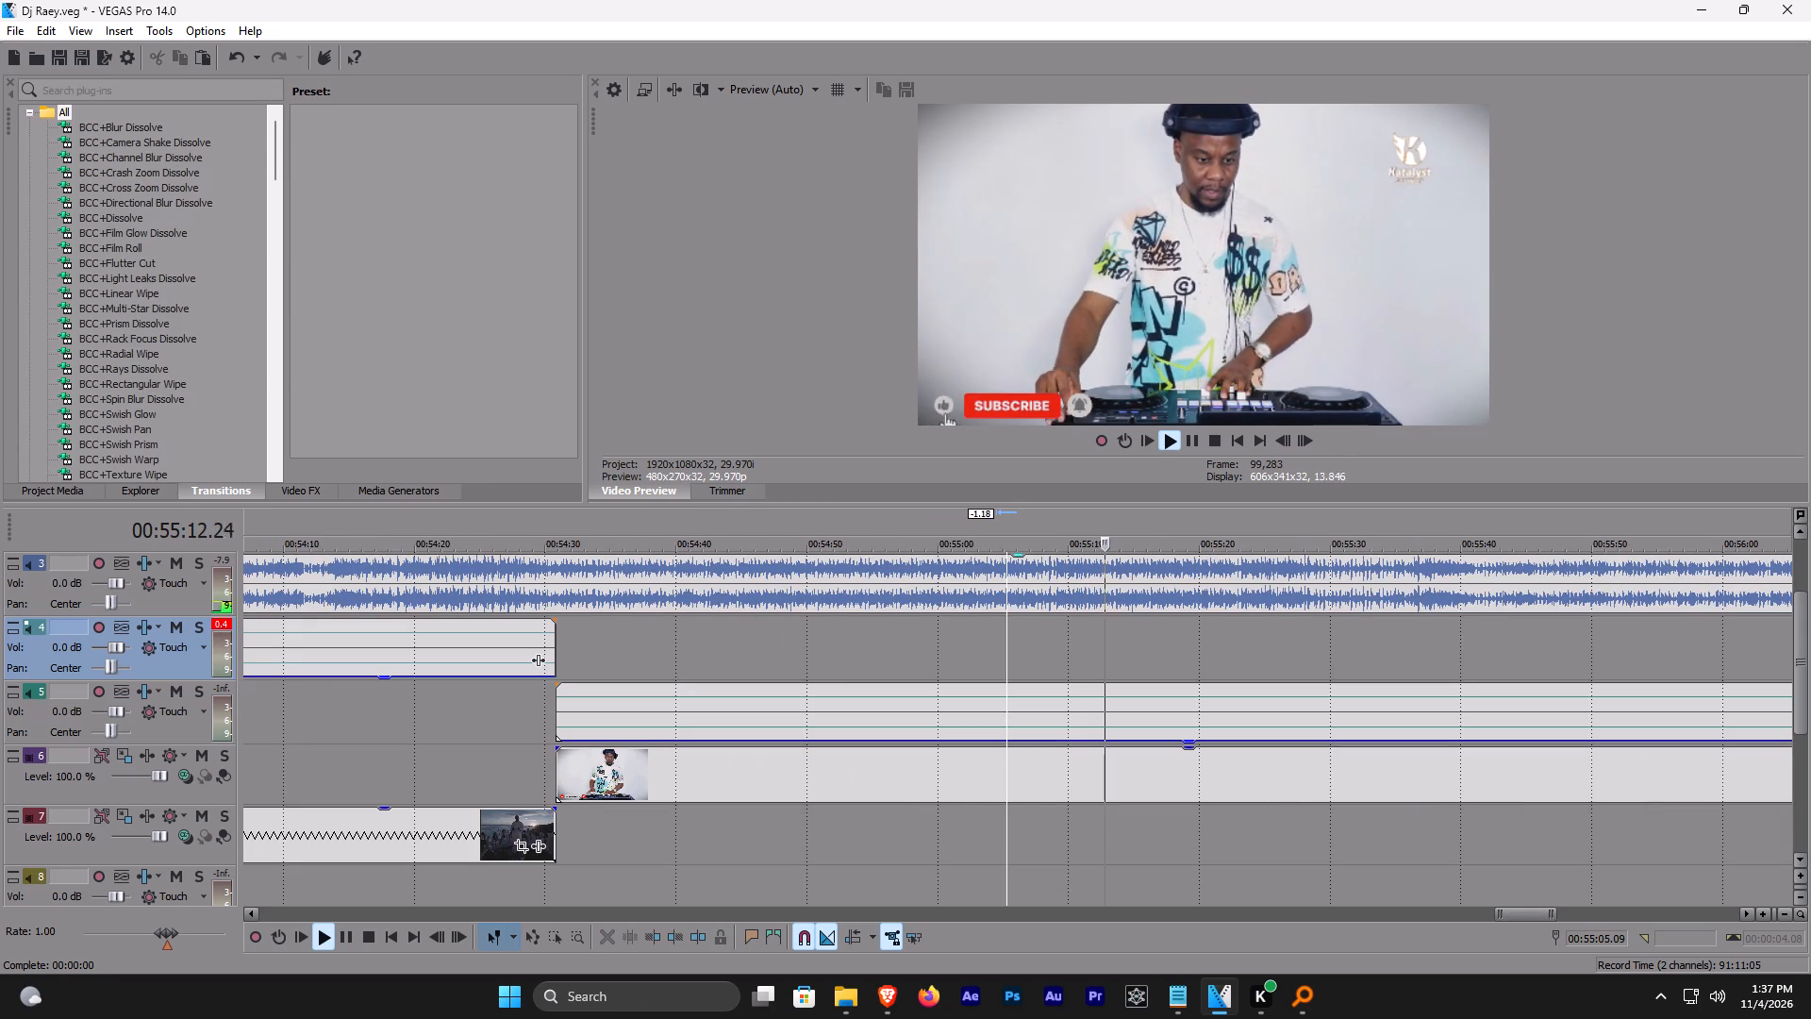
{"action": "left_click", "coordinate": [532, 523]}
{"action": "scroll", "coordinate": [579, 626], "scroll_direction": "up", "scroll_amount": 6}
{"action": "left_click", "coordinate": [1156, 634]}
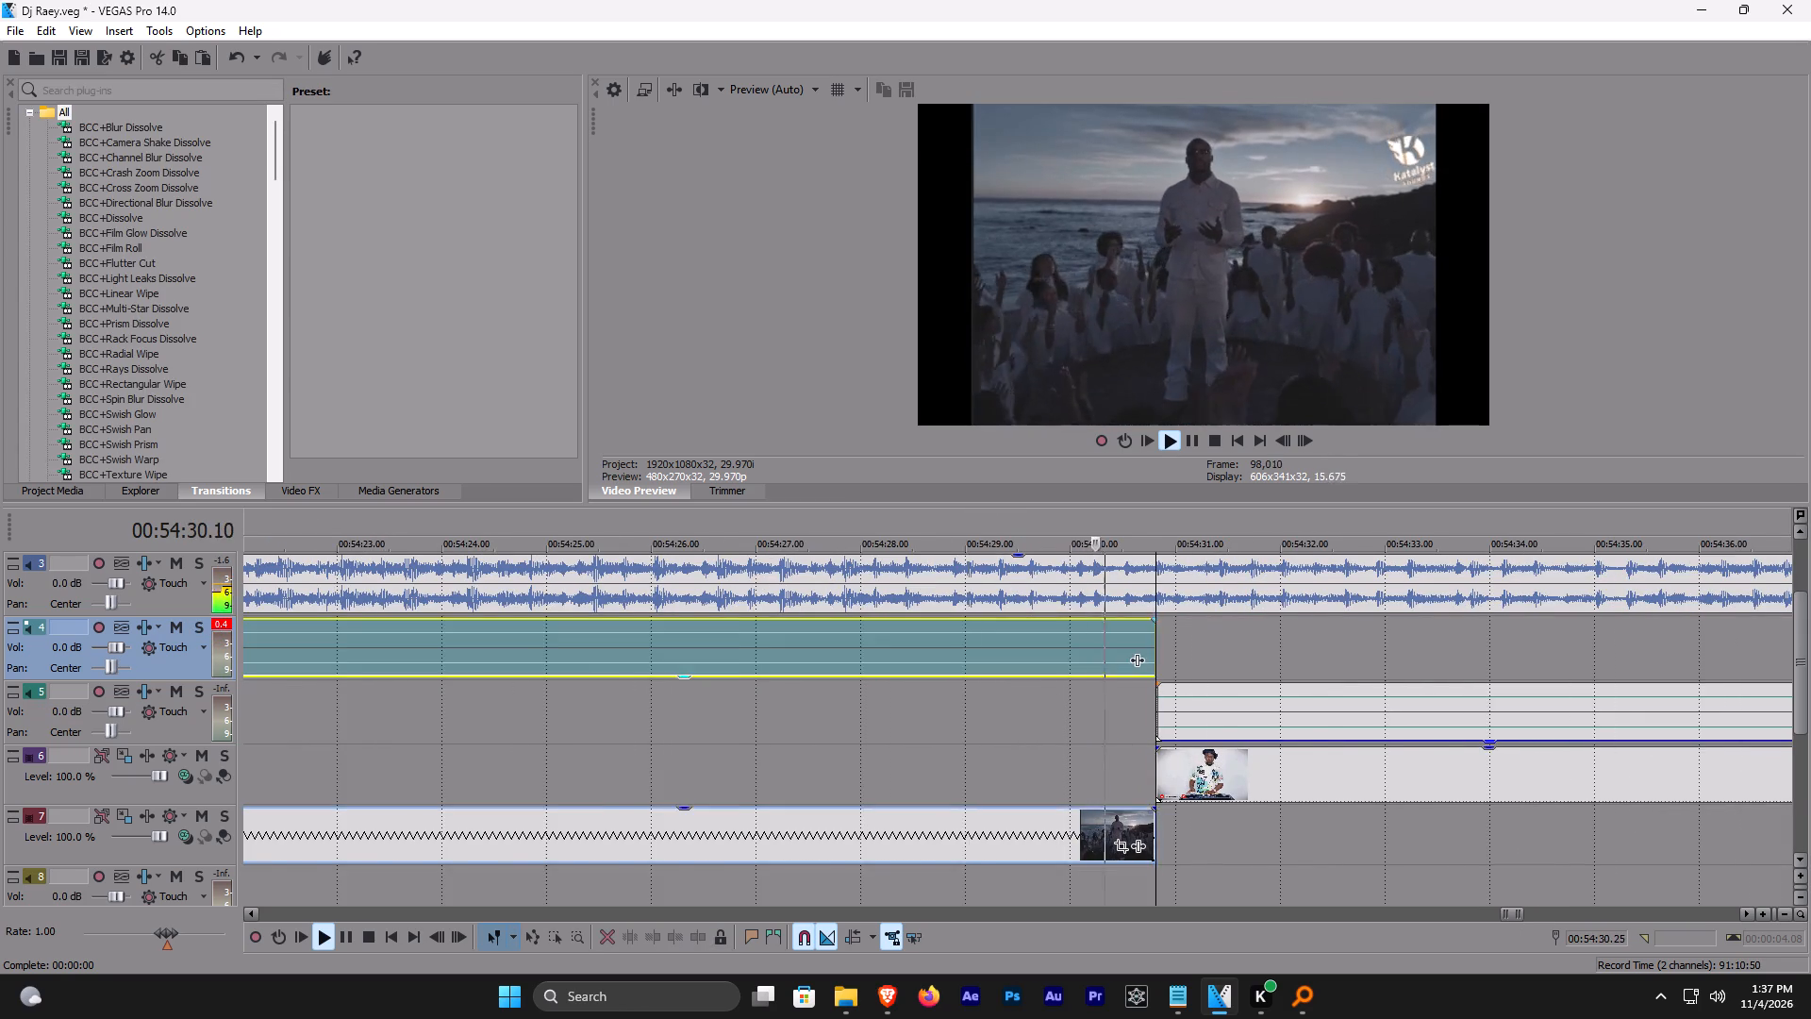
{"action": "scroll", "coordinate": [1156, 634], "scroll_direction": "up", "scroll_amount": 3}
{"action": "key", "text": "ctrl+v"}
{"action": "key", "text": "ctrl+s"}
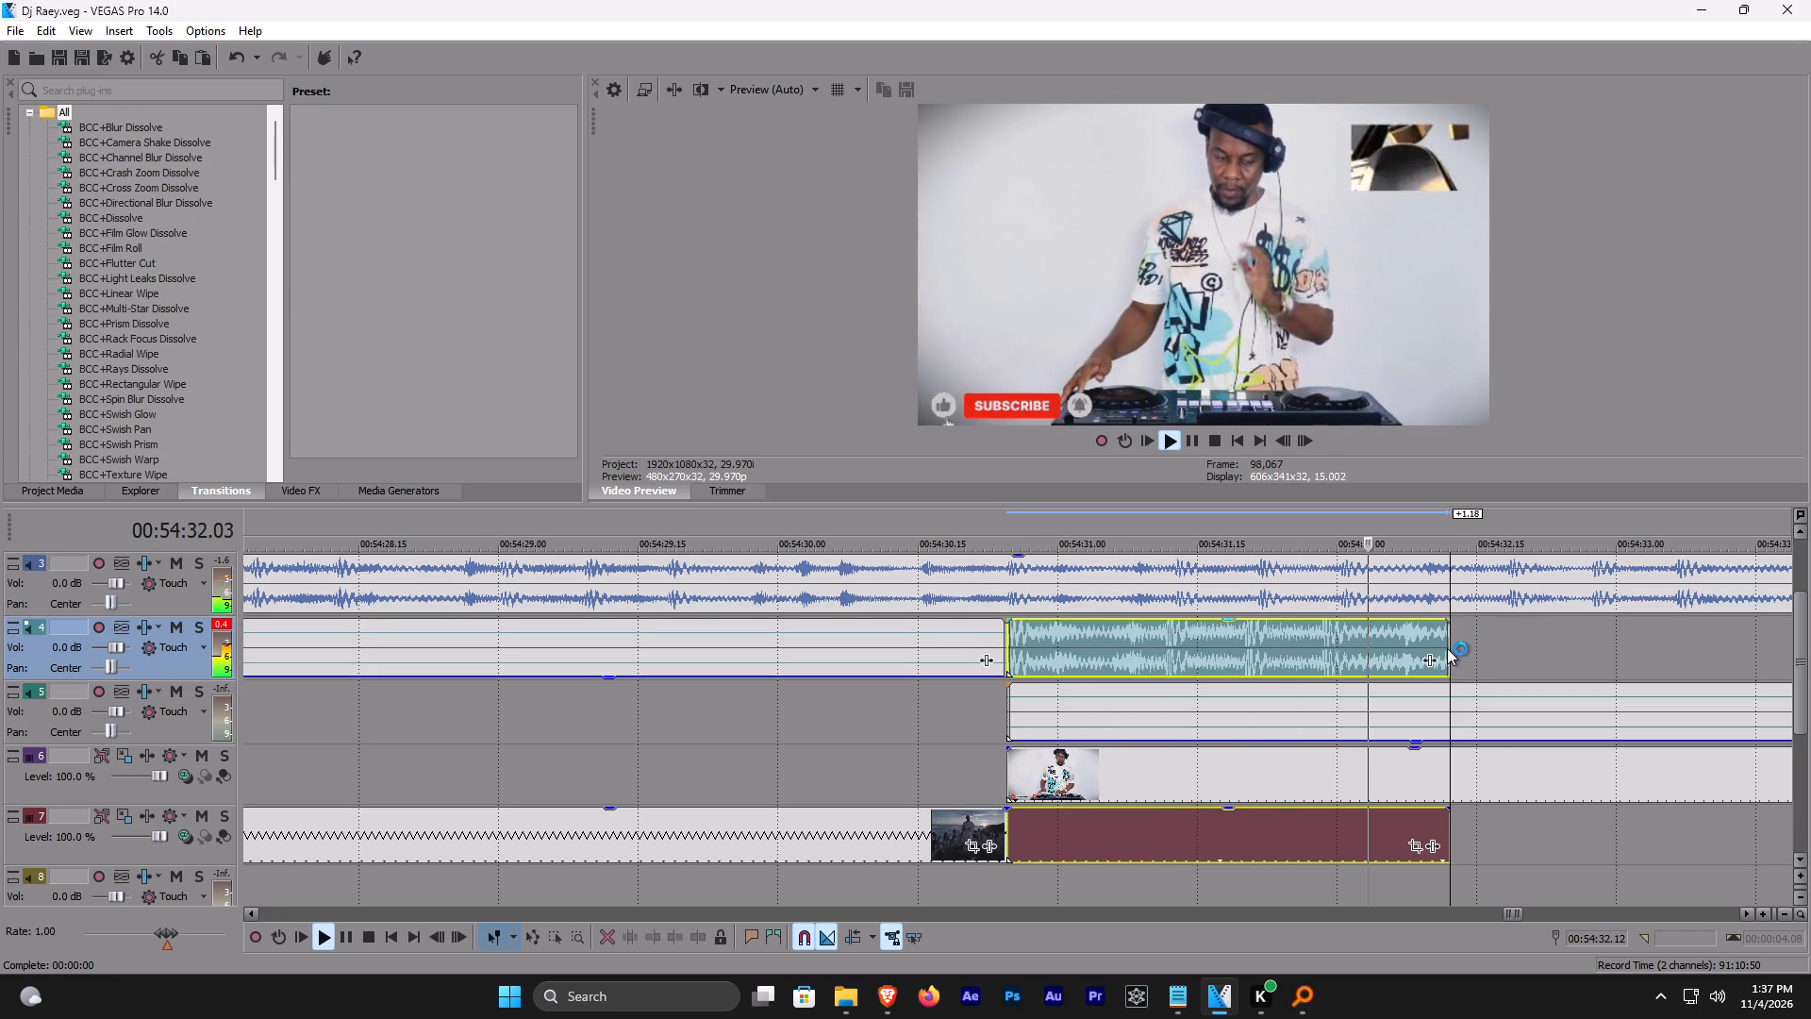
Extend the pasted Police clip's end to about 00:54:33.17, save, and play from about 00:54:30.
{"action": "left_click_drag", "start_coordinate": [1448, 647], "coordinate": [1736, 619]}
{"action": "left_click_drag", "start_coordinate": [1736, 650], "coordinate": [1770, 634], "text": "ctrl"}
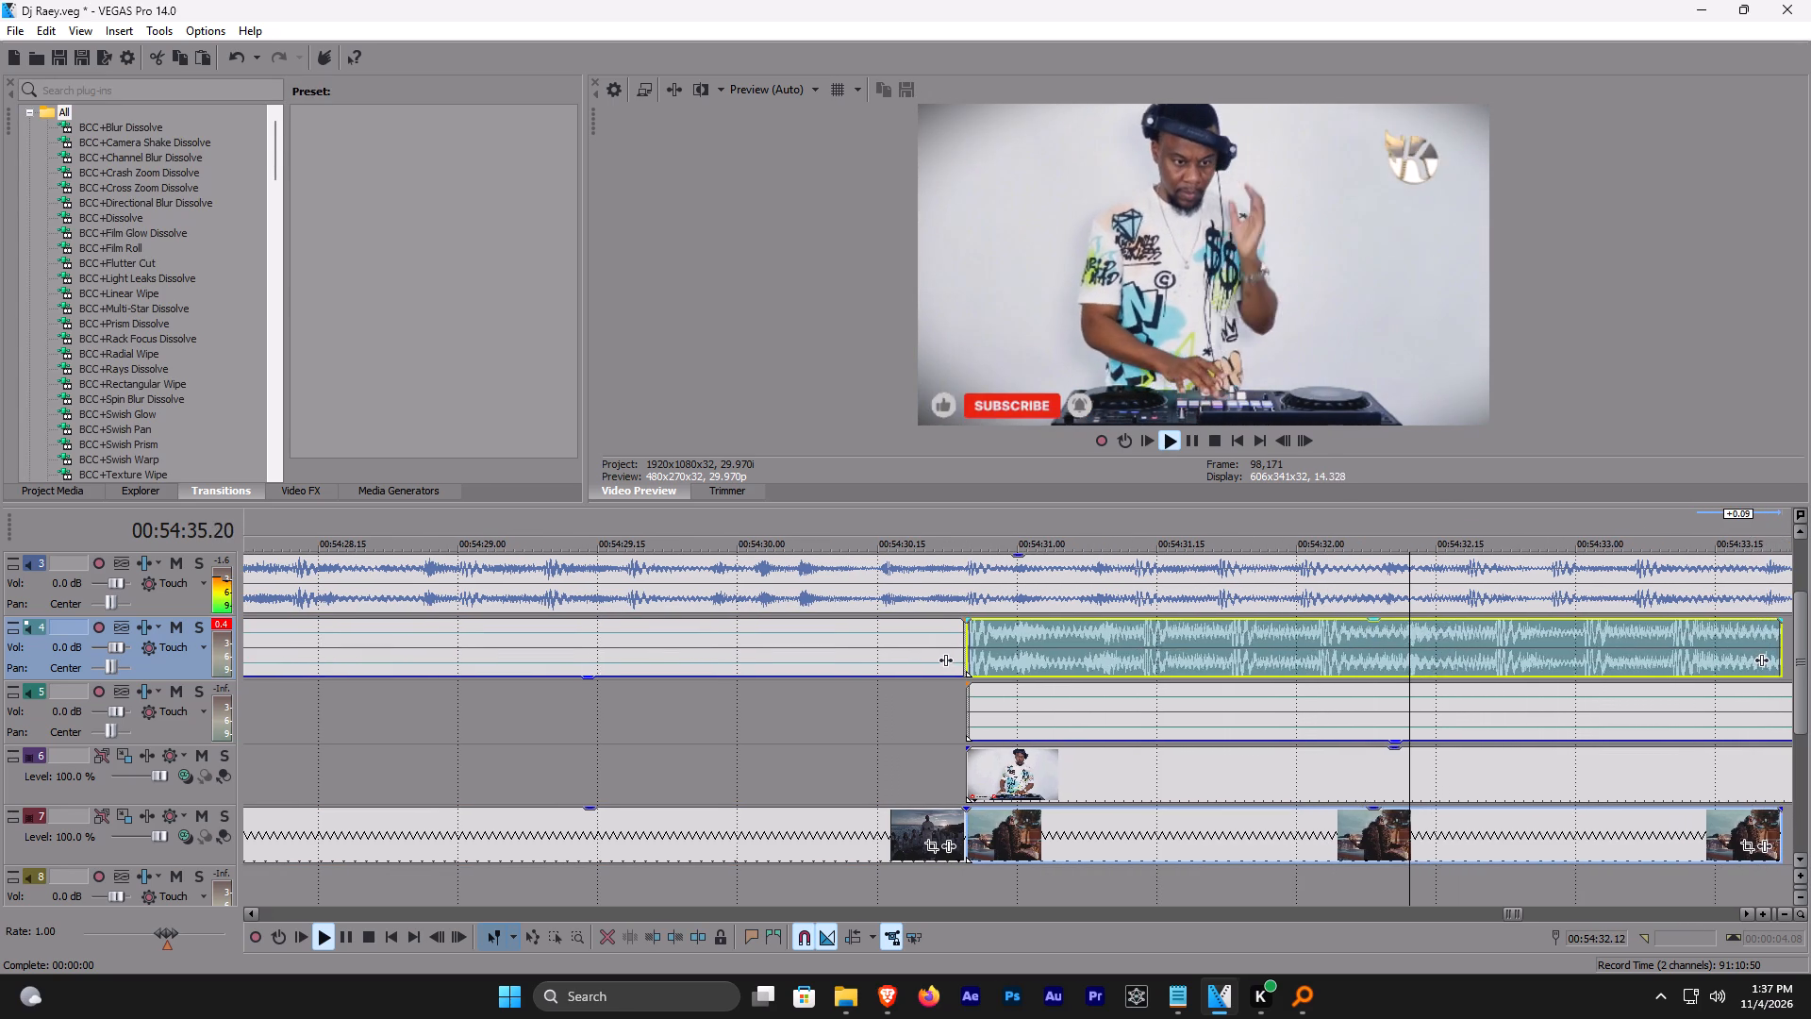
{"action": "left_click_drag", "start_coordinate": [1770, 634], "coordinate": [1740, 619], "text": "ctrl"}
{"action": "key", "text": "ctrl+s"}
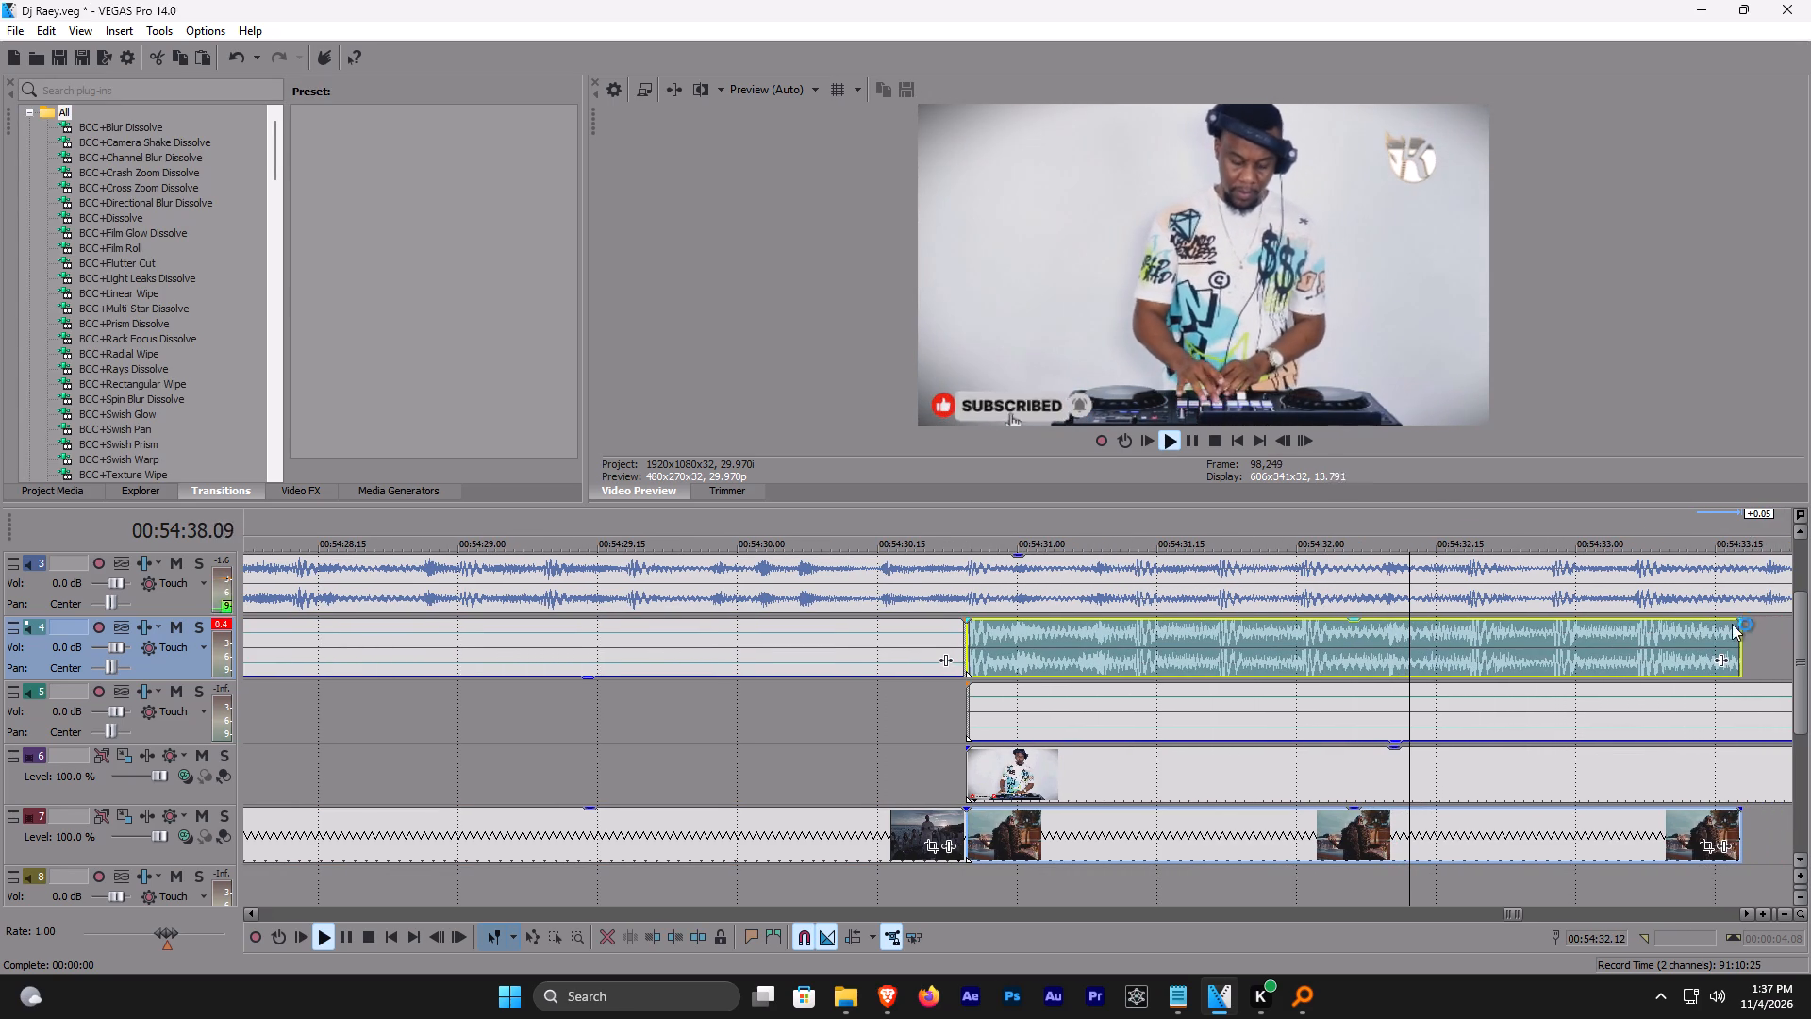
{"action": "left_click", "coordinate": [939, 518]}
{"action": "scroll", "coordinate": [1011, 614], "scroll_direction": "down", "scroll_amount": 7}
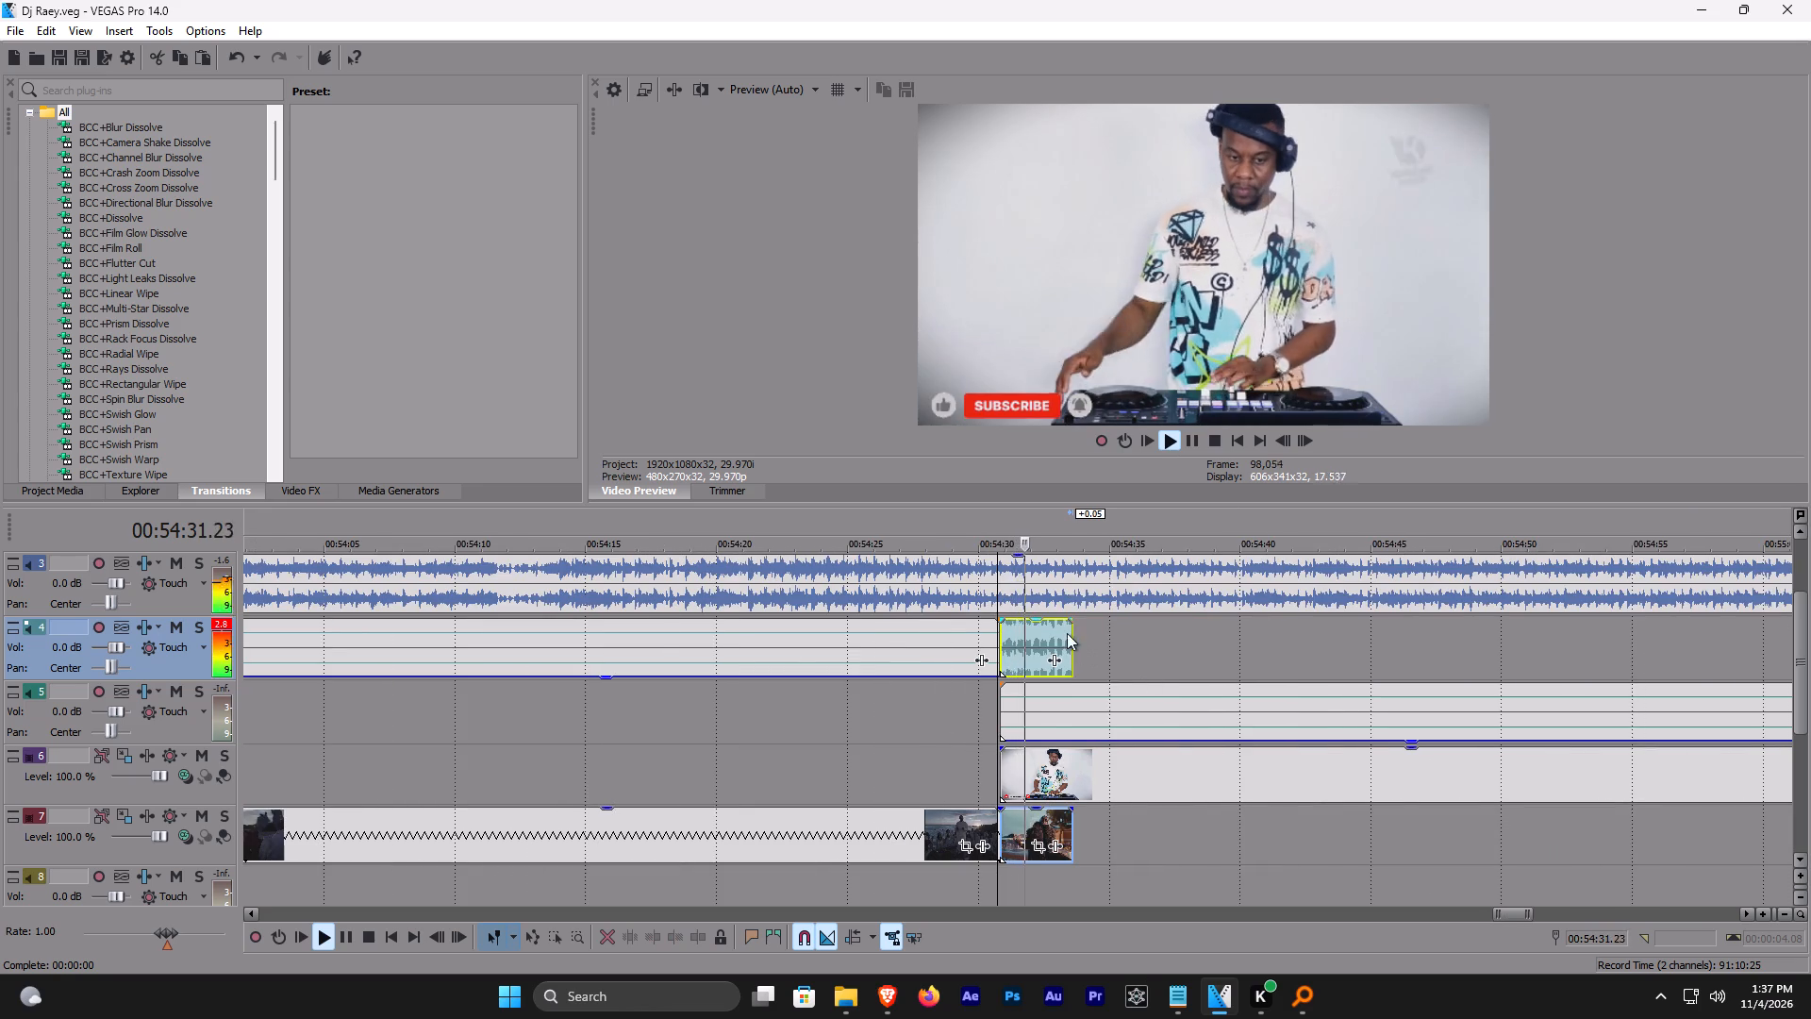
Extend the Police clip's end on tracks 4 and 7 to about 00:55:04 and save the project.
{"action": "left_click_drag", "start_coordinate": [1072, 642], "coordinate": [1810, 642]}
{"action": "left_click", "coordinate": [1708, 644]}
{"action": "scroll", "coordinate": [1708, 643], "scroll_direction": "up", "scroll_amount": 4}
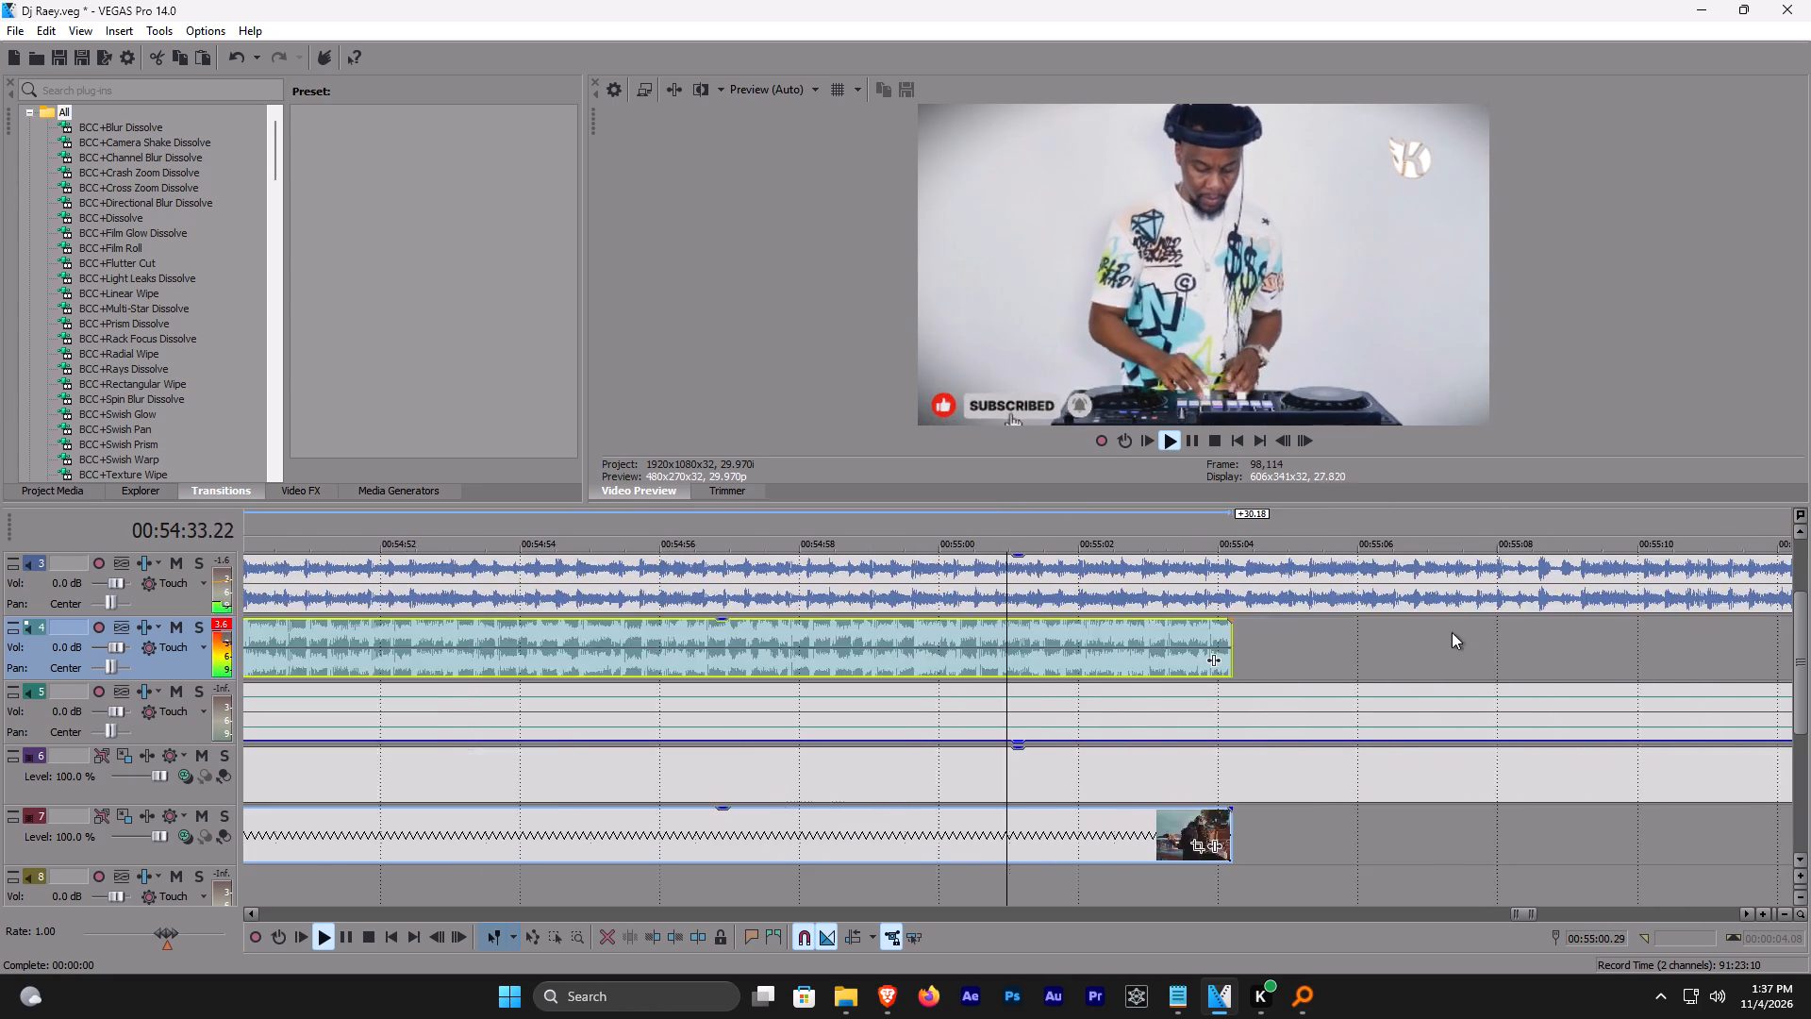
{"action": "scroll", "coordinate": [1452, 632], "scroll_direction": "up", "scroll_amount": 2}
{"action": "left_click", "coordinate": [1661, 635]}
{"action": "scroll", "coordinate": [1657, 634], "scroll_direction": "up", "scroll_amount": 5}
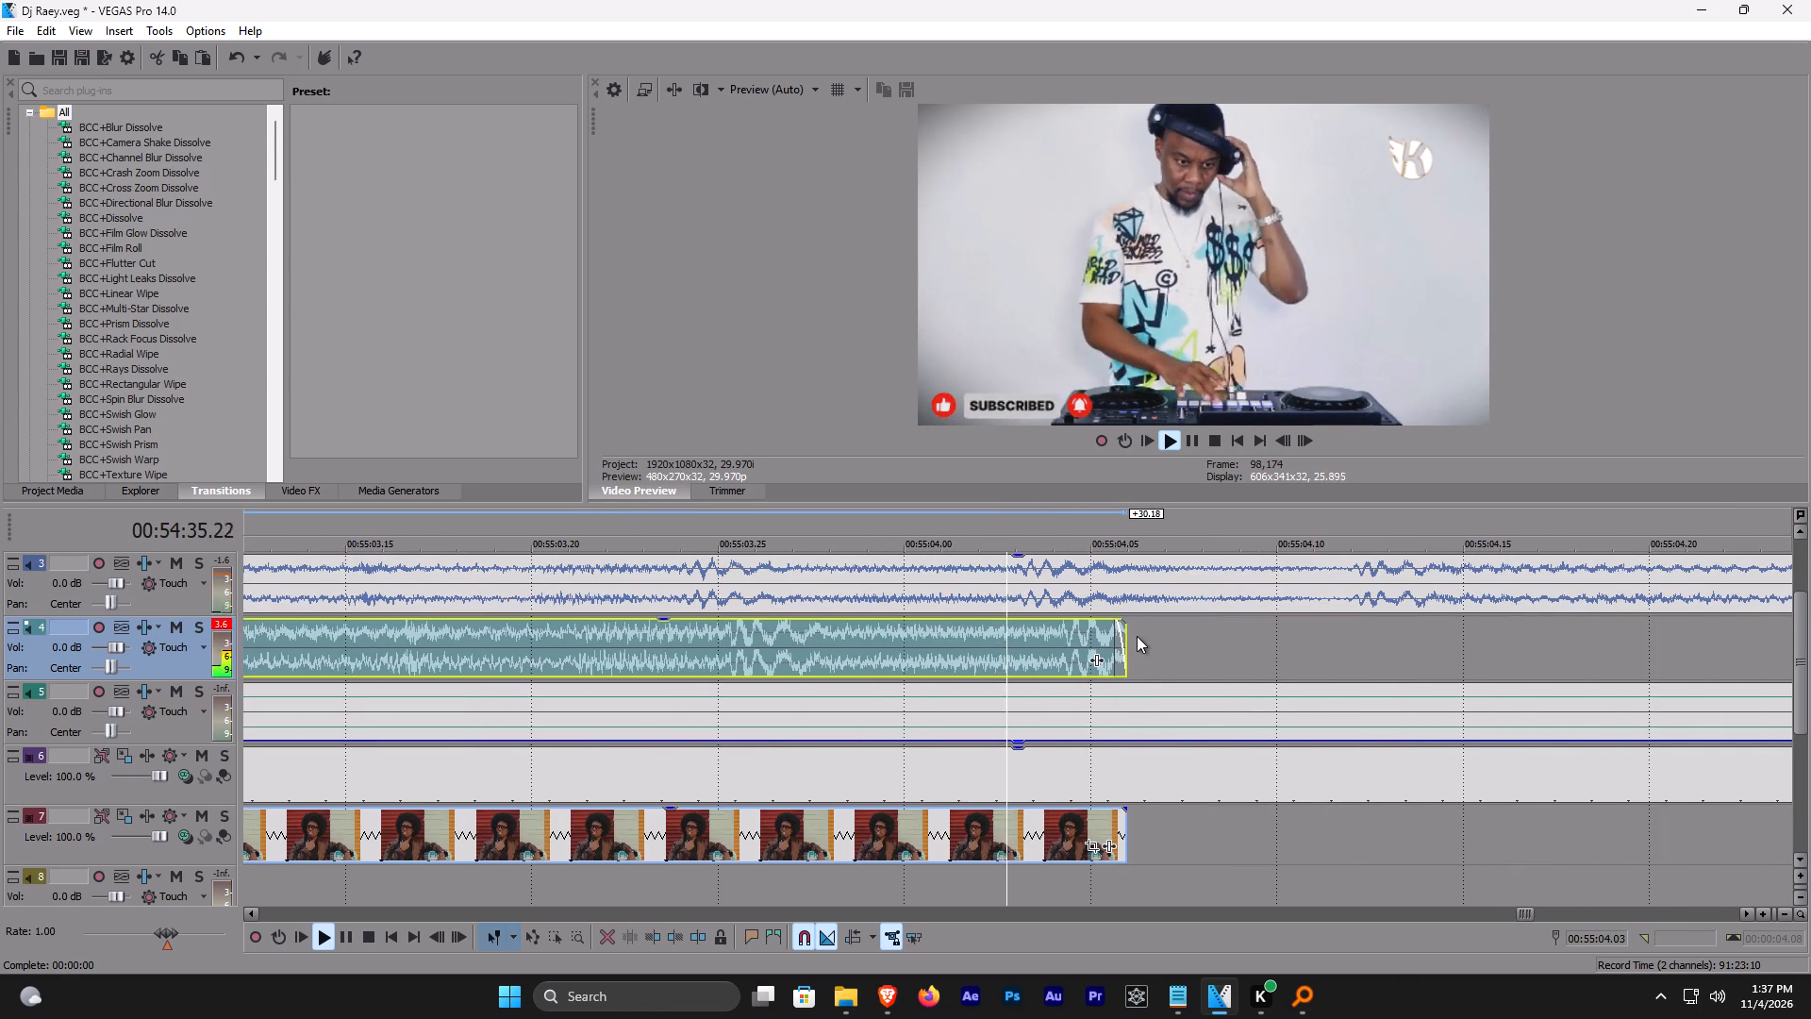
{"action": "left_click_drag", "start_coordinate": [1123, 631], "coordinate": [1088, 597], "text": "ctrl"}
{"action": "key", "text": "ctrl+s"}
{"action": "scroll", "coordinate": [1157, 651], "scroll_direction": "down", "scroll_amount": 14}
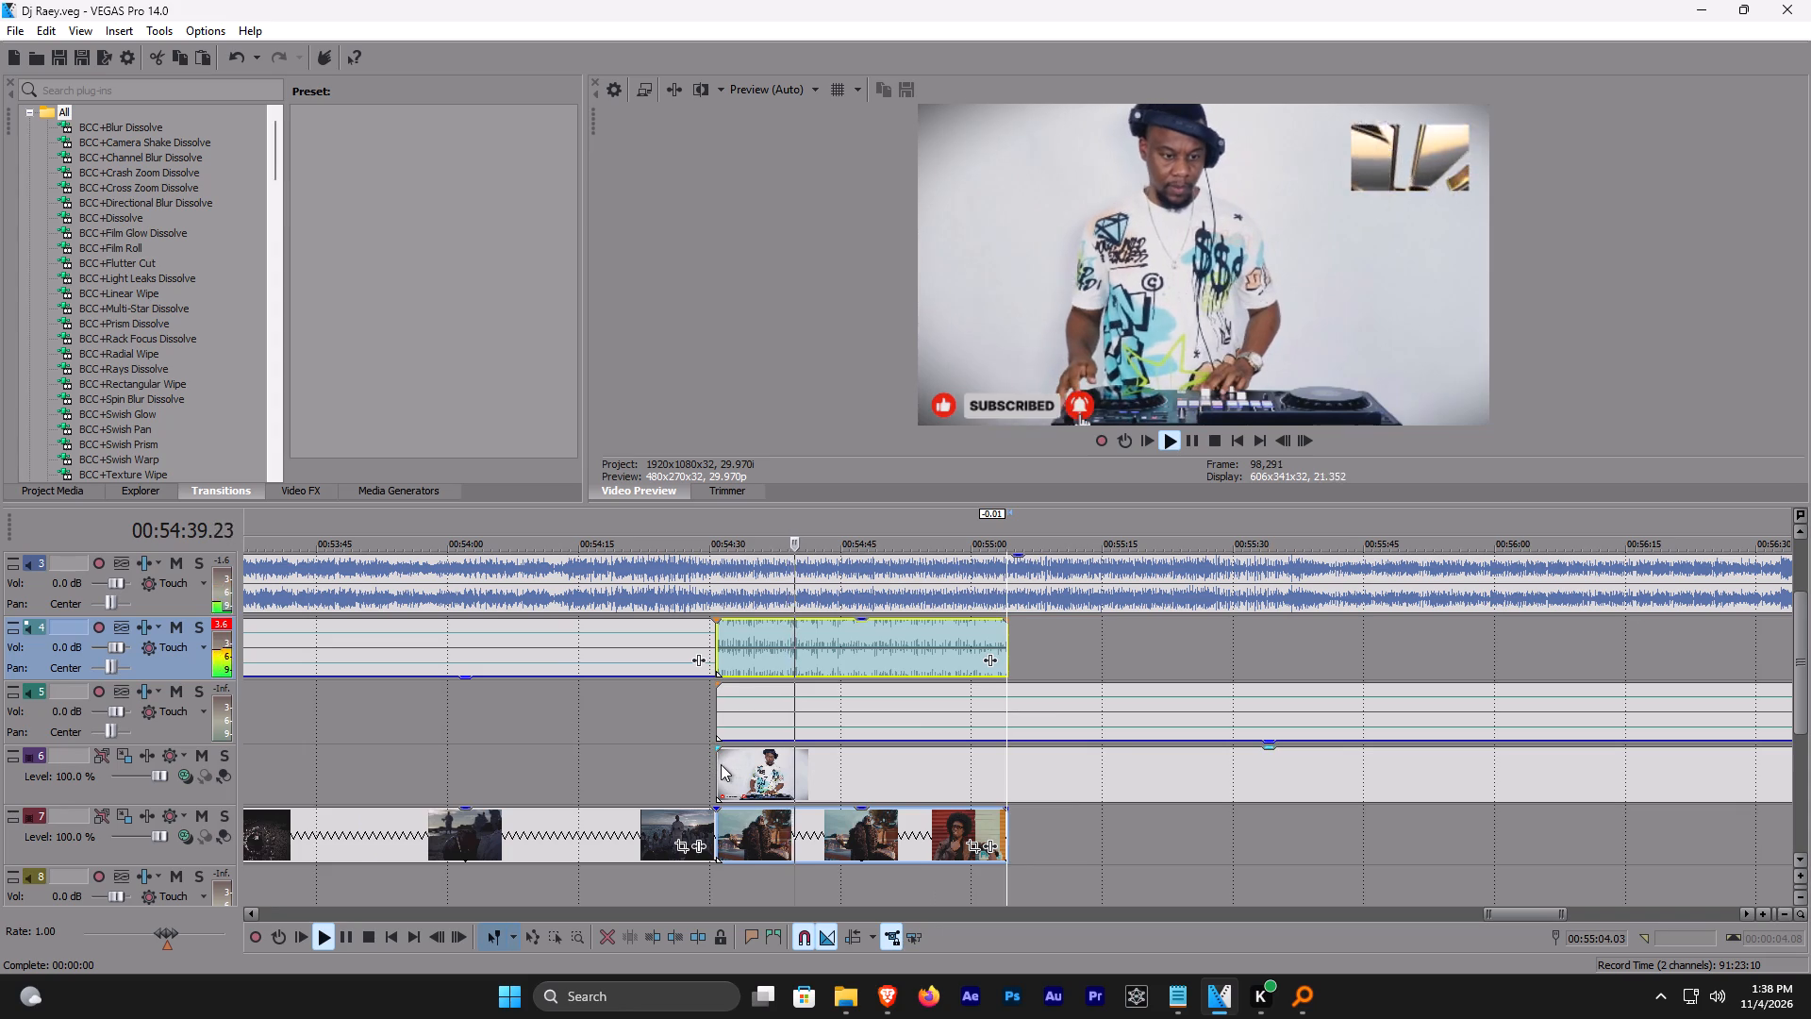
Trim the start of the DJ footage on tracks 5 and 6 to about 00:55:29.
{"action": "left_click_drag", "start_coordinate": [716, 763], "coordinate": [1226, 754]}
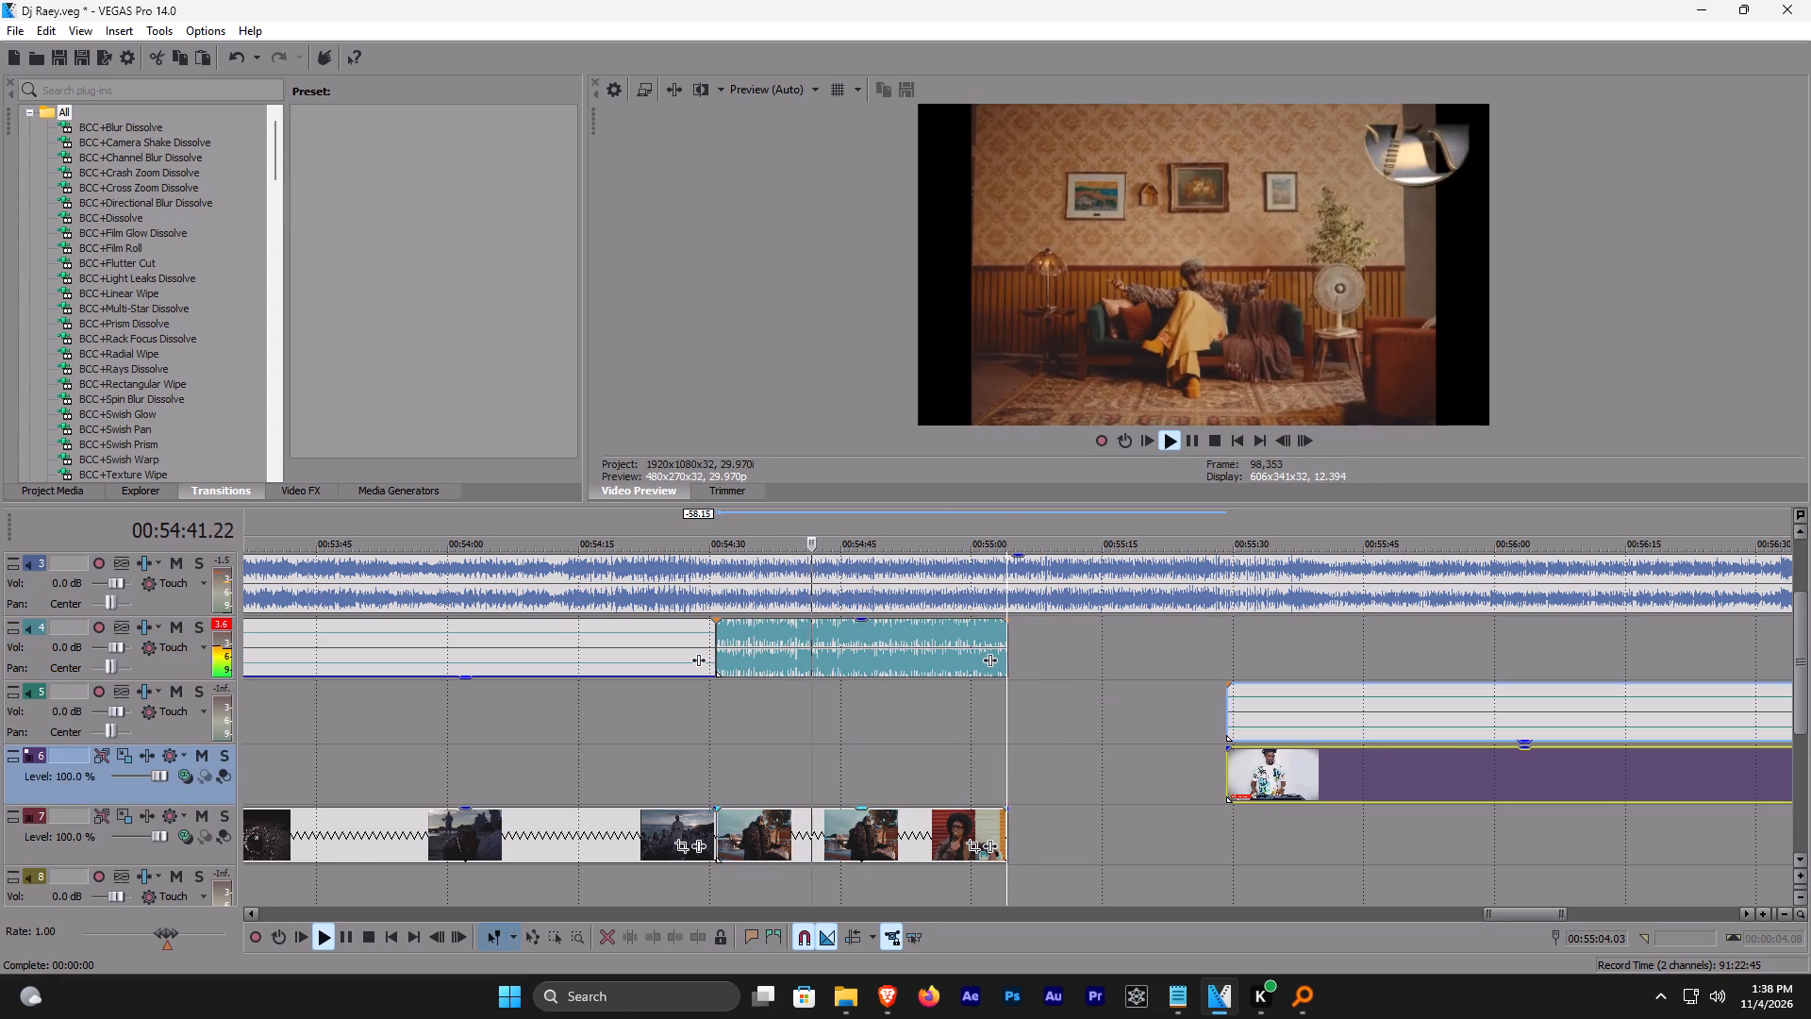
Extend the Police clip's start back to about 00:54:12 so it crossfades over the end of the WORSHIP clip.
{"action": "left_click", "coordinate": [716, 831]}
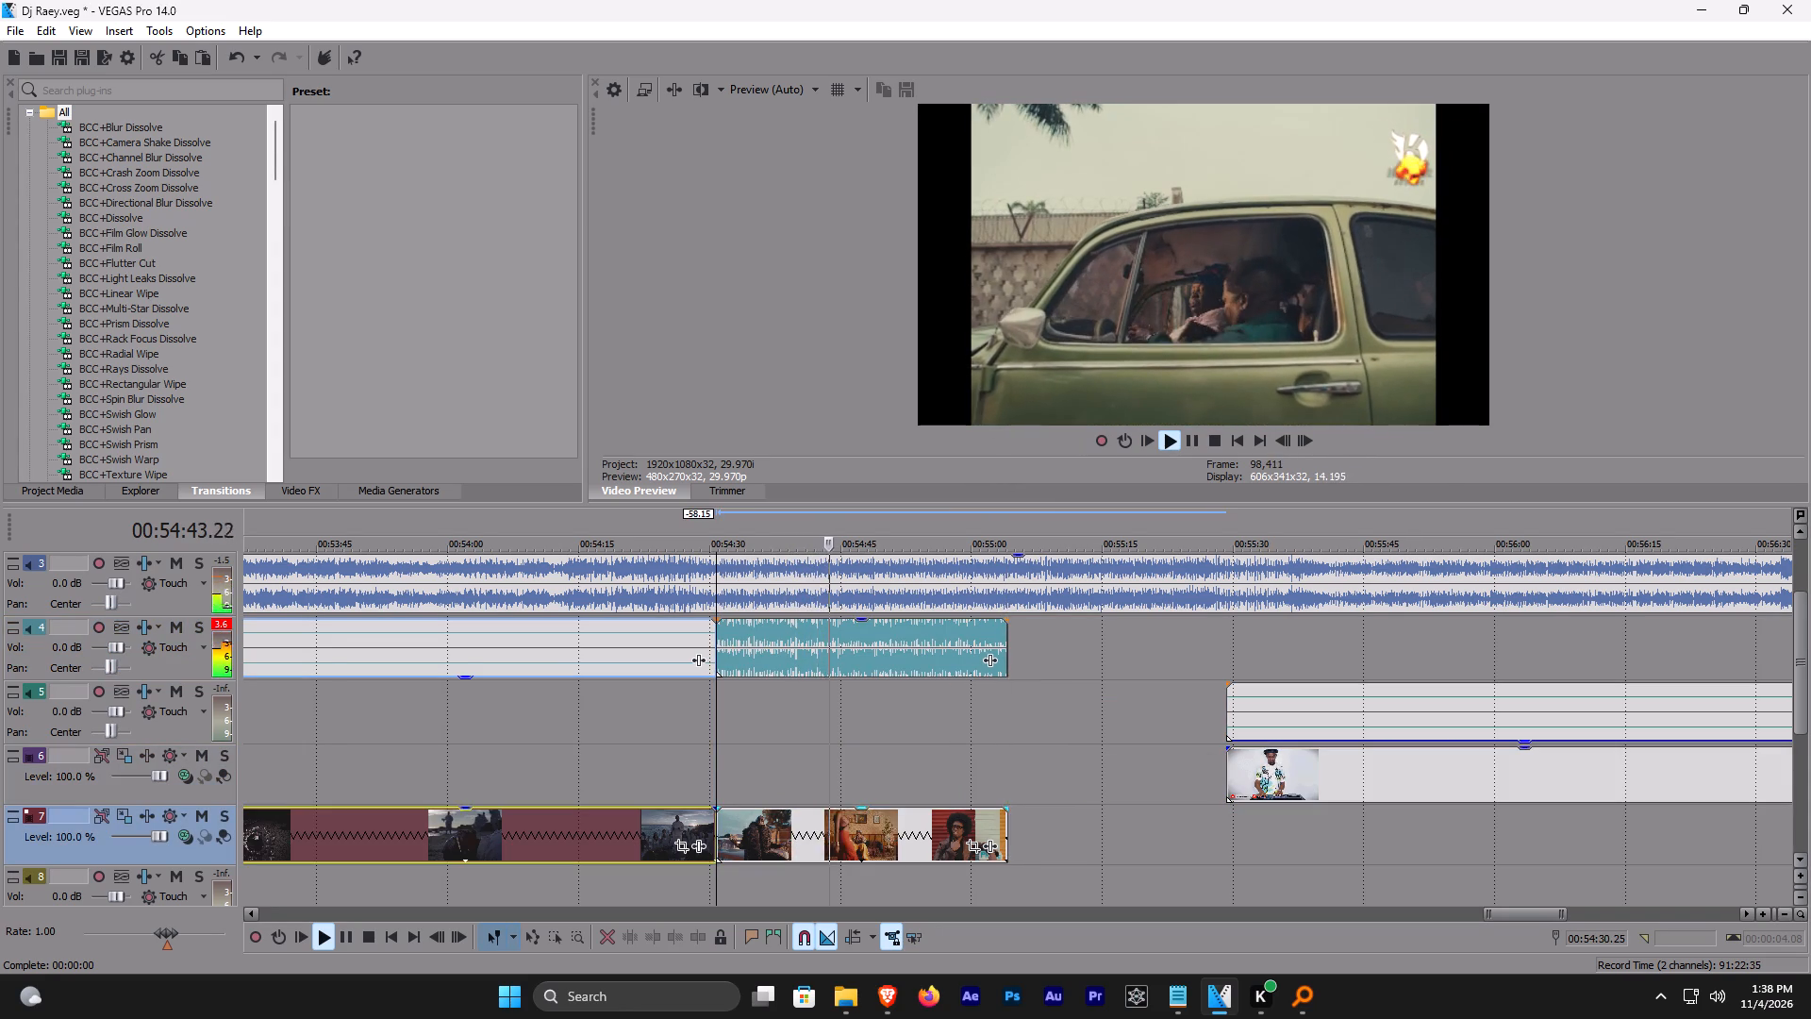
{"action": "left_click_drag", "start_coordinate": [720, 835], "coordinate": [556, 822]}
Split the Police clip at 00:54:59.07, lower the audio gain of the part before the cut to silence, and save.
{"action": "left_click", "coordinate": [964, 645]}
{"action": "key", "text": "s"}
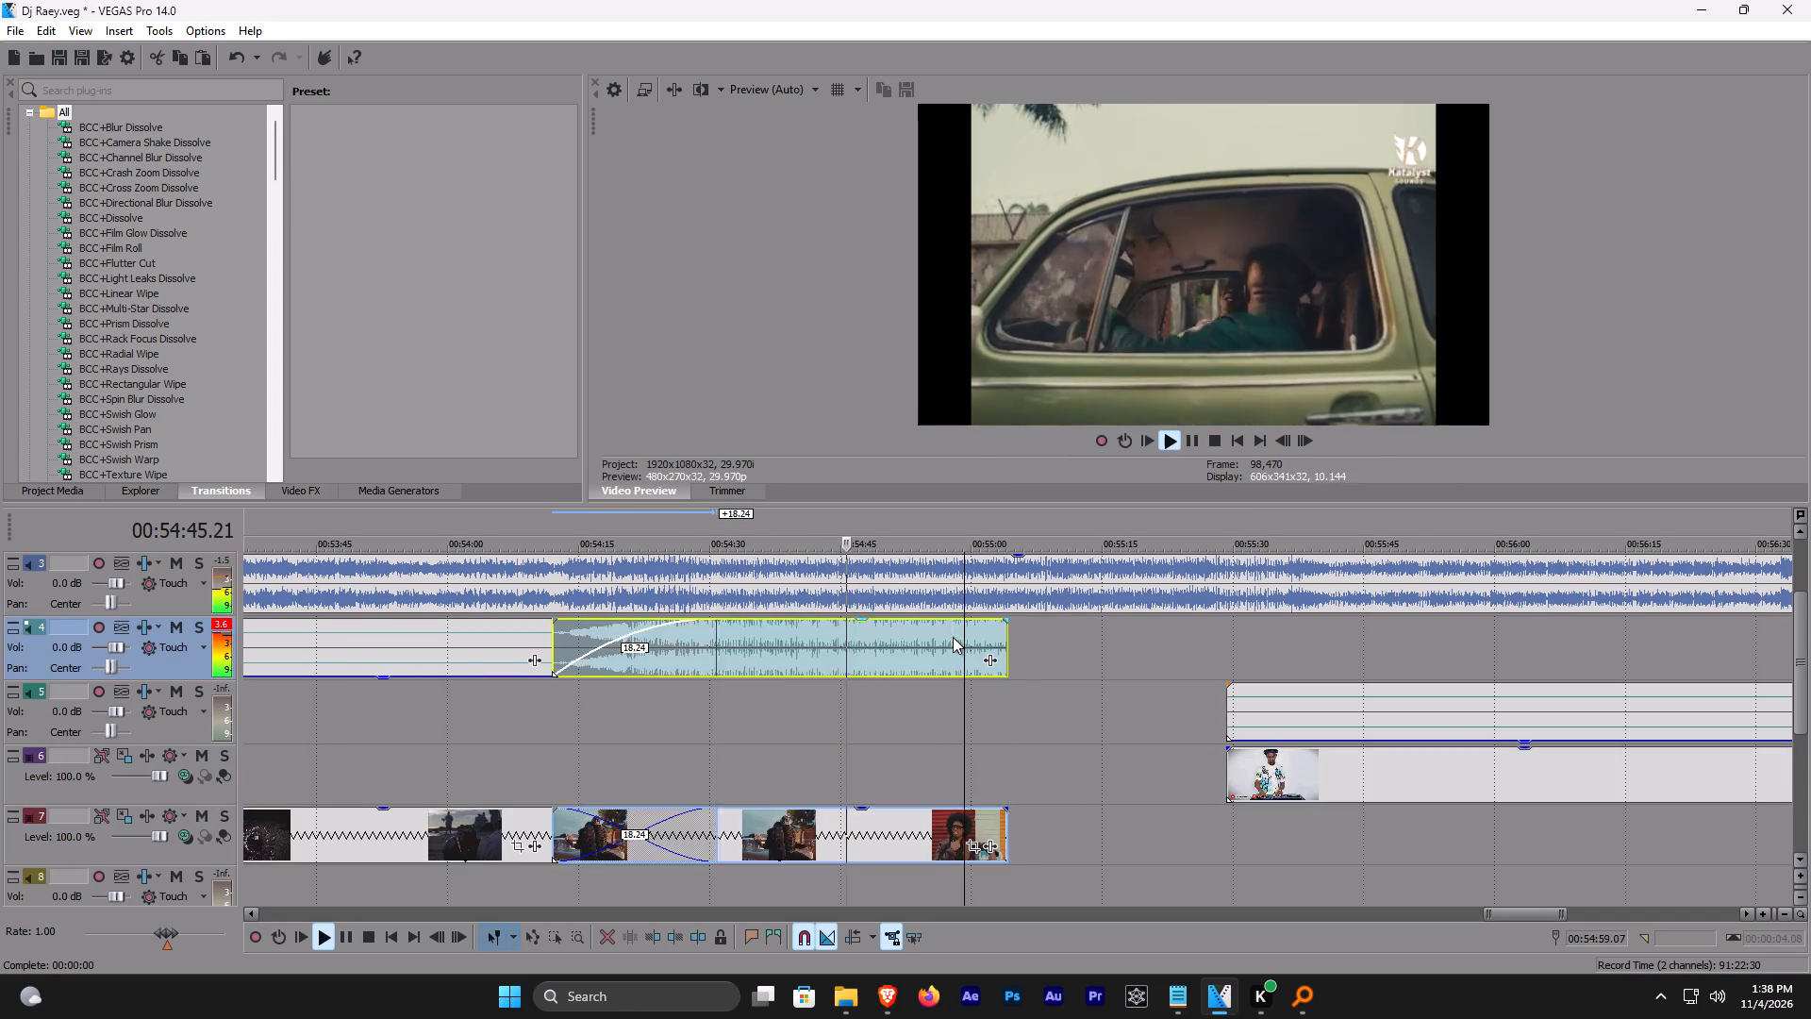
{"action": "left_click_drag", "start_coordinate": [941, 618], "coordinate": [962, 742]}
{"action": "key", "text": "ctrl+s"}
Extend the end of the Police part after the cut to about 00:56:00 and play from about 00:55:18.
{"action": "left_click_drag", "start_coordinate": [1007, 627], "coordinate": [1500, 541]}
{"action": "left_click", "coordinate": [1126, 525]}
{"action": "scroll", "coordinate": [1171, 578], "scroll_direction": "up", "scroll_amount": 3}
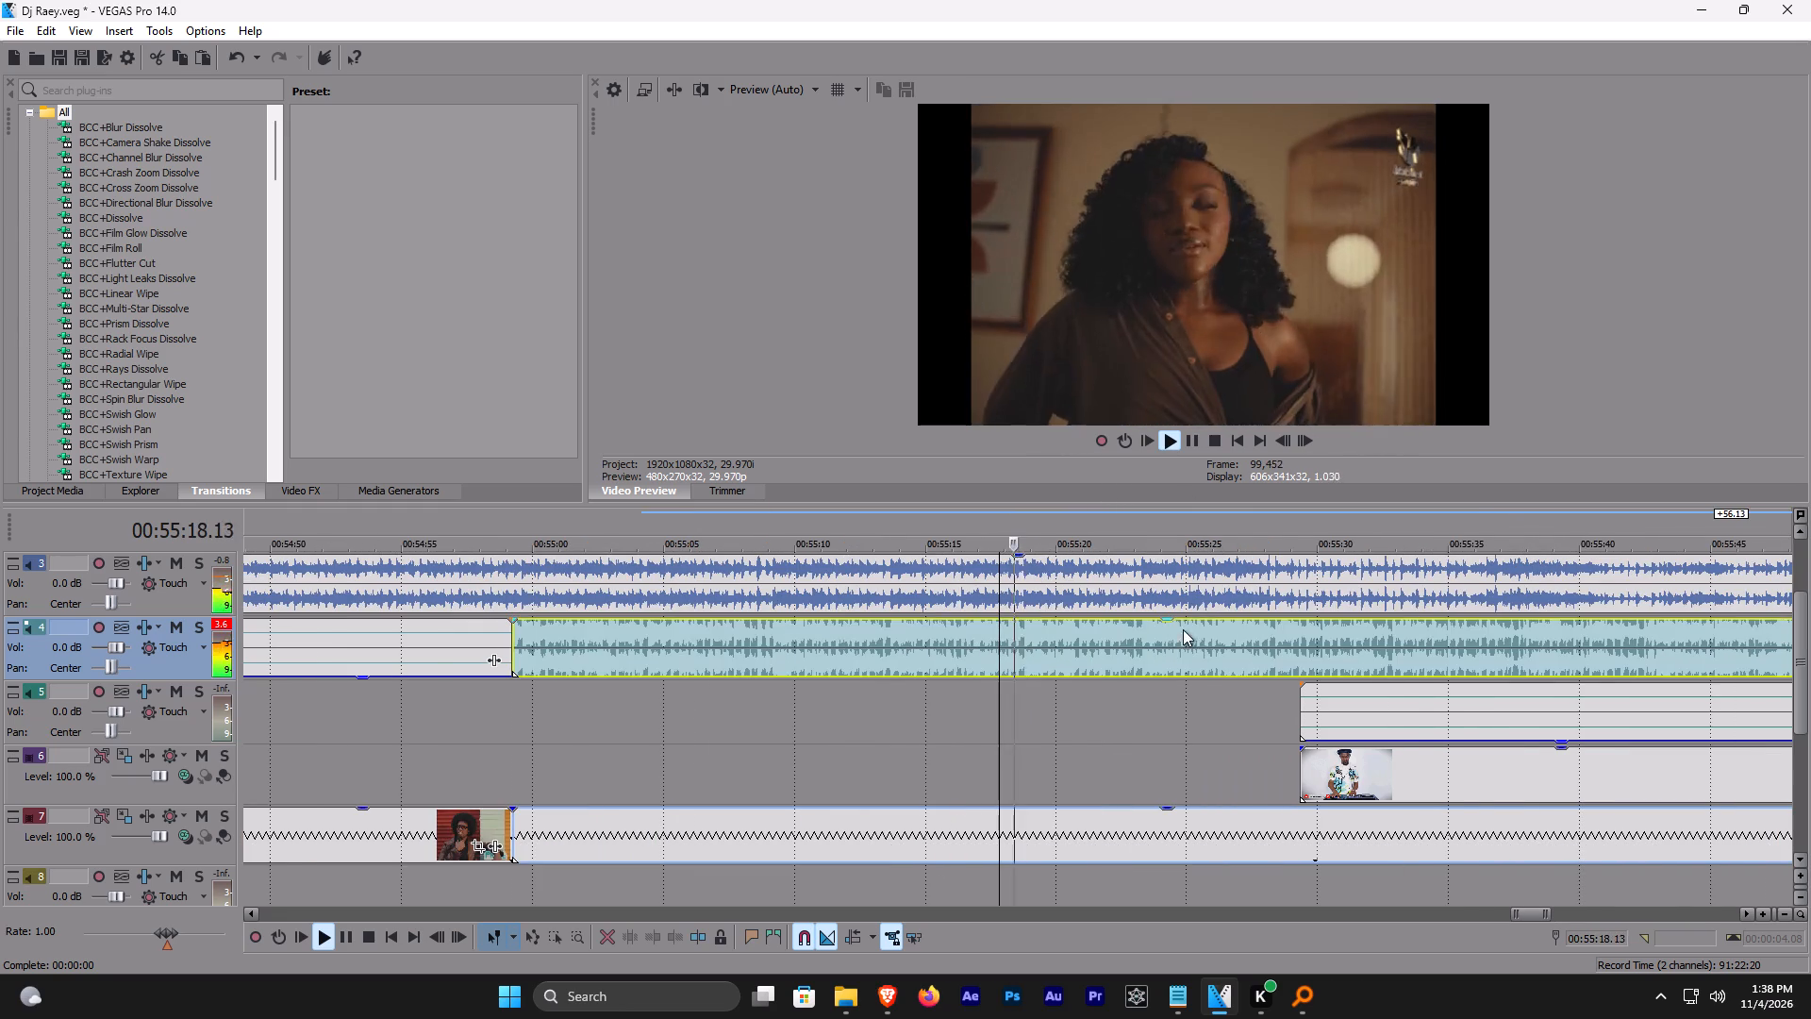
{"action": "scroll", "coordinate": [1234, 660], "scroll_direction": "down", "scroll_amount": 3}
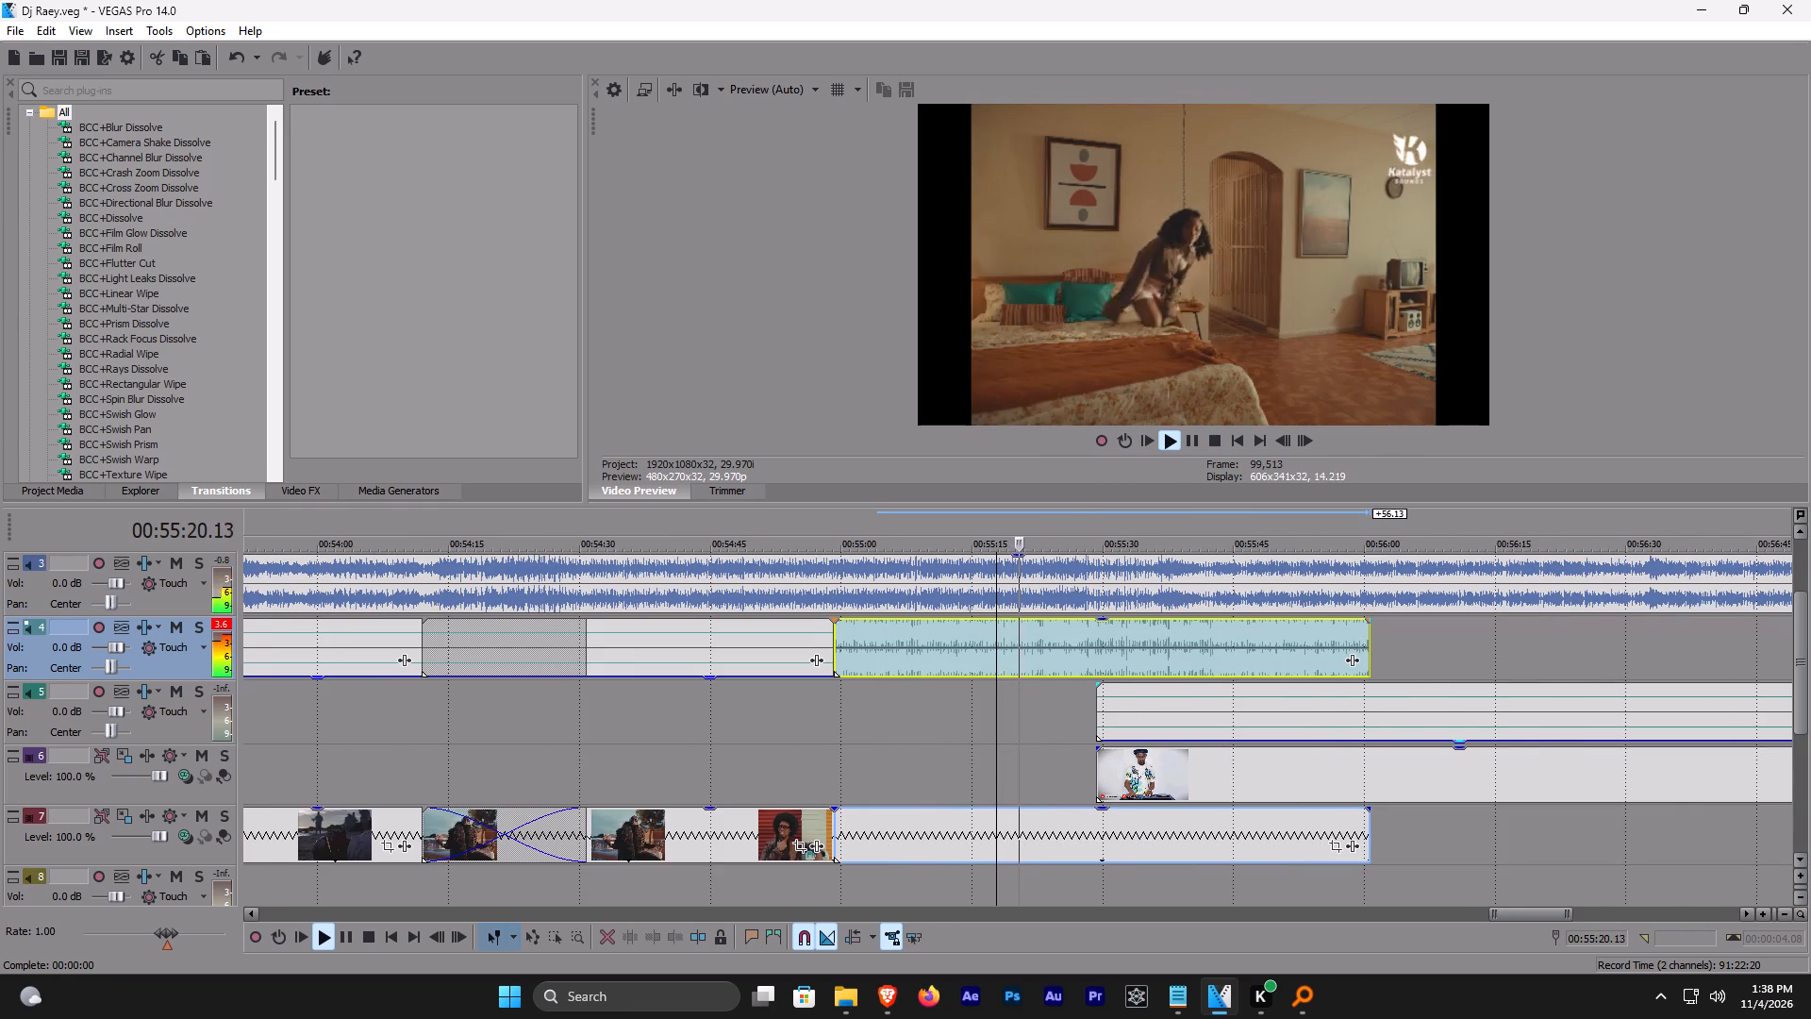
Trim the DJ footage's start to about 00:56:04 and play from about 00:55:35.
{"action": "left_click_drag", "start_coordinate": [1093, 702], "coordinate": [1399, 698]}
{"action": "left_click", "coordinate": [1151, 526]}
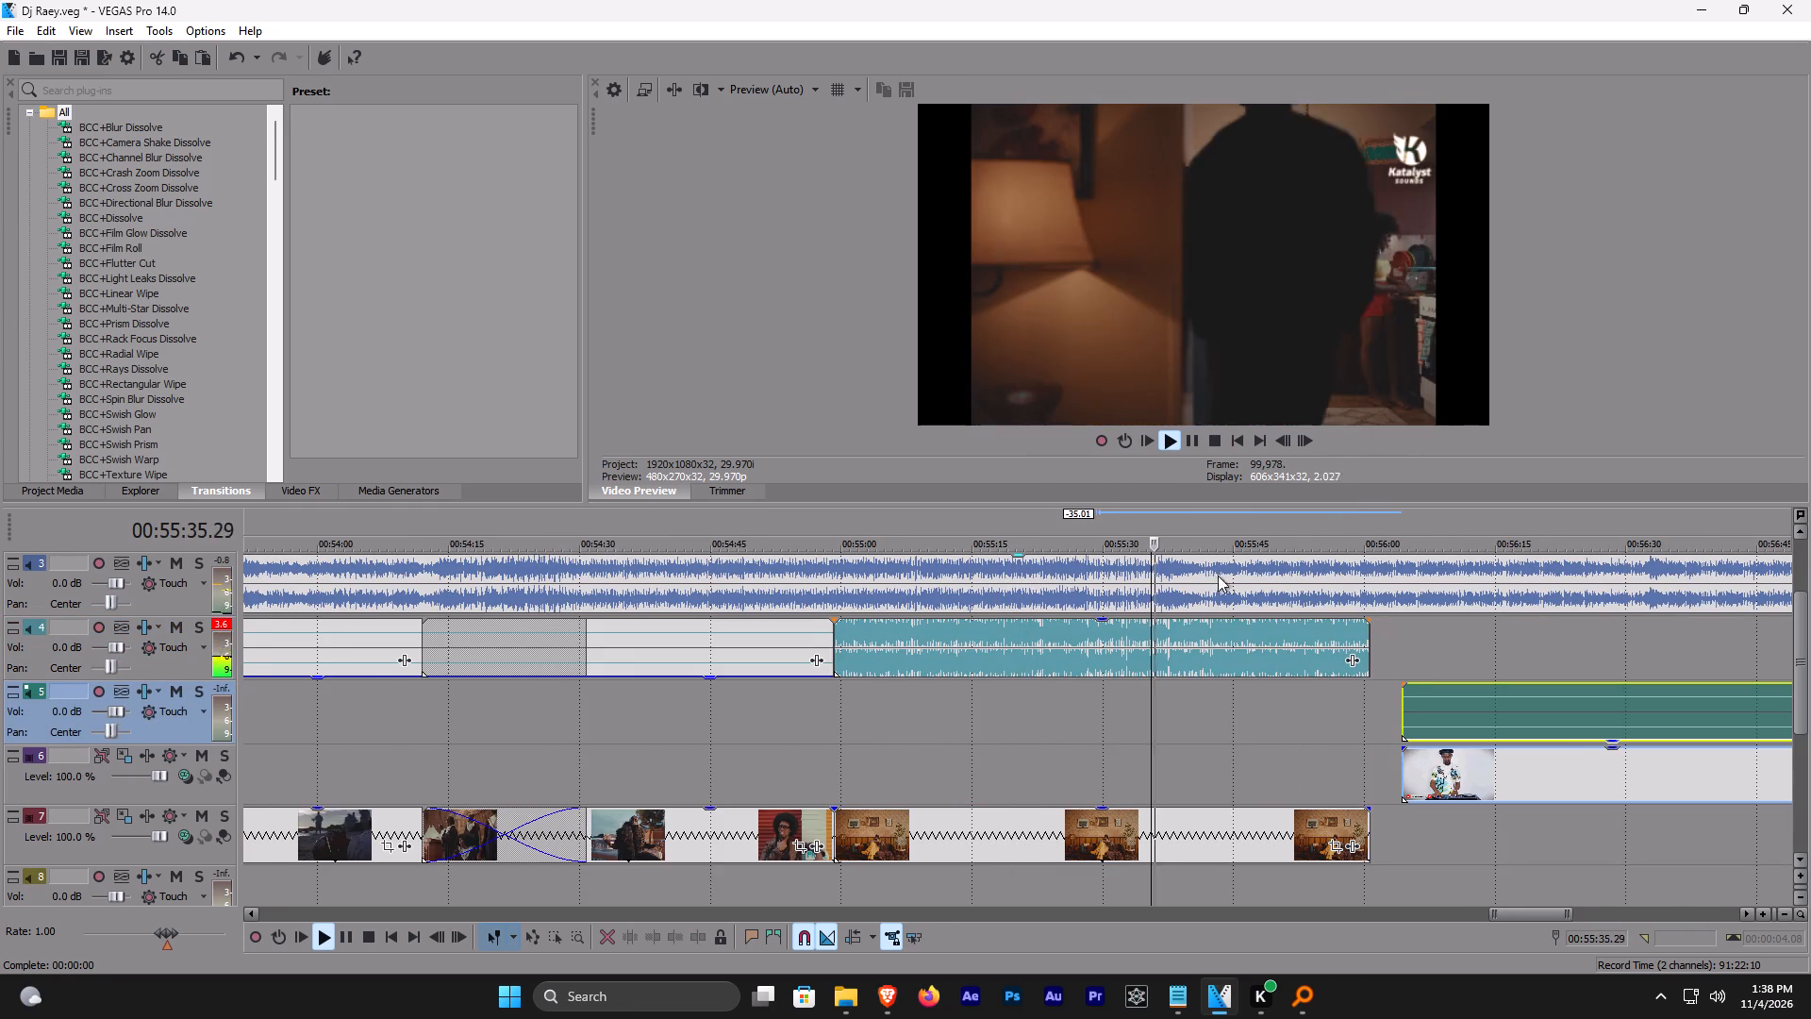
Lower the audio gain of the extended Police part on track 4 to silence.
{"action": "left_click", "coordinate": [1254, 617]}
{"action": "left_click_drag", "start_coordinate": [1253, 618], "coordinate": [1287, 781]}
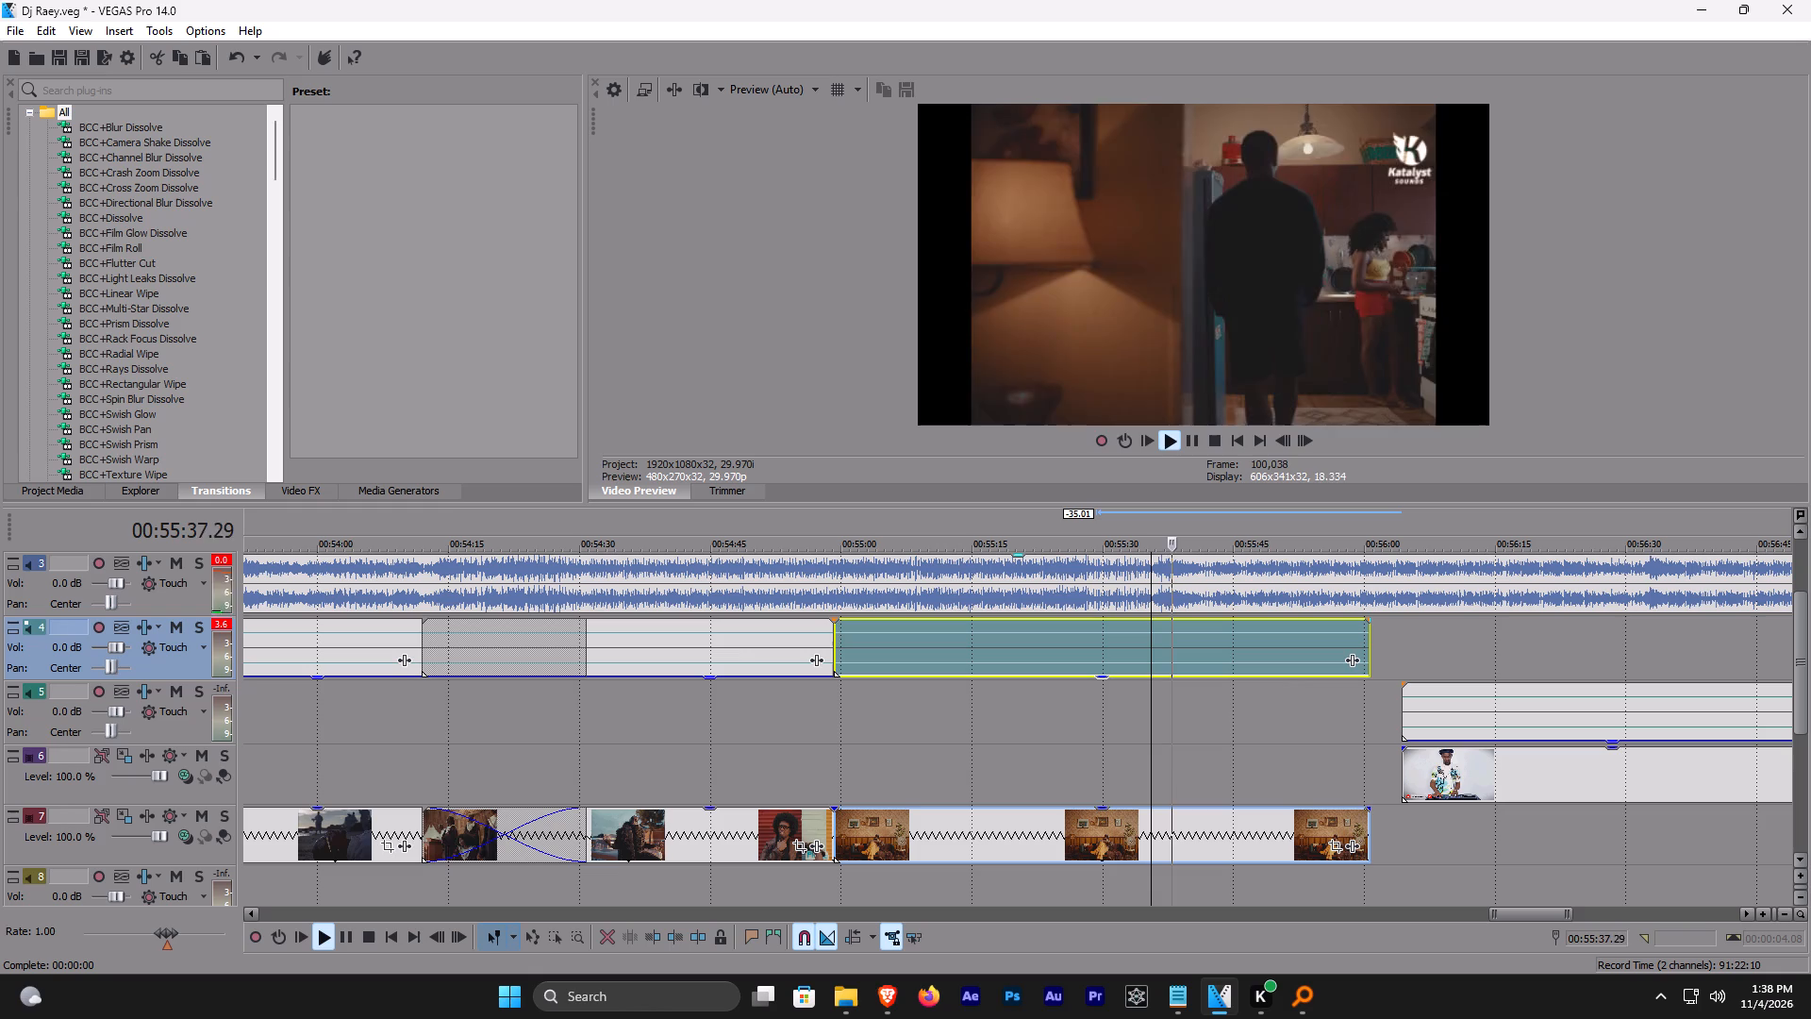
Play from about 00:55:27, split the Police clip at 00:55:28.11 and delete everything after the cut.
{"action": "left_click", "coordinate": [1077, 521]}
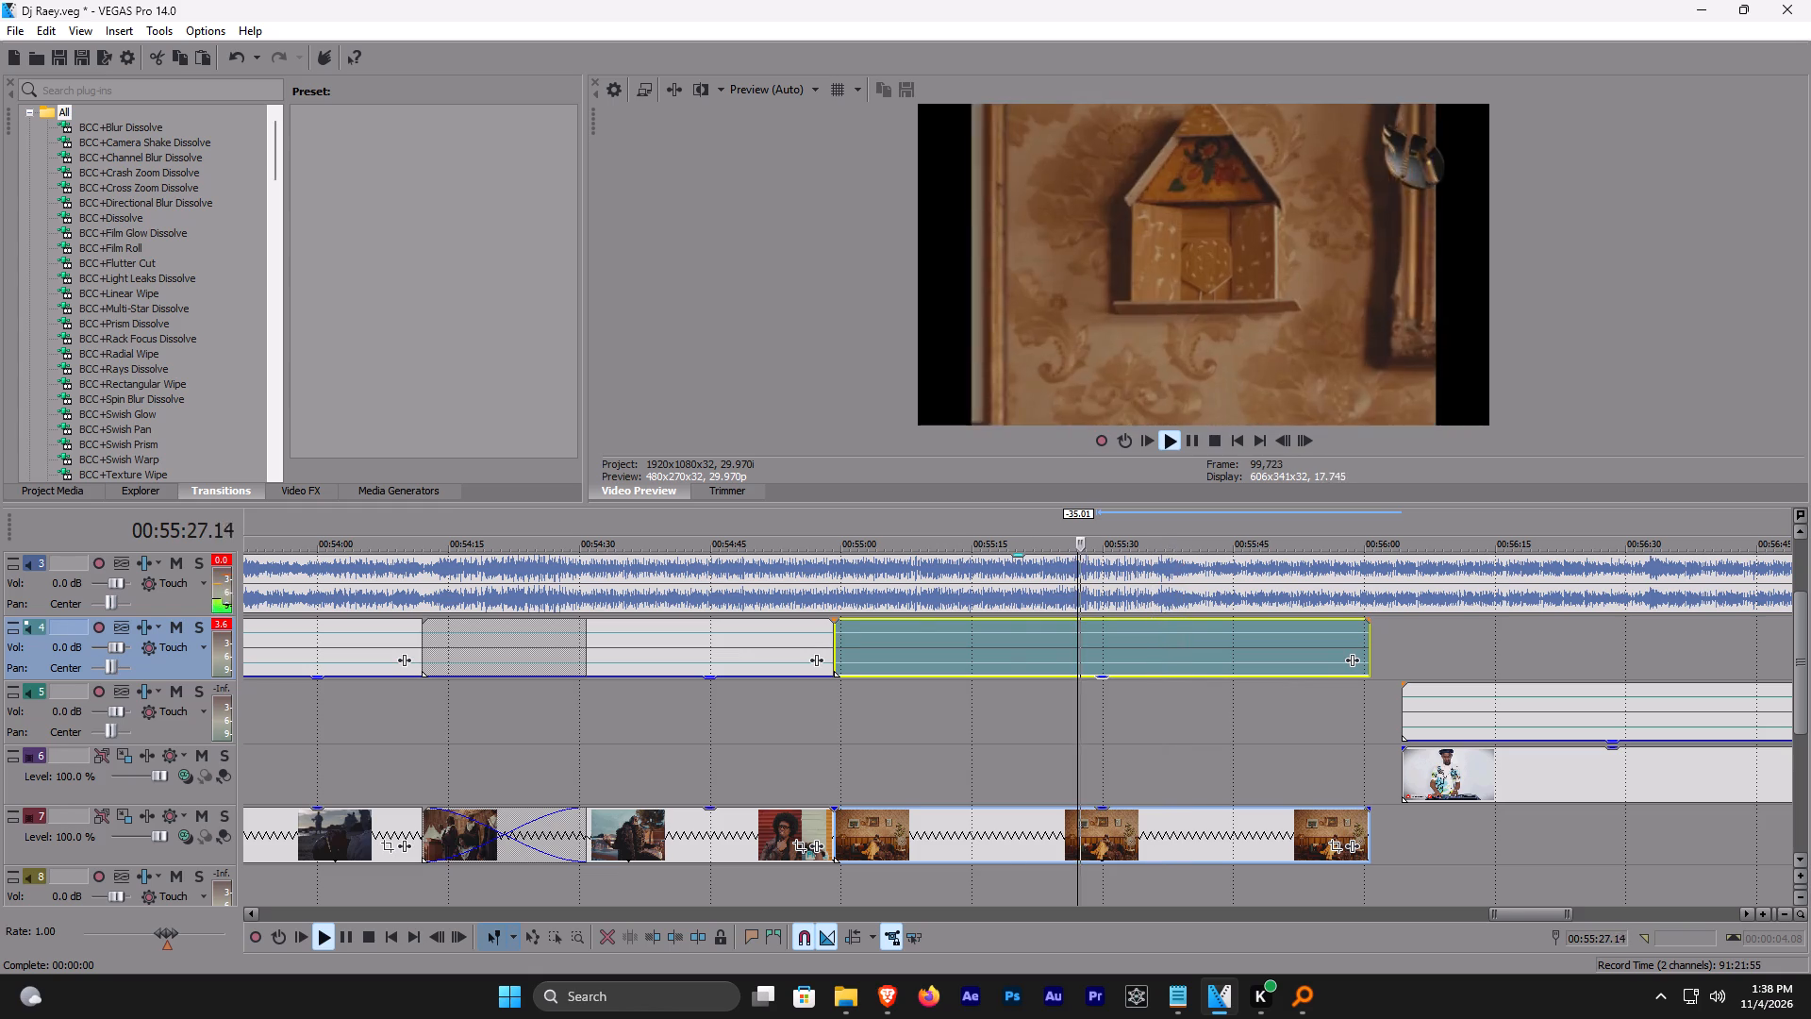
{"action": "scroll", "coordinate": [1107, 584], "scroll_direction": "up", "scroll_amount": 5}
{"action": "left_click", "coordinate": [1021, 619]}
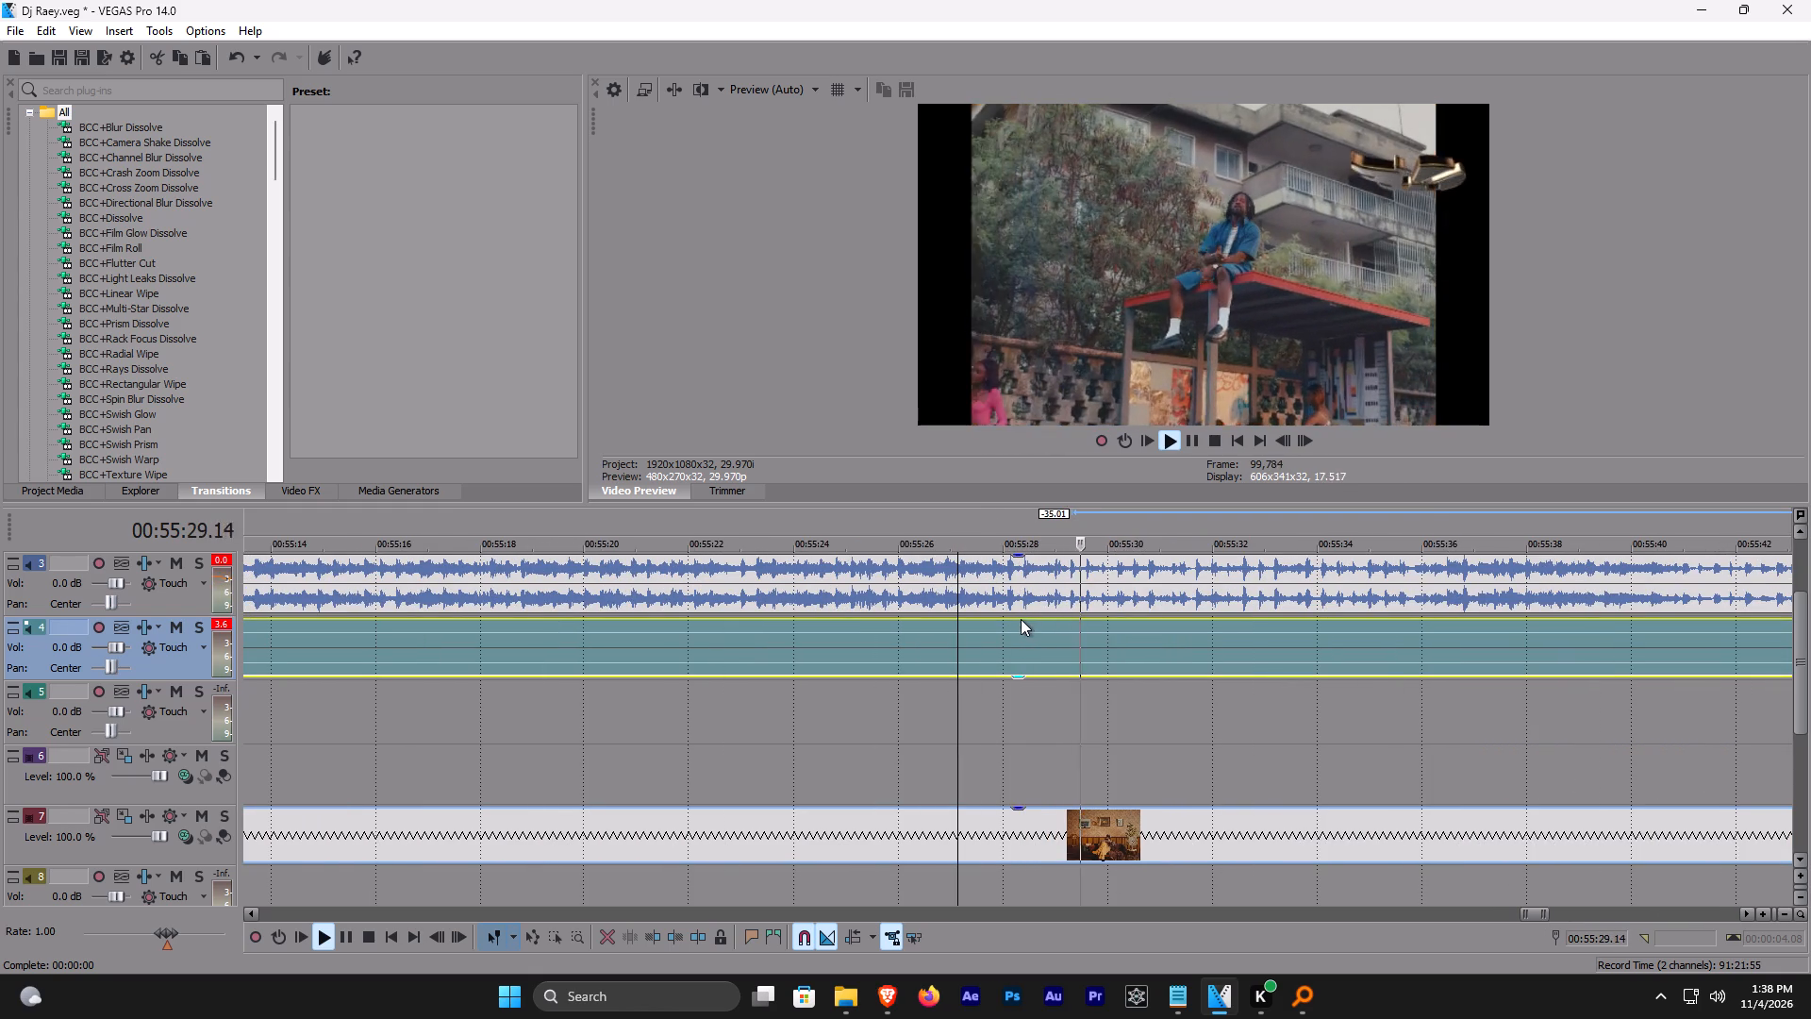
{"action": "left_click", "coordinate": [1022, 629]}
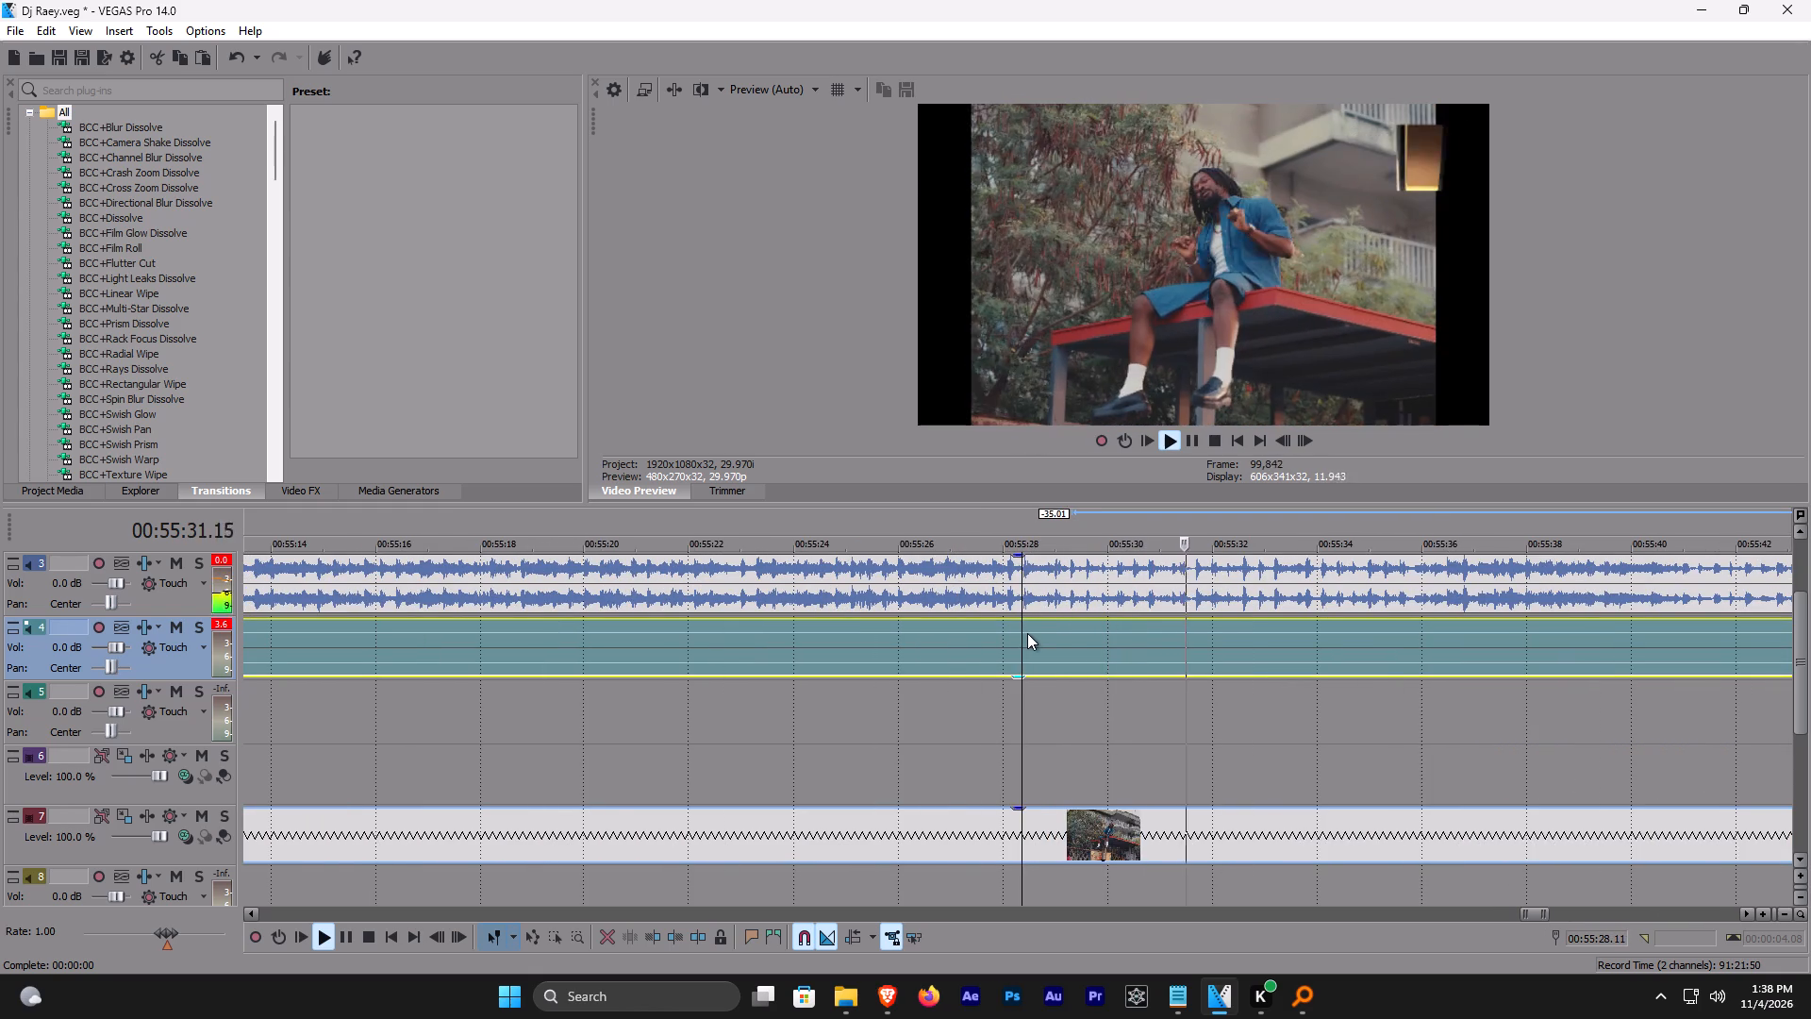
{"action": "key", "text": "s"}
{"action": "scroll", "coordinate": [1051, 641], "scroll_direction": "down", "scroll_amount": 8}
{"action": "key", "text": "Delete"}
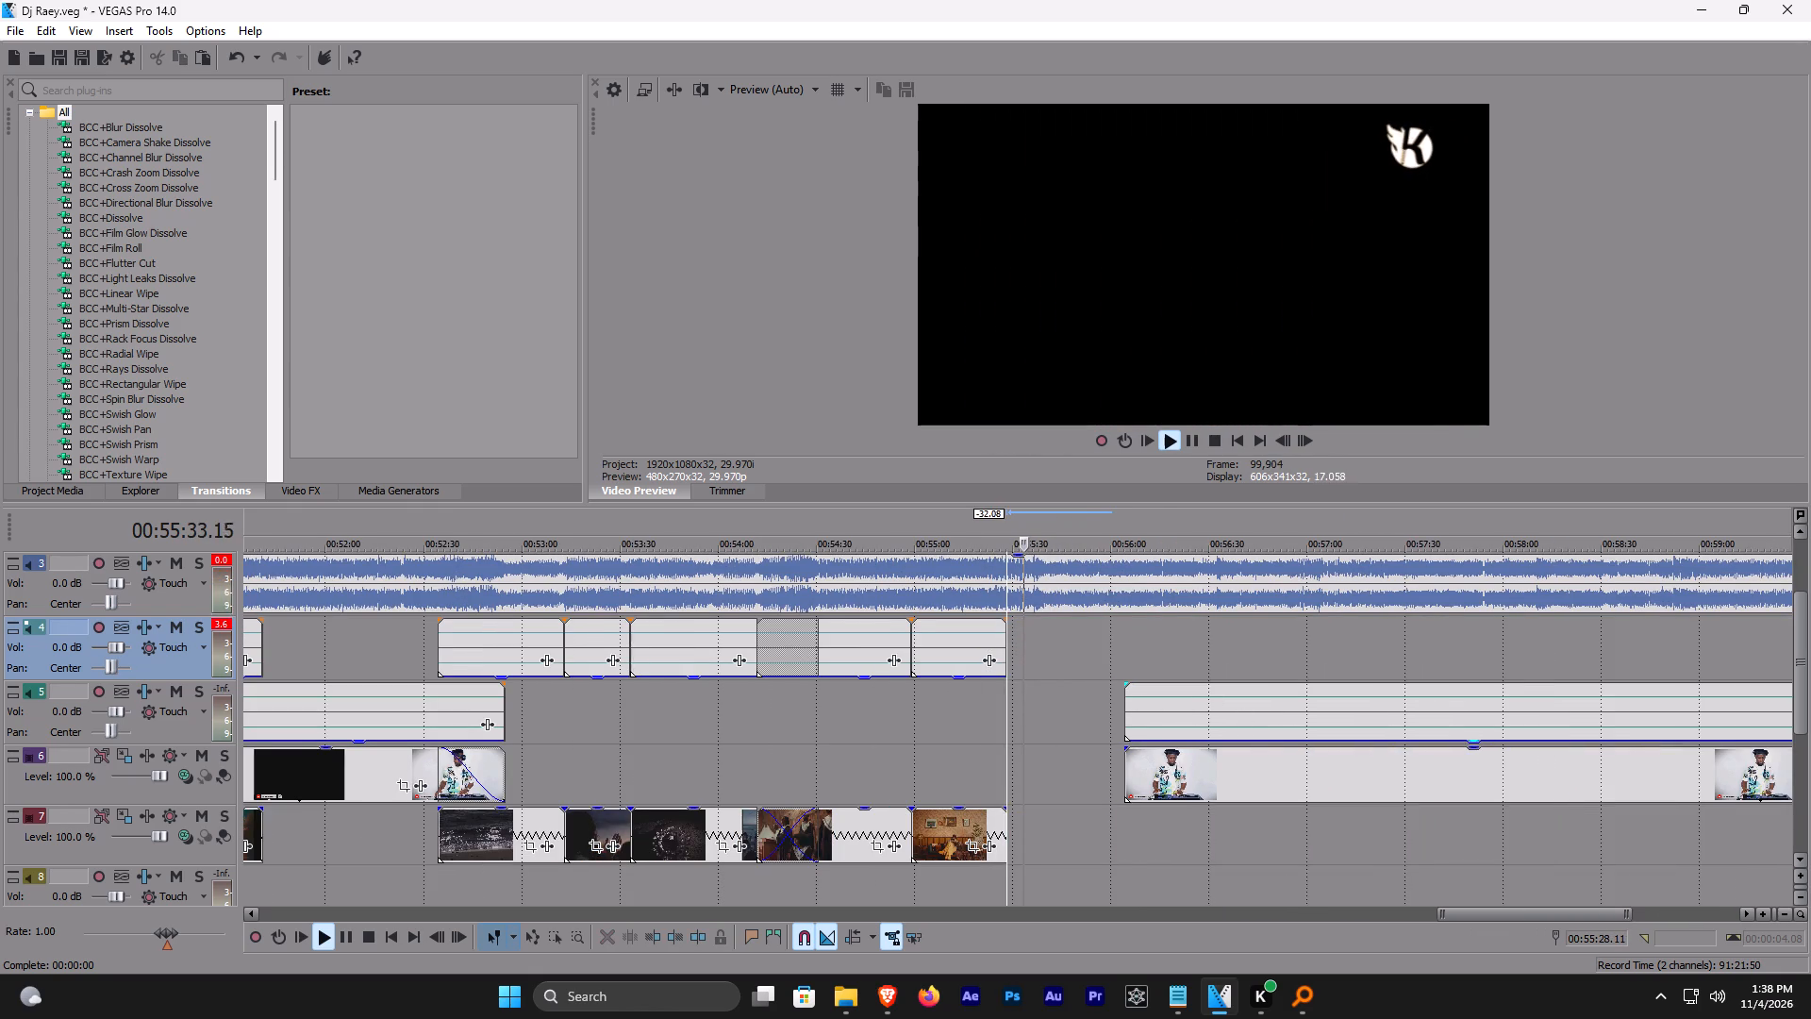
Extend the DJ footage's start back to about 00:55:17, fade its video in up to the Police clip's end, and save.
{"action": "left_click_drag", "start_coordinate": [1124, 701], "coordinate": [969, 693]}
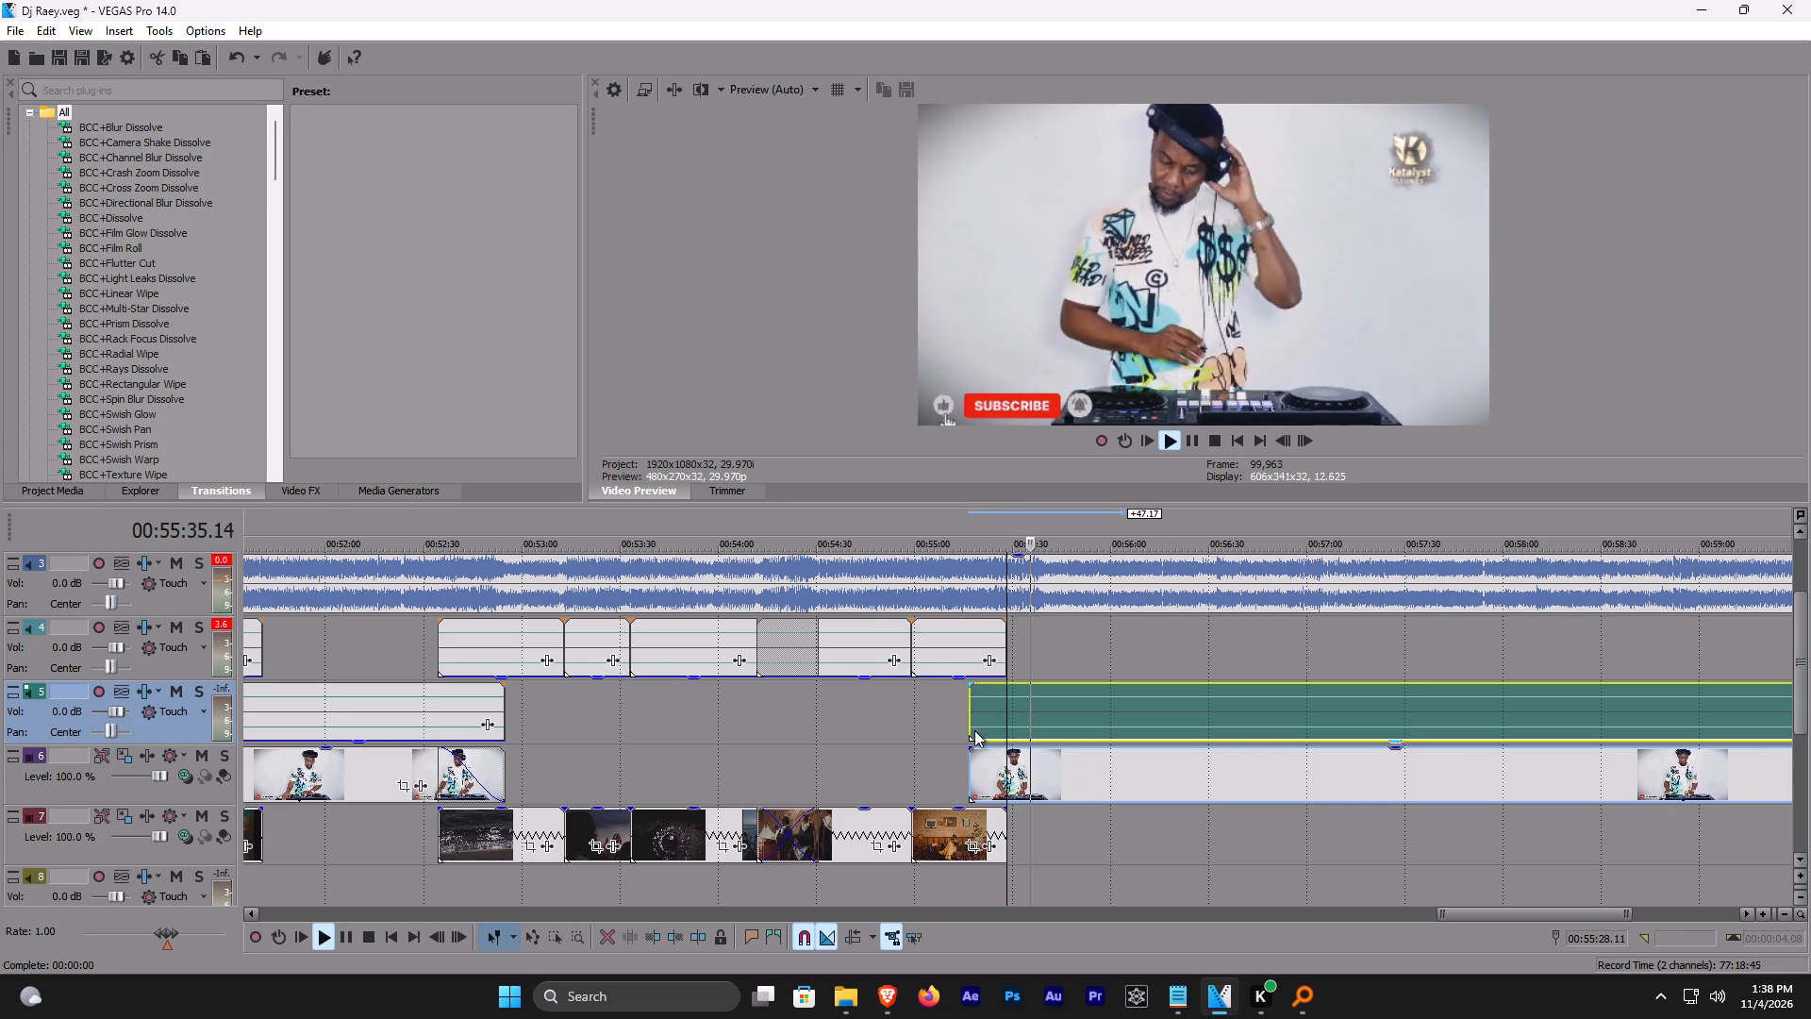
{"action": "left_click_drag", "start_coordinate": [969, 748], "coordinate": [1008, 785]}
{"action": "key", "text": "ctrl+s"}
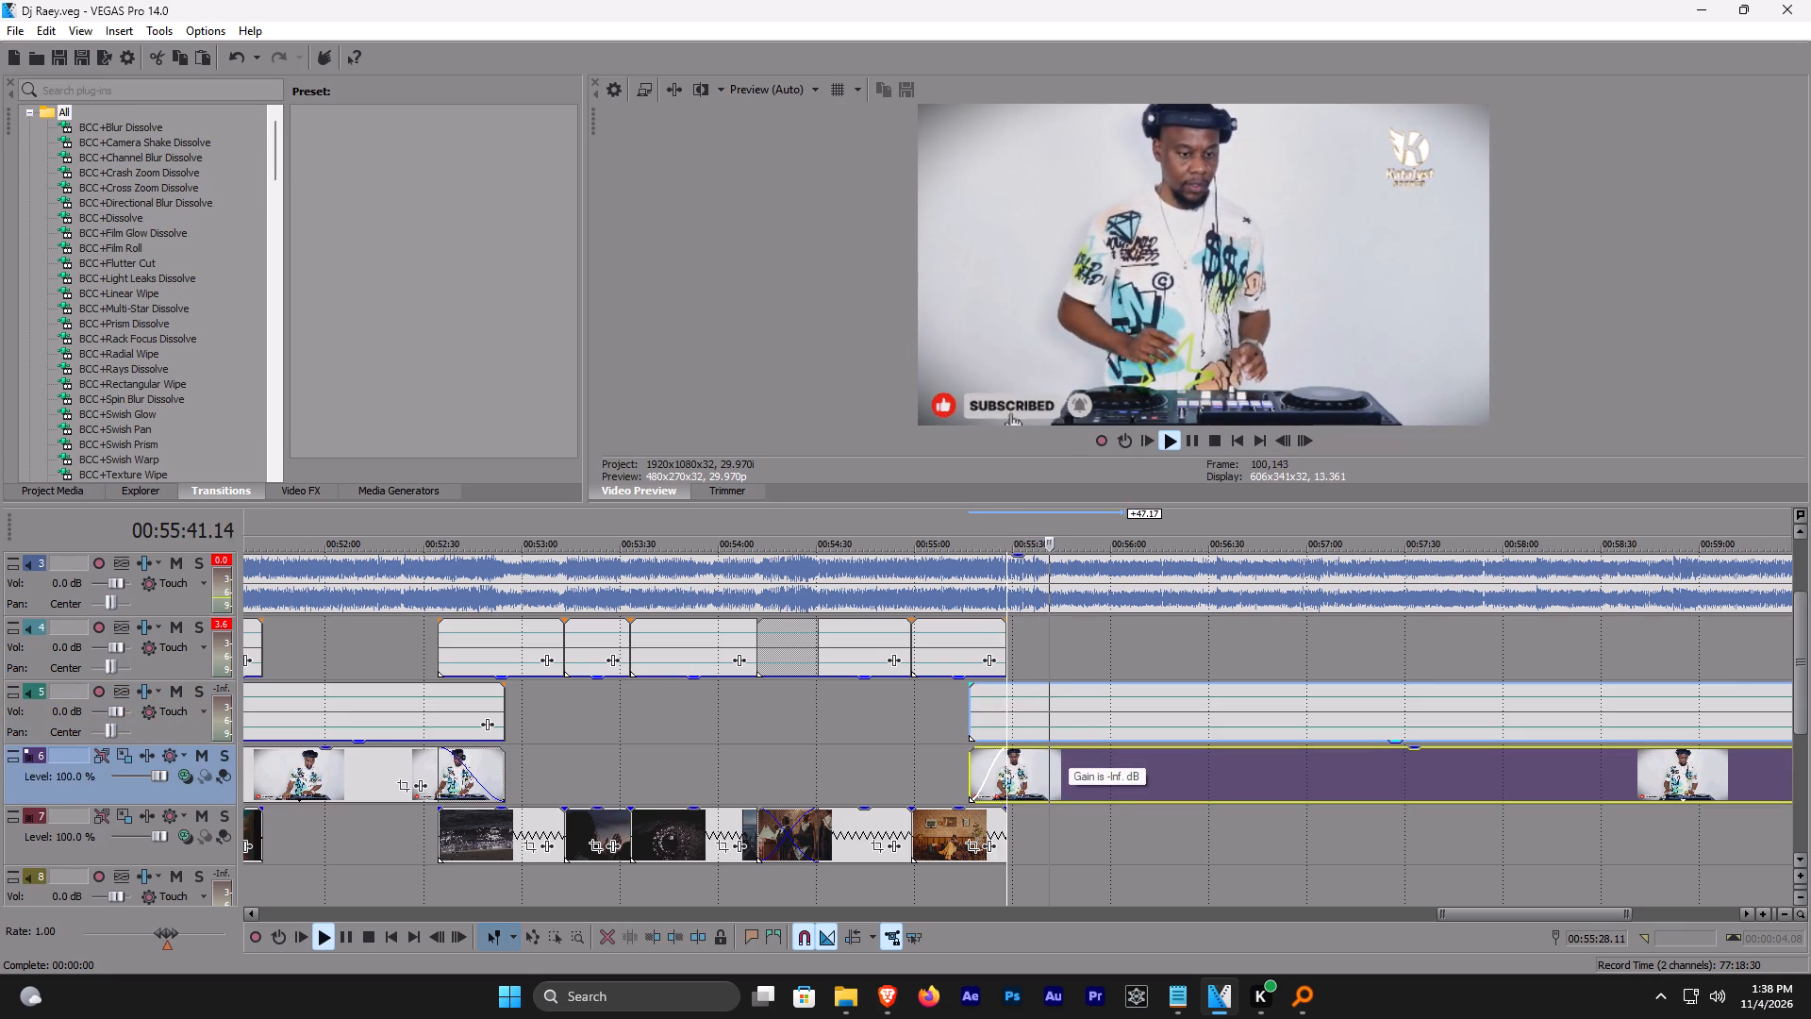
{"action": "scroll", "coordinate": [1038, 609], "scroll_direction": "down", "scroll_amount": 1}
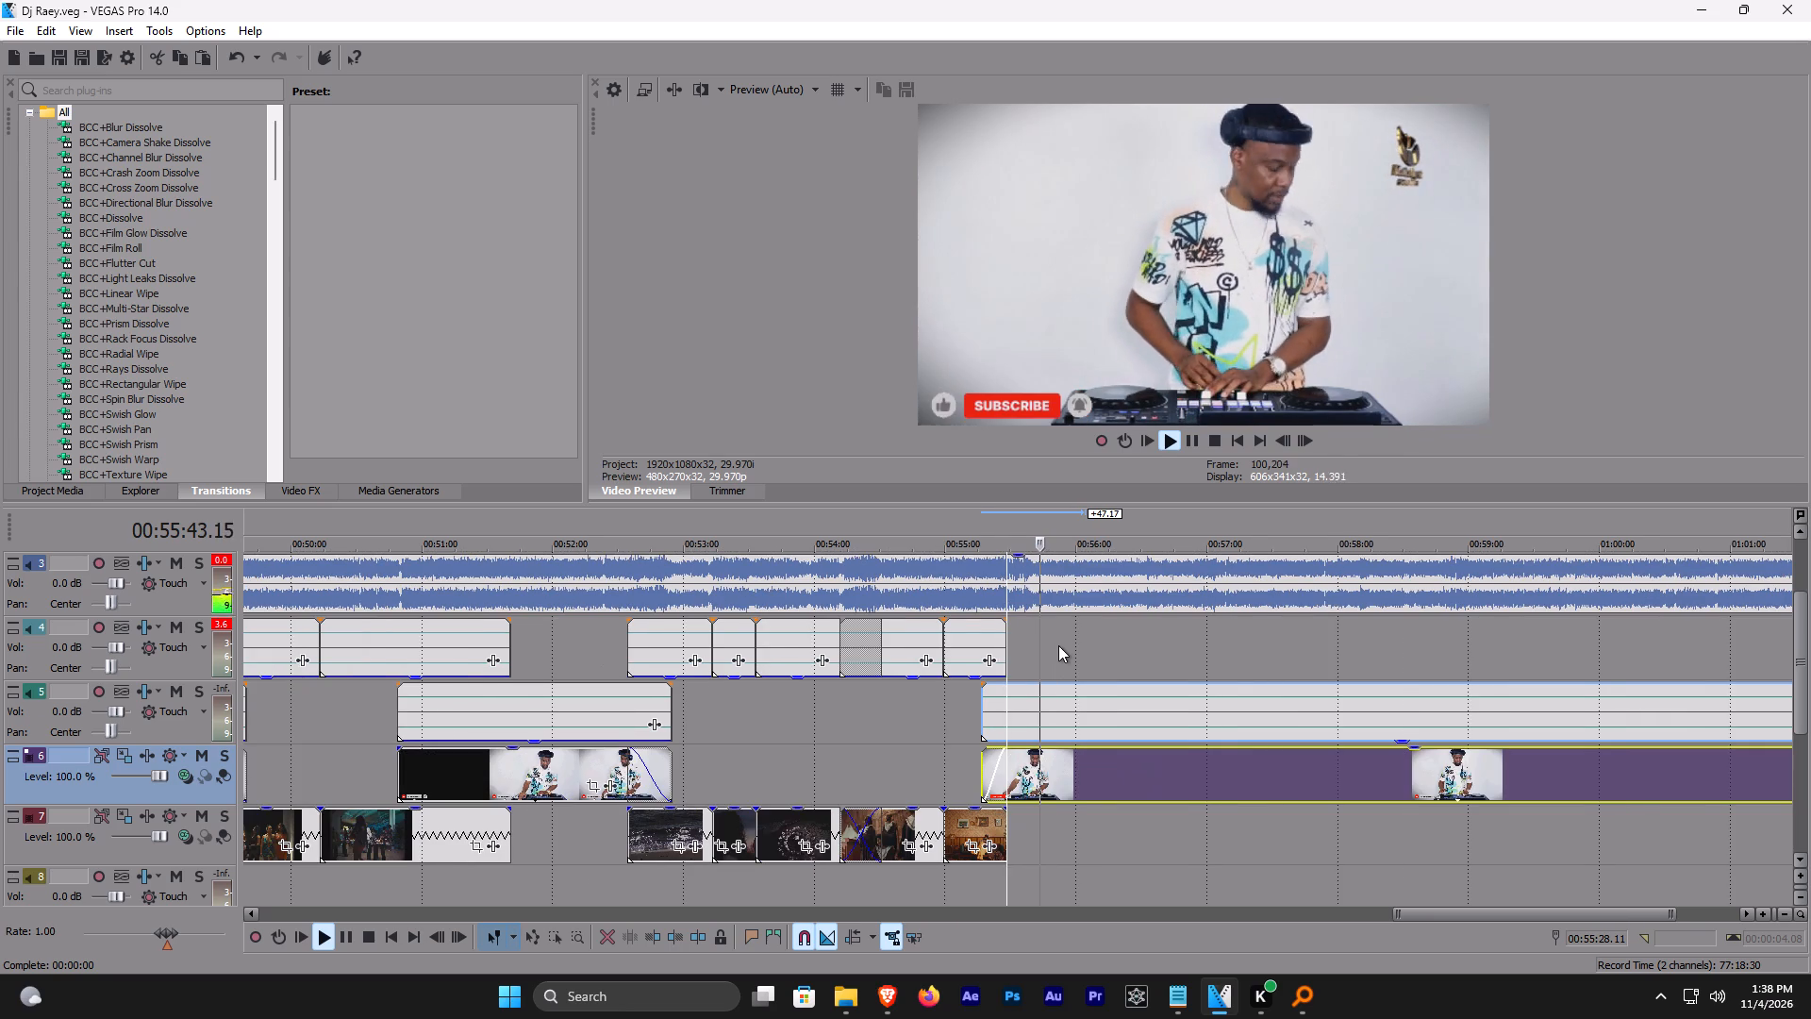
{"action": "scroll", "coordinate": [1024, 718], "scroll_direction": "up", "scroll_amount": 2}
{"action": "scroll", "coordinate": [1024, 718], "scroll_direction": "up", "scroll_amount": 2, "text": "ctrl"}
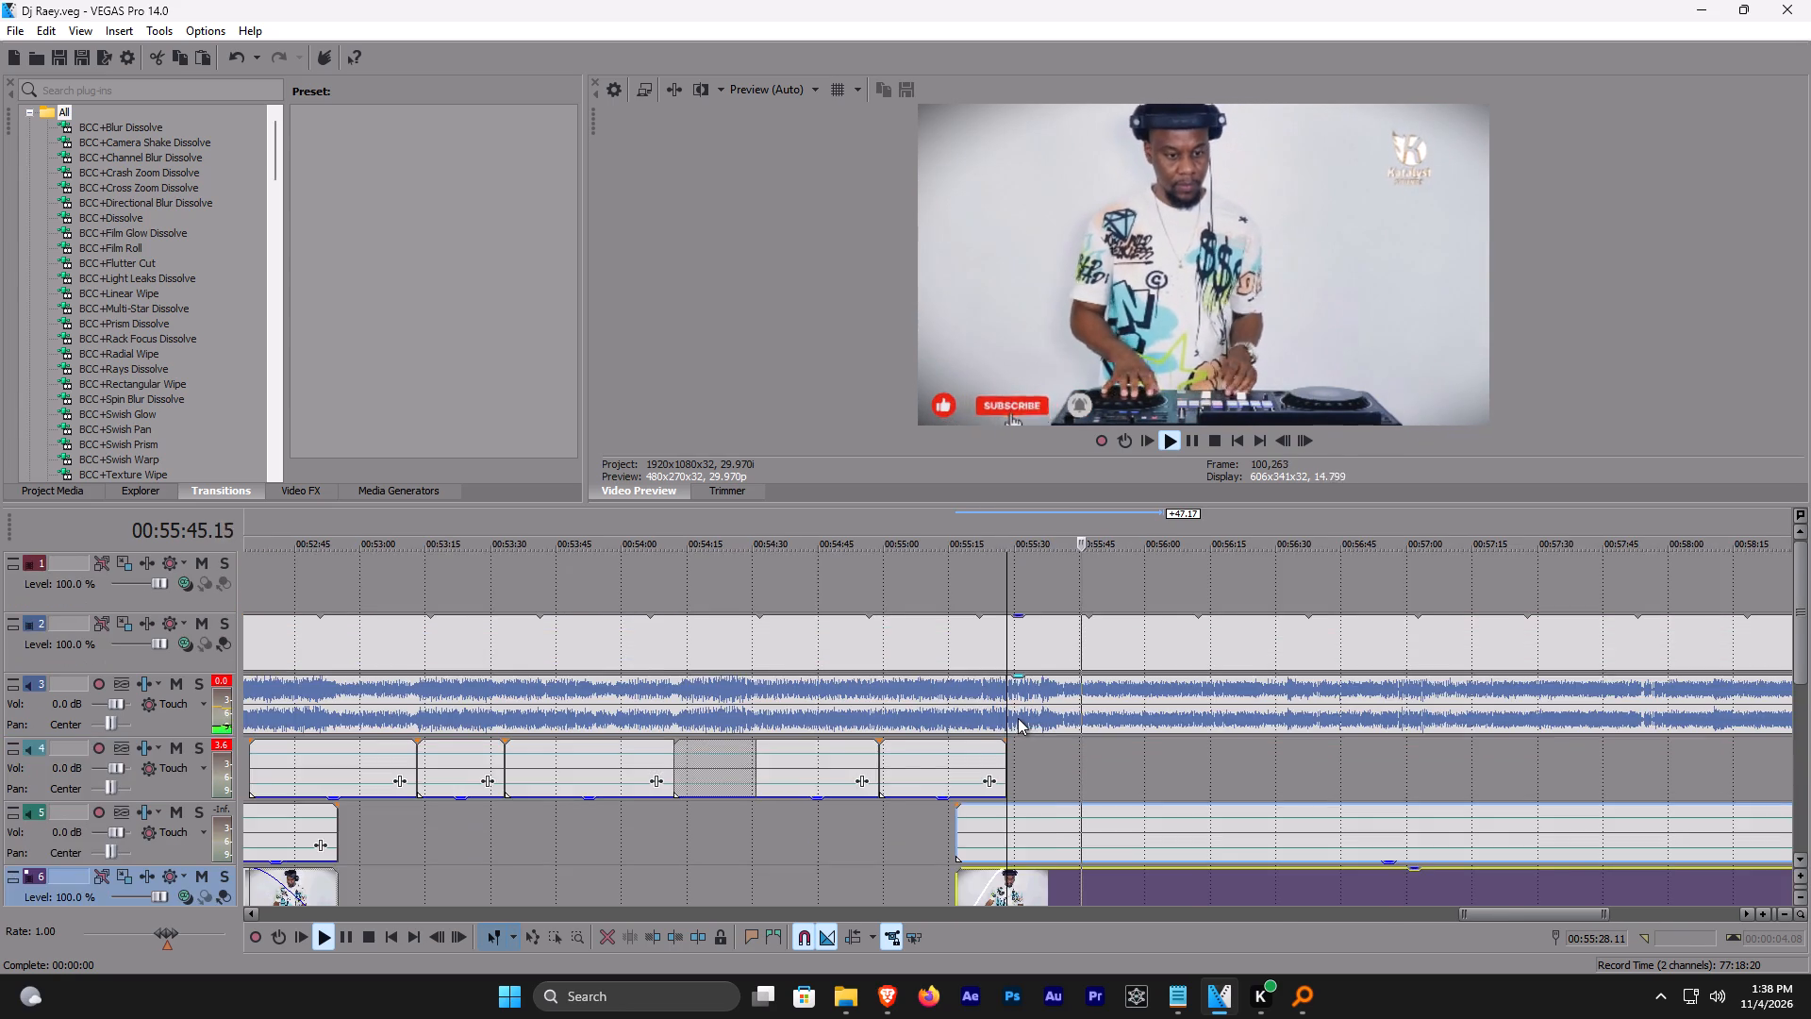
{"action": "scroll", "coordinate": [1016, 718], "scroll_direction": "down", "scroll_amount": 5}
Switch to Brave, search YouTube for "nipe glass nitalewa" and open Madini Classic - Nitalewa (Official Video Music 4K).
{"action": "left_click", "coordinate": [882, 990]}
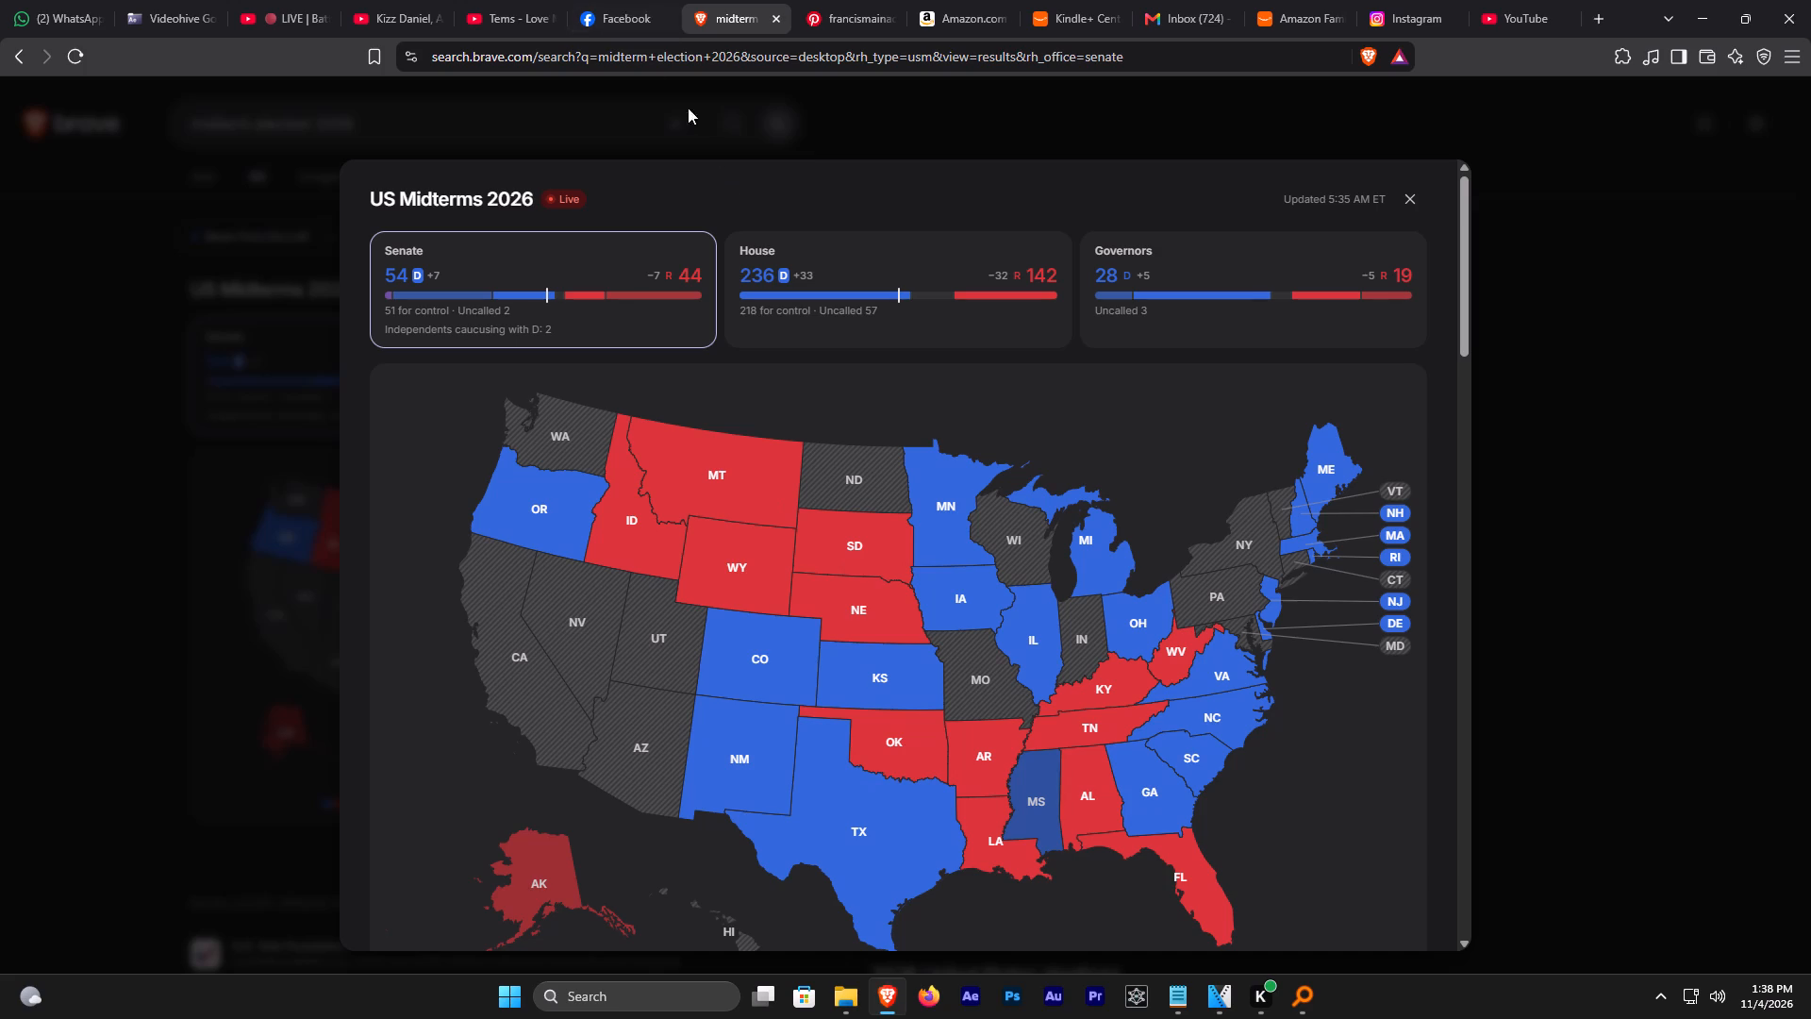
{"action": "left_click", "coordinate": [499, 0]}
{"action": "left_click", "coordinate": [833, 117]}
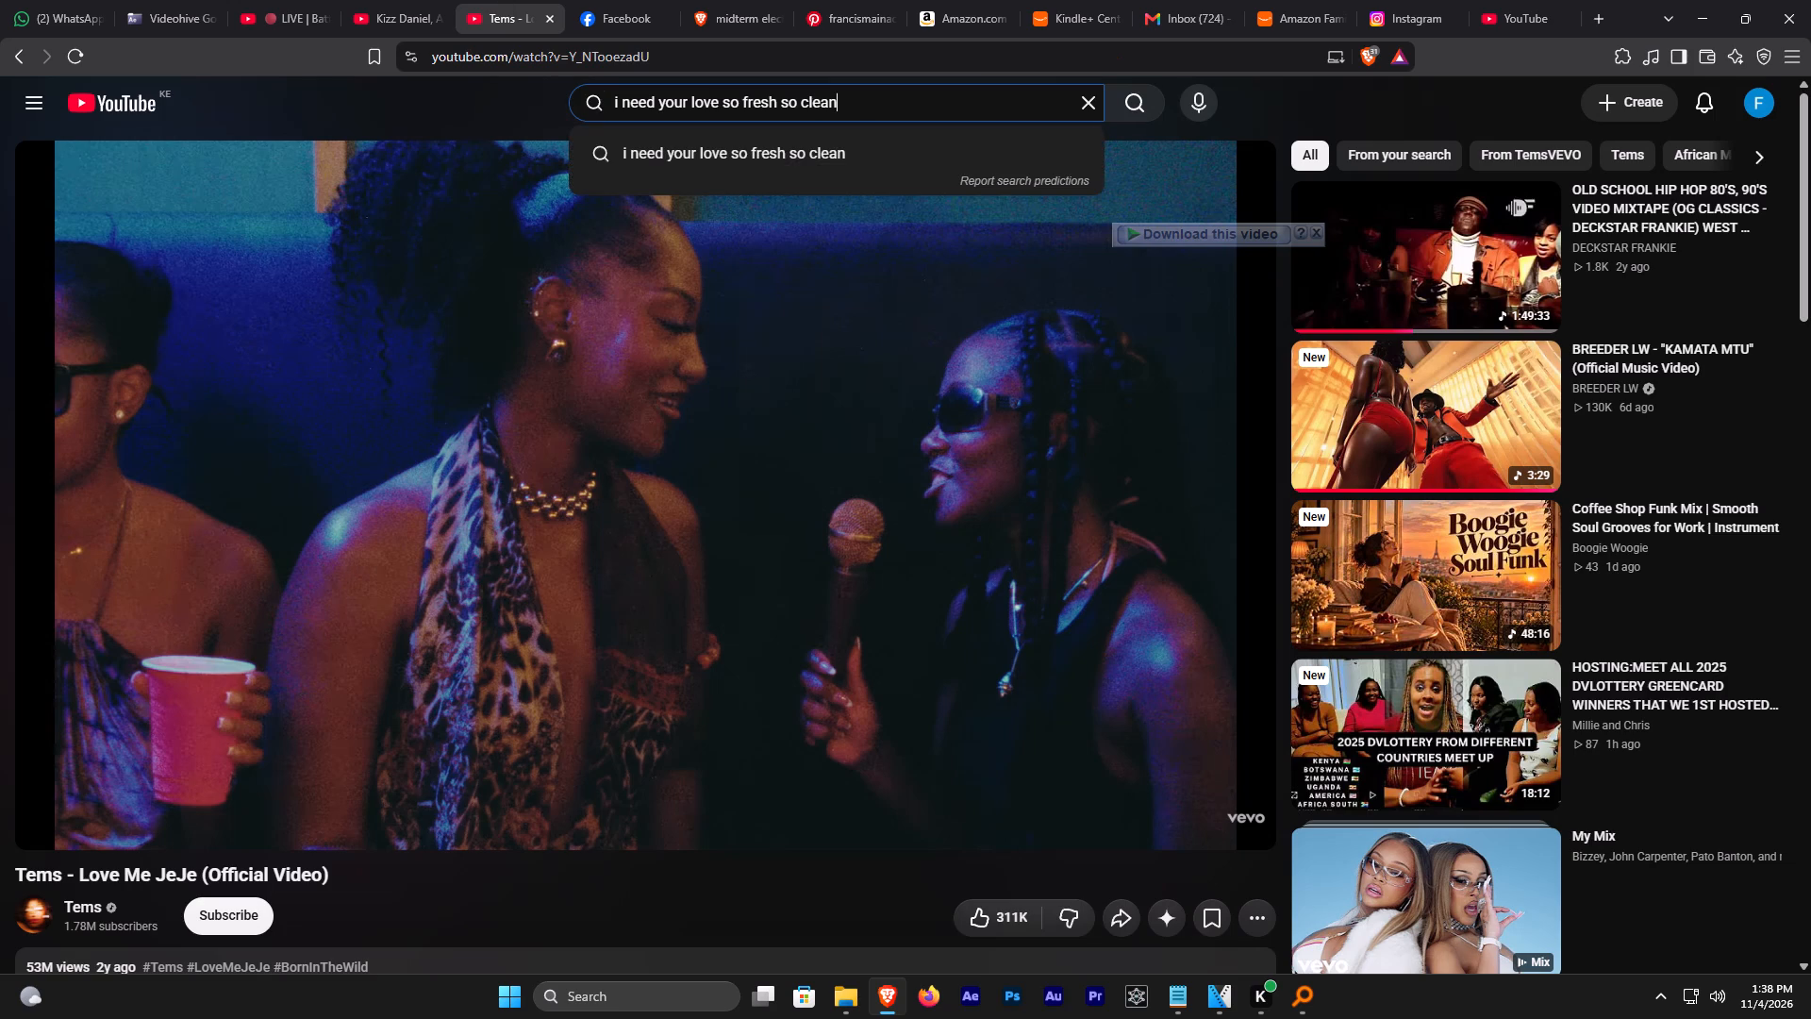
{"action": "key", "text": "ctrl+a"}
{"action": "type", "text": "niop"}
{"action": "key", "text": "BackSpace"}
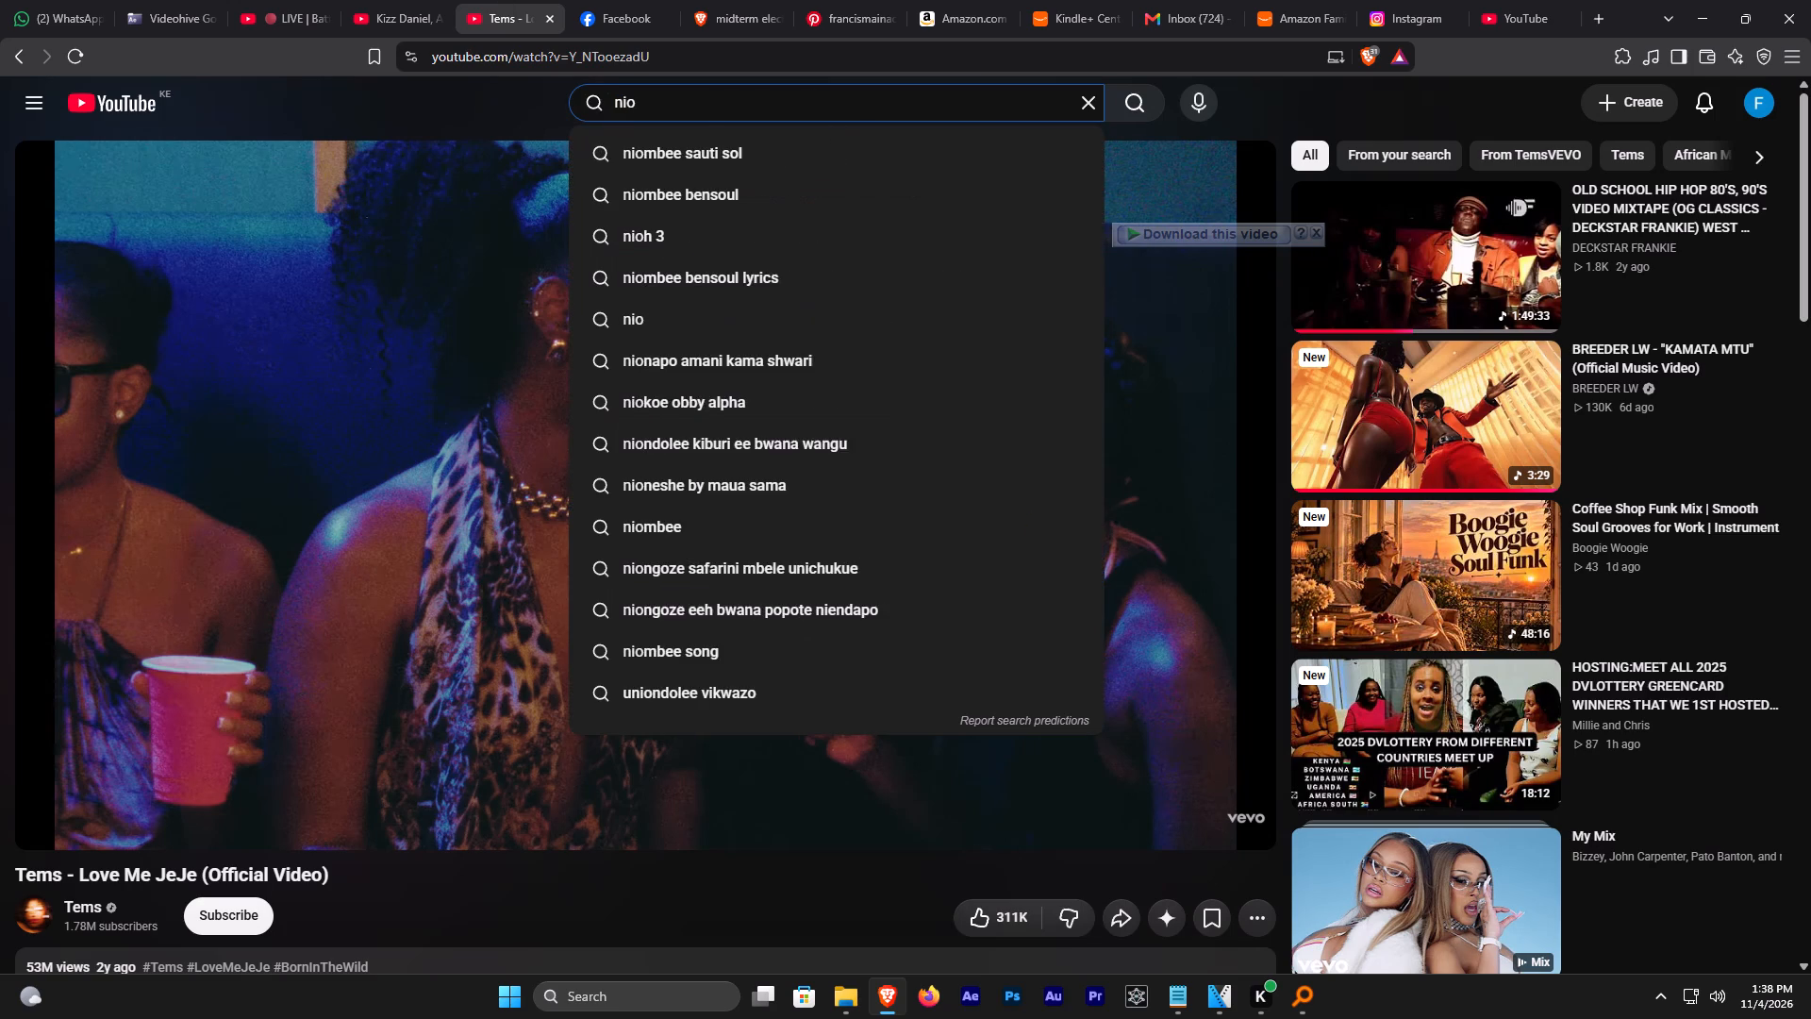
{"action": "key", "text": "BackSpace"}
{"action": "key", "text": "p"}
{"action": "key", "text": "e"}
{"action": "key", "text": "space"}
{"action": "type", "text": "glass"}
{"action": "key", "text": "space"}
{"action": "type", "text": "n"}
{"action": "type", "text": "italewa"}
{"action": "key", "text": "Return"}
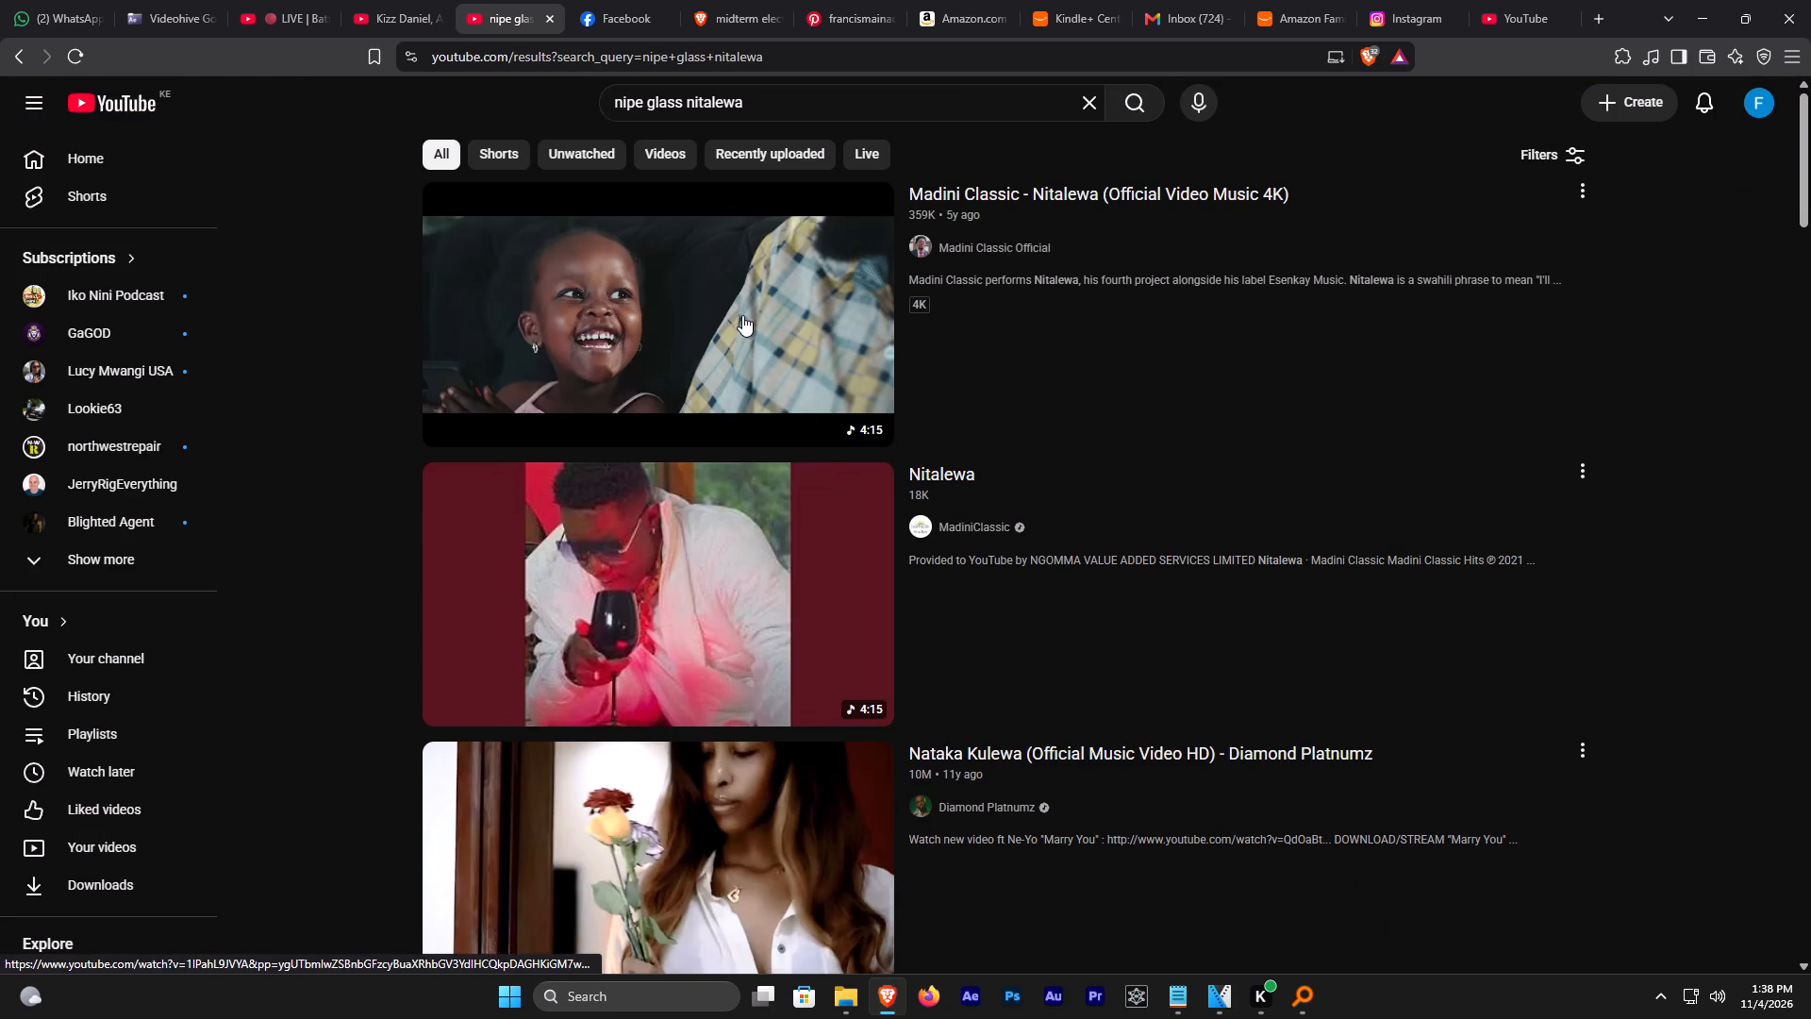
{"action": "left_click", "coordinate": [742, 315]}
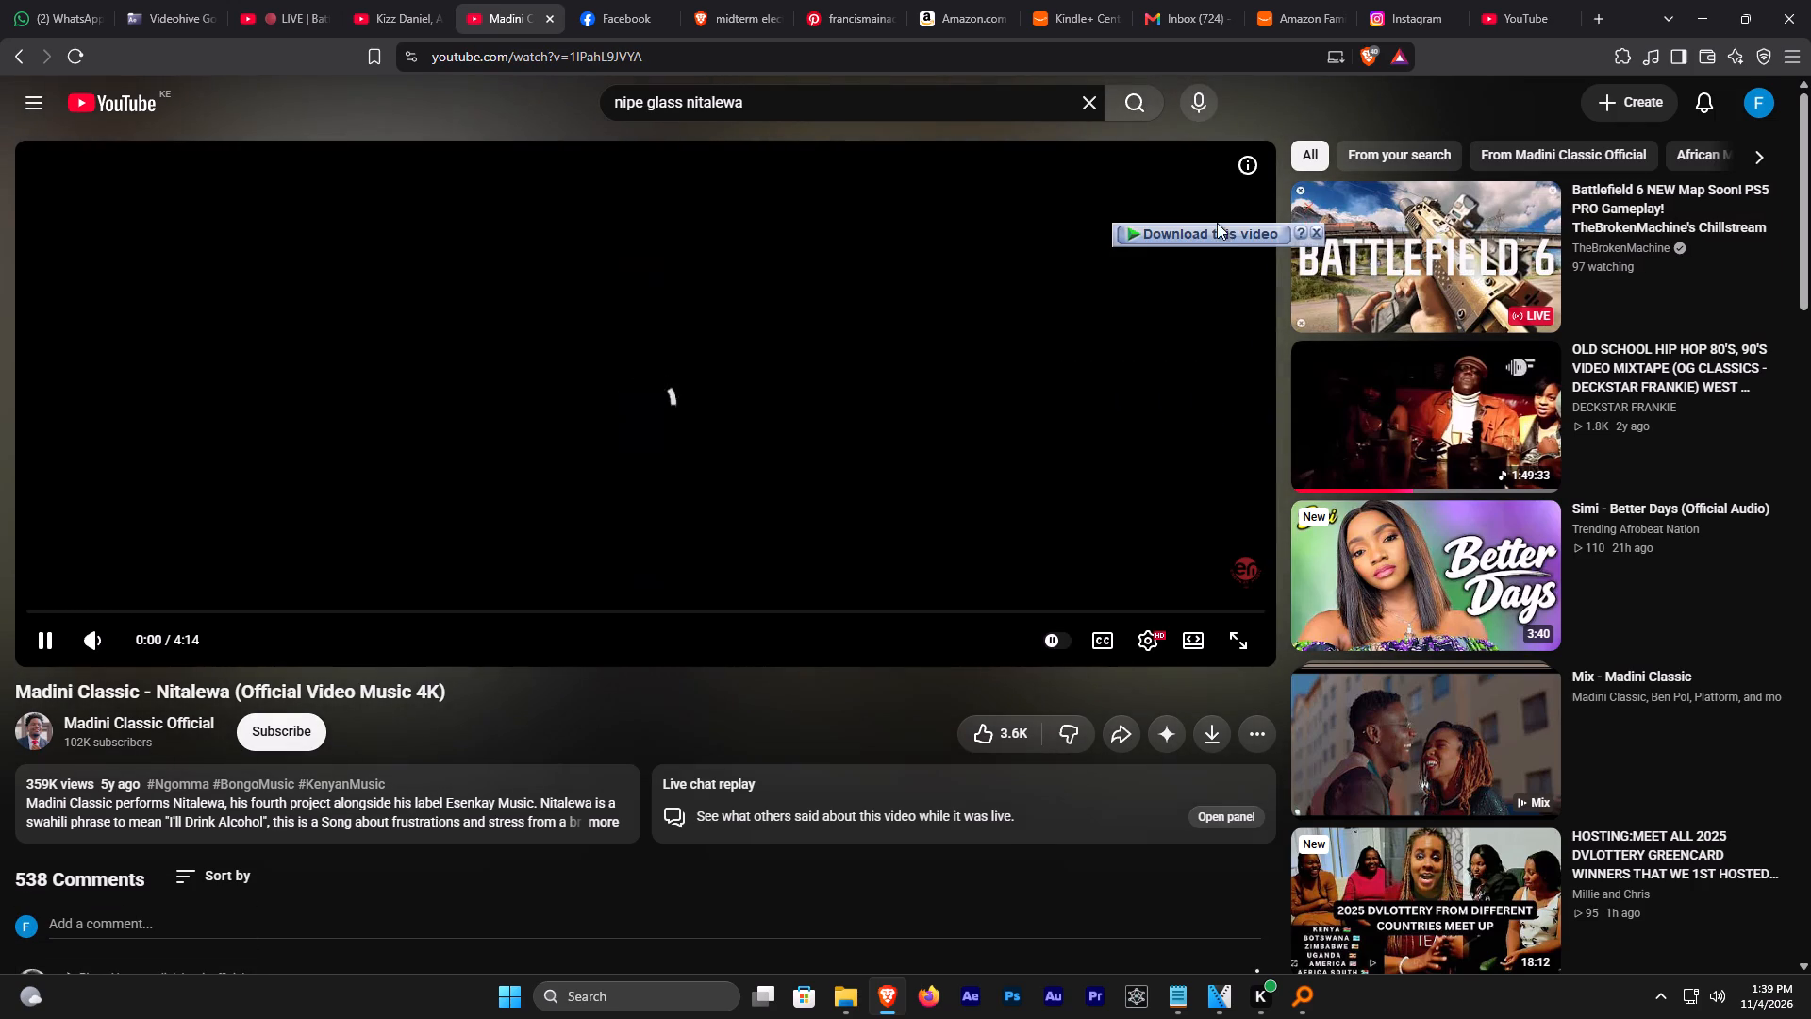
Download the Madini Classic - Nitalewa video as a 1080p HD MP4 file and pause the video.
{"action": "left_click", "coordinate": [1216, 233]}
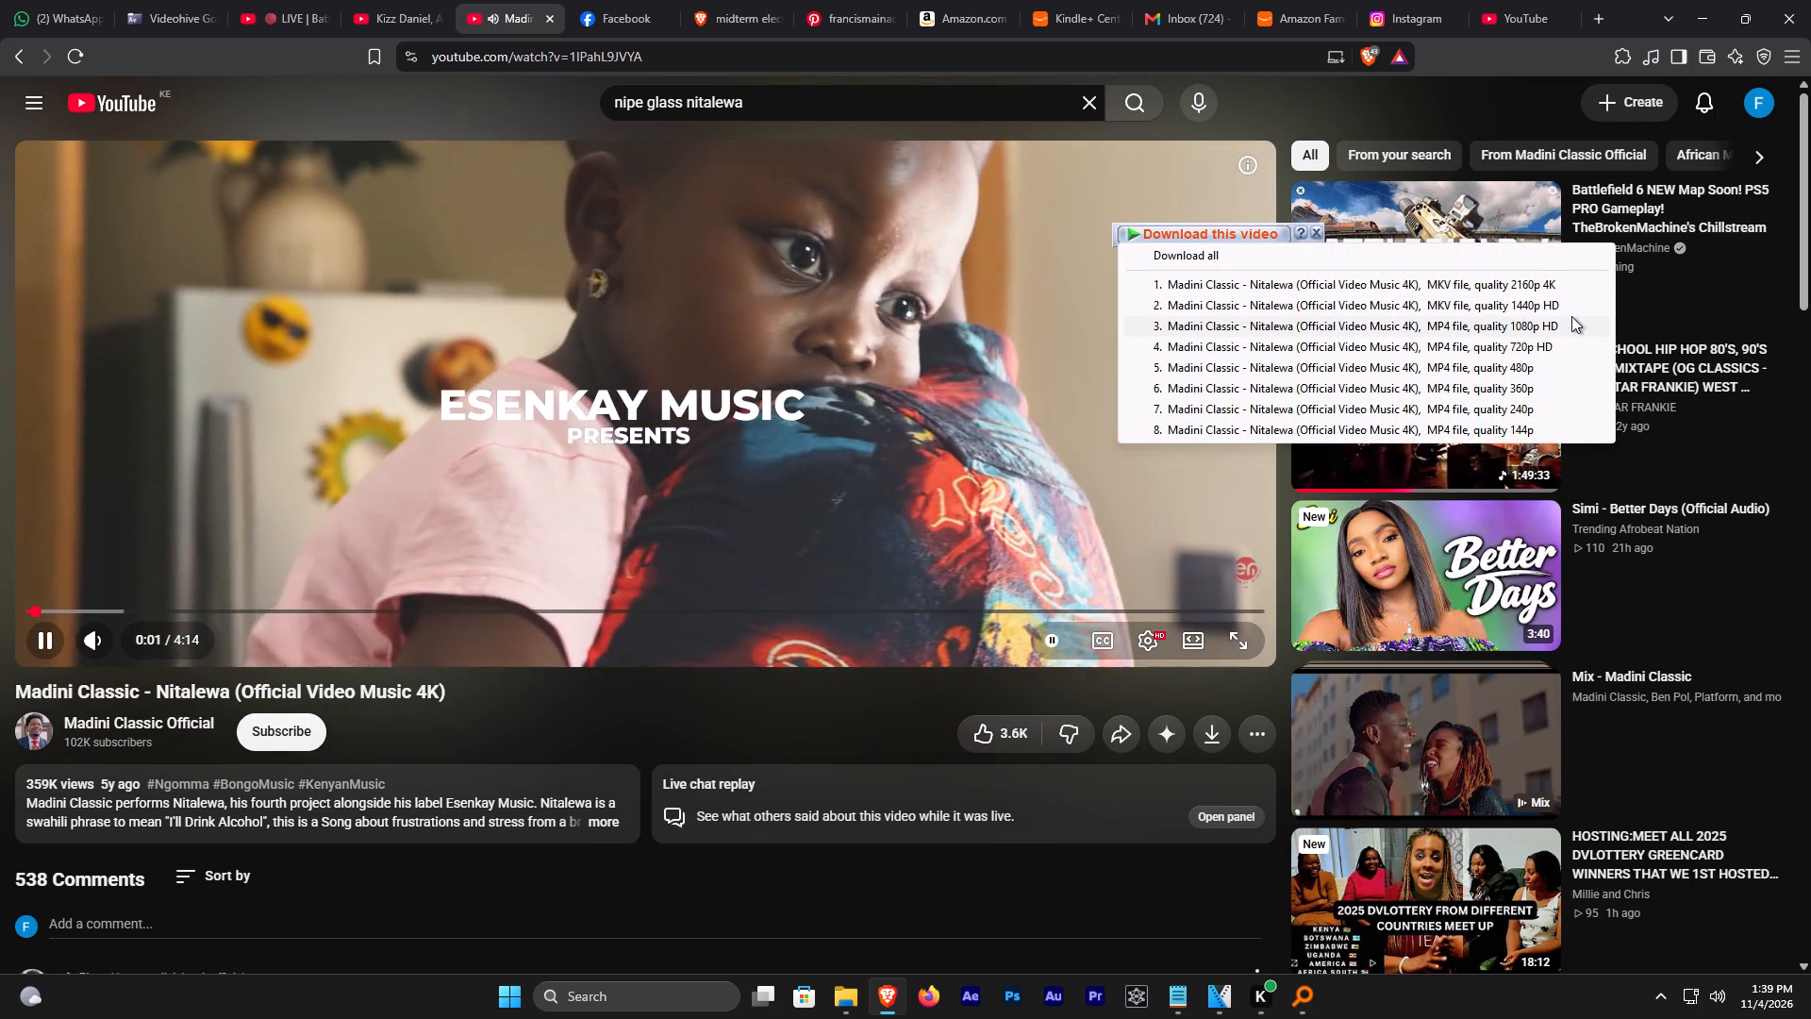
{"action": "left_click", "coordinate": [1571, 316]}
{"action": "left_click", "coordinate": [932, 577]}
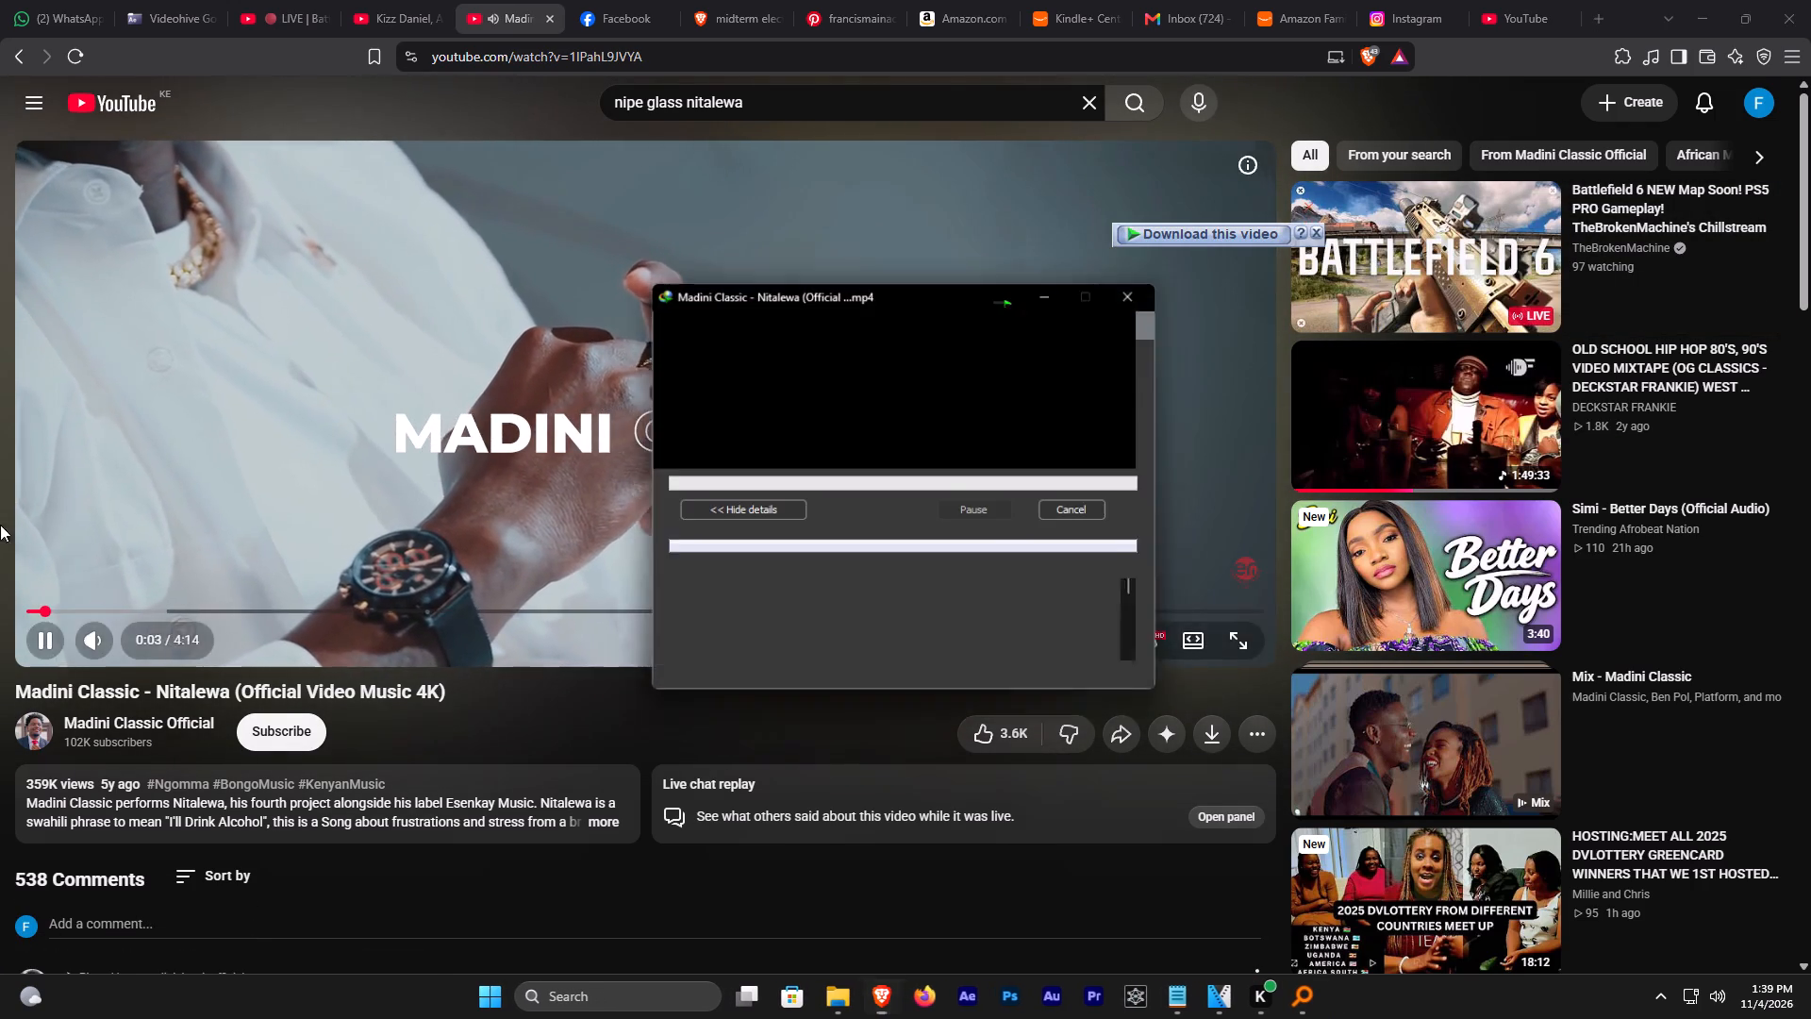
{"action": "left_click", "coordinate": [0, 445]}
{"action": "left_click", "coordinate": [386, 449]}
Switch back to VEGAS Pro, save the project and stop playback.
{"action": "left_click", "coordinate": [1204, 995]}
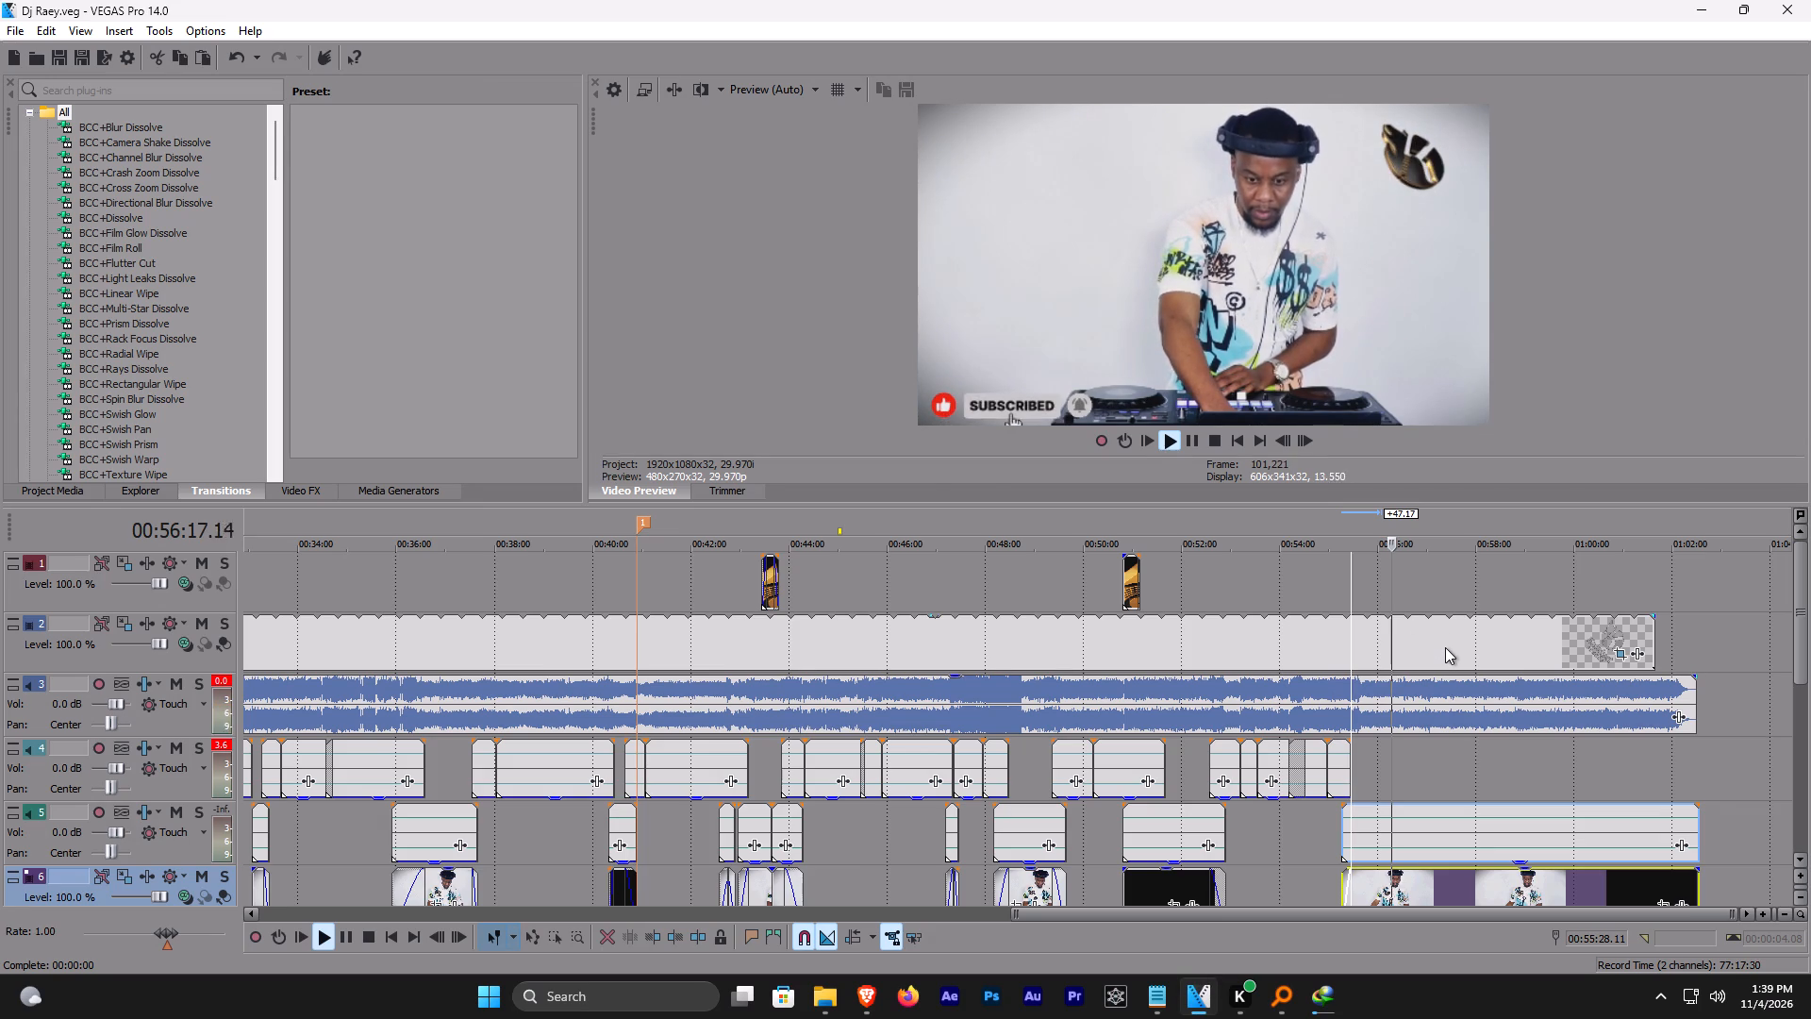
{"action": "key", "text": "ctrl+s"}
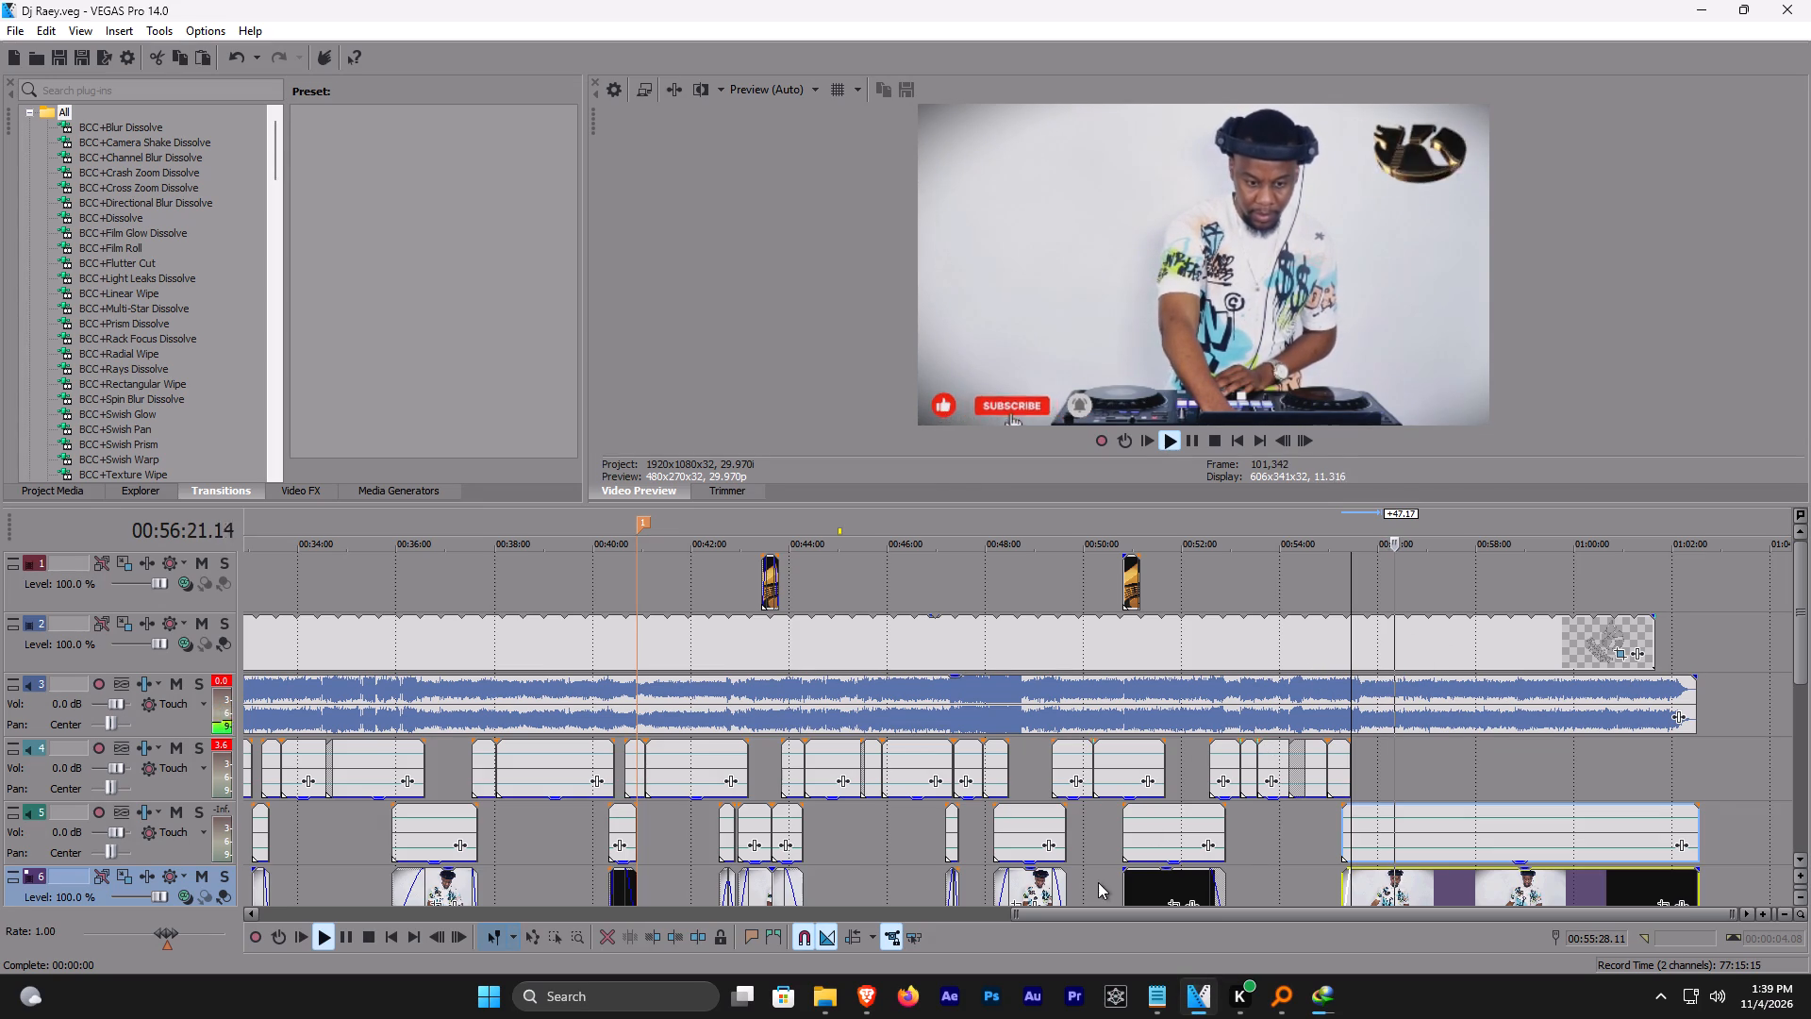
{"action": "key", "text": "space"}
Return to Brave and search YouTube for "midterm election 2026" in the Battlefield 6 live stream's tab.
{"action": "left_click", "coordinate": [876, 989]}
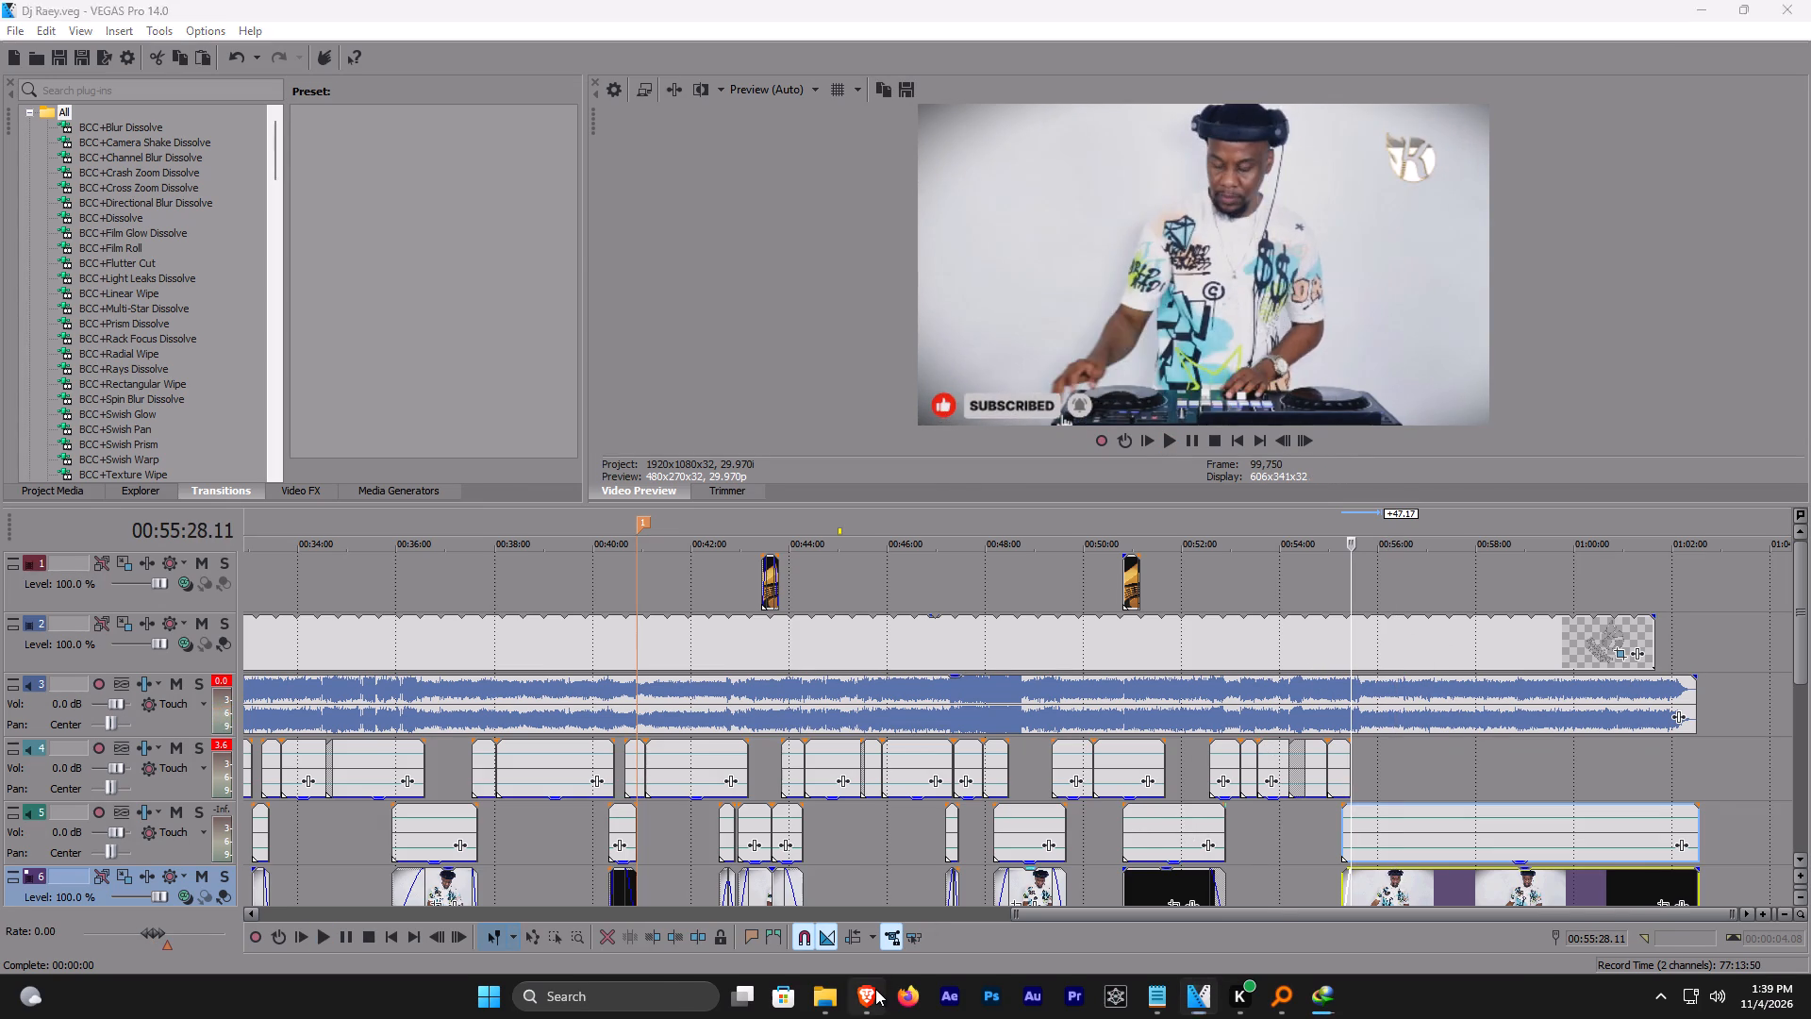
{"action": "left_click", "coordinate": [266, 0]}
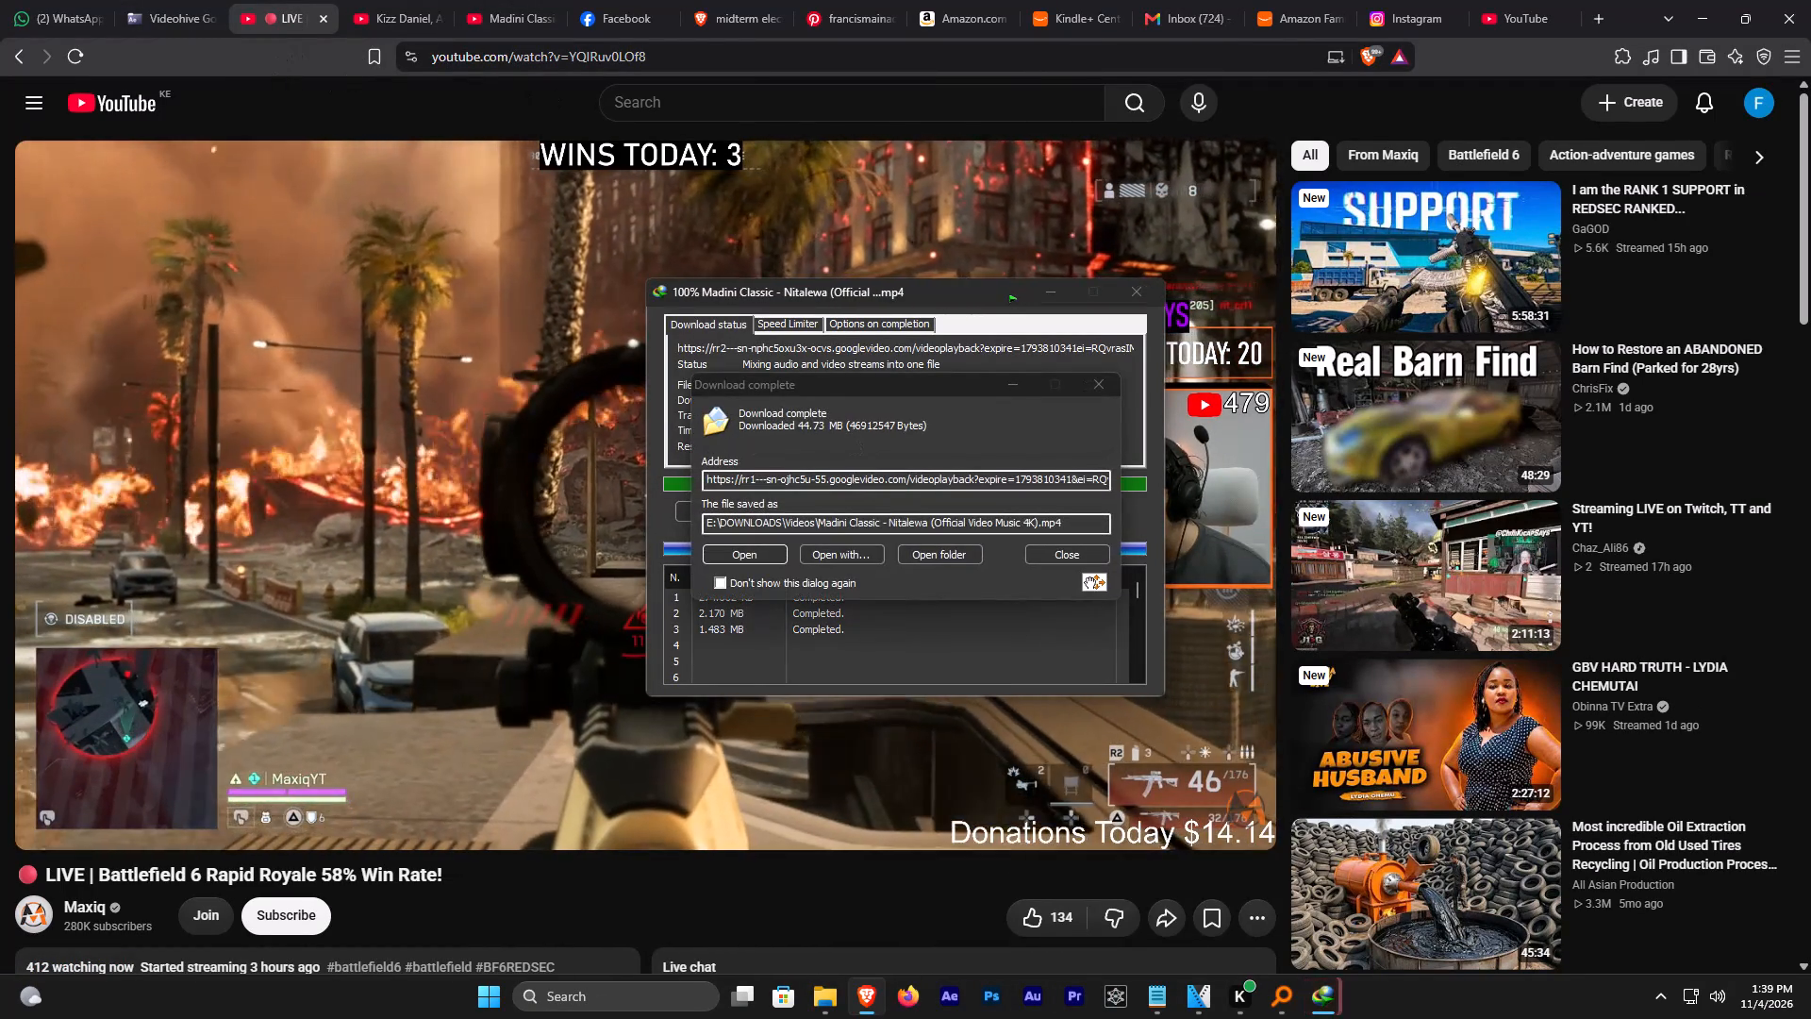
{"action": "left_click", "coordinate": [659, 102]}
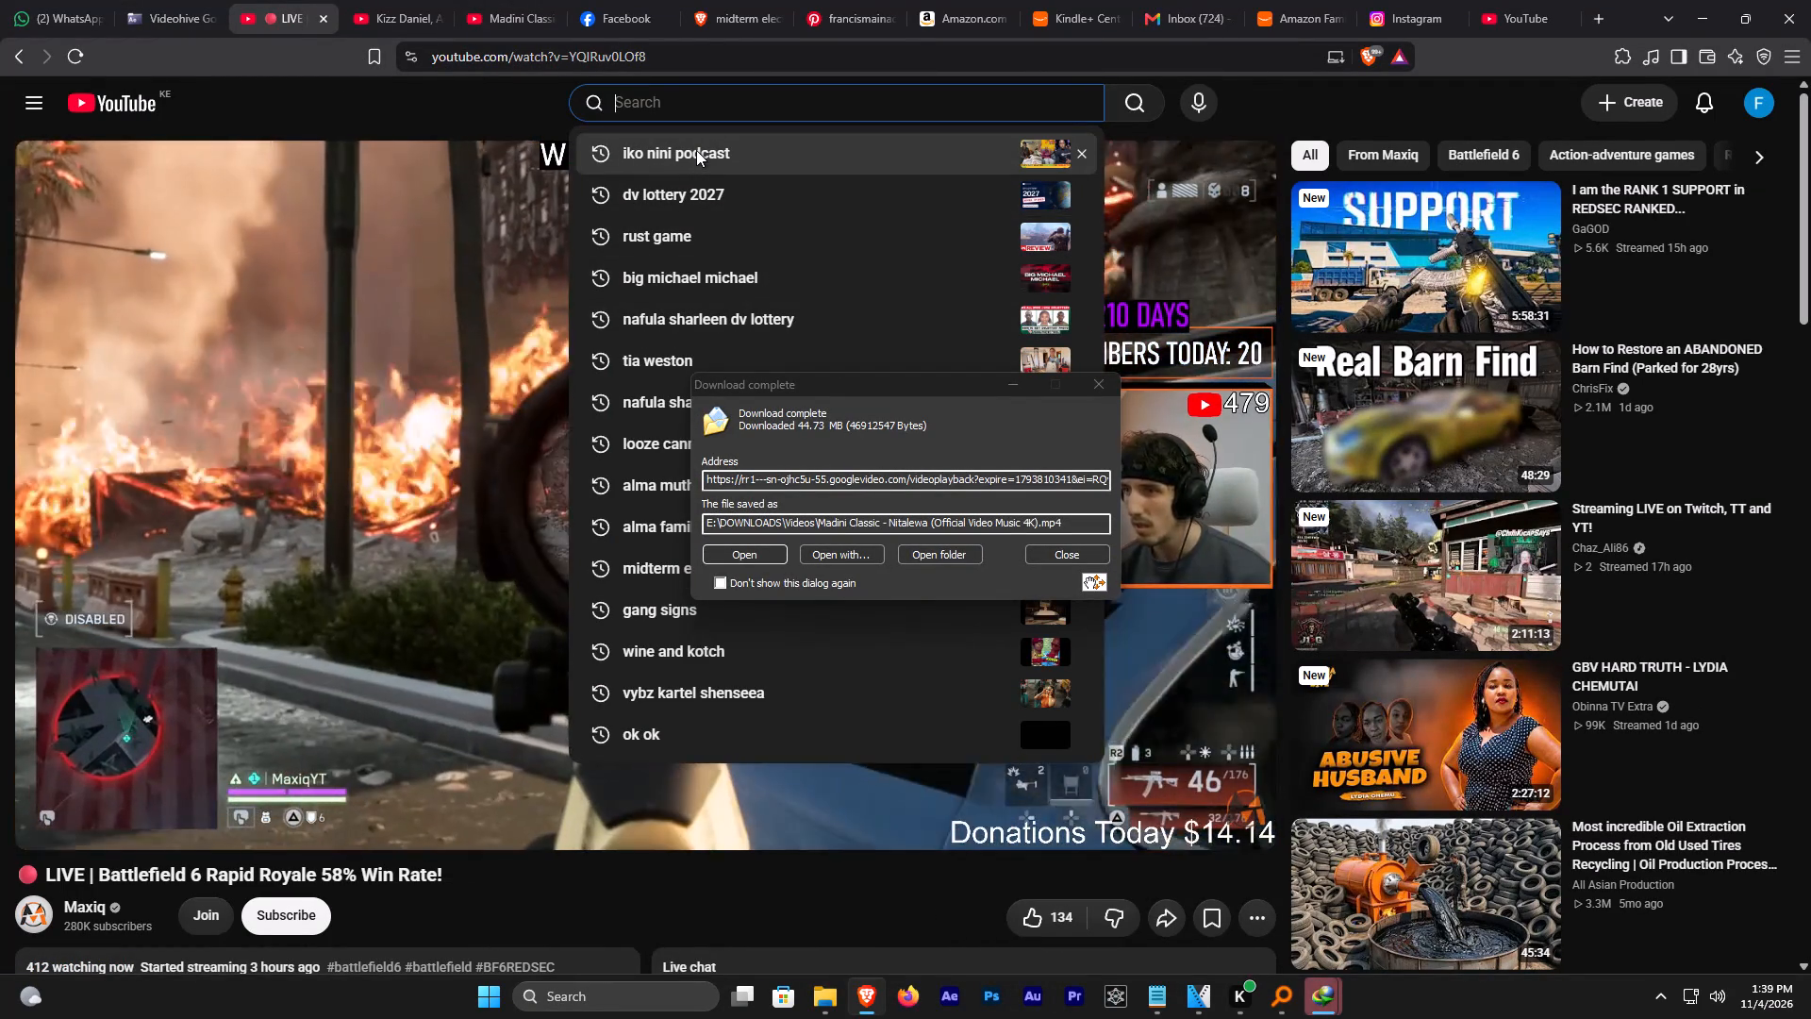
{"action": "type", "text": "mid"}
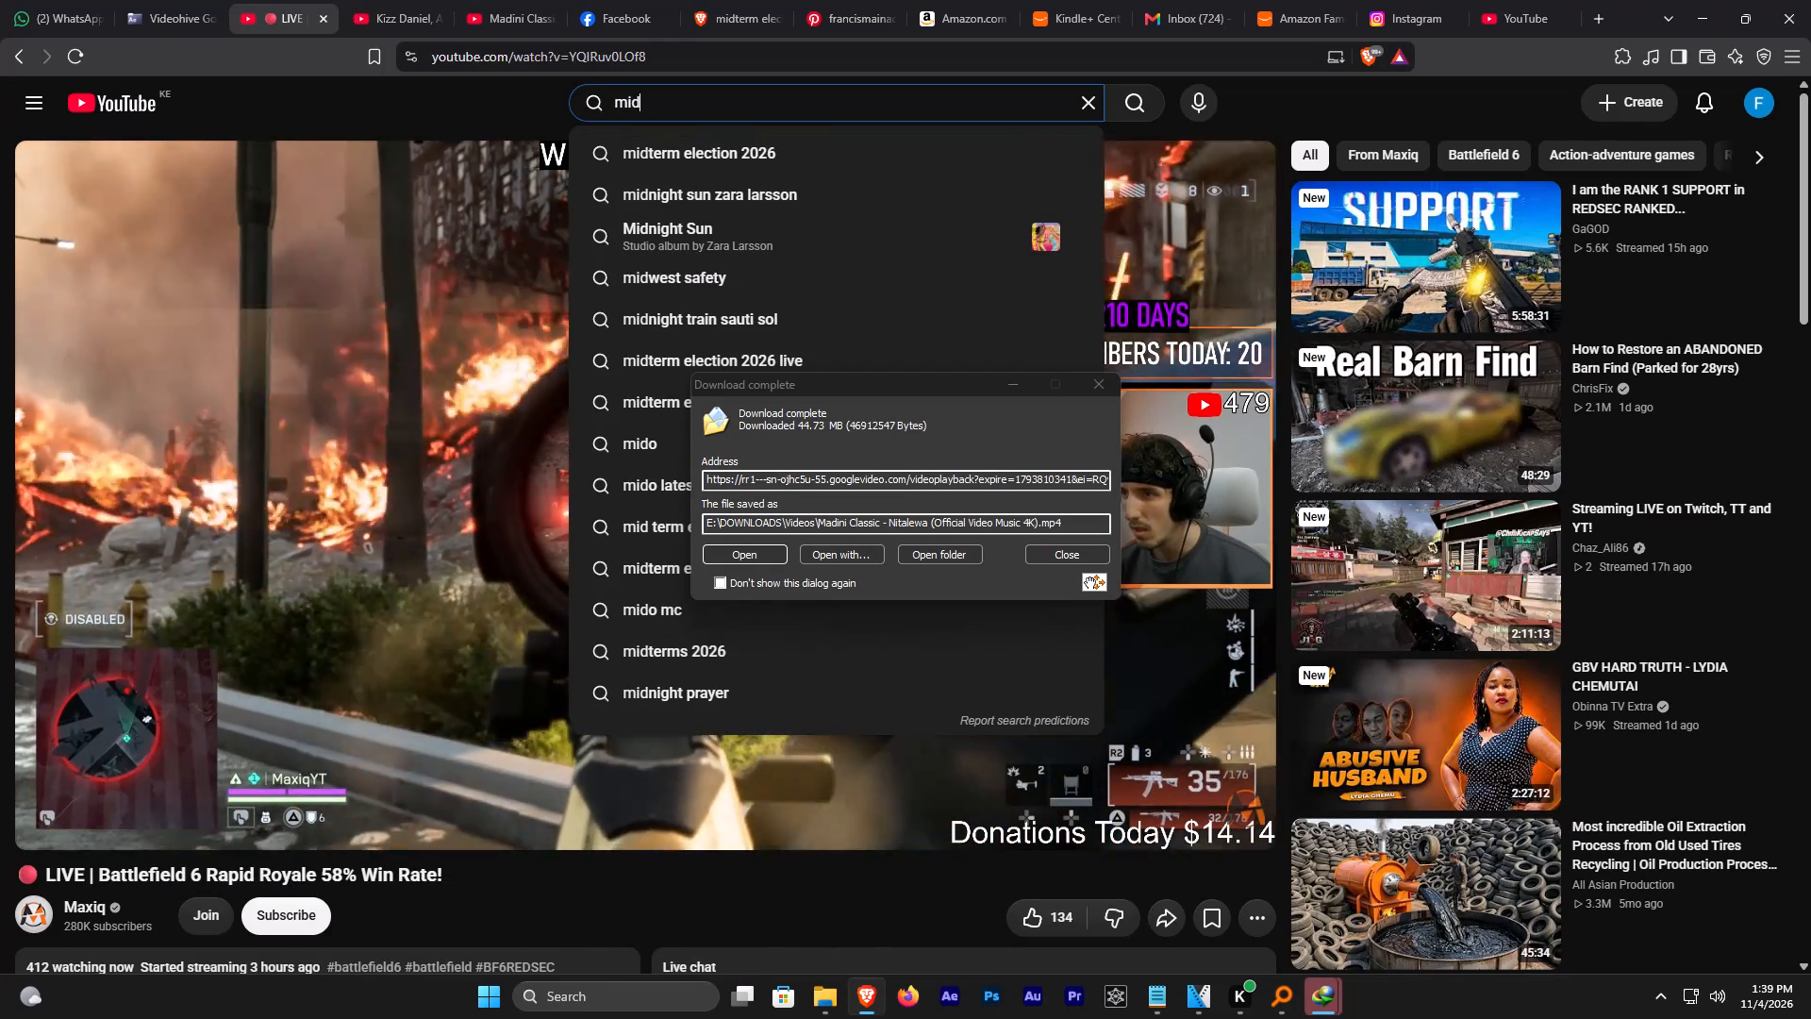
{"action": "left_click", "coordinate": [671, 143]}
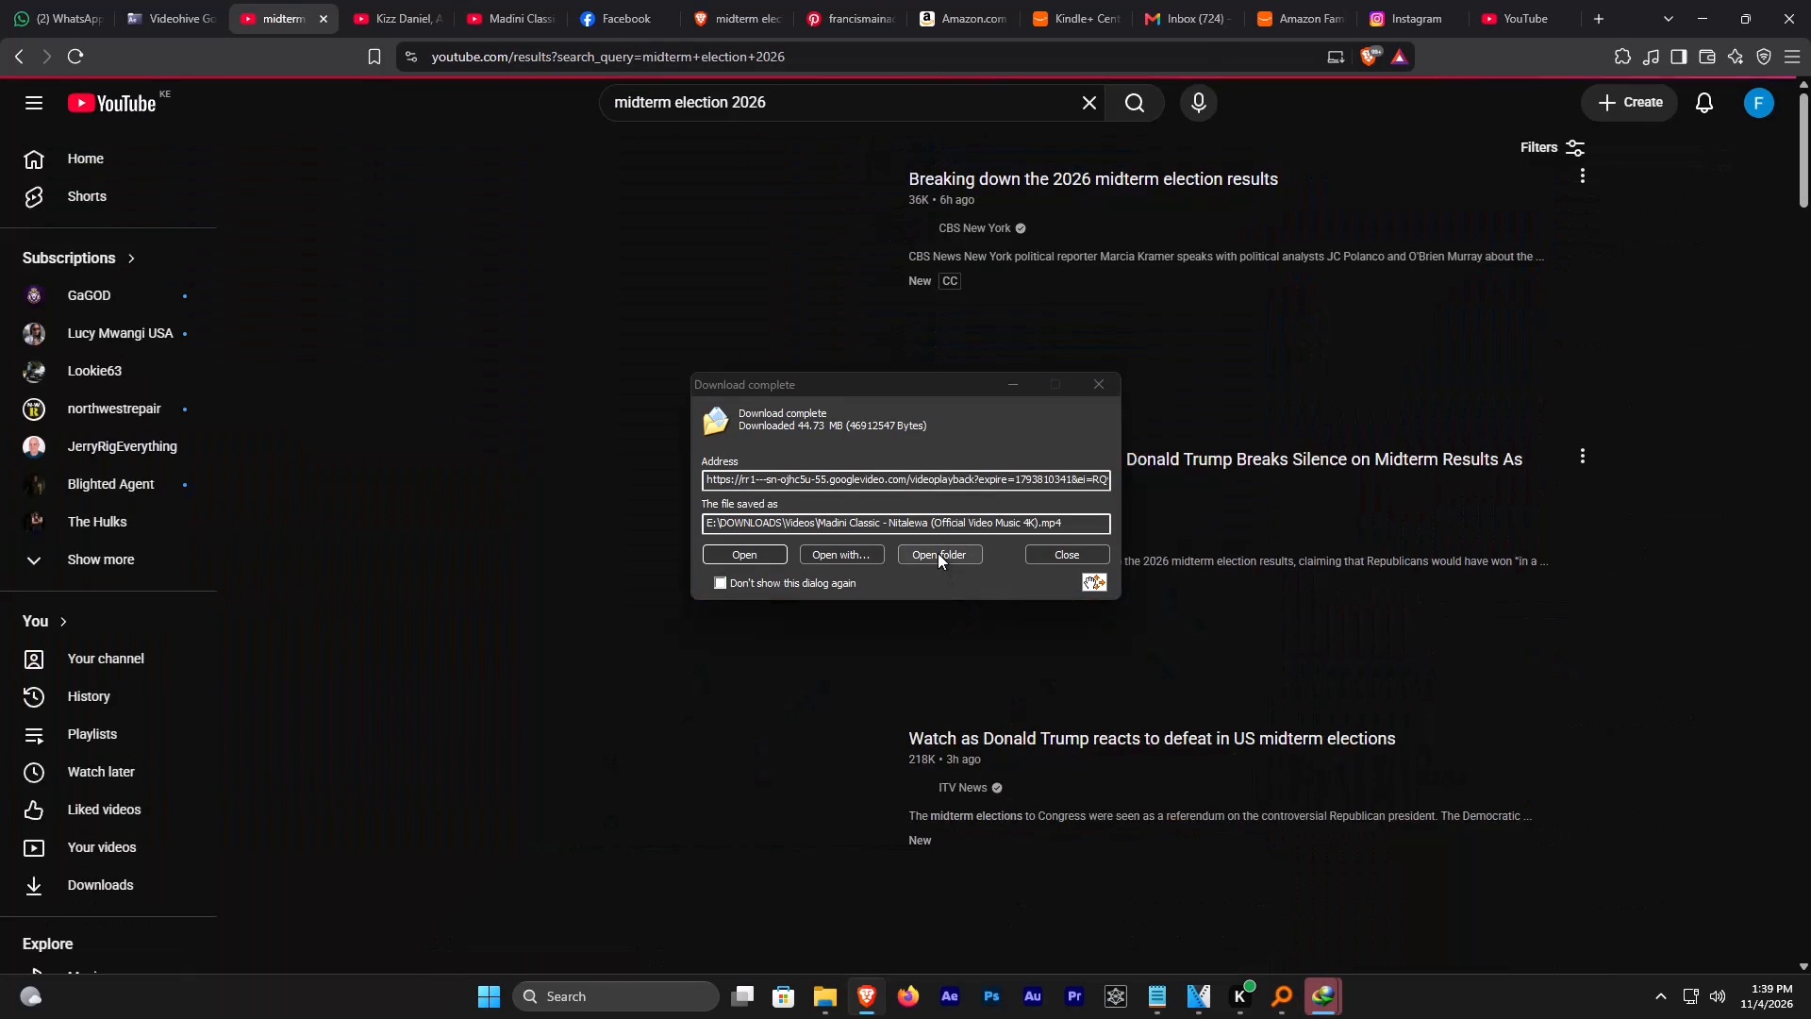
Open the download folder and place the Madini Classic - Nitalewa video on the VEGAS Pro timeline past the mix's end.
{"action": "left_click", "coordinate": [938, 553]}
{"action": "left_click_drag", "start_coordinate": [1642, 881], "coordinate": [1226, 989]}
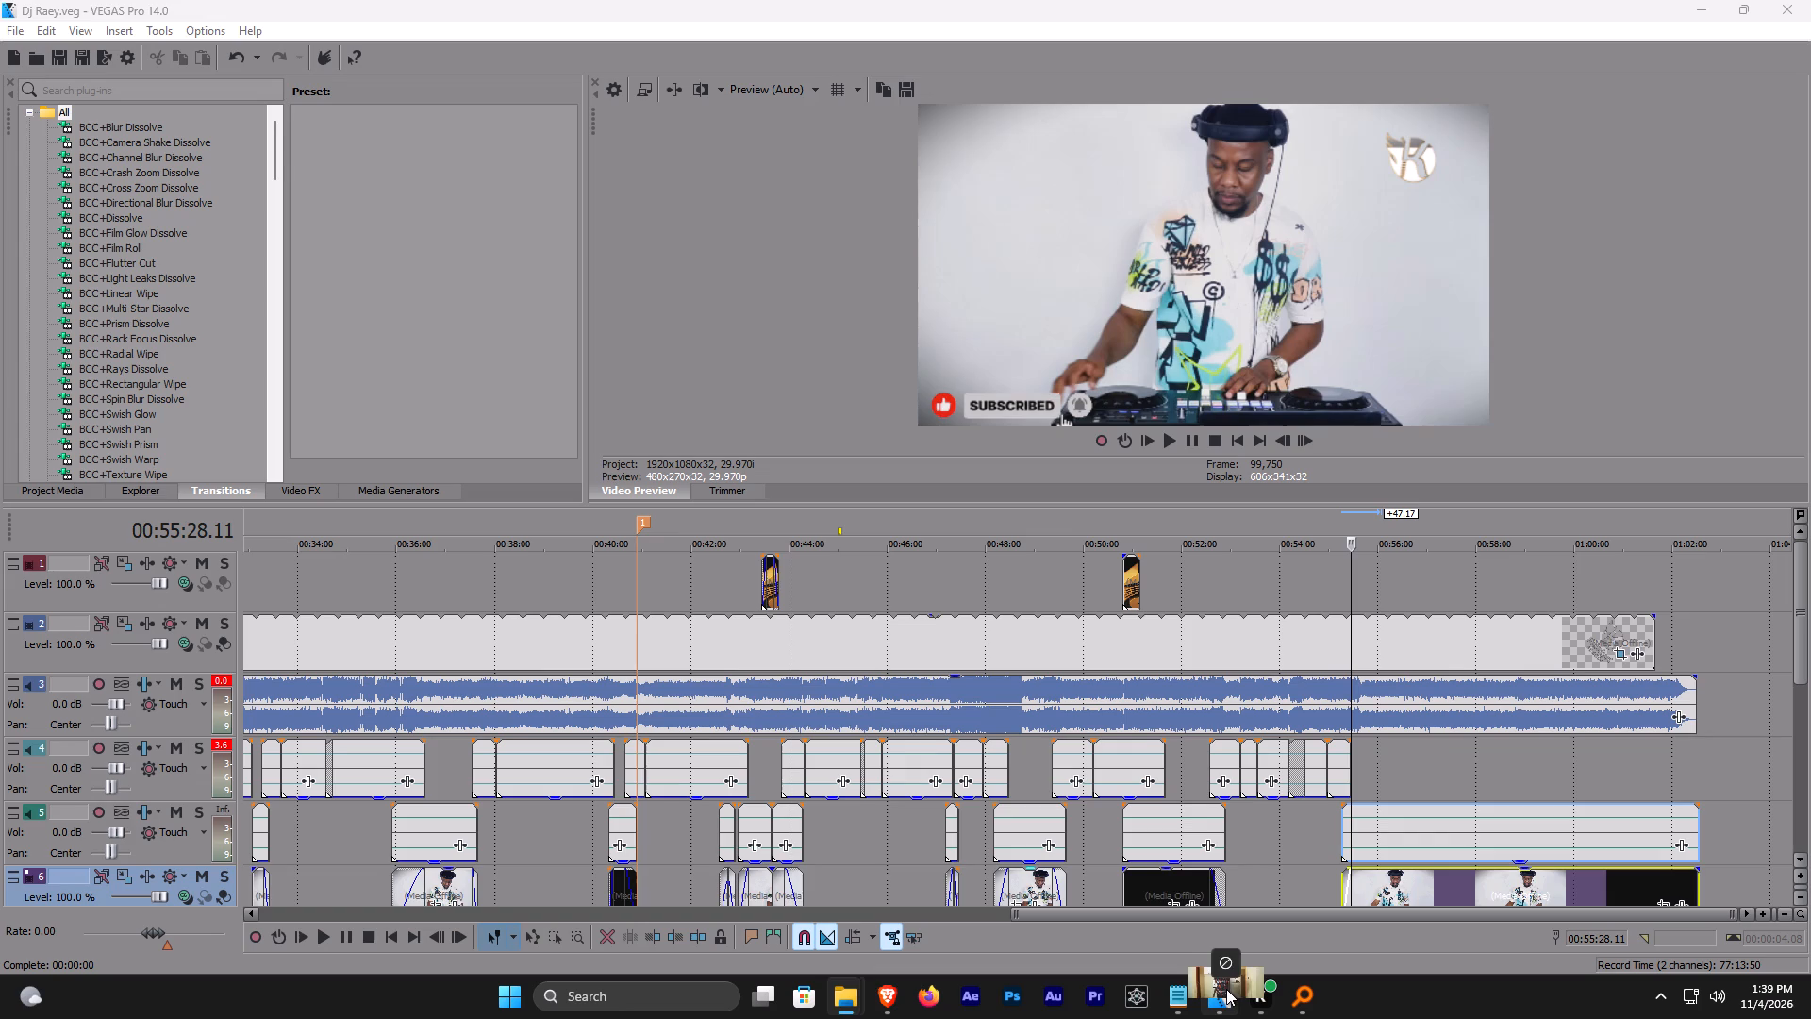
{"action": "left_click_drag", "start_coordinate": [1226, 989], "coordinate": [1760, 904]}
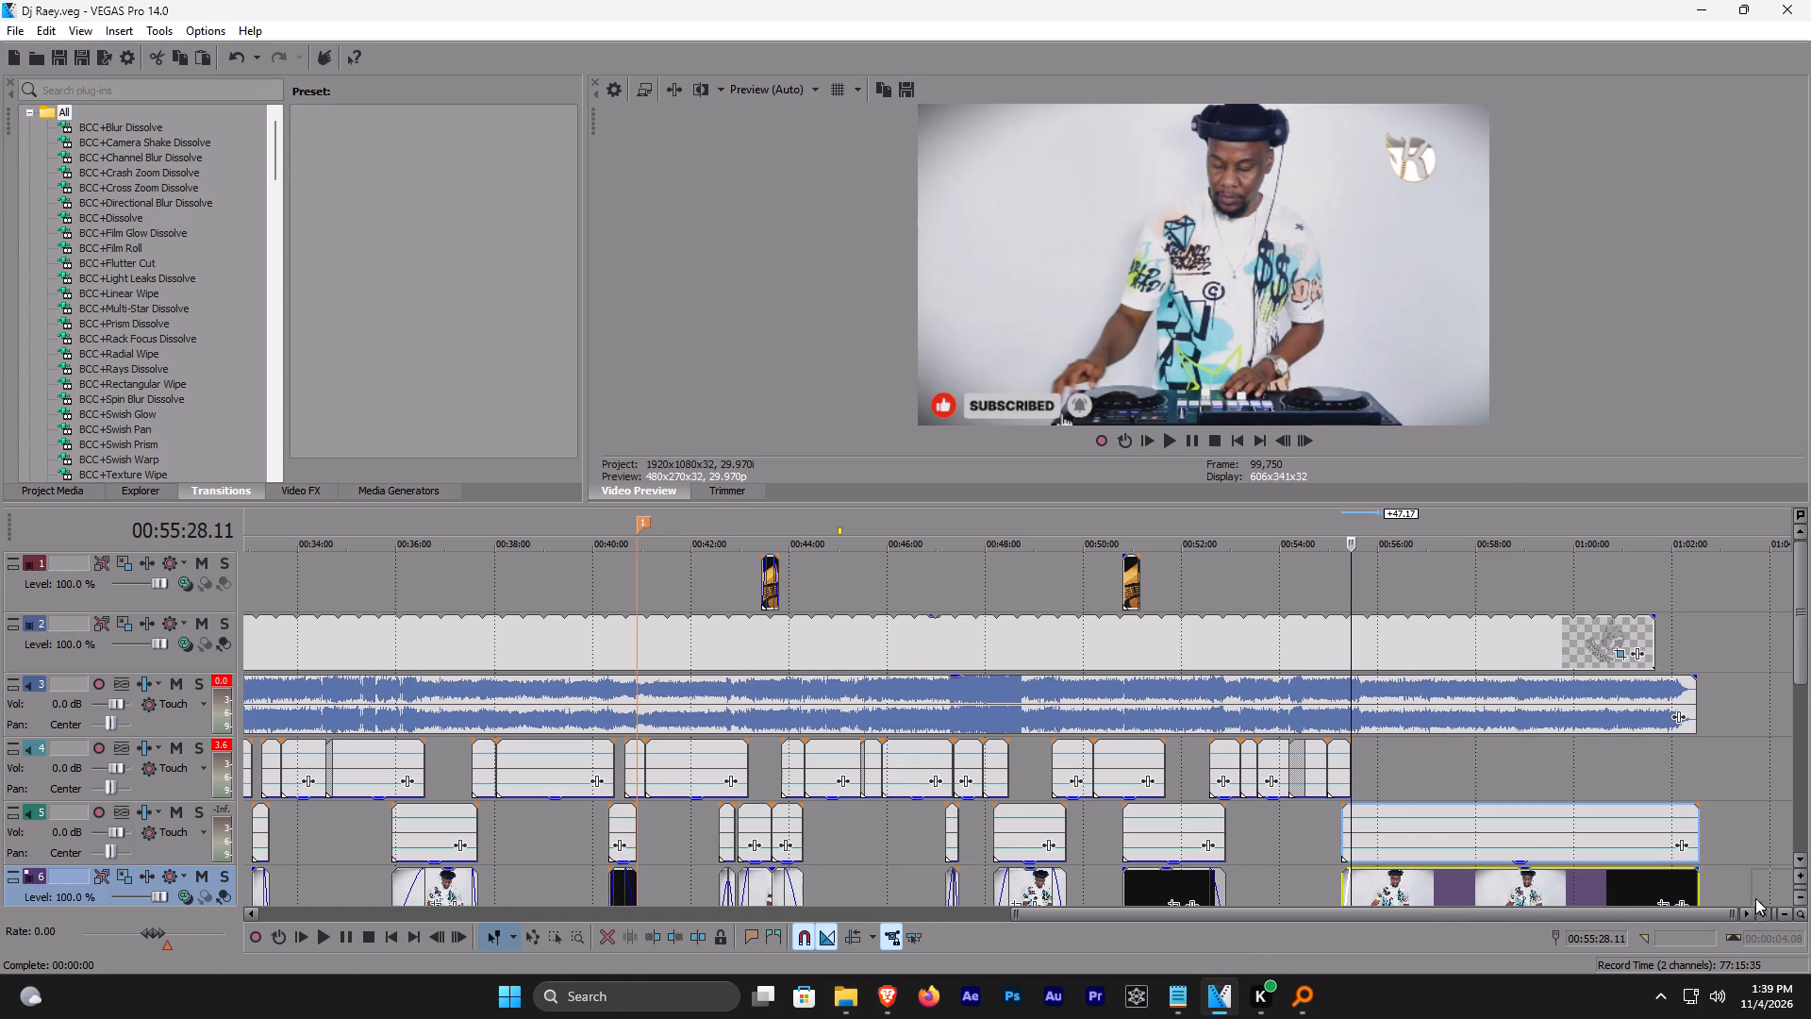
{"action": "scroll", "coordinate": [1658, 827], "scroll_direction": "down", "scroll_amount": 2, "text": "ctrl"}
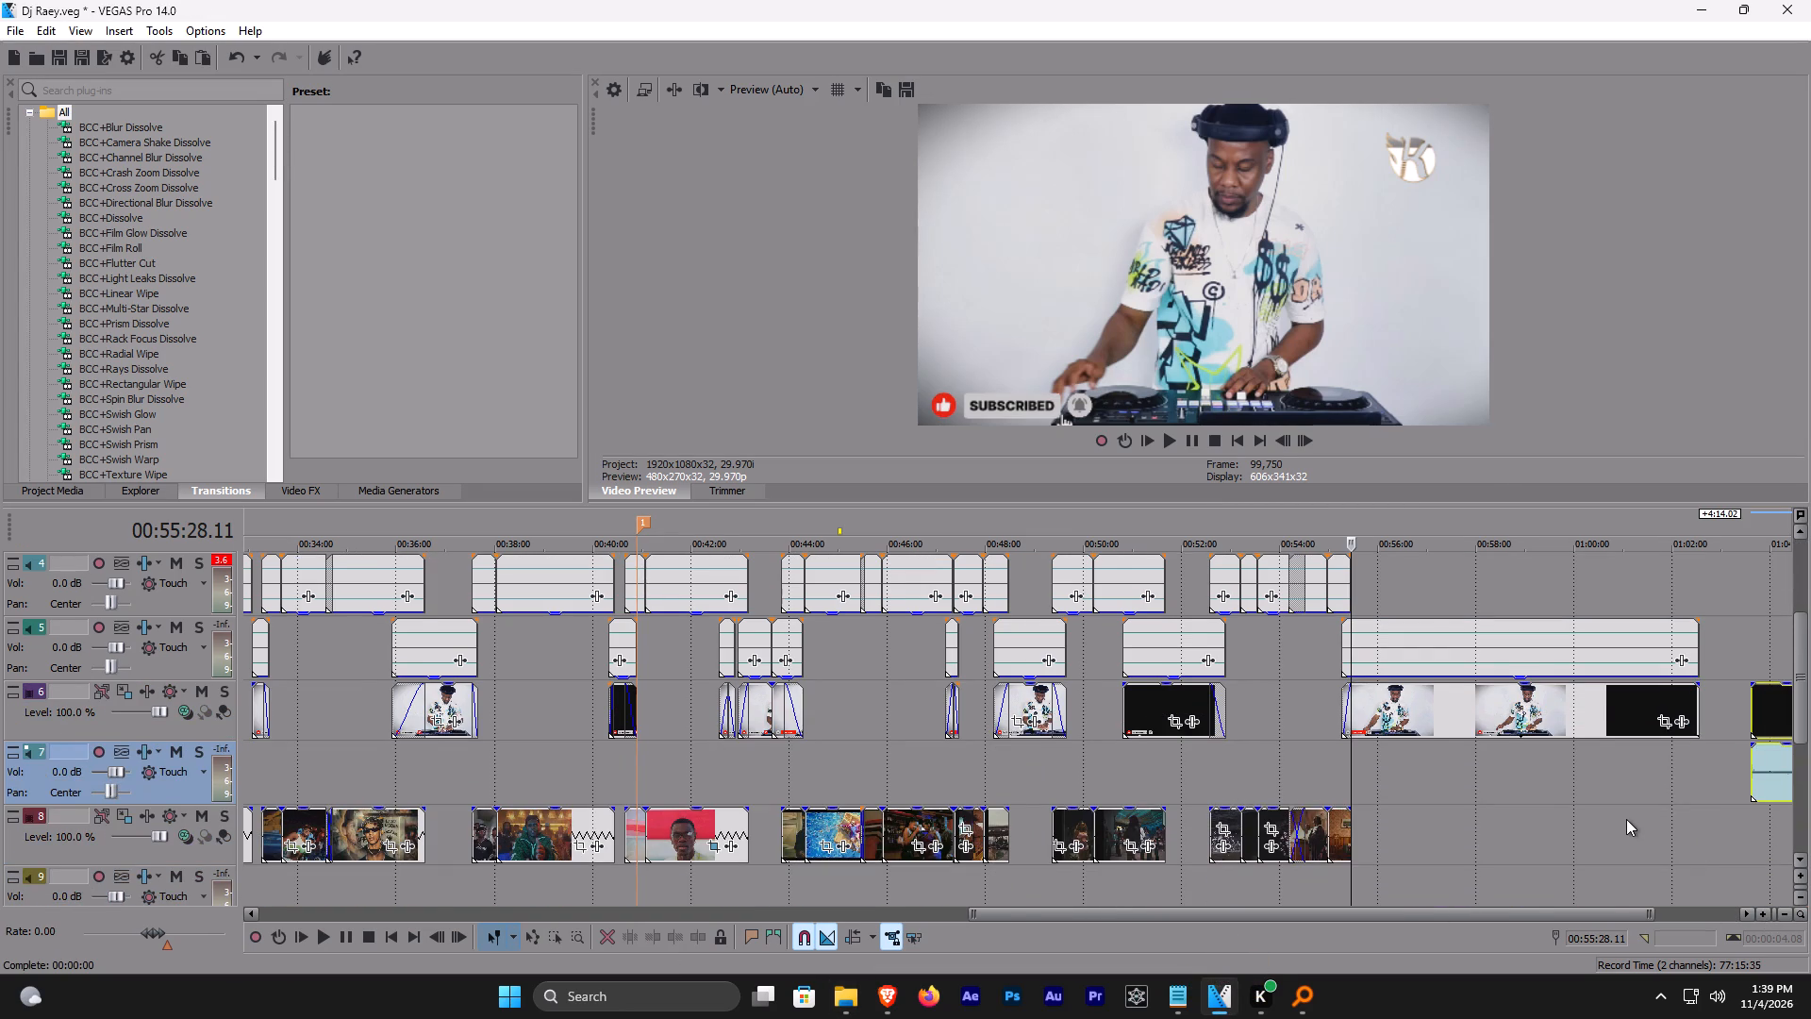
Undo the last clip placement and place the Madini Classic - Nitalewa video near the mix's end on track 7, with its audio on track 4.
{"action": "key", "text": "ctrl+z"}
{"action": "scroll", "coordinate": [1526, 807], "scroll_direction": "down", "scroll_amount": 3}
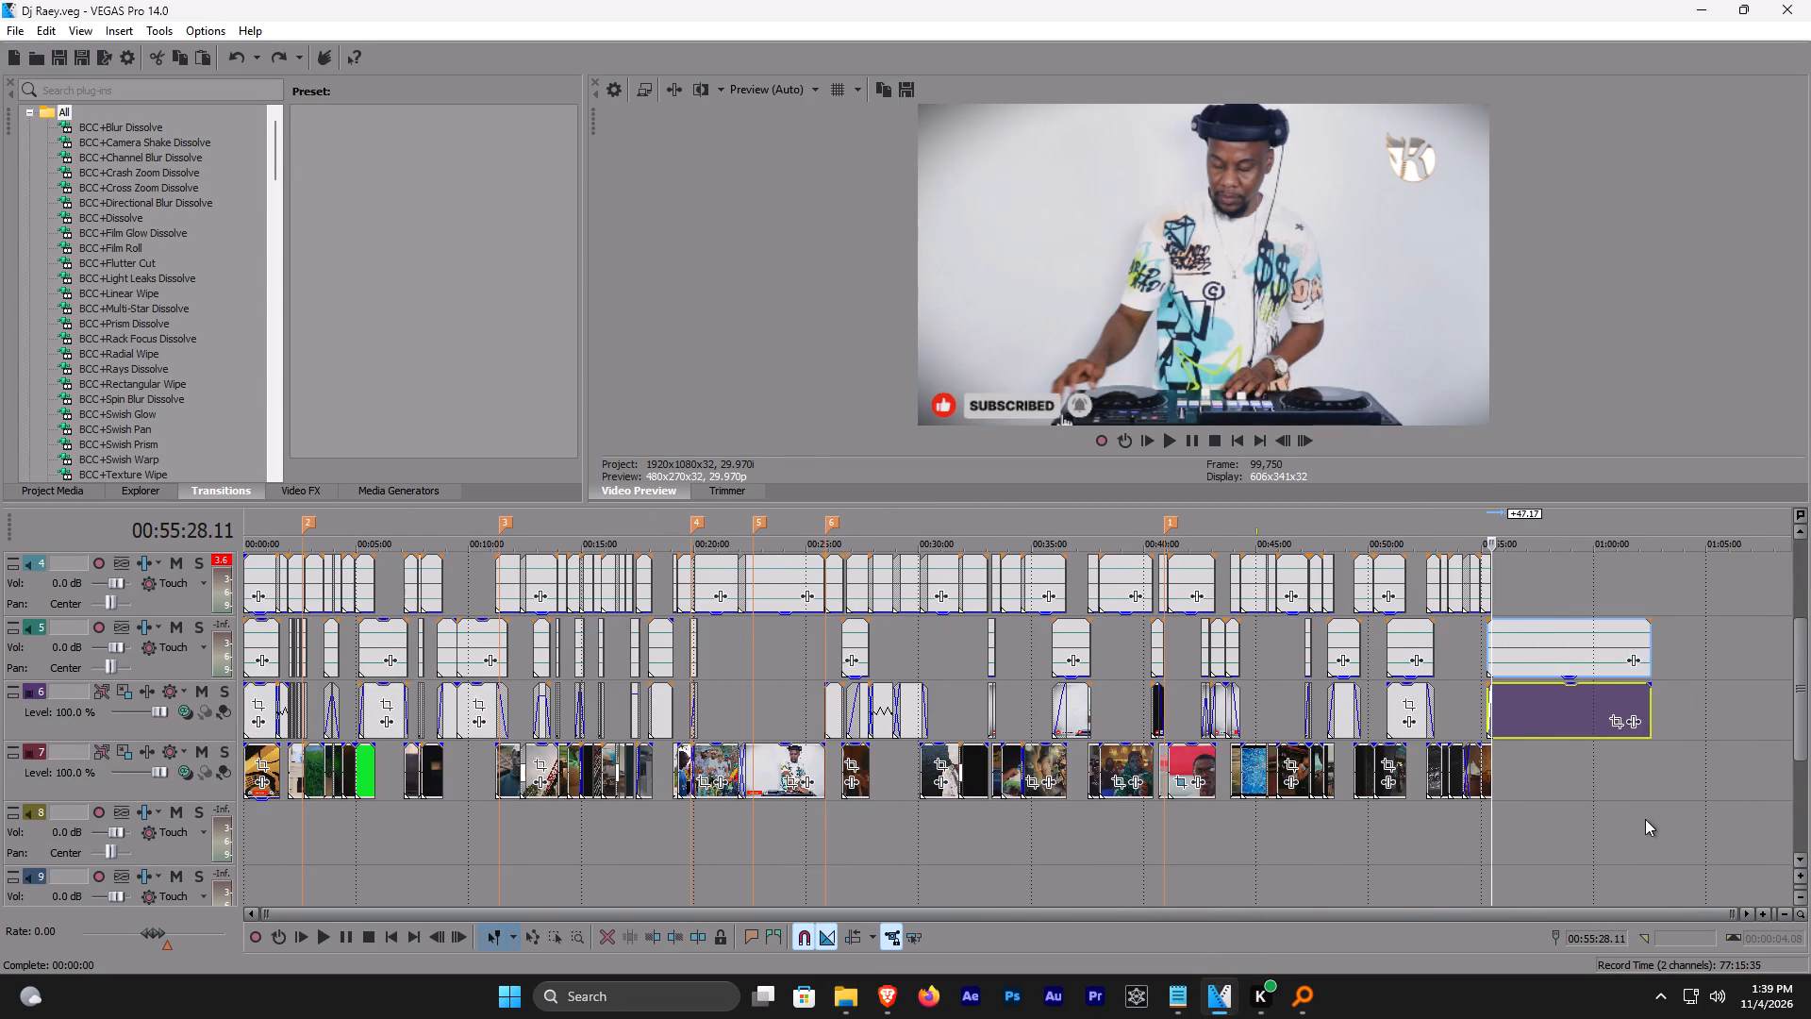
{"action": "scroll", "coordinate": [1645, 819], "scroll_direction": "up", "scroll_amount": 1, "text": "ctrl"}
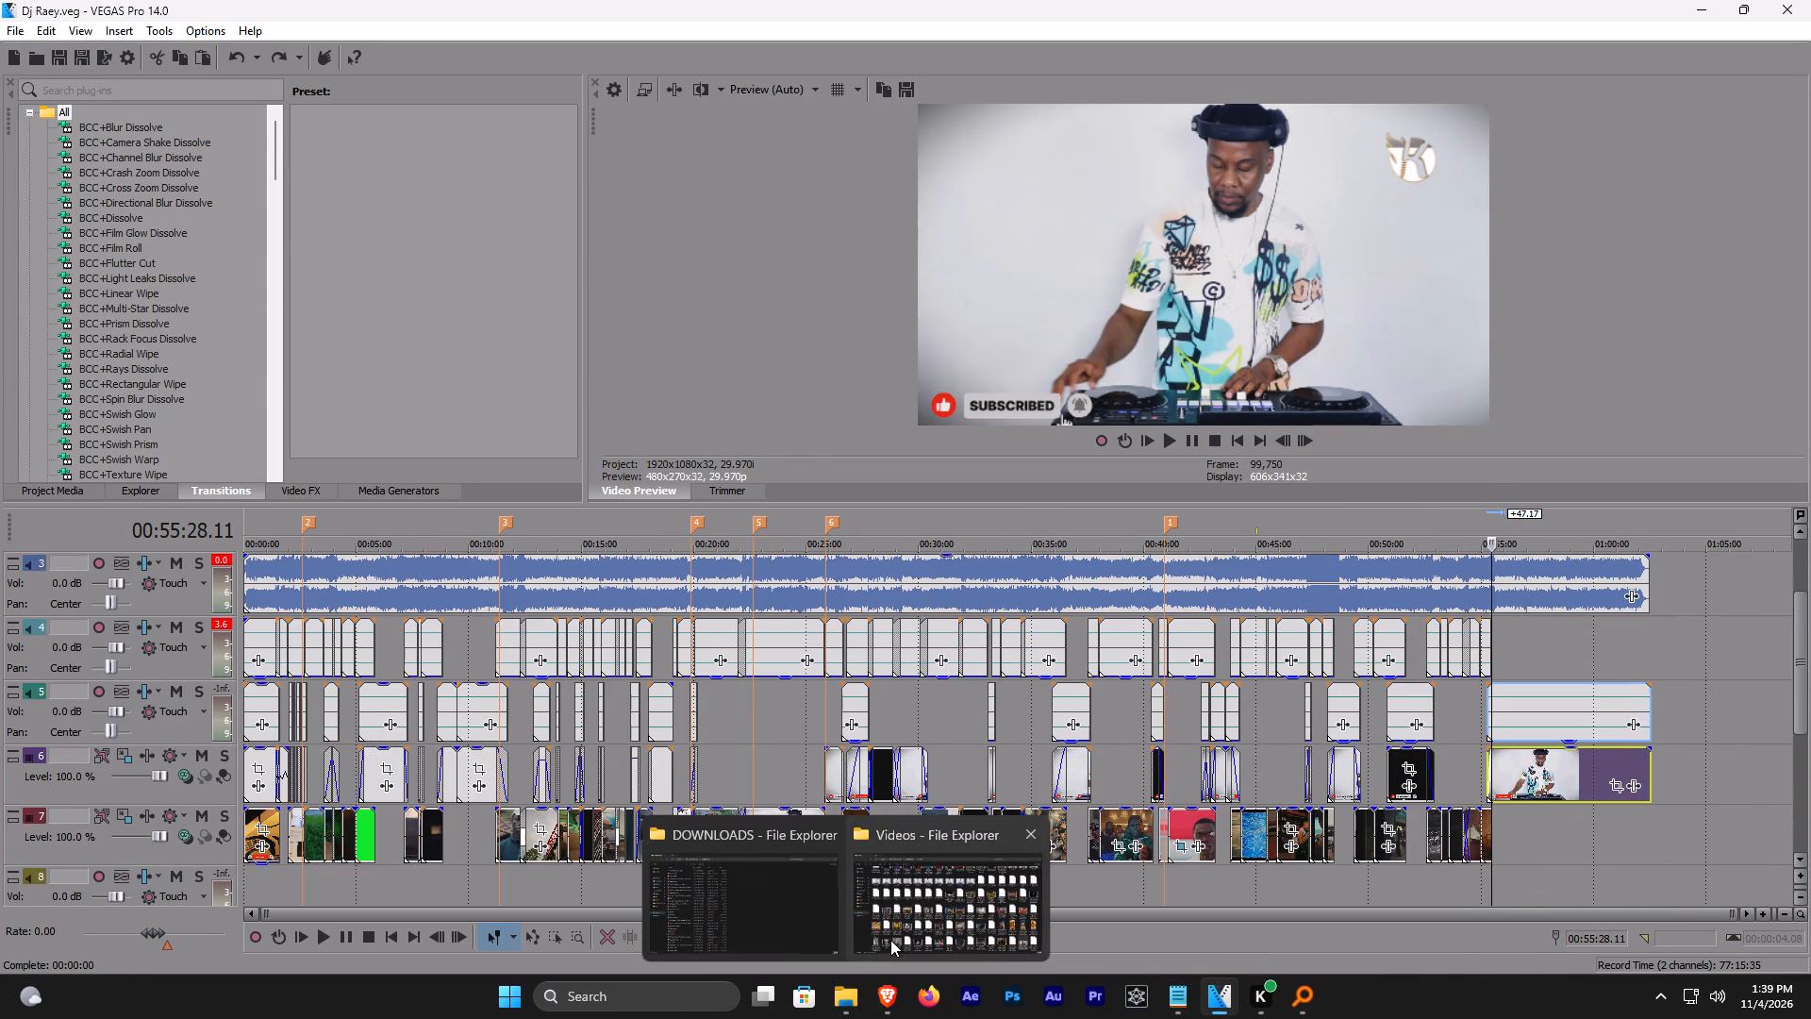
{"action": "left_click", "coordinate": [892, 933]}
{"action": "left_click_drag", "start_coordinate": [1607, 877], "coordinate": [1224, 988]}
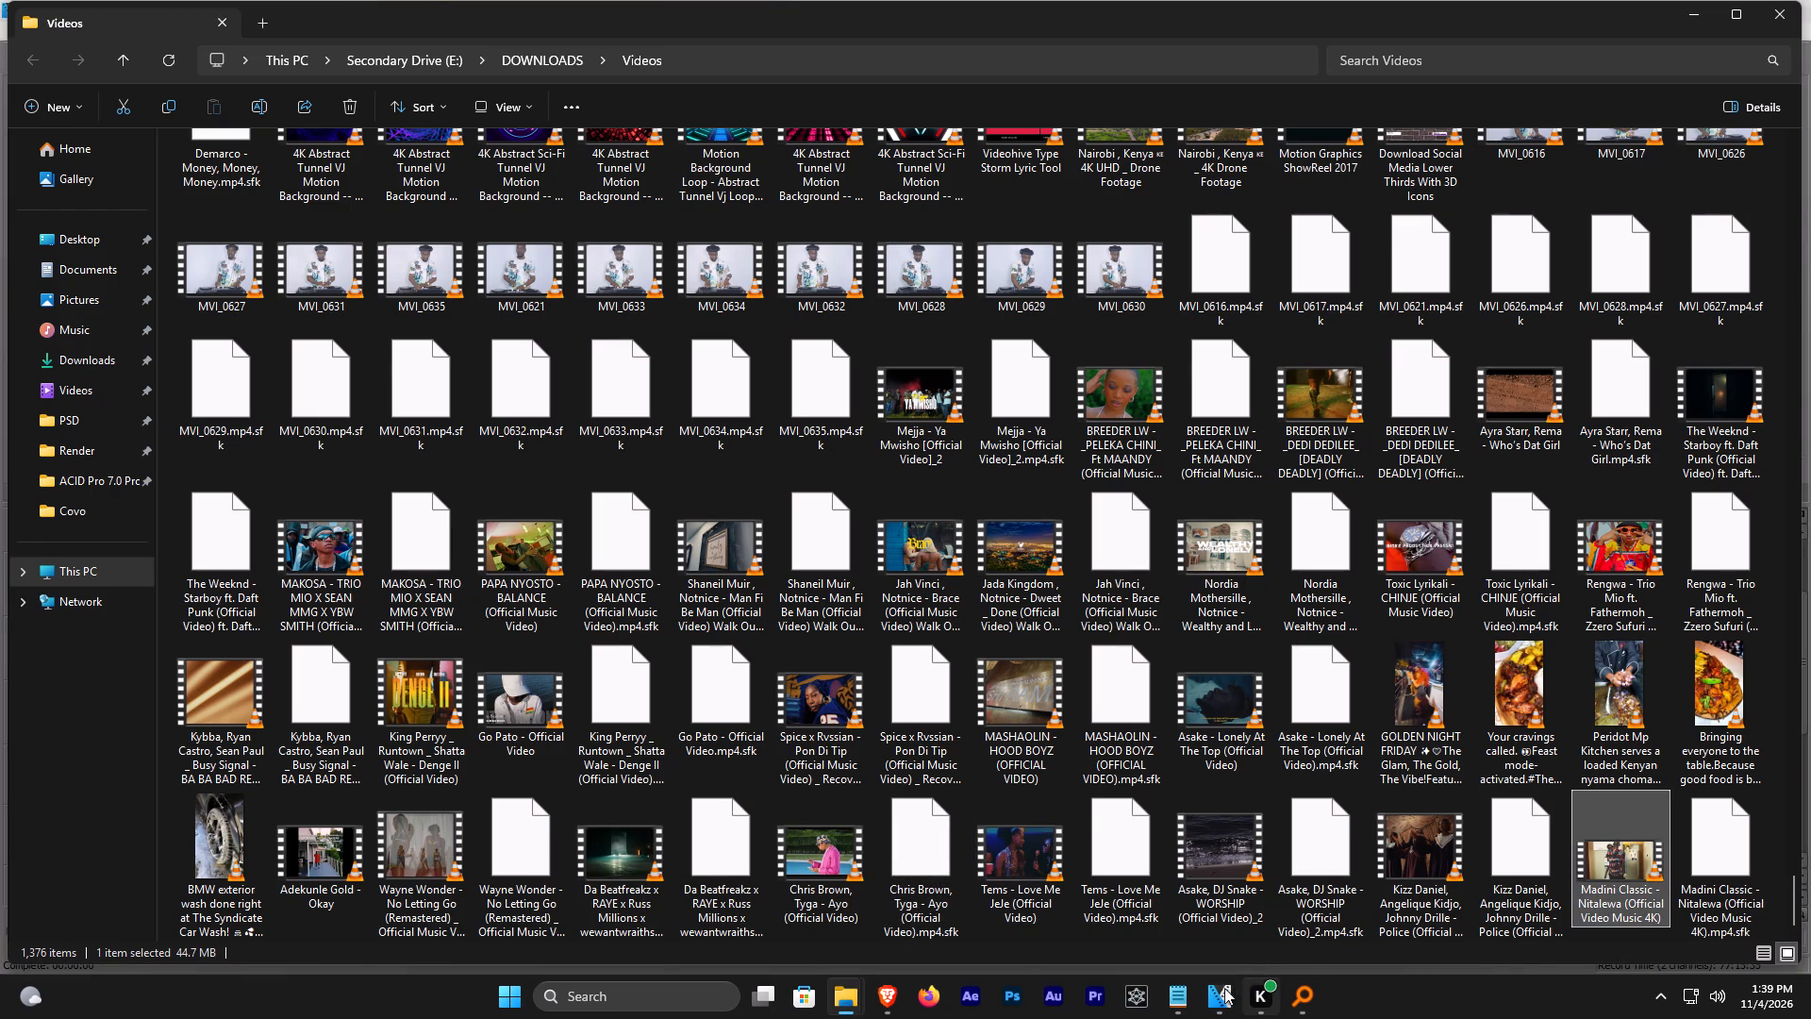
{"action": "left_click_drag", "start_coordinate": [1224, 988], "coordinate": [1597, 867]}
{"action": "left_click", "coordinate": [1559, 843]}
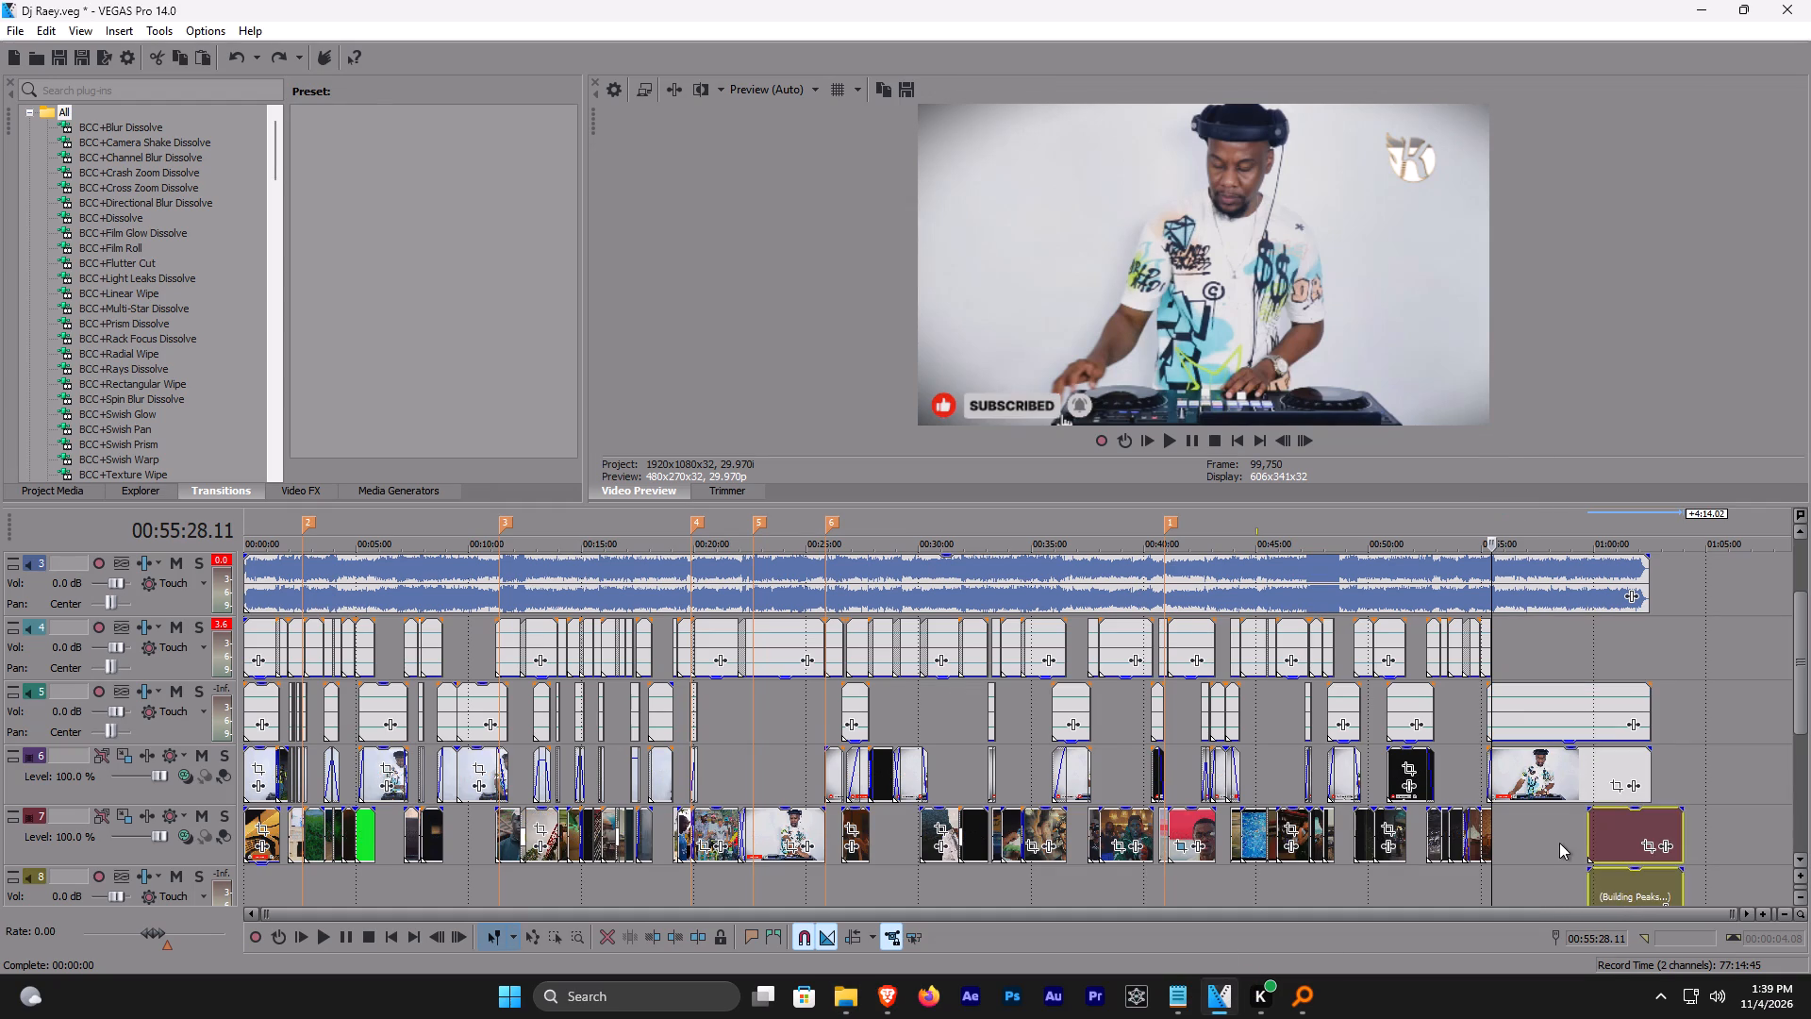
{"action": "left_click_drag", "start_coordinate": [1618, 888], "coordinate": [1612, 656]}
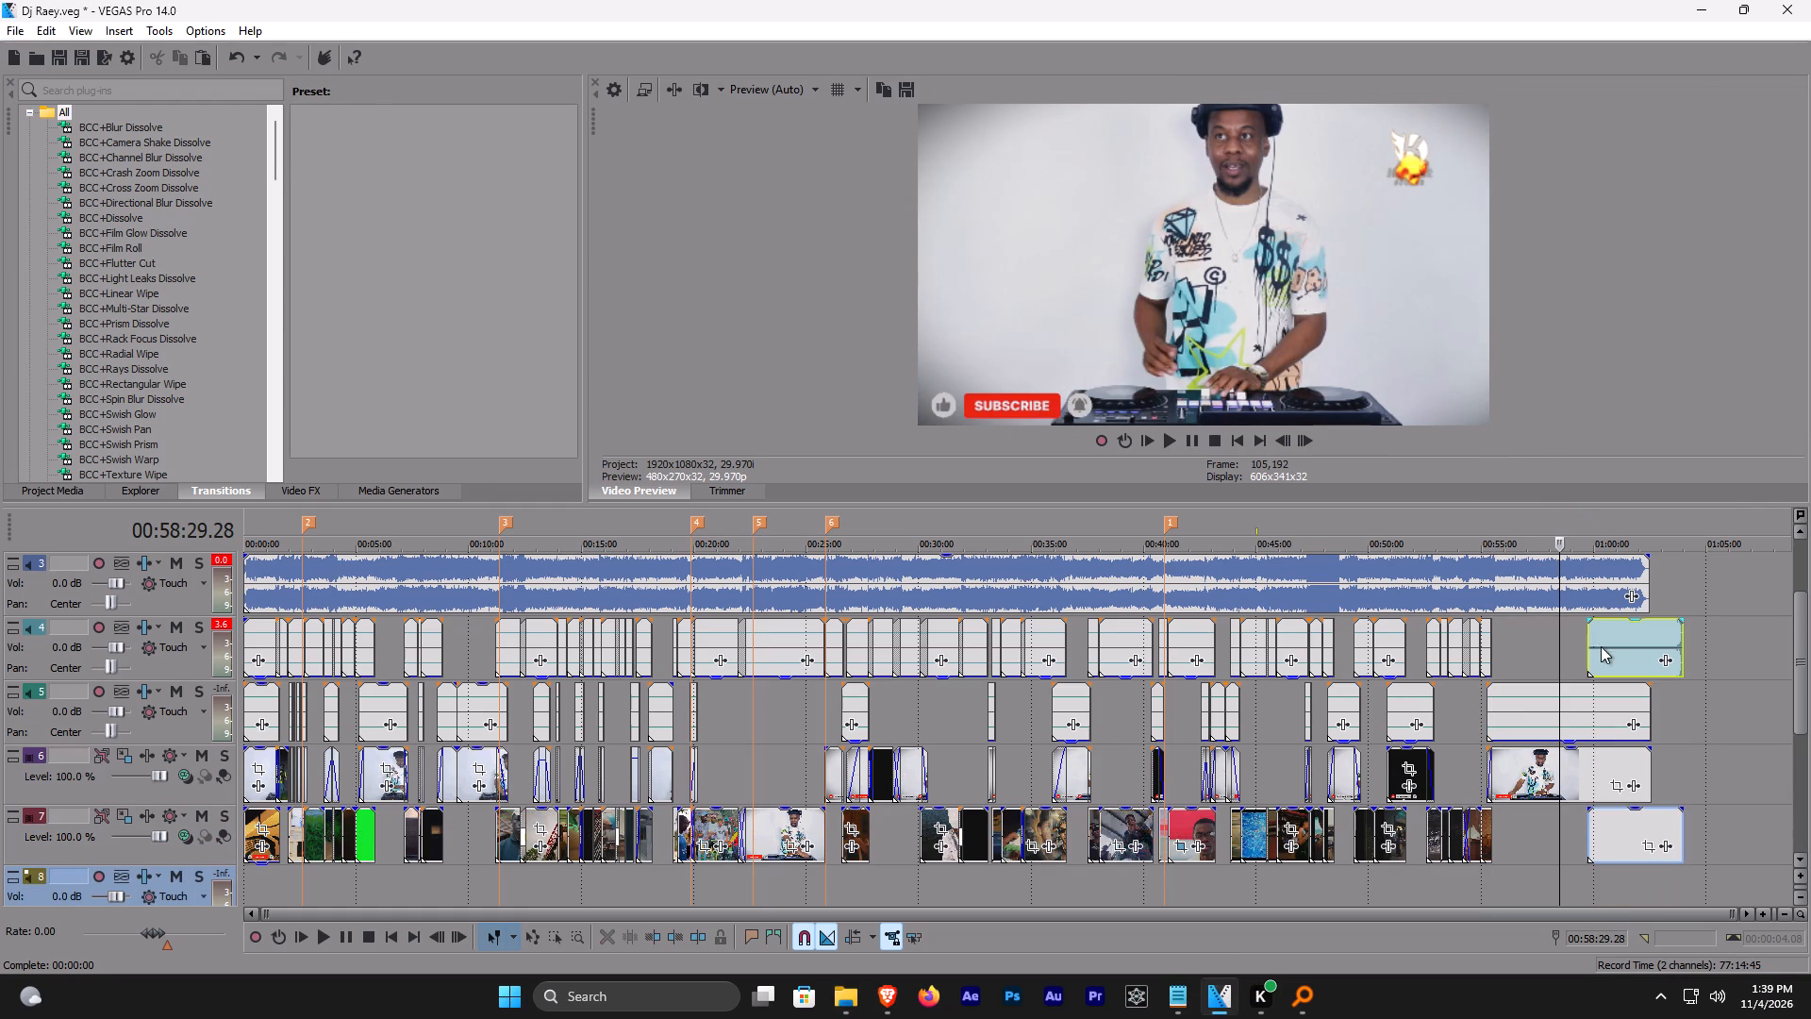
Solo track 4 and listen to the Nitalewa audio at several points to identify the part matching the mix.
{"action": "left_click", "coordinate": [1594, 636]}
{"action": "type", "text": "x"}
{"action": "key", "text": "space"}
{"action": "scroll", "coordinate": [1594, 636], "scroll_direction": "up", "scroll_amount": 5}
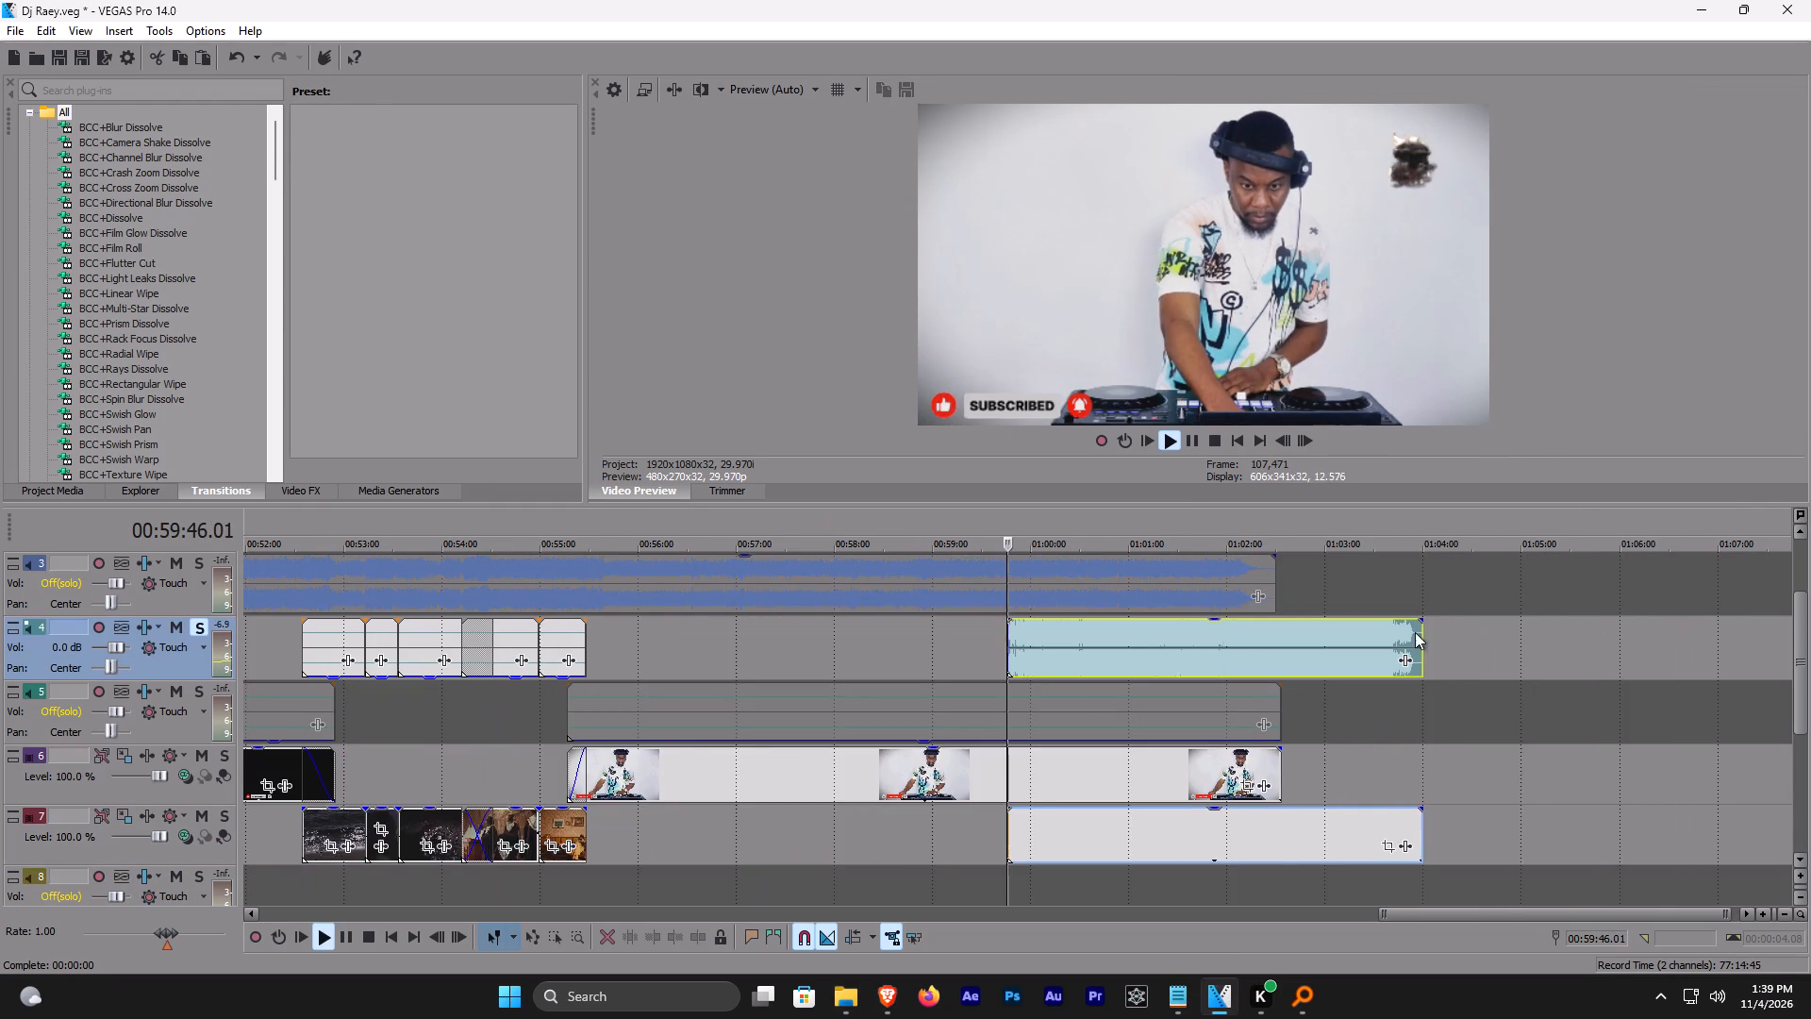
{"action": "scroll", "coordinate": [1038, 633], "scroll_direction": "up", "scroll_amount": 4}
{"action": "left_click", "coordinate": [1107, 639]}
{"action": "key", "text": "space"}
{"action": "key", "text": "space"}
{"action": "scroll", "coordinate": [1107, 640], "scroll_direction": "up", "scroll_amount": 3}
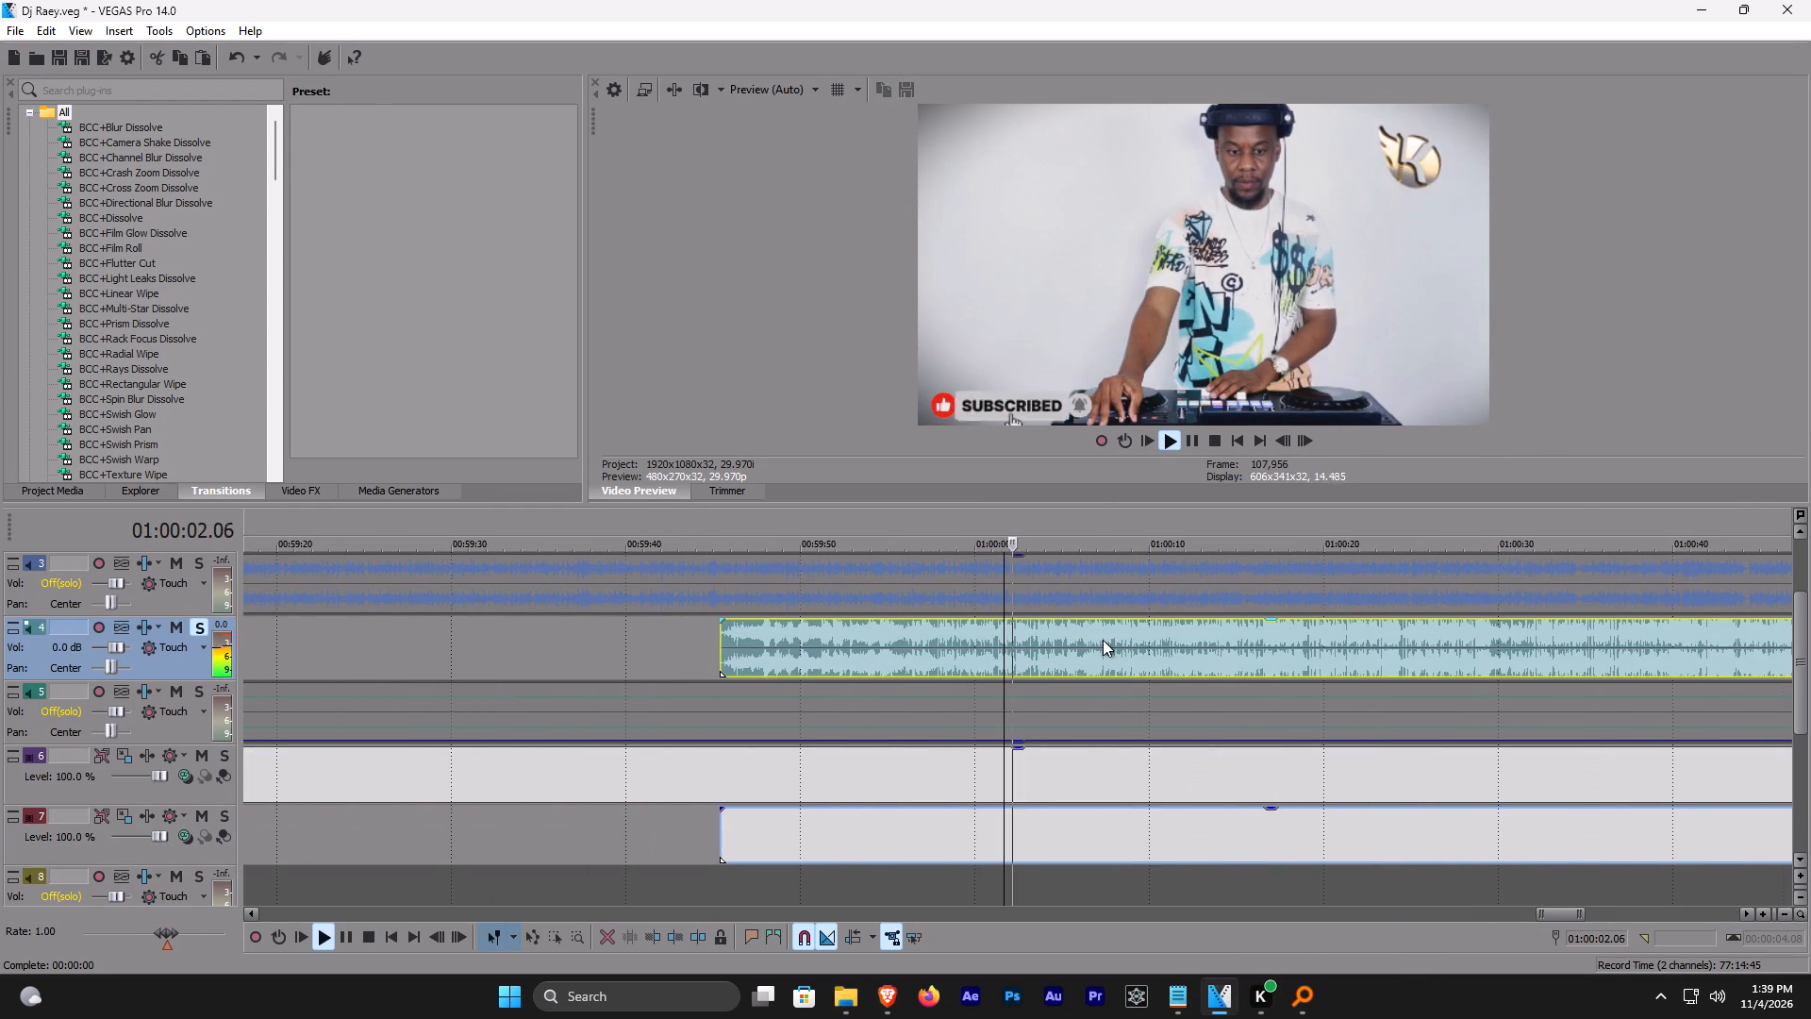
{"action": "left_click", "coordinate": [1285, 521]}
{"action": "scroll", "coordinate": [1292, 530], "scroll_direction": "up", "scroll_amount": 3}
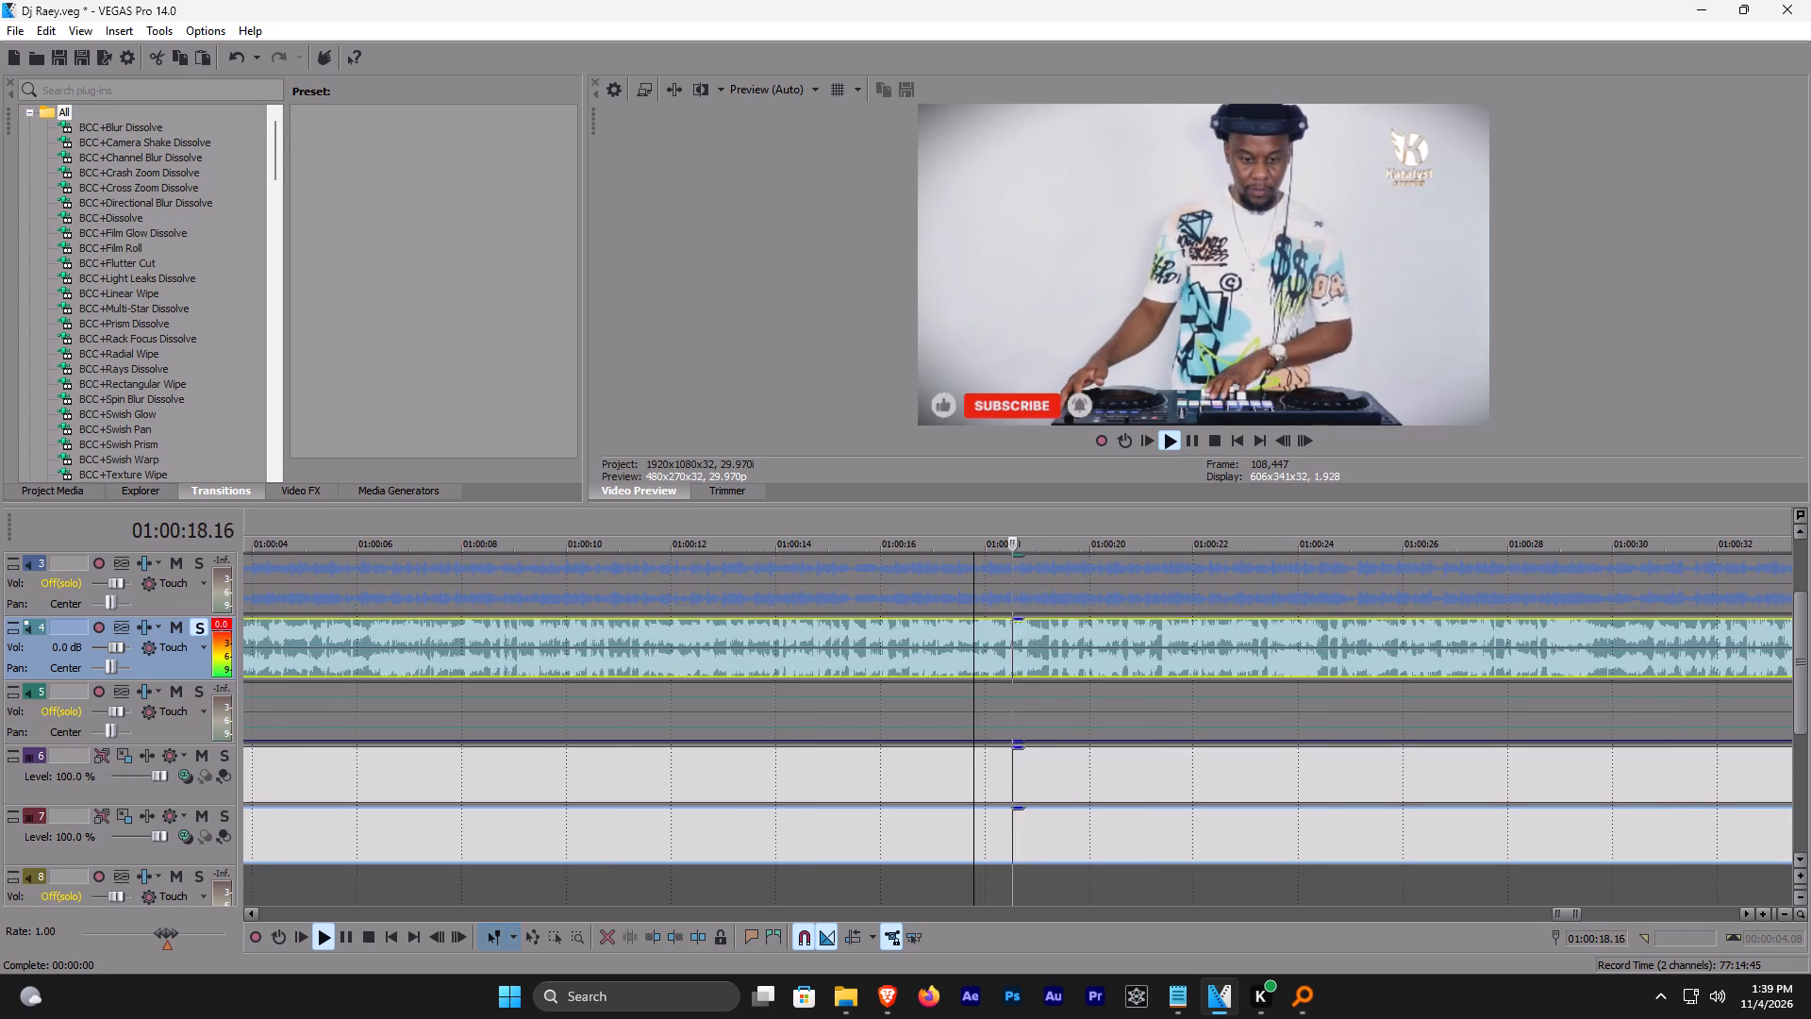
{"action": "scroll", "coordinate": [1282, 548], "scroll_direction": "down", "scroll_amount": 2}
{"action": "left_click", "coordinate": [779, 509]}
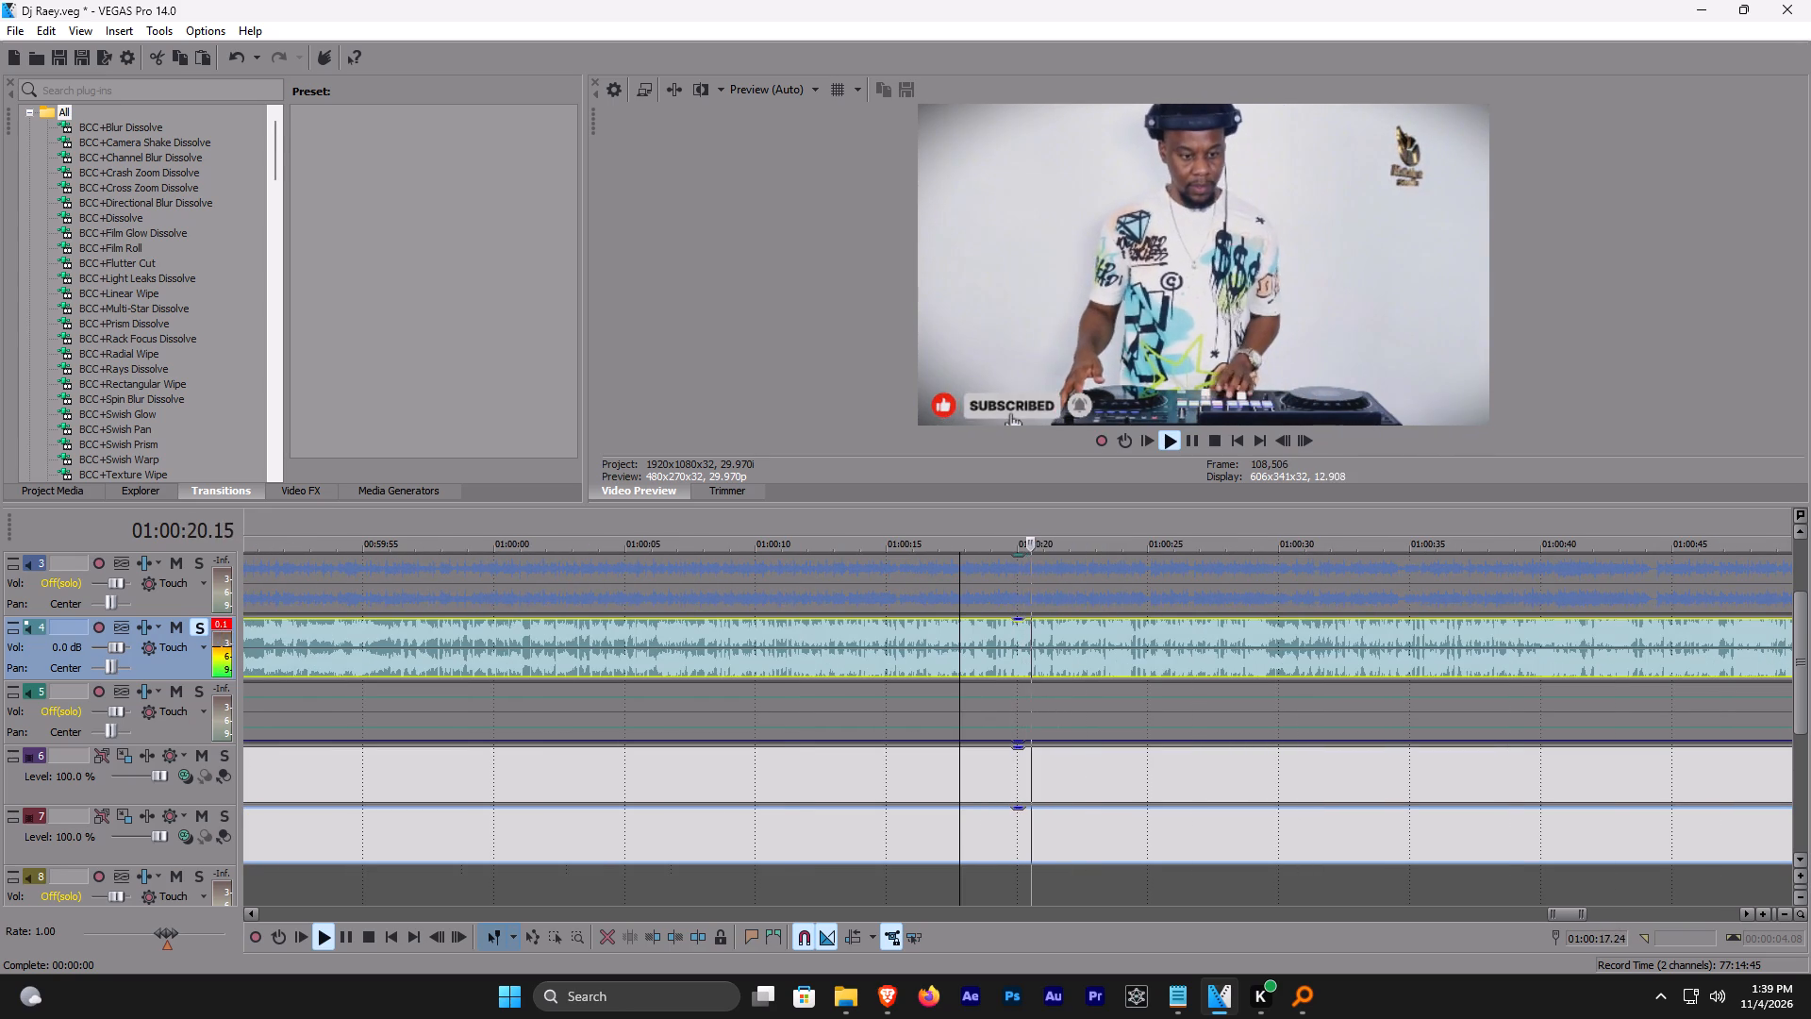
{"action": "left_click", "coordinate": [689, 515]}
{"action": "left_click", "coordinate": [1101, 514]}
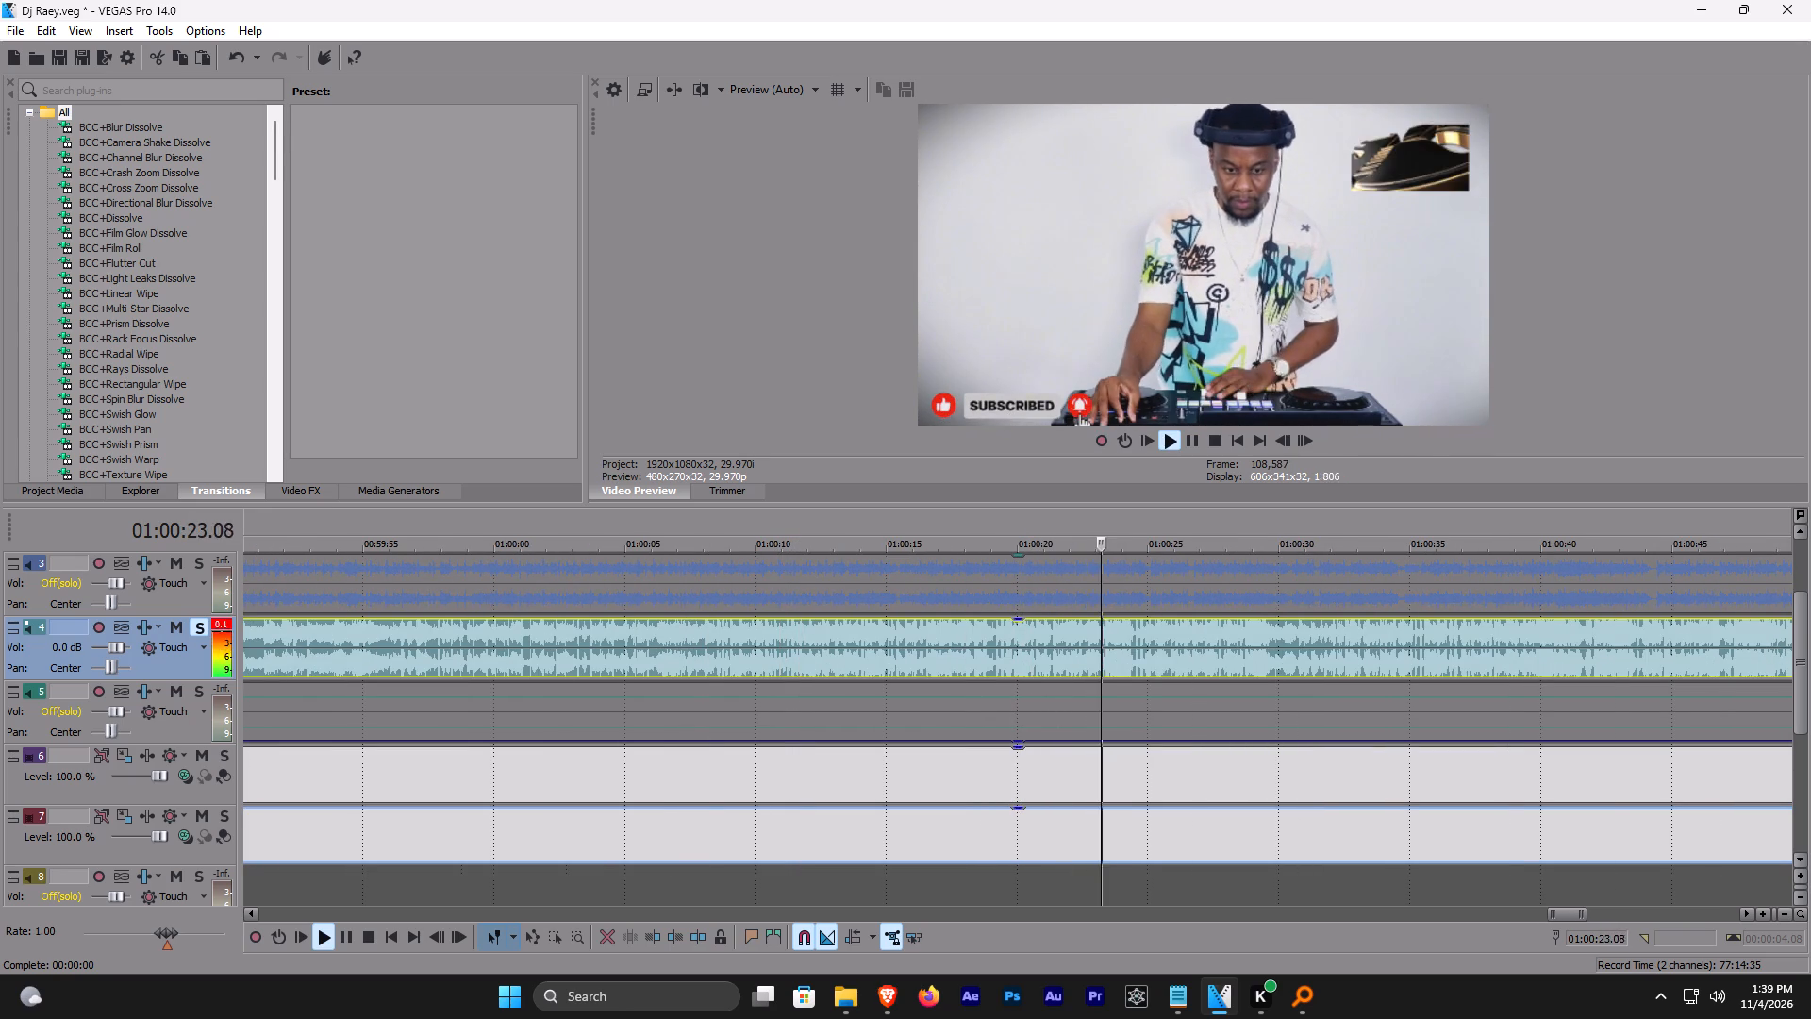
{"action": "left_click", "coordinate": [1309, 523]}
{"action": "left_click", "coordinate": [1535, 528]}
{"action": "scroll", "coordinate": [1542, 540], "scroll_direction": "down", "scroll_amount": 4}
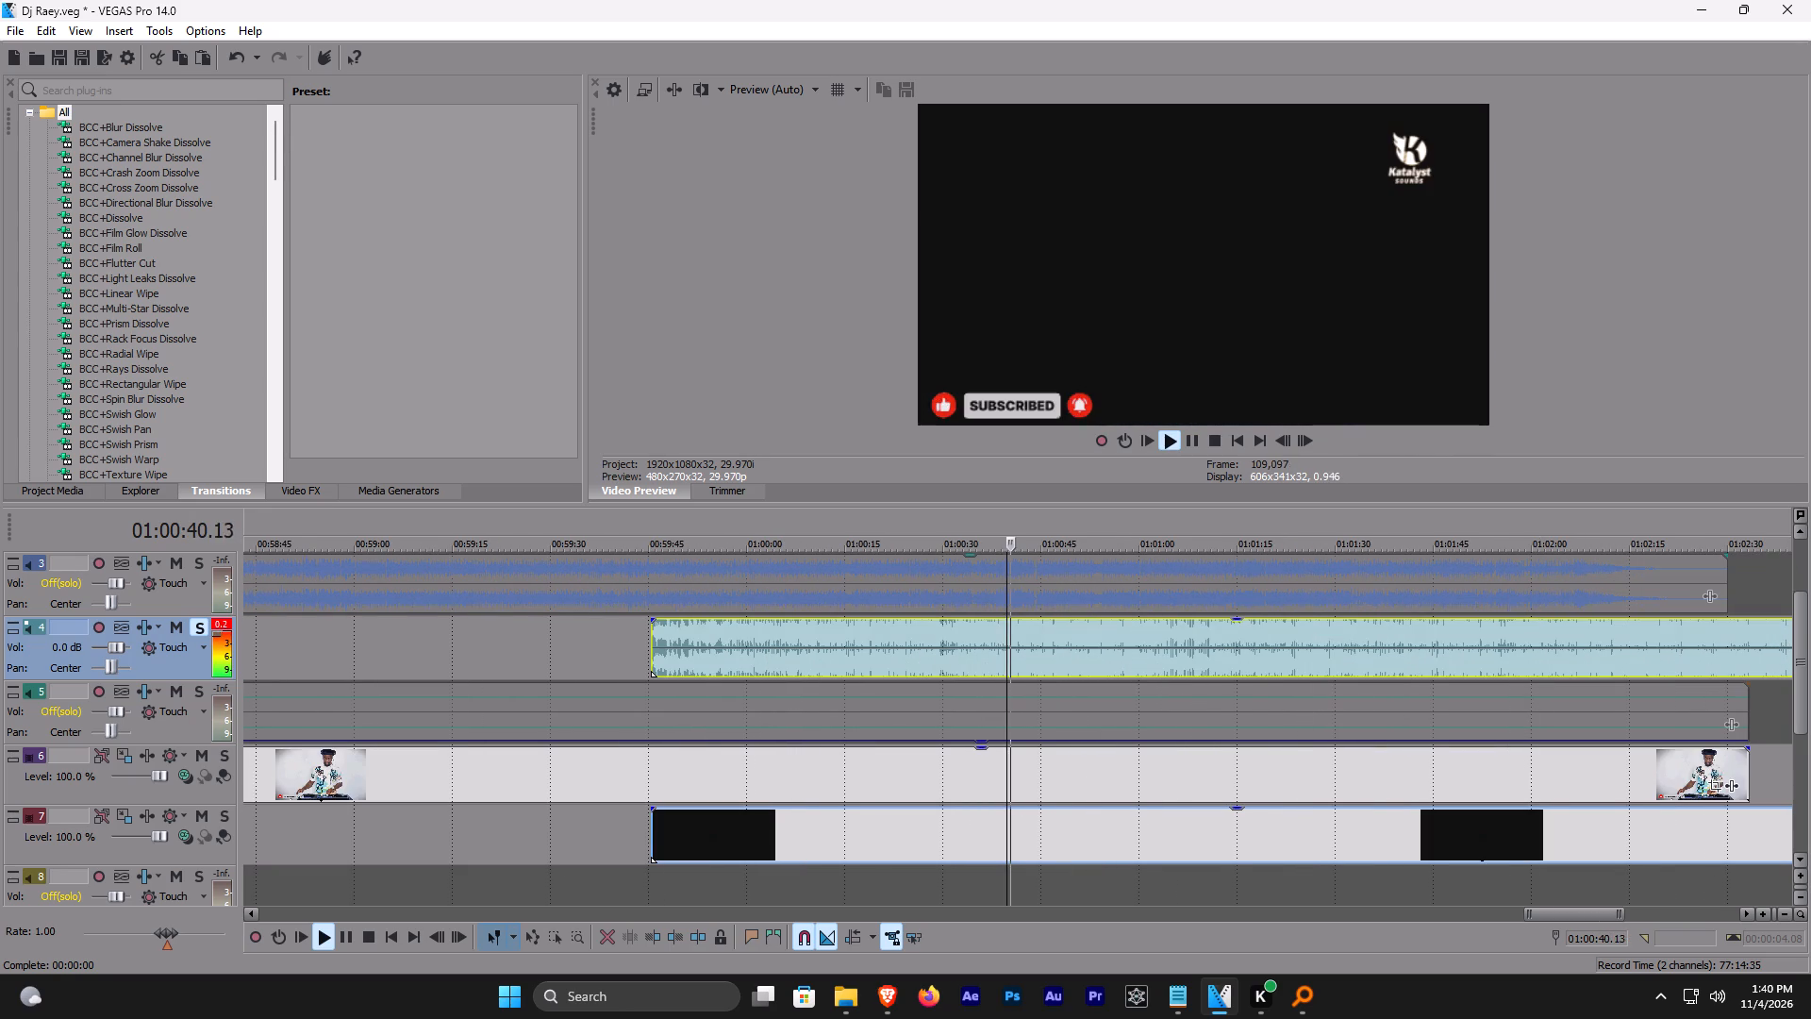
{"action": "left_click", "coordinate": [979, 529]}
{"action": "scroll", "coordinate": [988, 541], "scroll_direction": "up", "scroll_amount": 9}
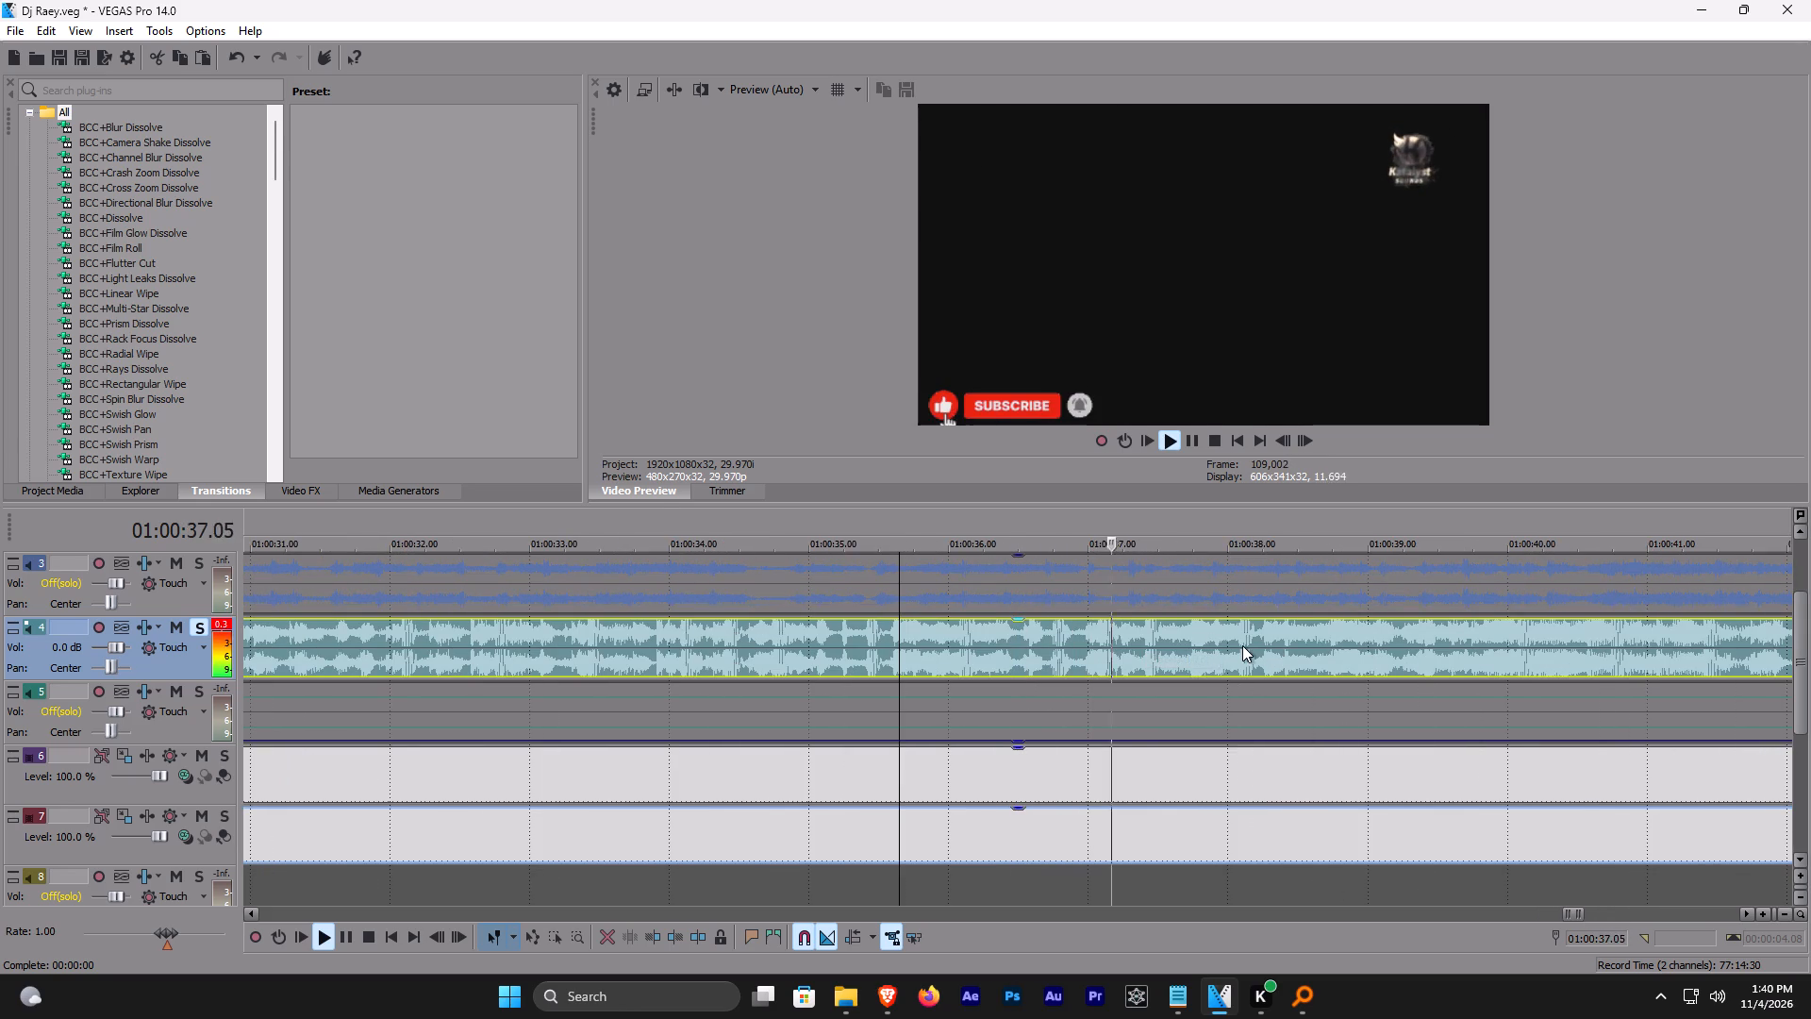
{"action": "left_click", "coordinate": [1242, 645]}
{"action": "scroll", "coordinate": [1240, 644], "scroll_direction": "up", "scroll_amount": 3}
{"action": "scroll", "coordinate": [1239, 644], "scroll_direction": "down", "scroll_amount": 4}
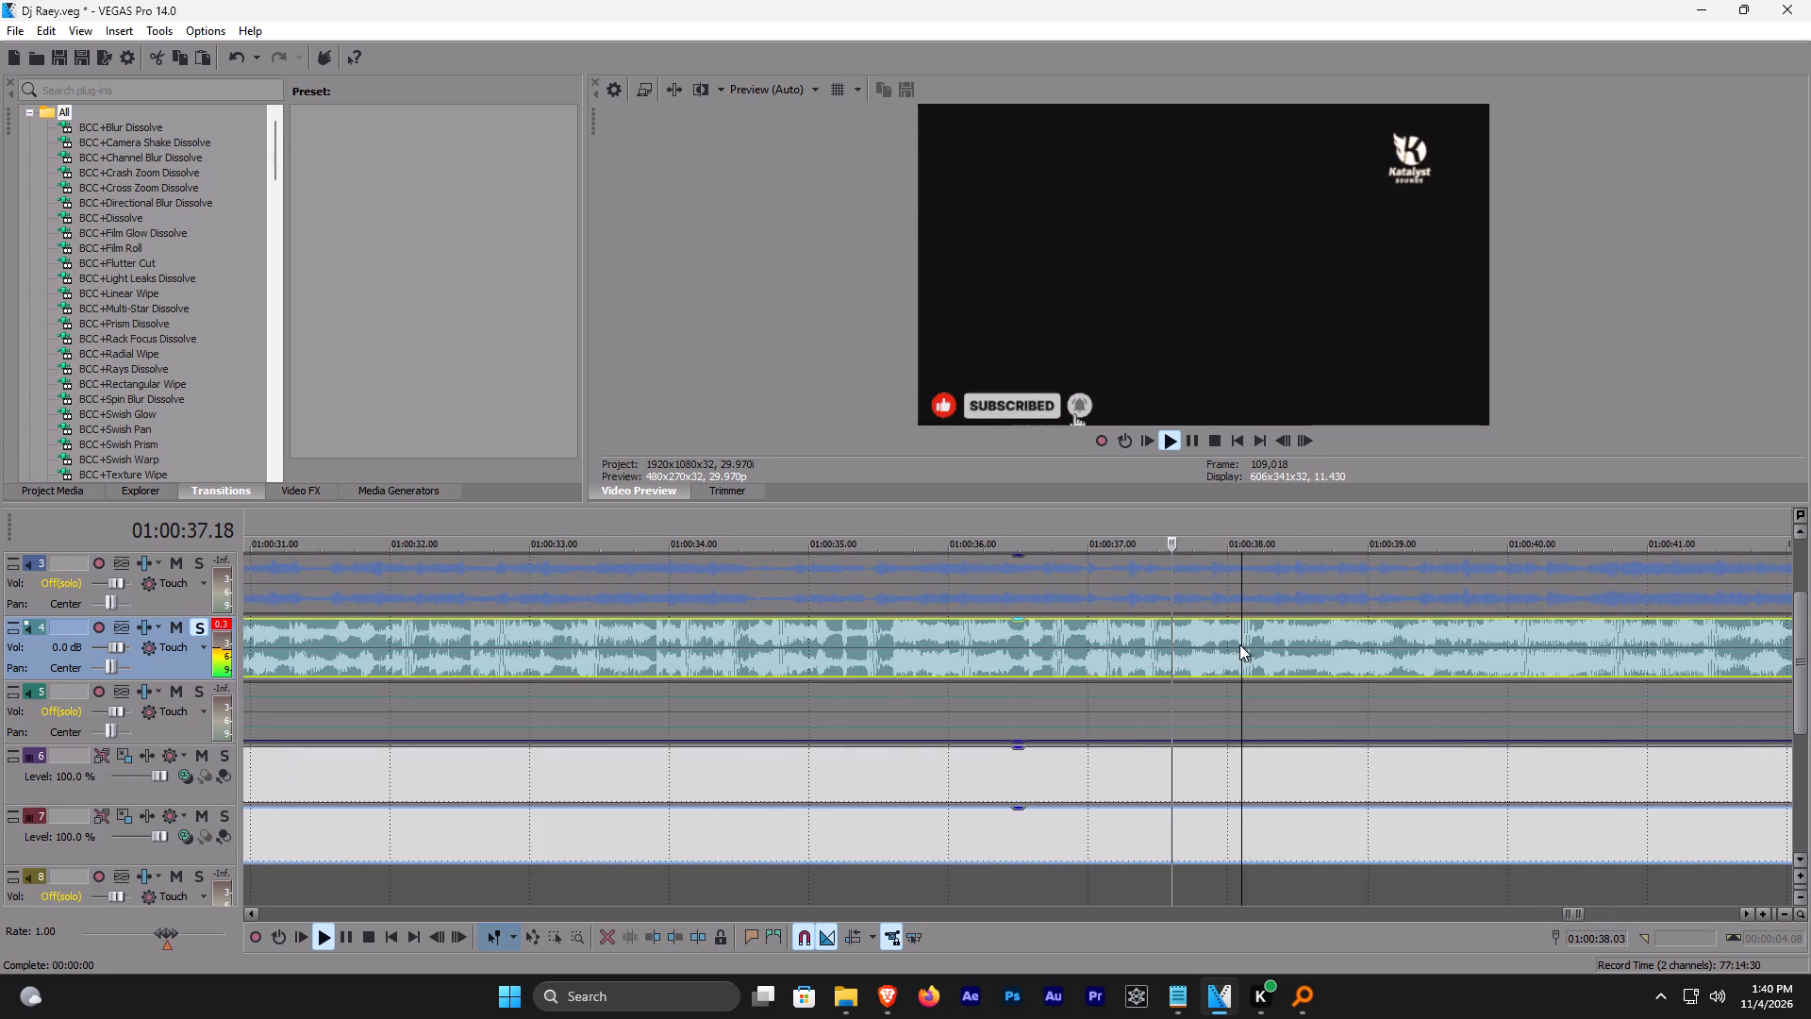
{"action": "scroll", "coordinate": [1239, 644], "scroll_direction": "down", "scroll_amount": 10}
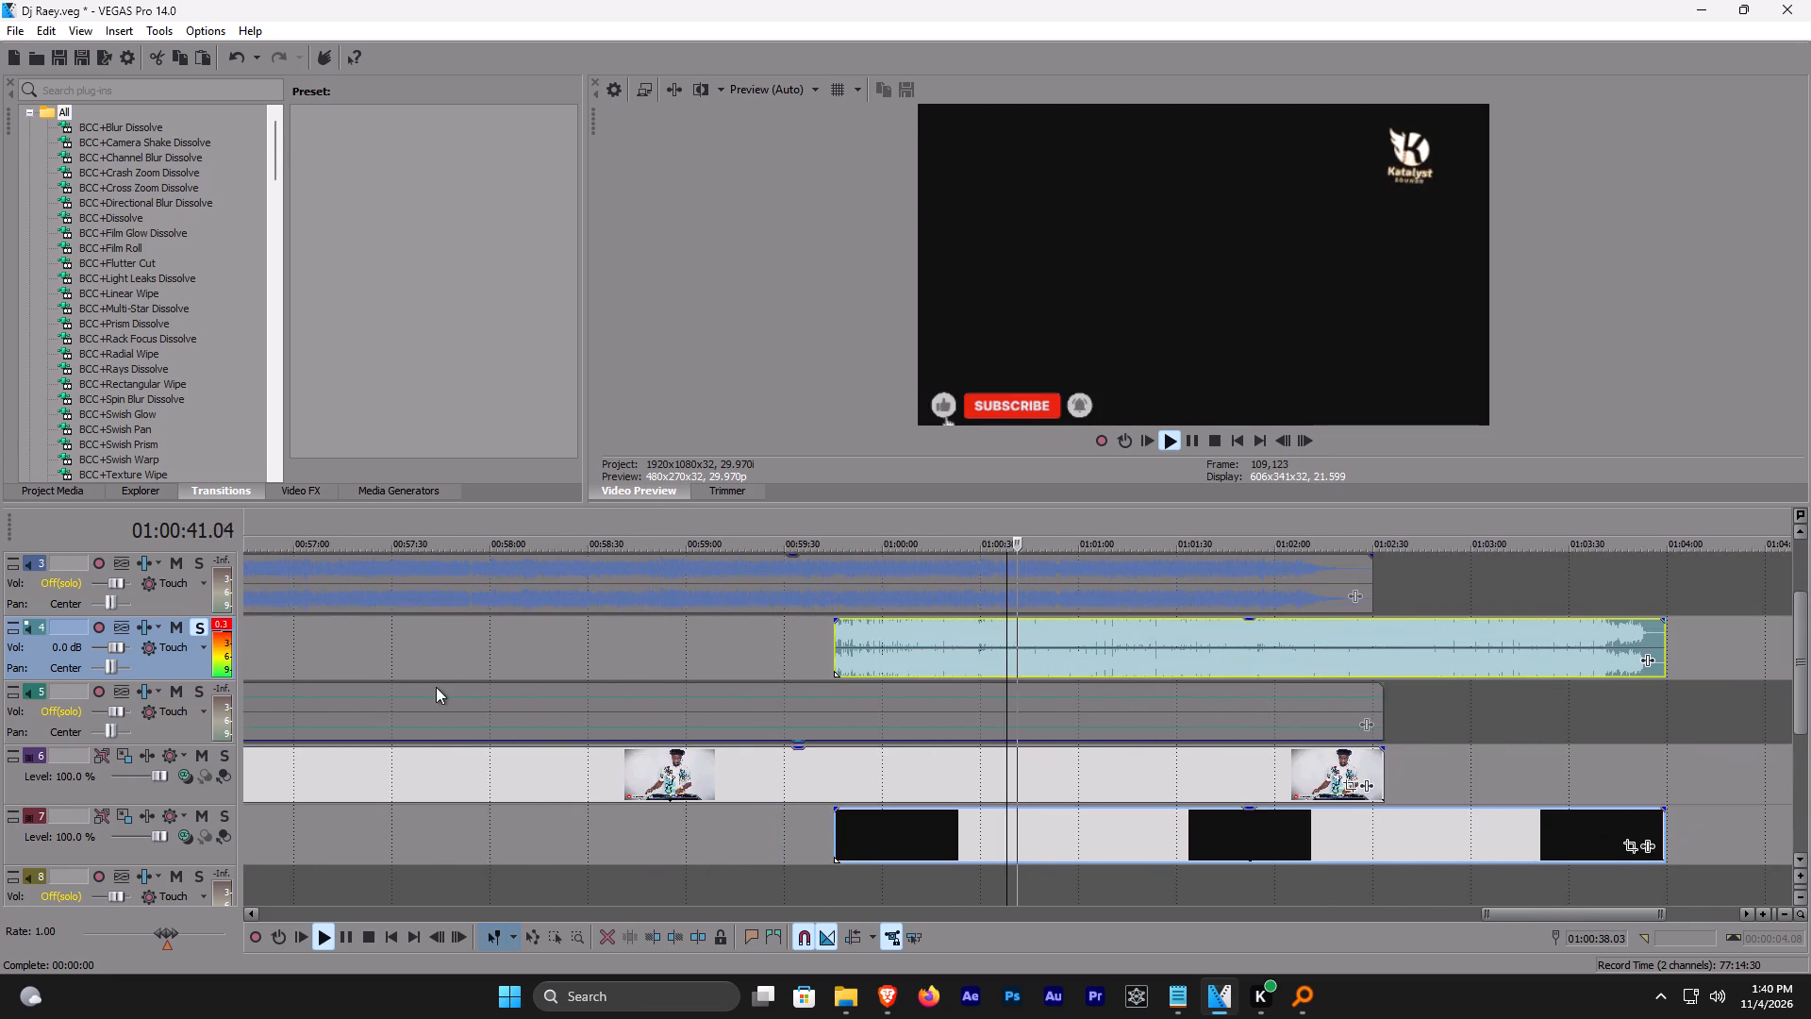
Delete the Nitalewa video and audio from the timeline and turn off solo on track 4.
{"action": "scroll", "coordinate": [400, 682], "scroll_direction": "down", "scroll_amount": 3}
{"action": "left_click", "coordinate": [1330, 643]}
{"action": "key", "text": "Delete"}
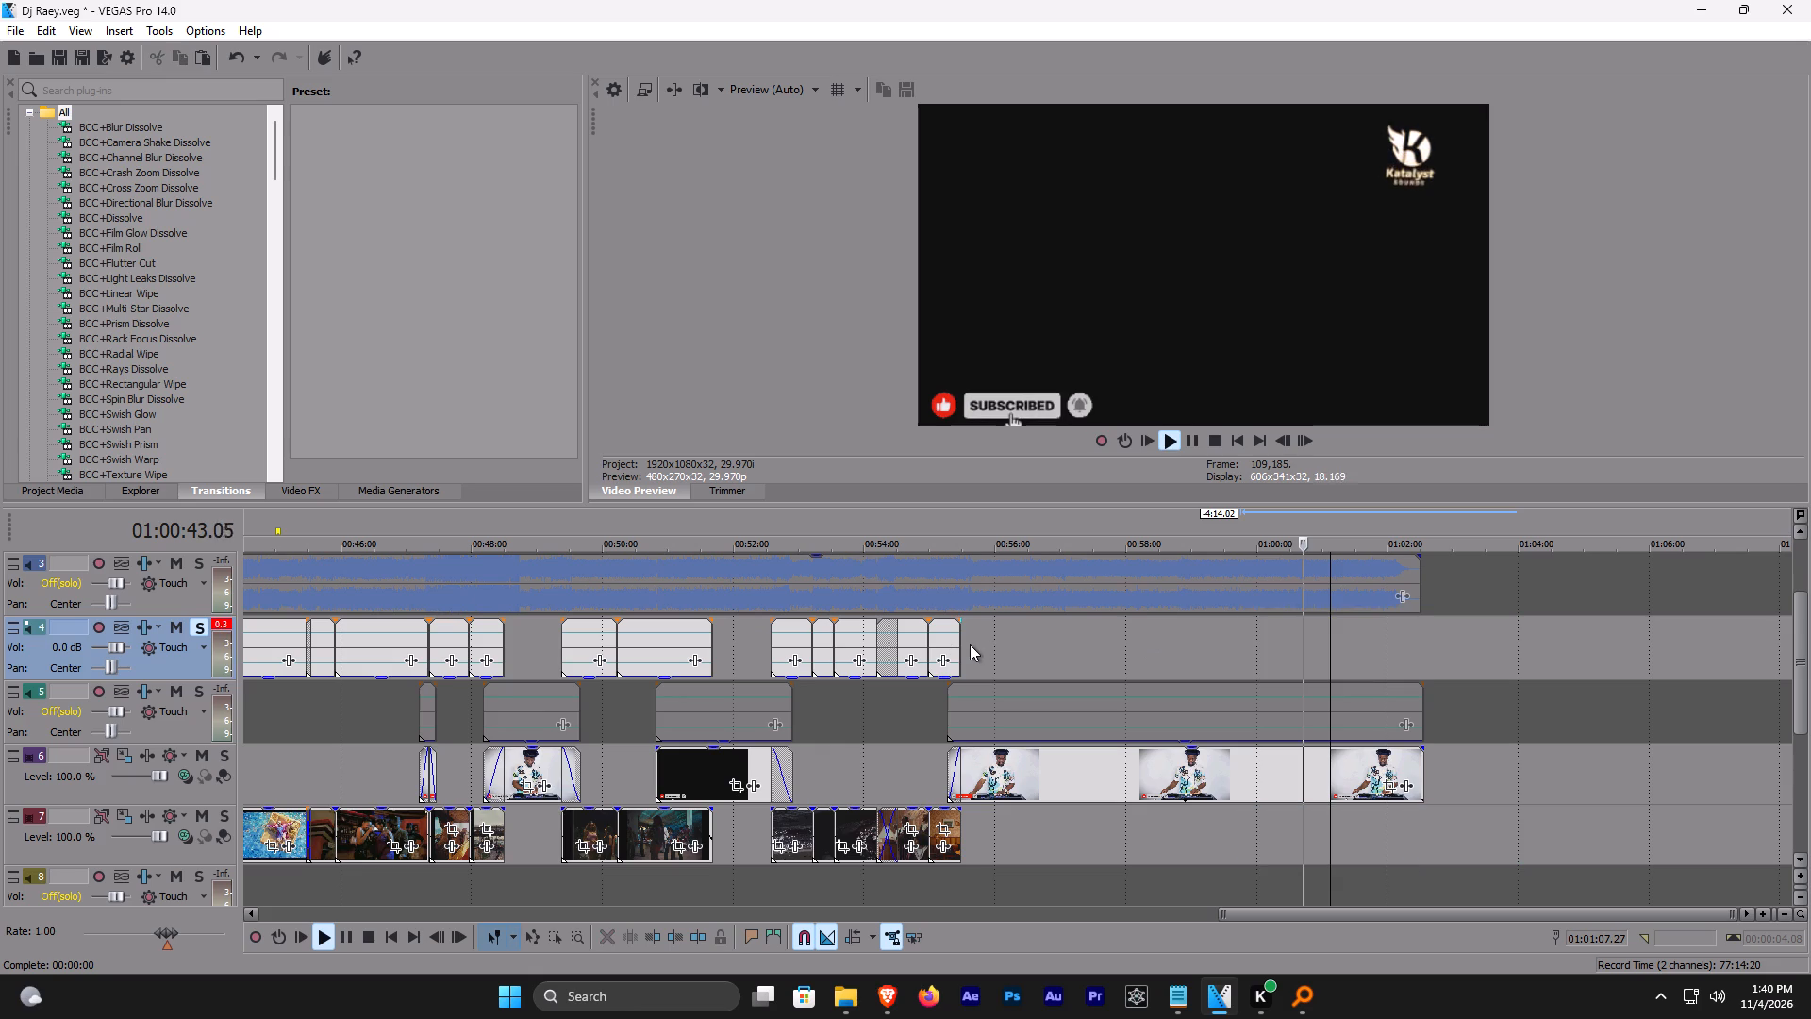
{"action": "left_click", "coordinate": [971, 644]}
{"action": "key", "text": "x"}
Play the mix from just past the last music video clip on the timeline.
{"action": "key", "text": "space"}
{"action": "key", "text": "space"}
{"action": "scroll", "coordinate": [966, 641], "scroll_direction": "up", "scroll_amount": 8}
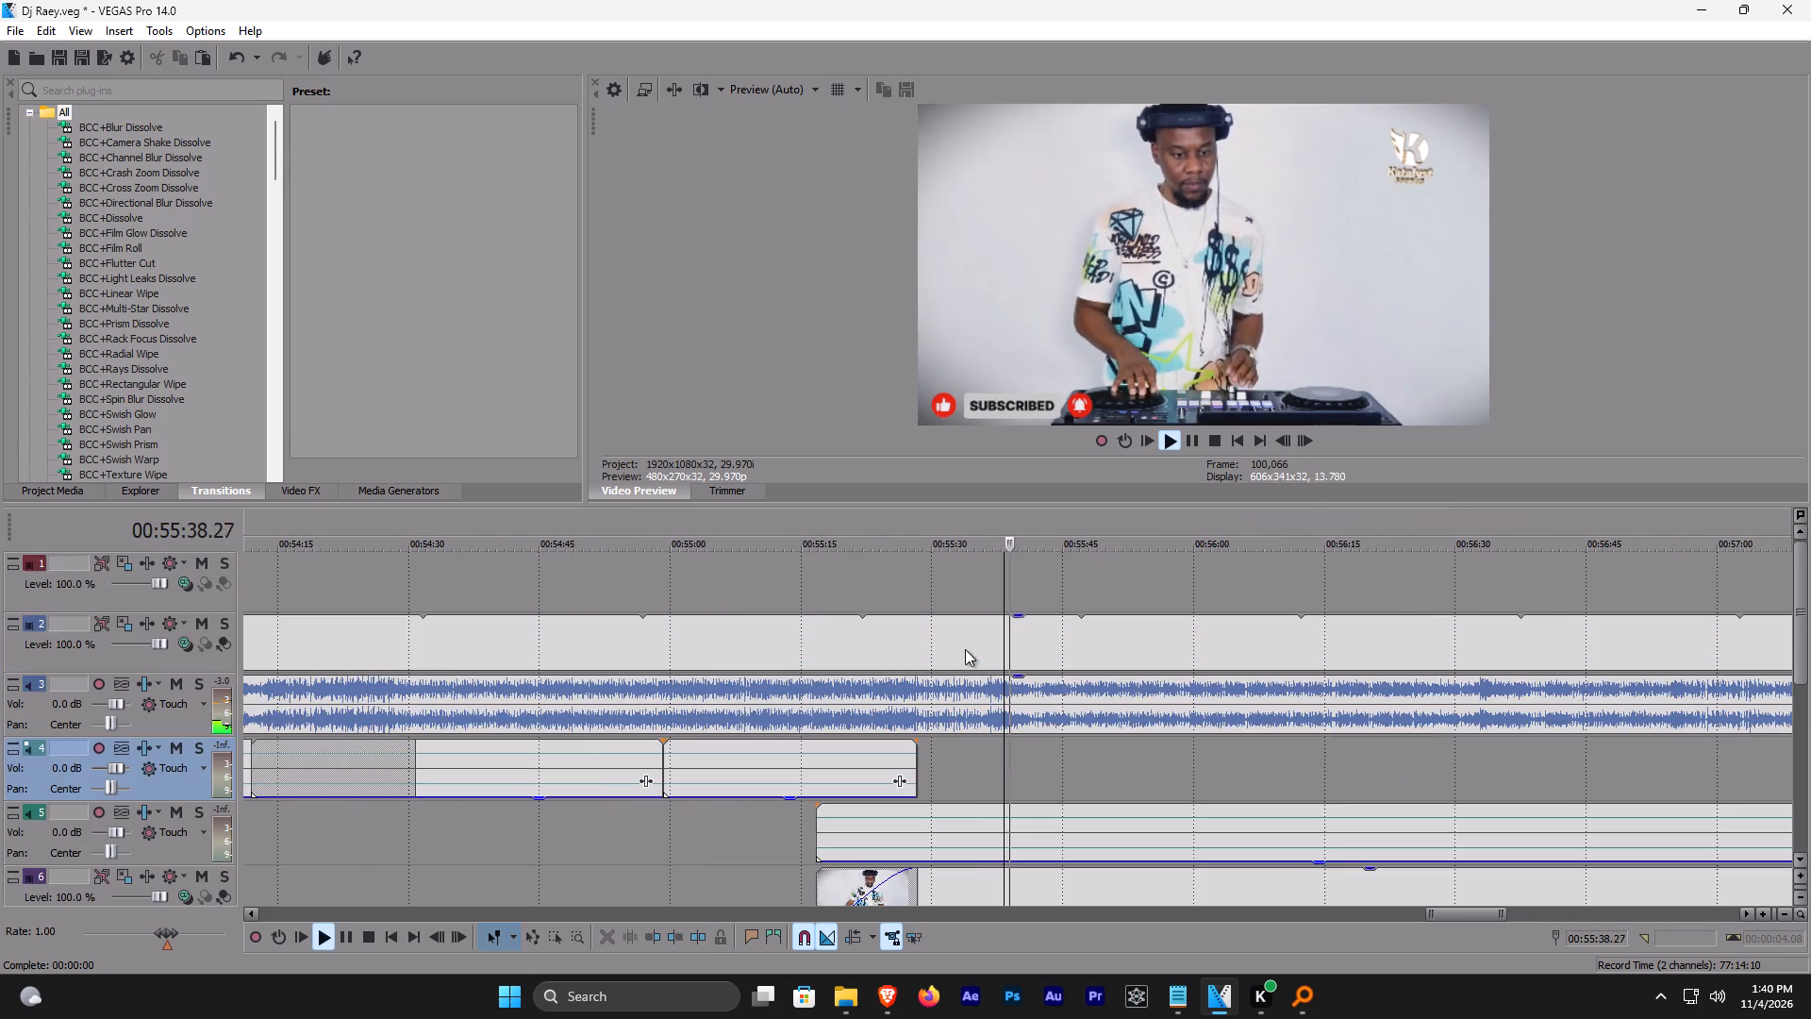
{"action": "scroll", "coordinate": [965, 649], "scroll_direction": "up", "scroll_amount": 1}
{"action": "scroll", "coordinate": [963, 657], "scroll_direction": "down", "scroll_amount": 4}
{"action": "scroll", "coordinate": [825, 674], "scroll_direction": "down", "scroll_amount": 2}
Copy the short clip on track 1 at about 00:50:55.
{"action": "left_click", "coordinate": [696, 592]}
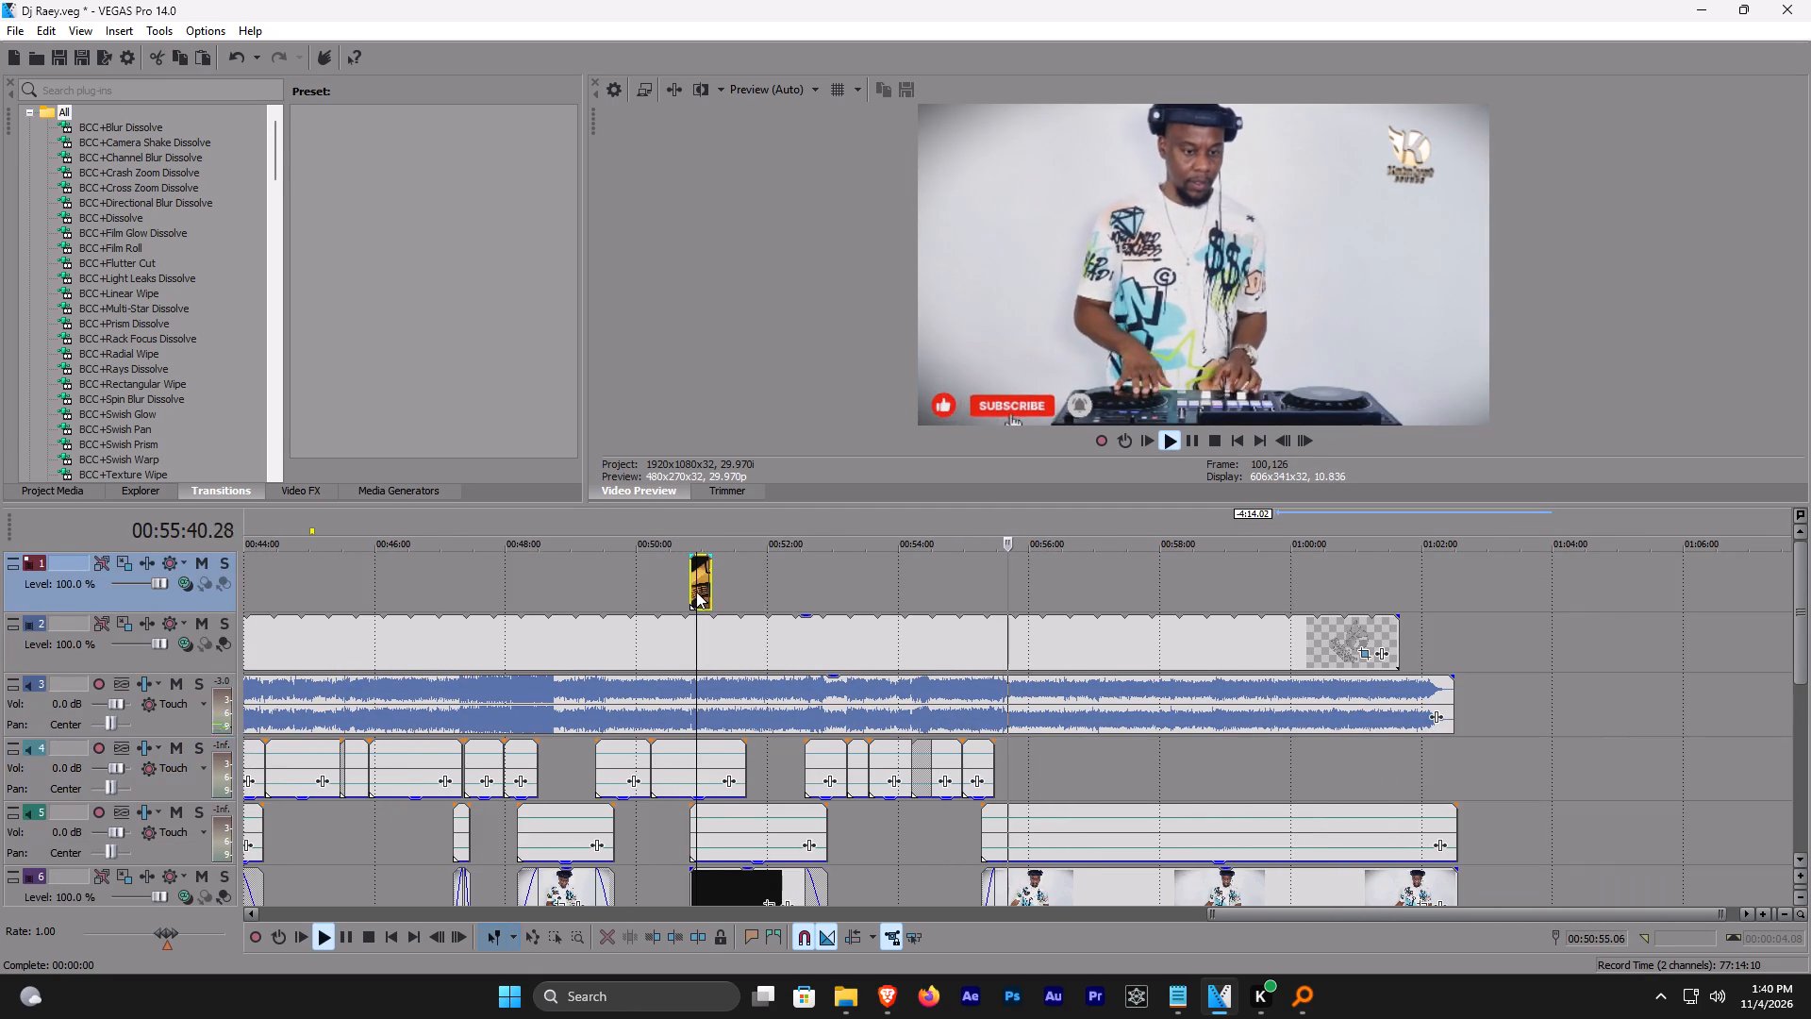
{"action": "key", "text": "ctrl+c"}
Listen to the mix audio at several points between about 00:56:09 and 01:01:33.
{"action": "scroll", "coordinate": [1032, 631], "scroll_direction": "up", "scroll_amount": 3}
{"action": "scroll", "coordinate": [1189, 572], "scroll_direction": "down", "scroll_amount": 2}
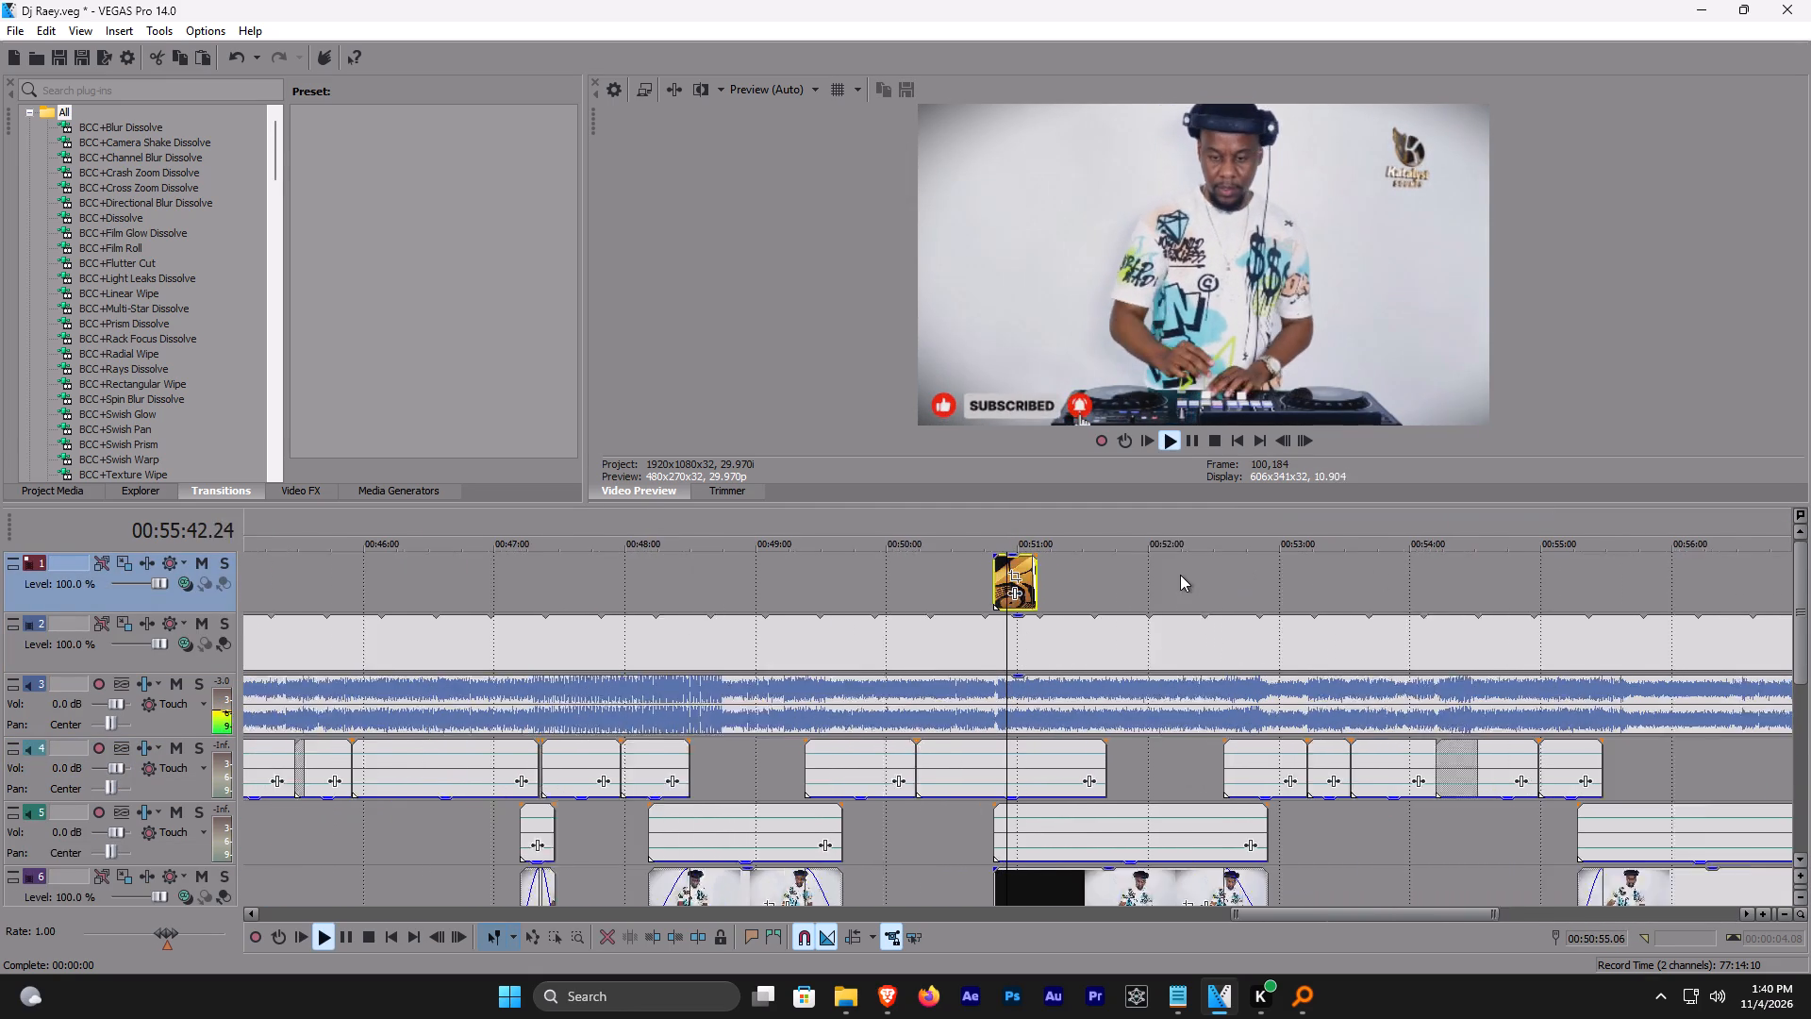
{"action": "left_click", "coordinate": [1520, 523]}
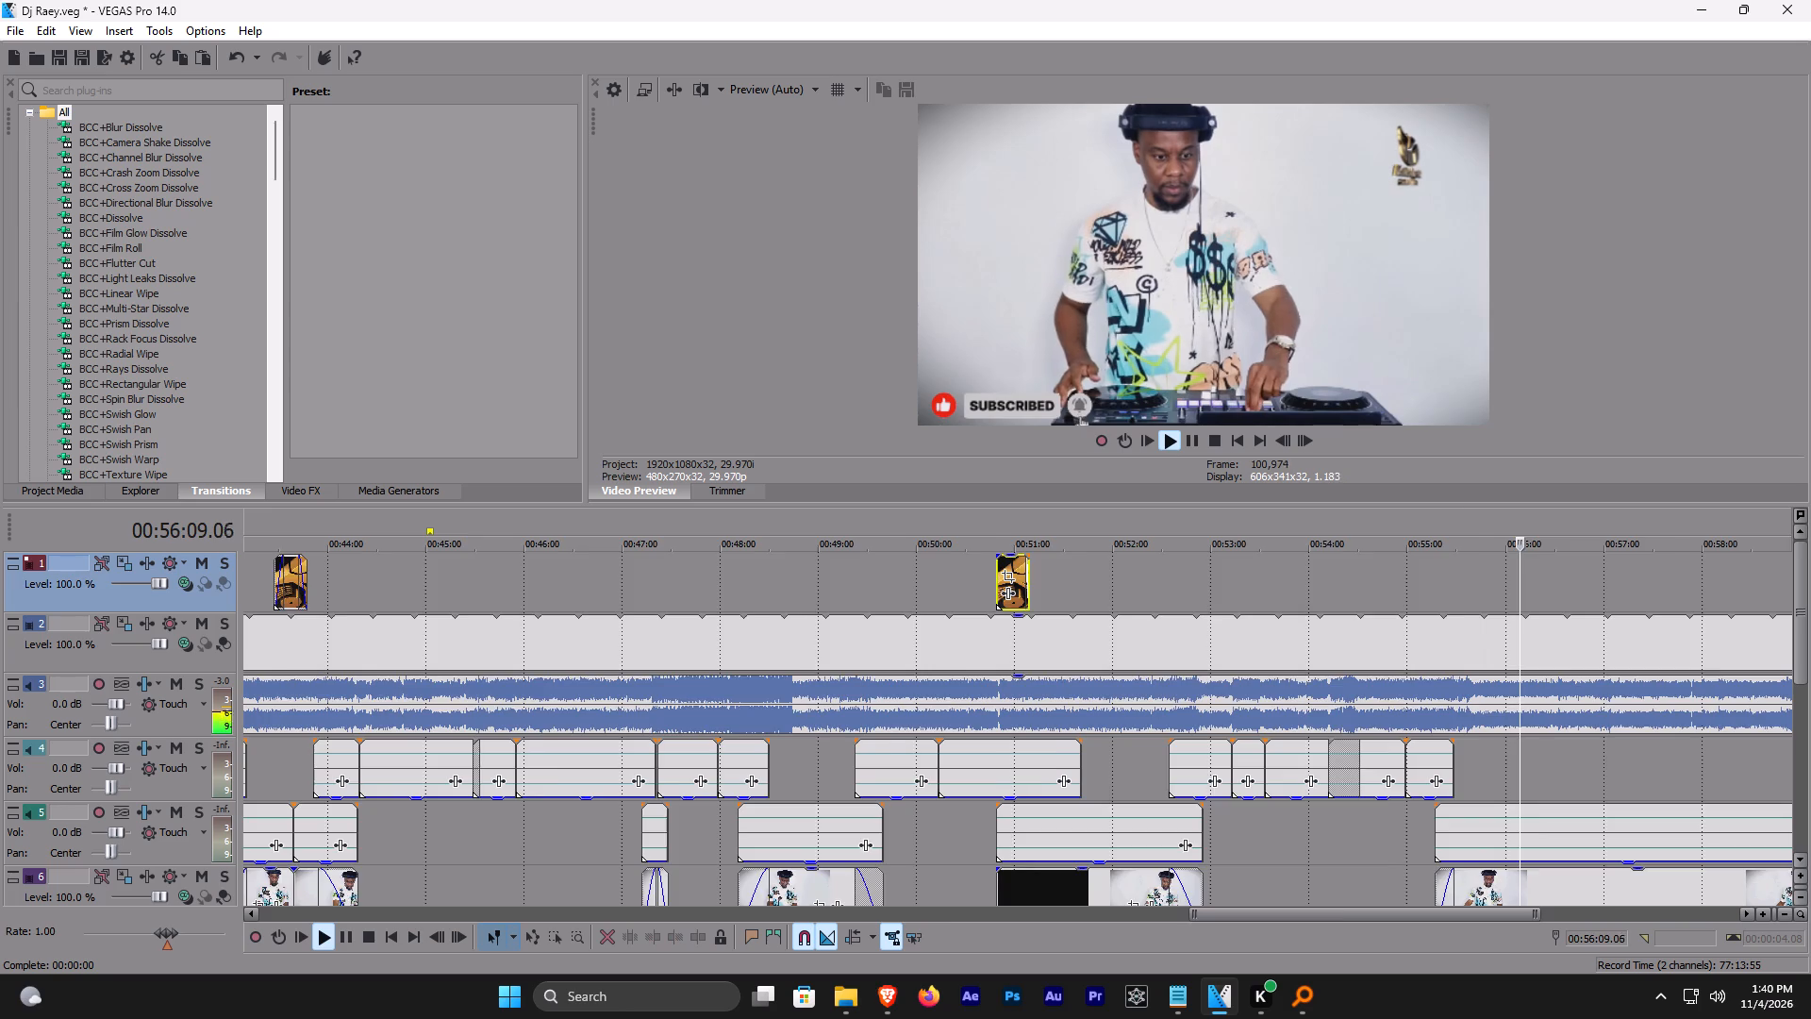
{"action": "scroll", "coordinate": [1515, 534], "scroll_direction": "up", "scroll_amount": 3}
{"action": "left_click", "coordinate": [1178, 514]}
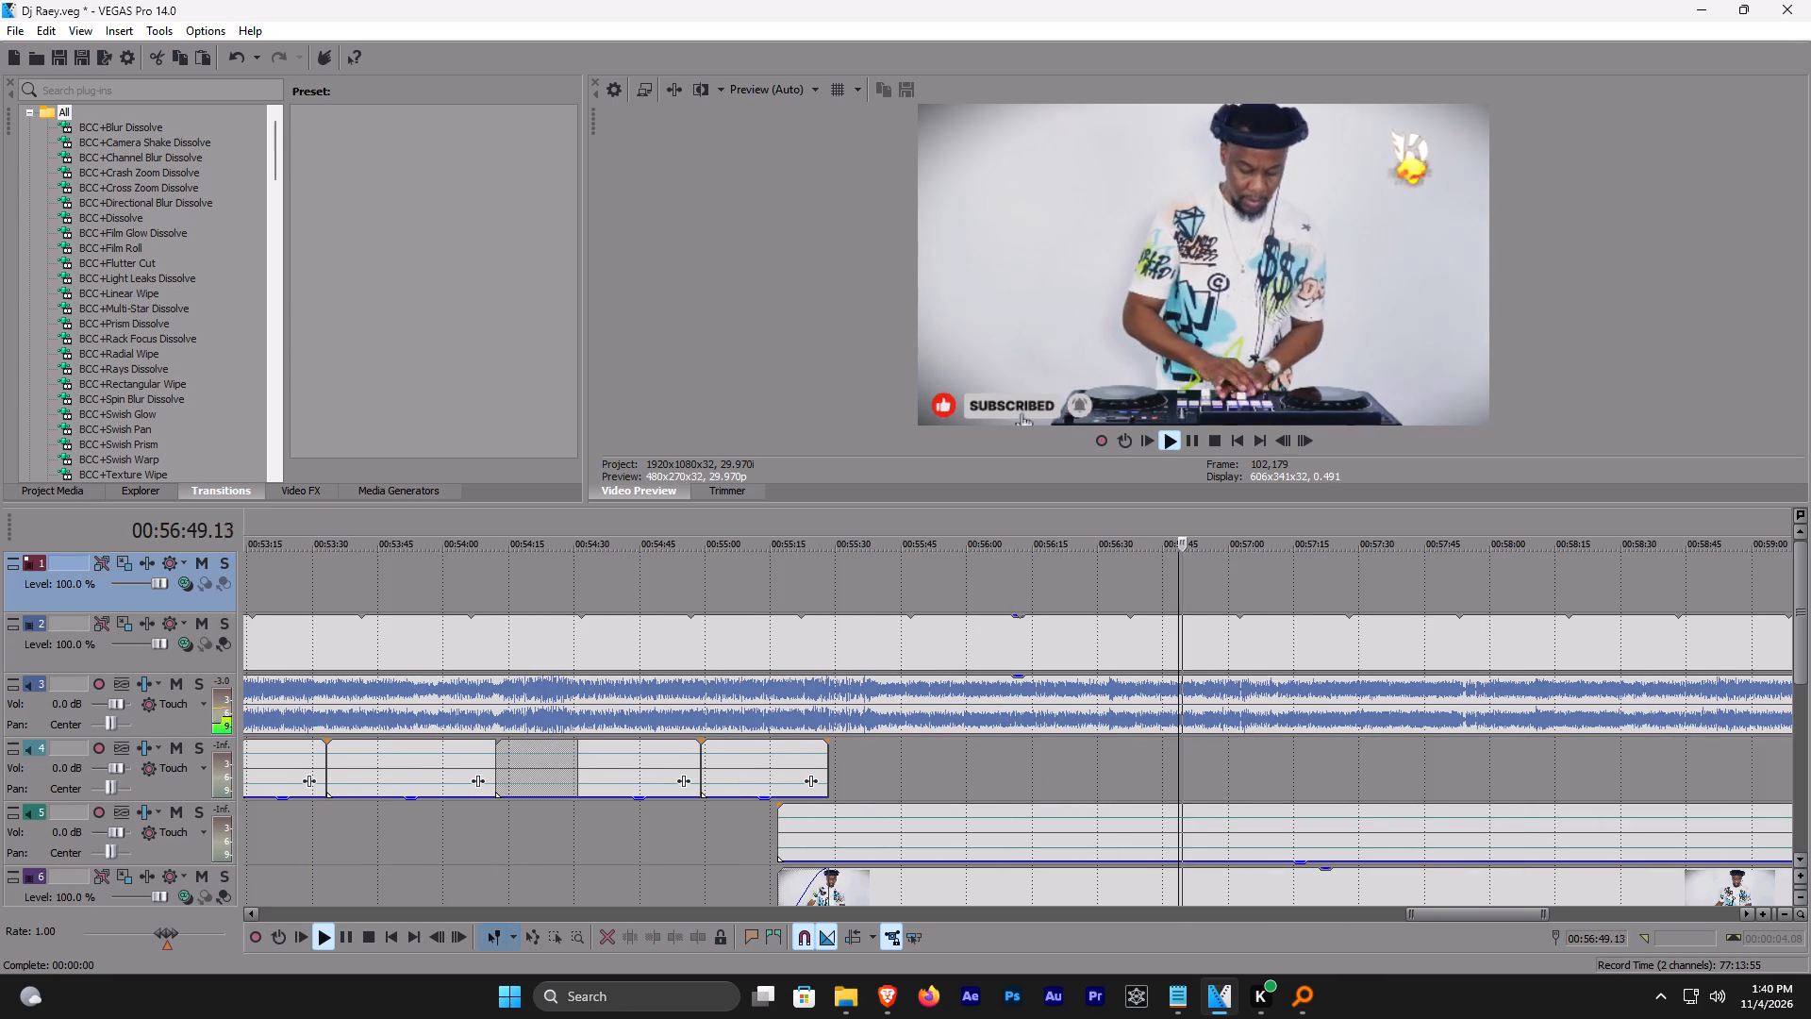
{"action": "left_click", "coordinate": [1260, 522]}
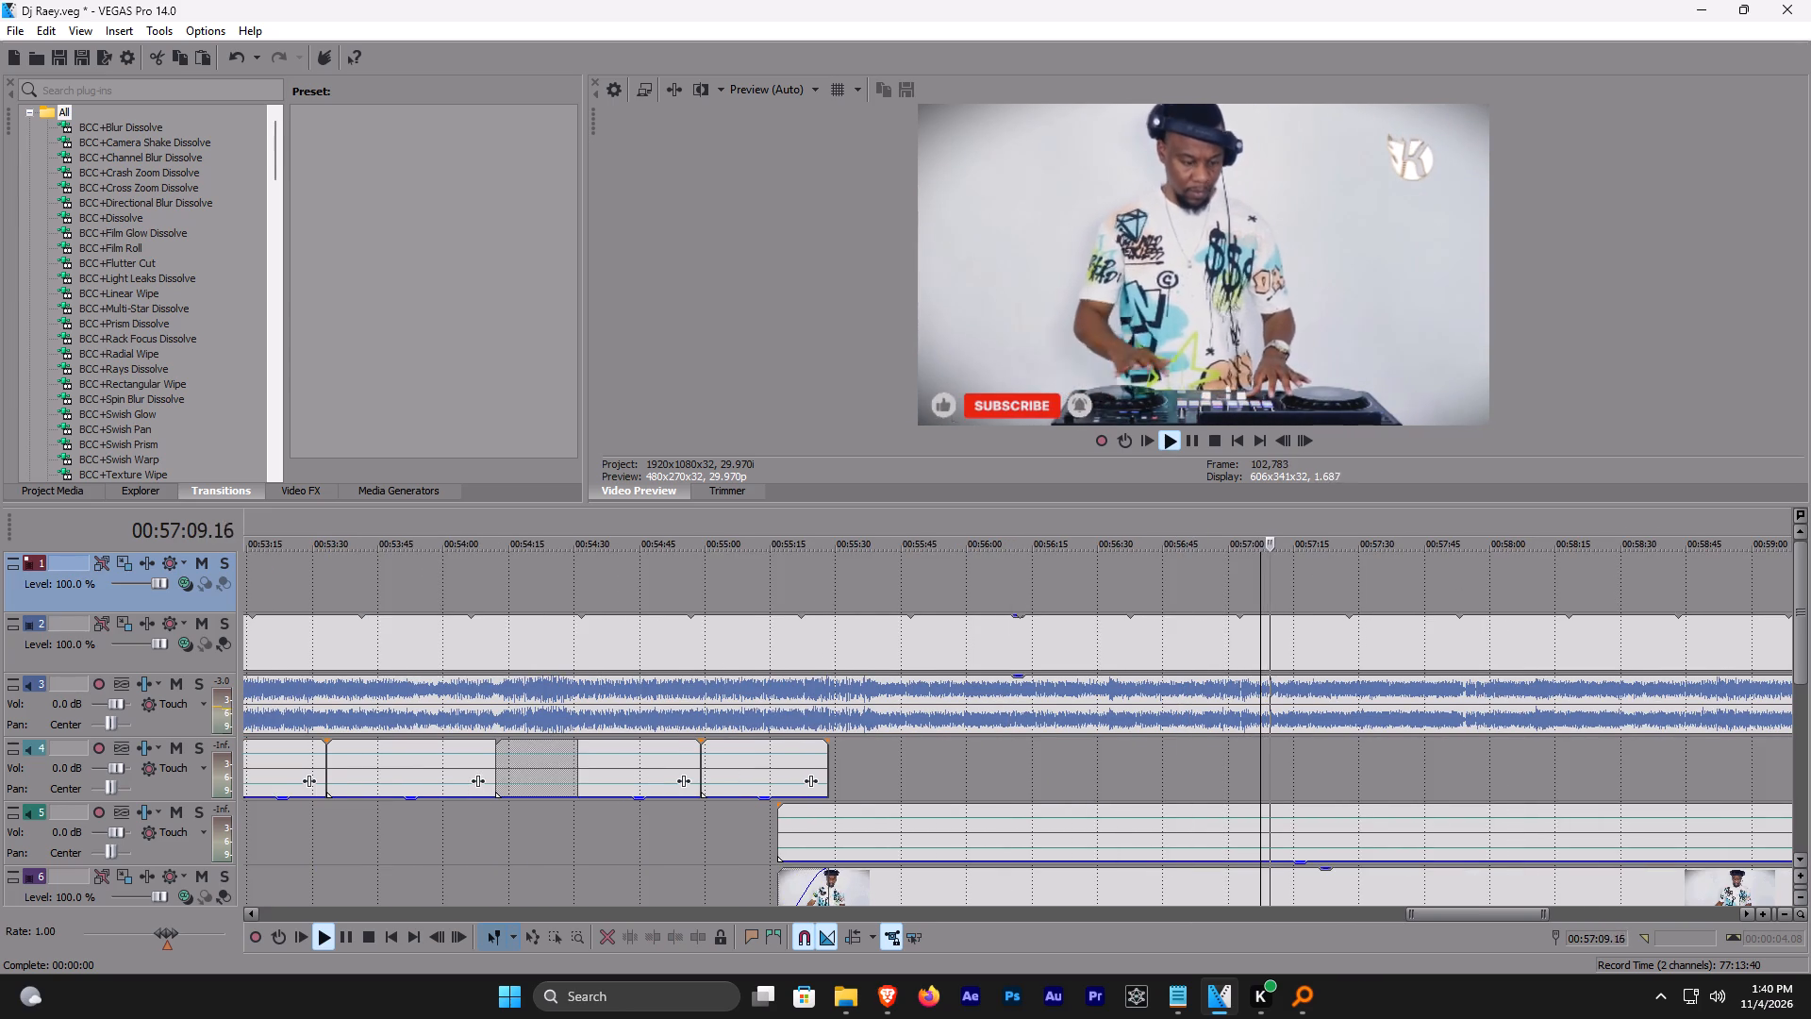
{"action": "left_click", "coordinate": [1325, 521]}
{"action": "scroll", "coordinate": [1351, 533], "scroll_direction": "down", "scroll_amount": 3}
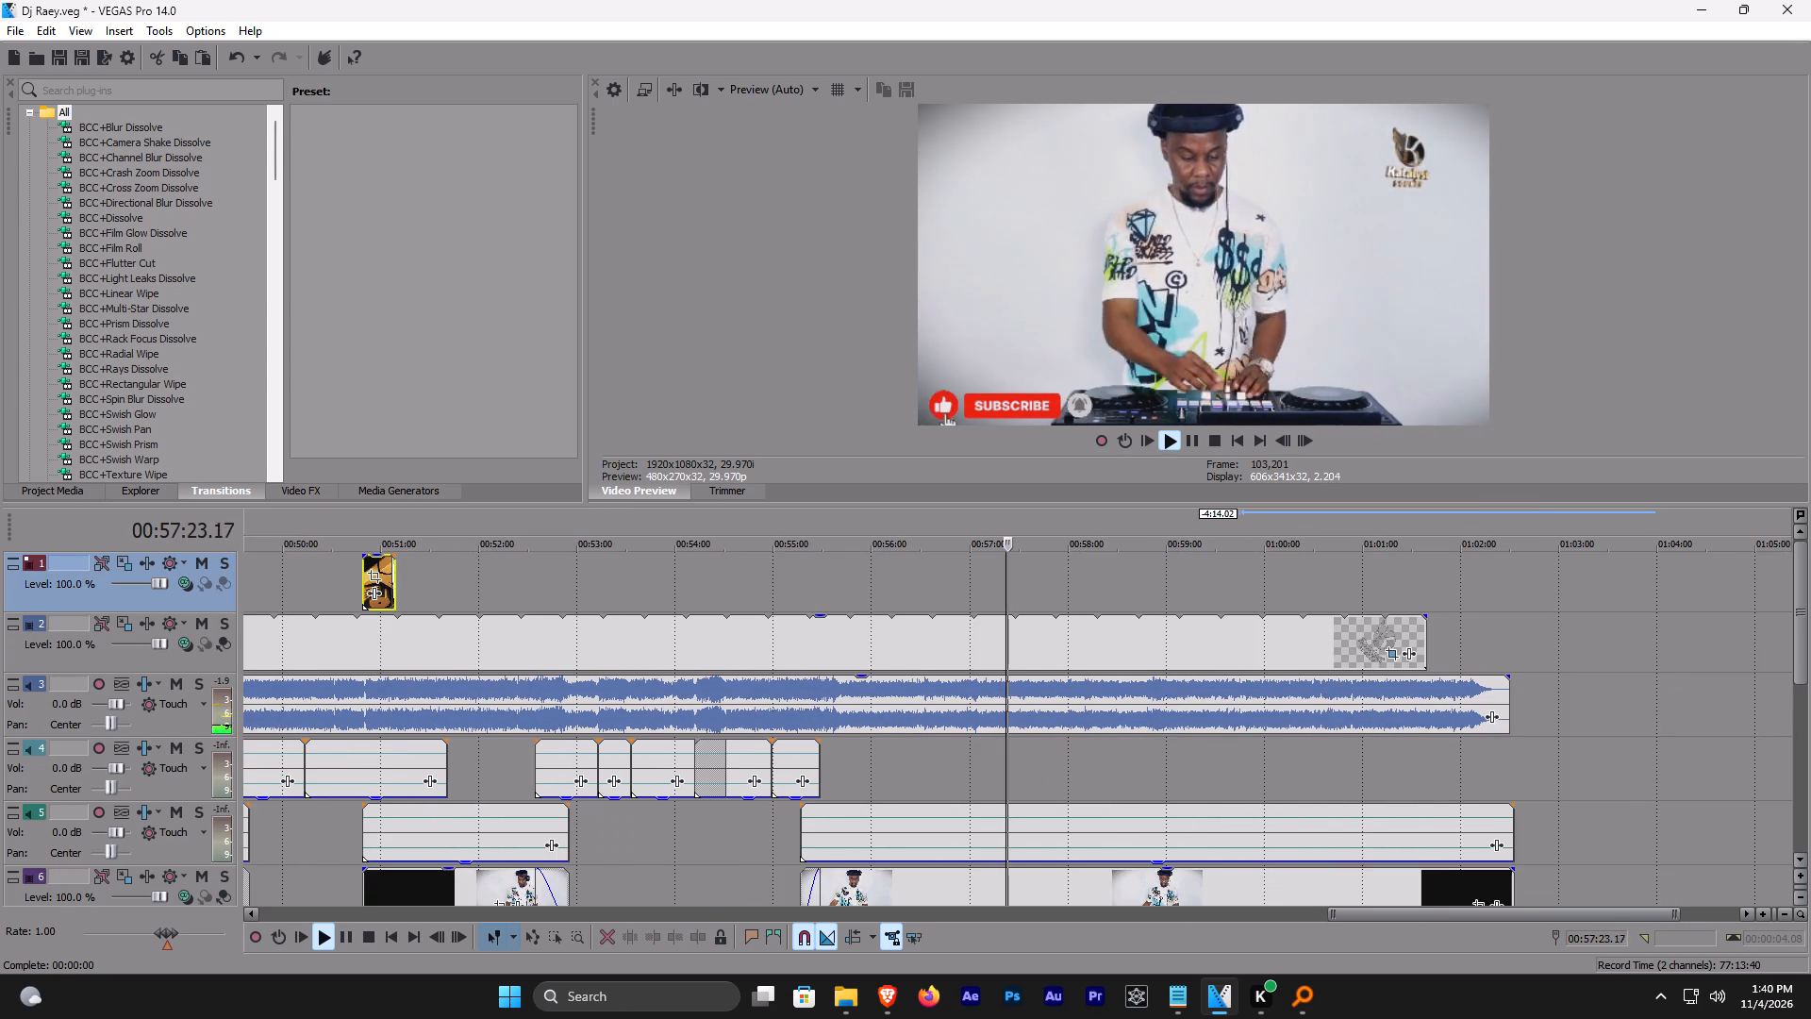
{"action": "left_click", "coordinate": [1412, 528]}
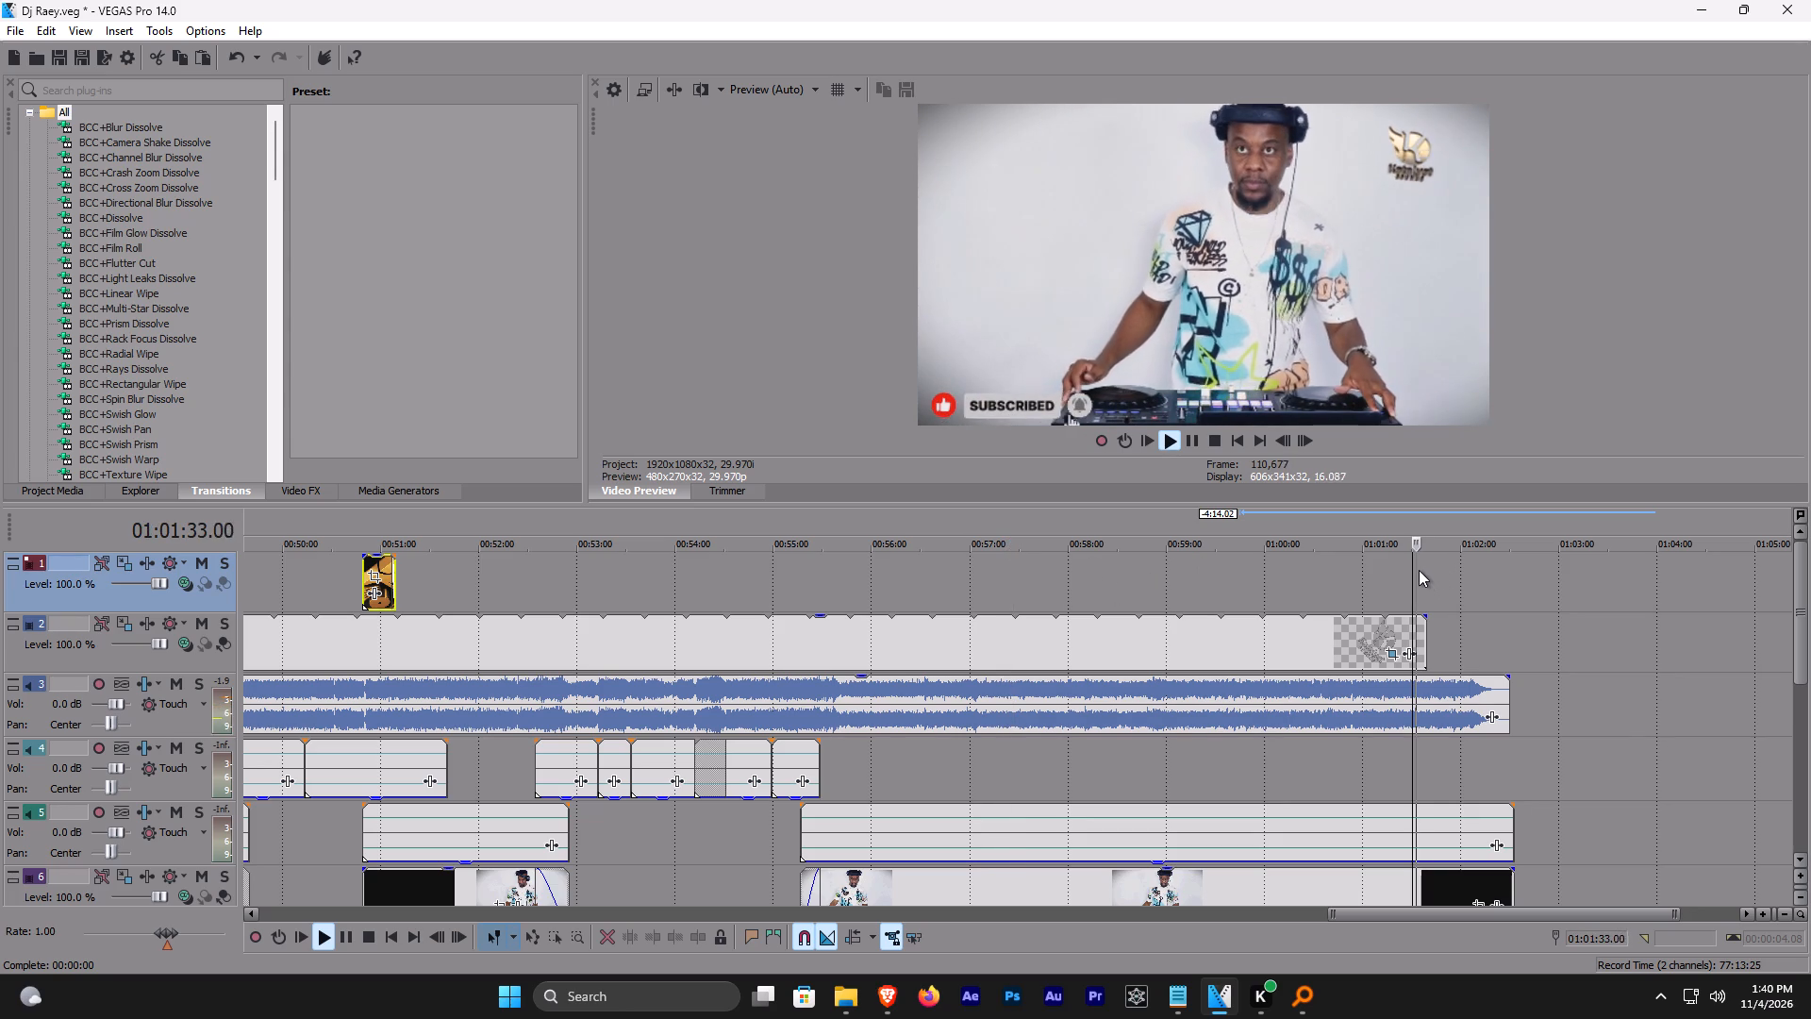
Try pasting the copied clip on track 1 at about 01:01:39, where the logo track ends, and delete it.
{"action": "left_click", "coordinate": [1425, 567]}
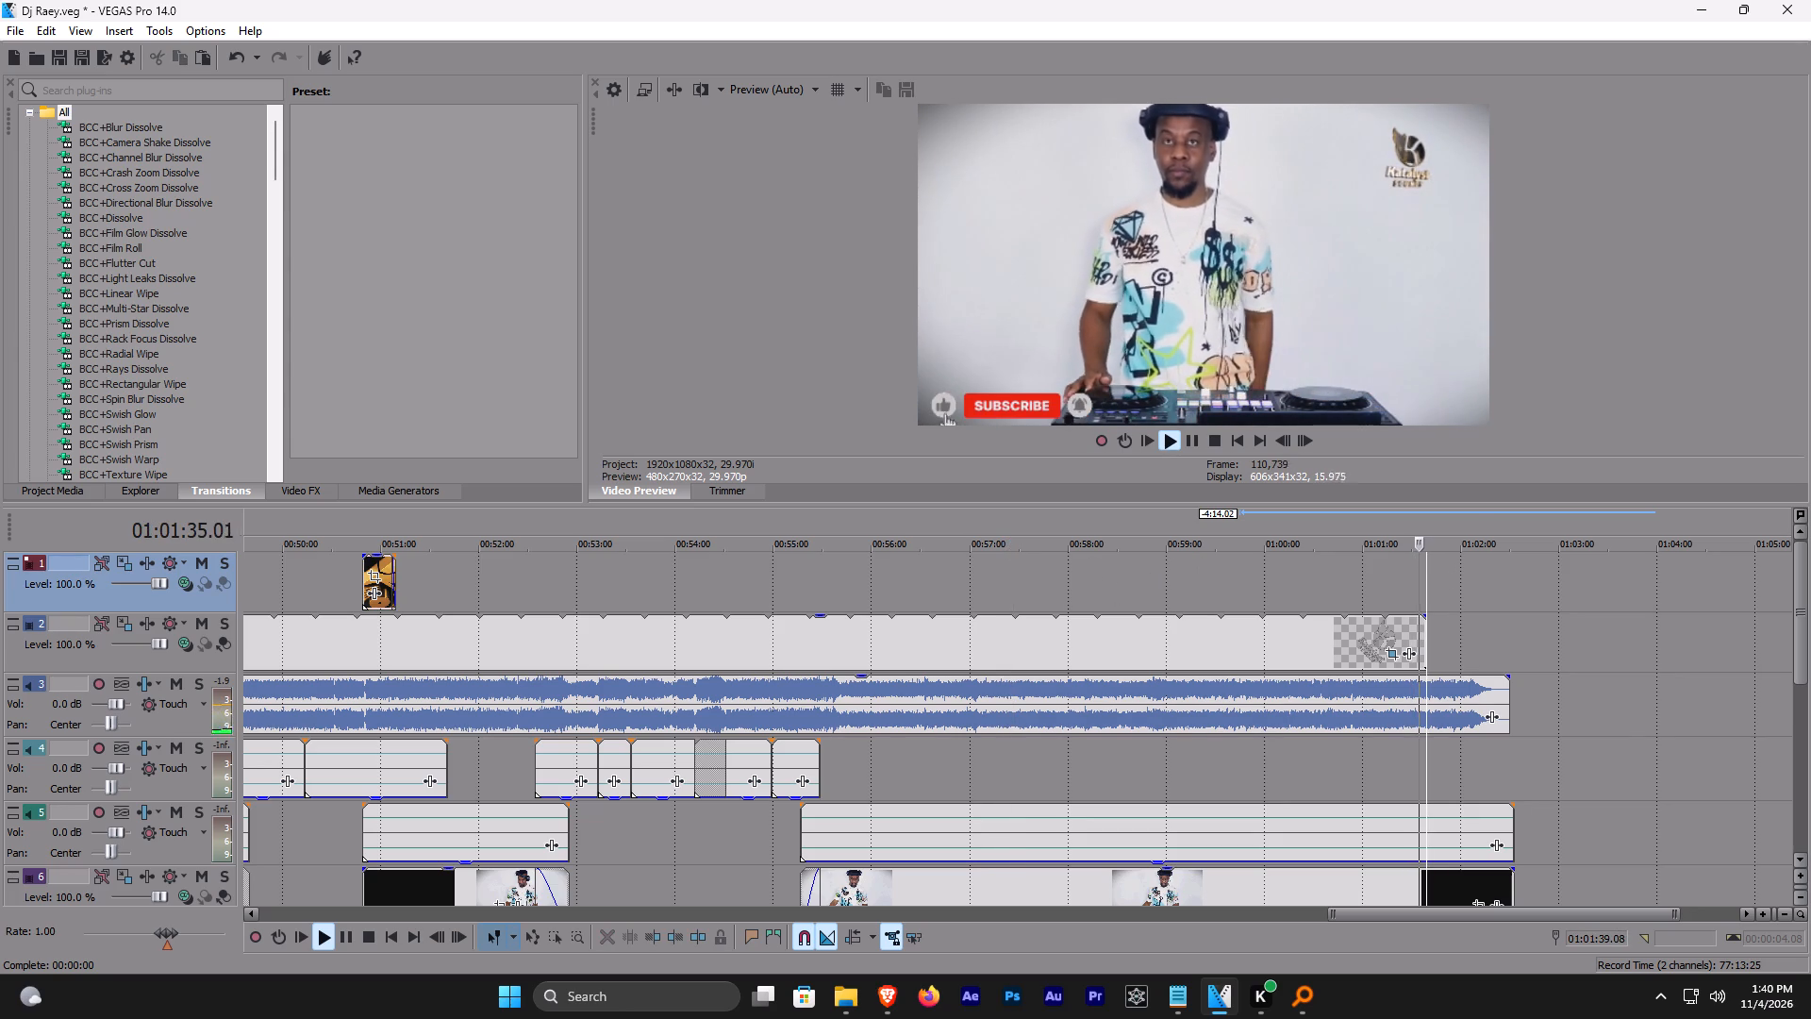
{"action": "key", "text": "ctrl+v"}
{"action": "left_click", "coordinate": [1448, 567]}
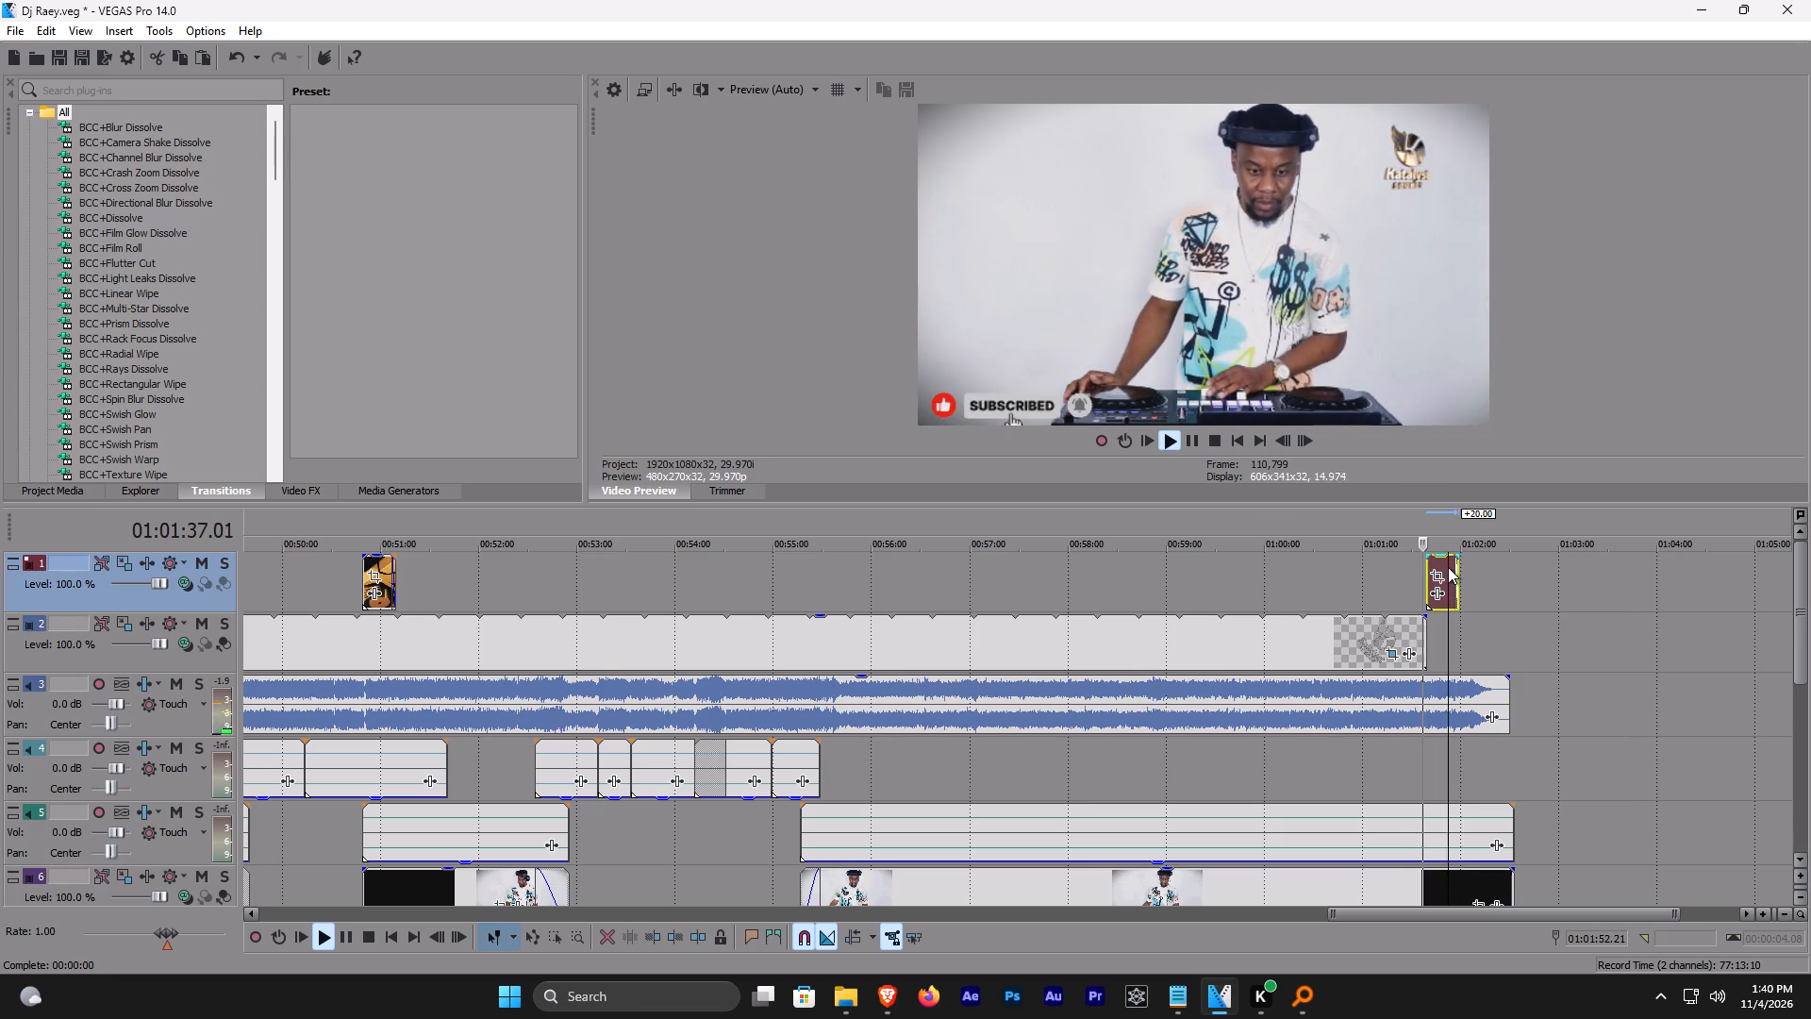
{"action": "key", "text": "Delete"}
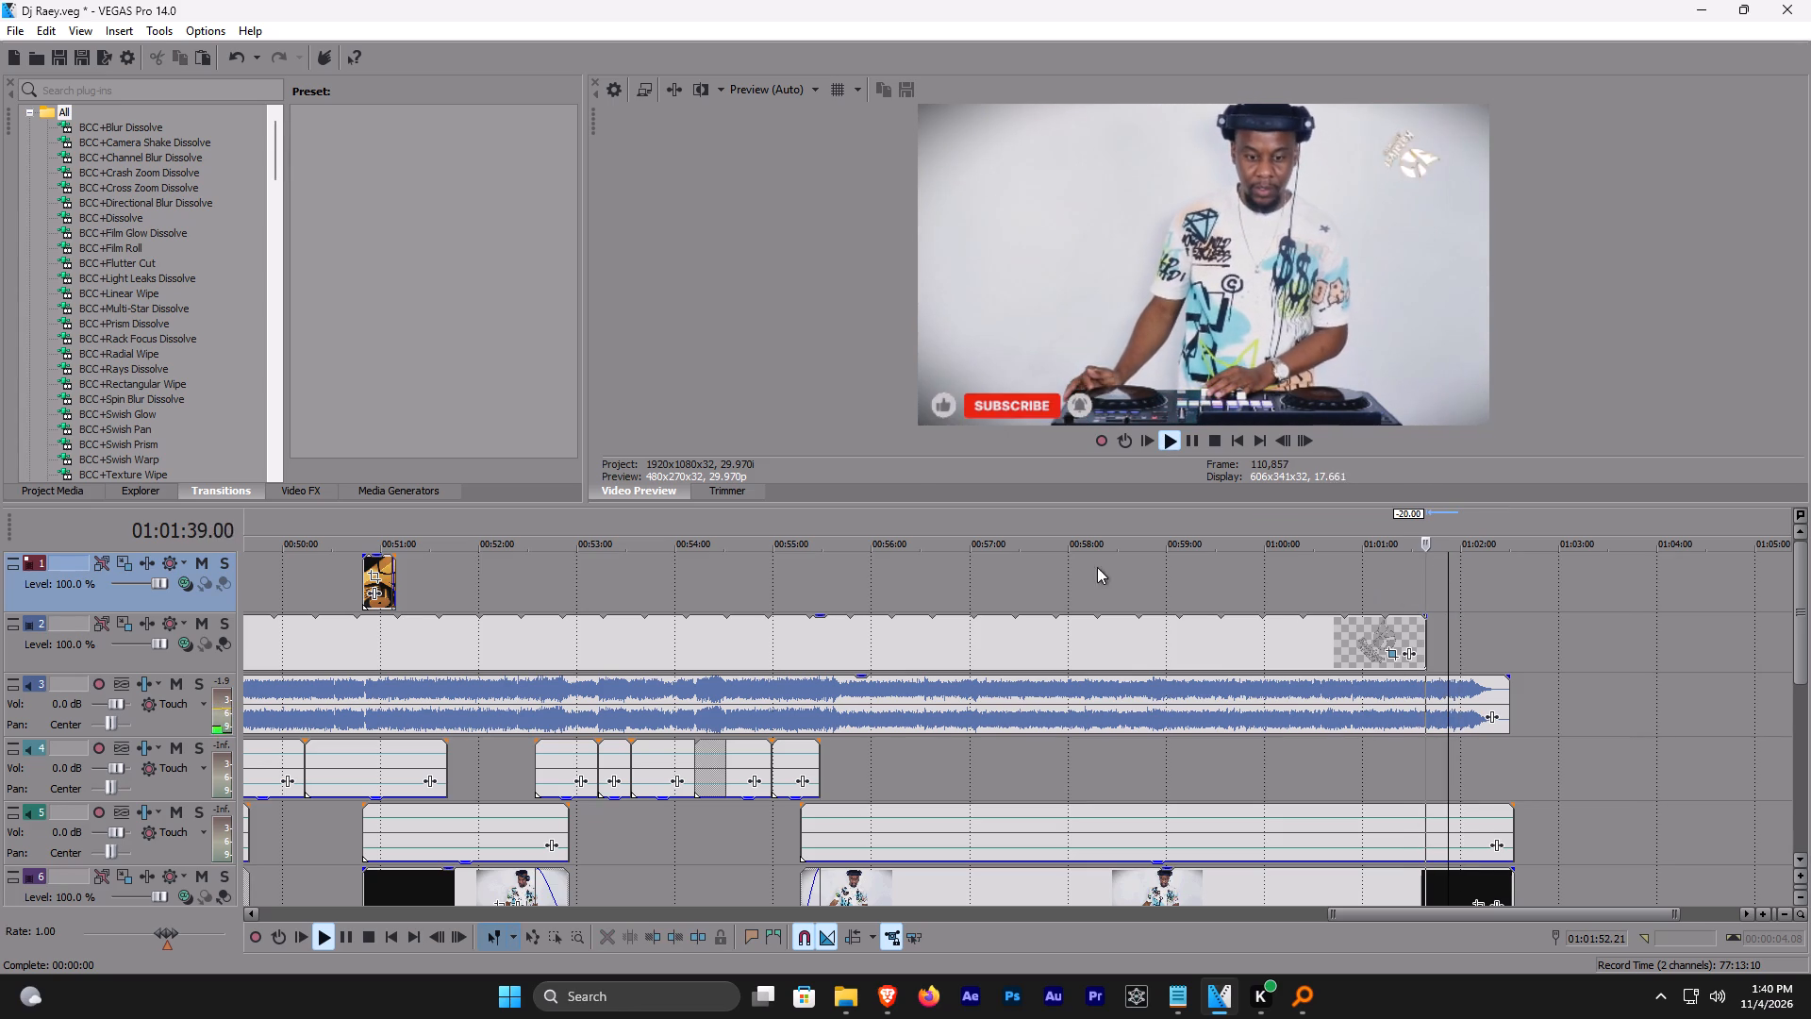
Listen again to the remaining mix audio at several points from about 00:56:17 to 01:01:22.
{"action": "left_click", "coordinate": [899, 522]}
{"action": "left_click", "coordinate": [952, 520]}
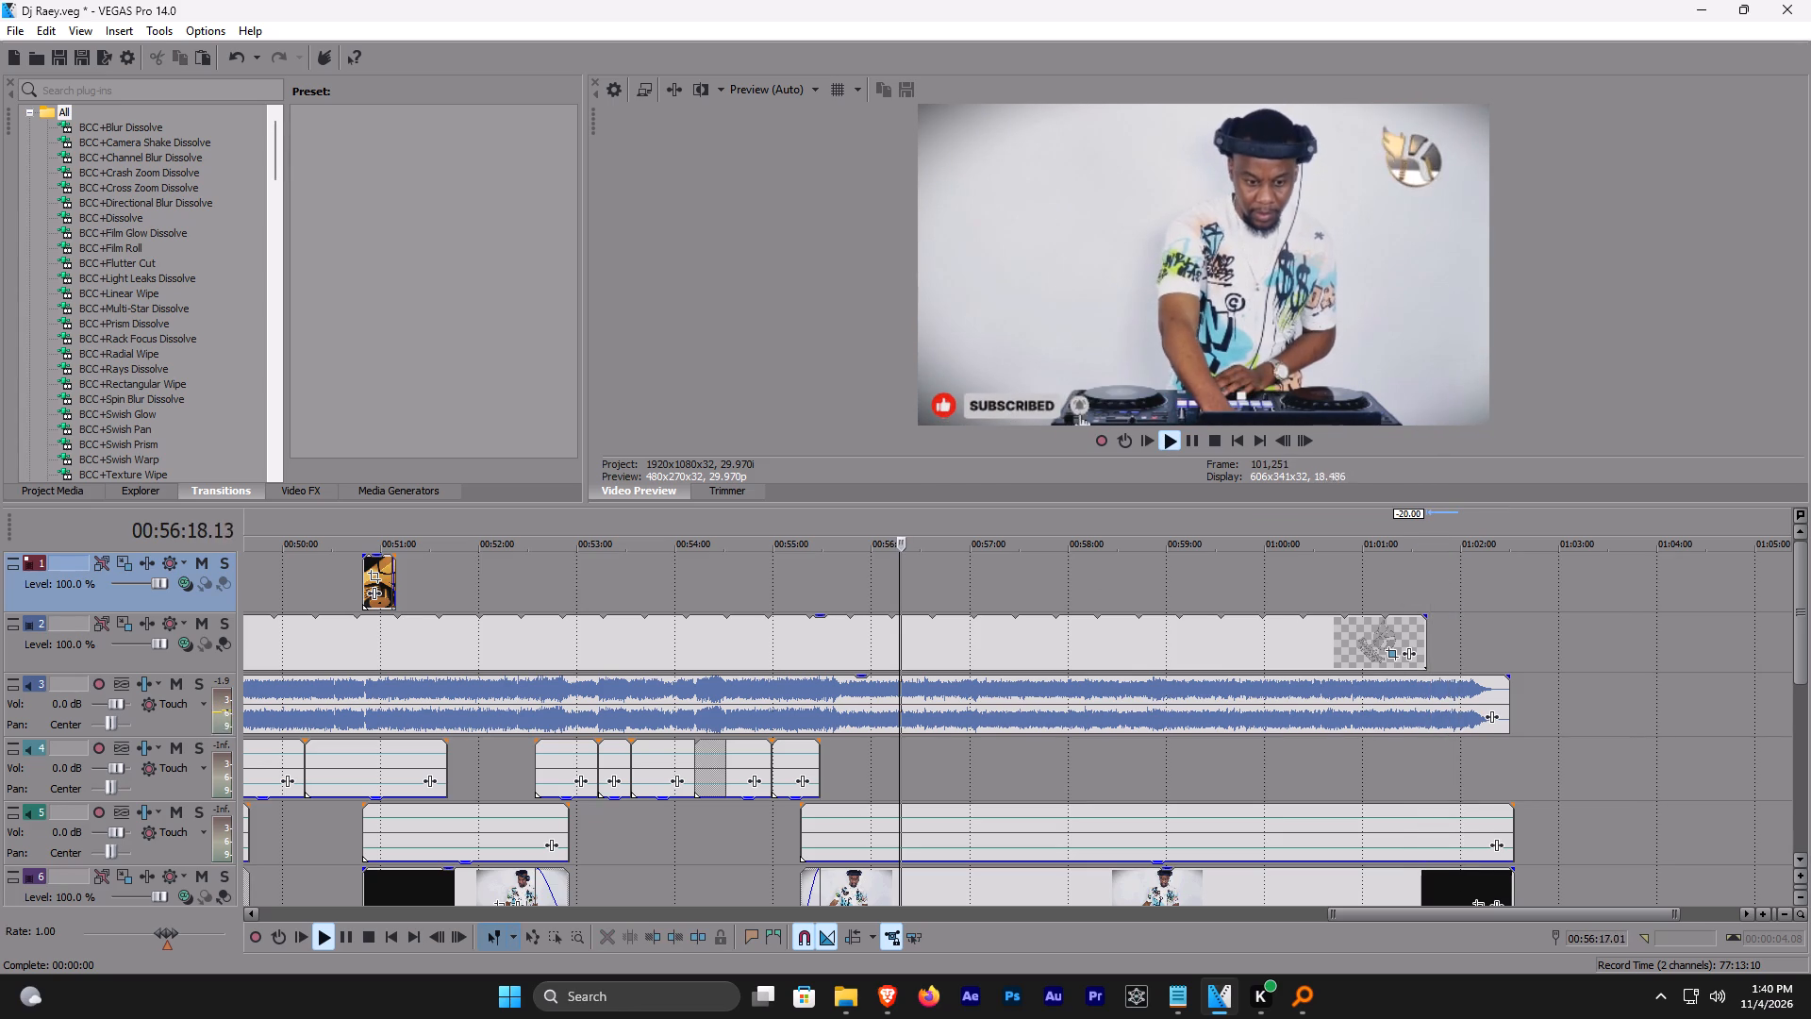
{"action": "left_click", "coordinate": [1030, 519]}
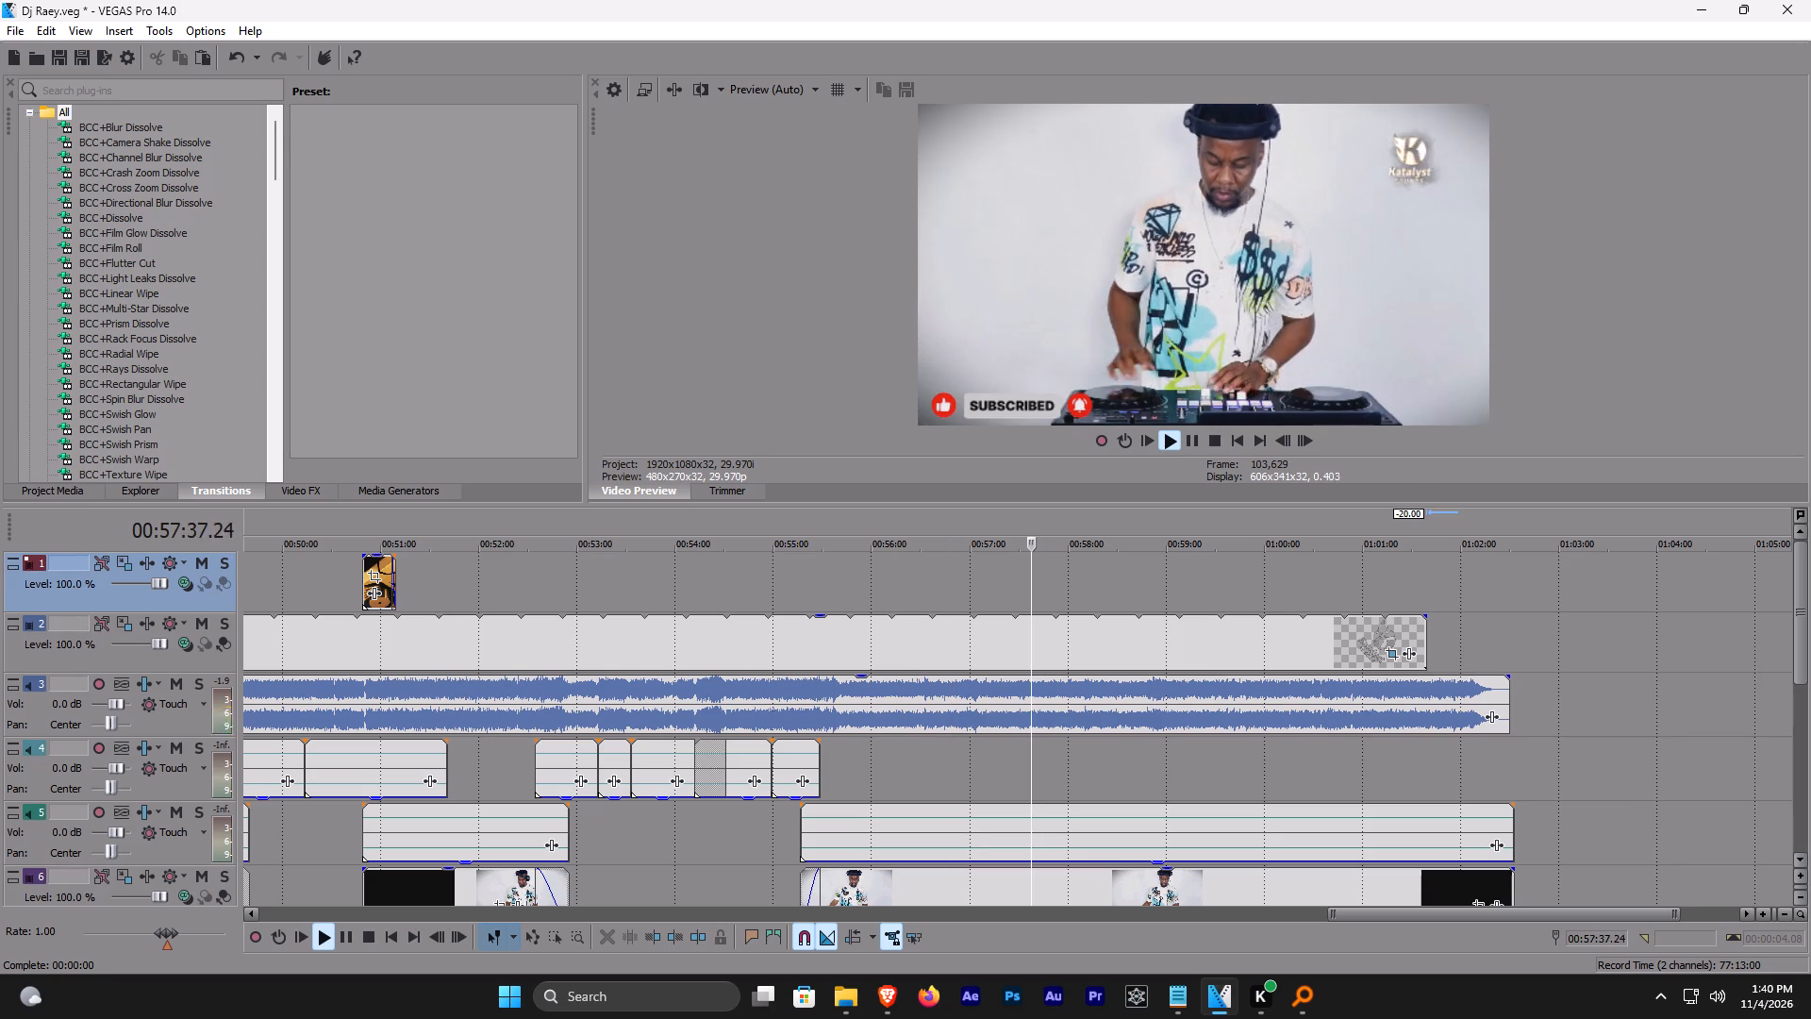
{"action": "left_click", "coordinate": [1068, 521]}
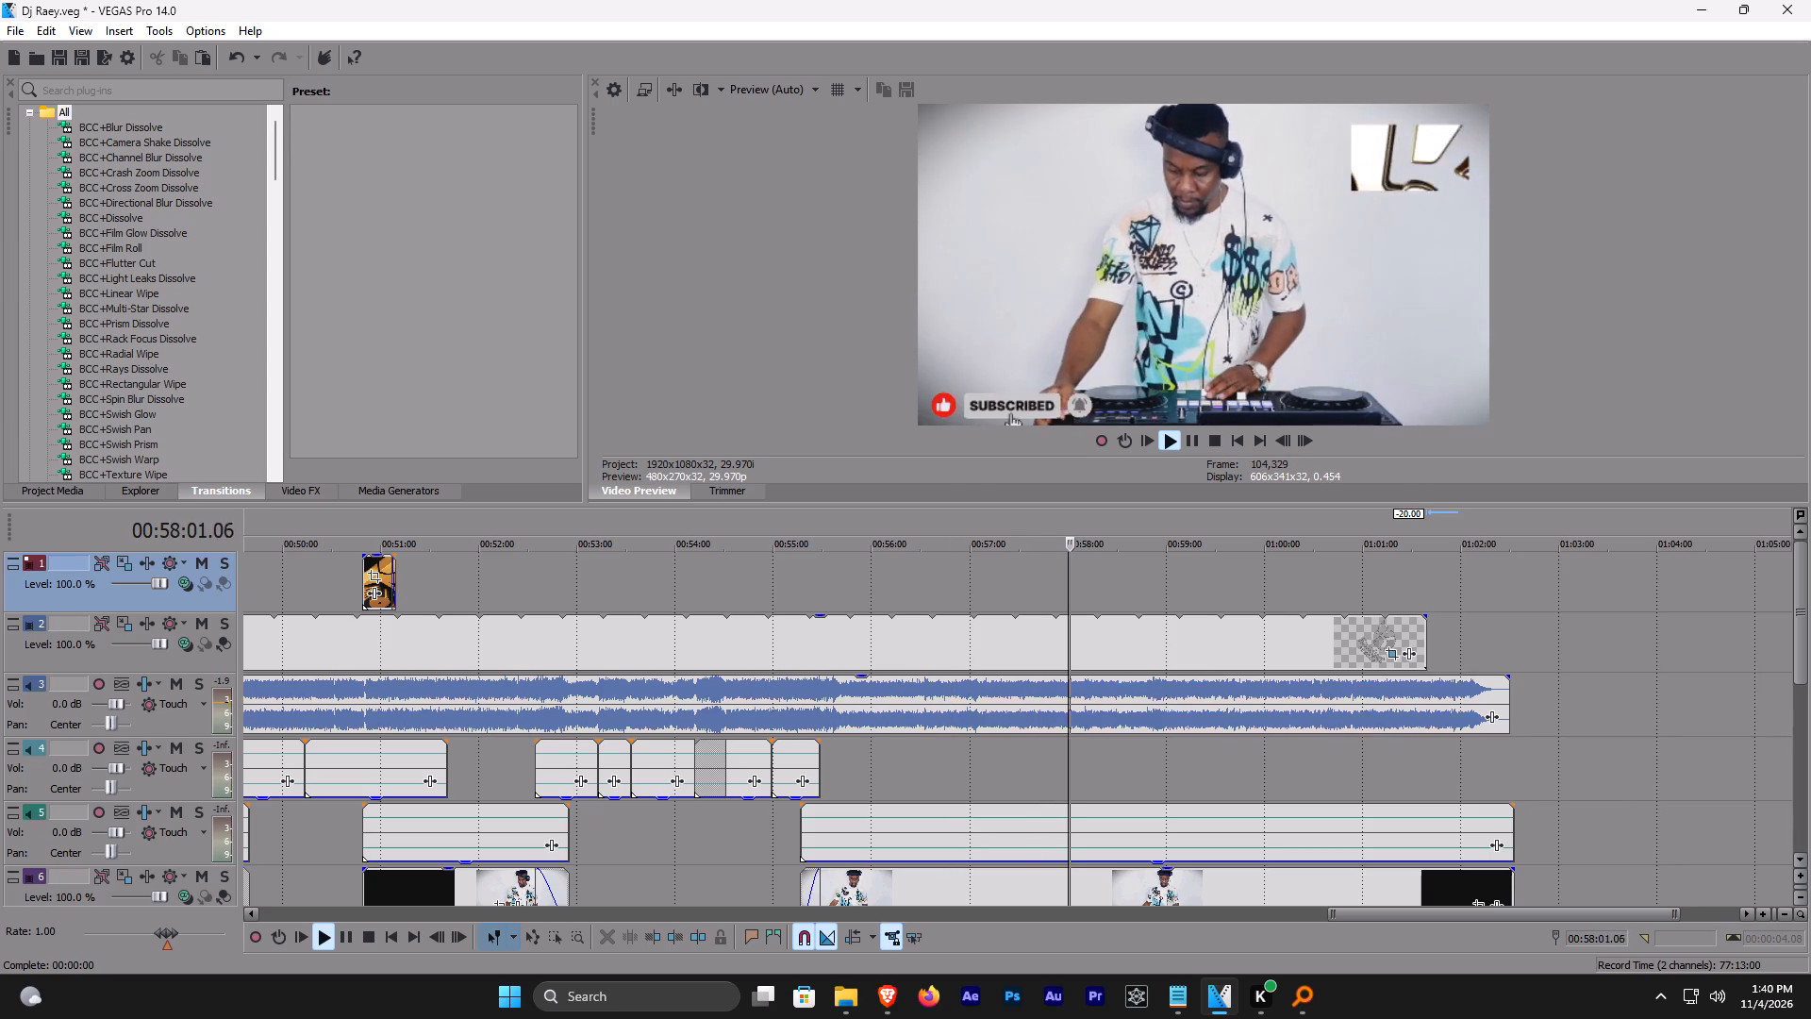
{"action": "left_click", "coordinate": [1125, 525]}
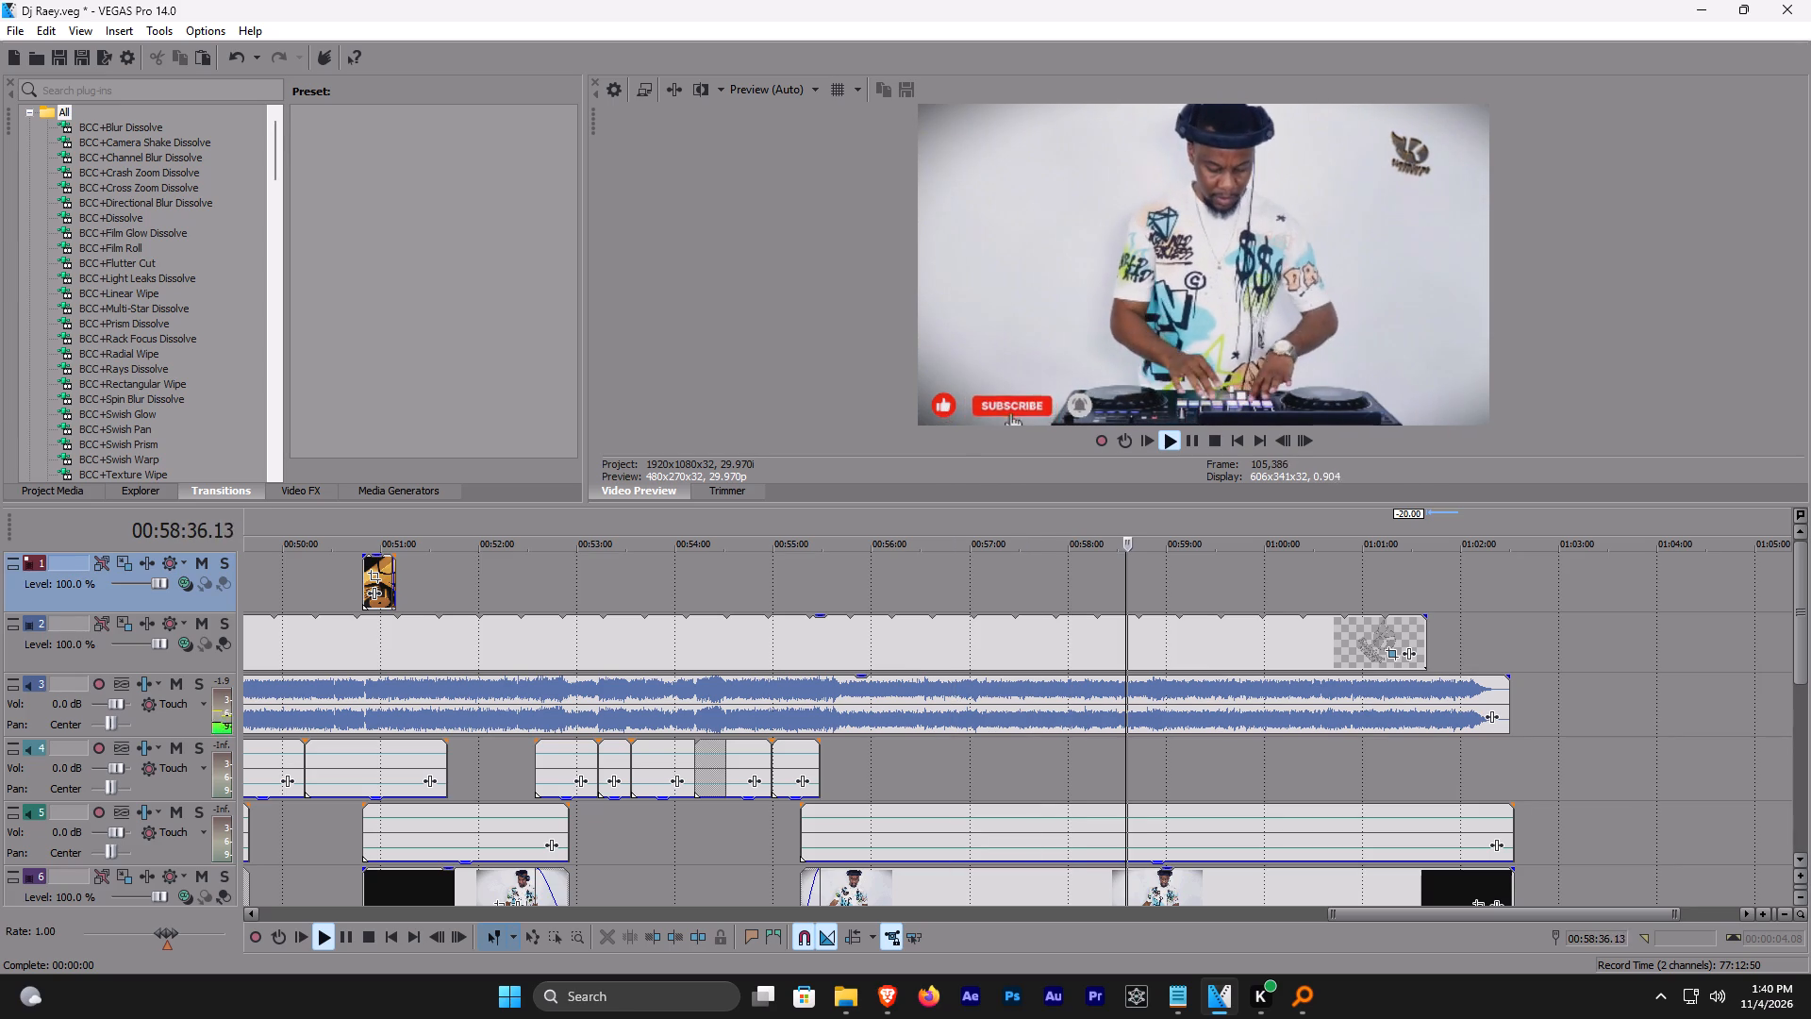
{"action": "left_click", "coordinate": [1147, 525]}
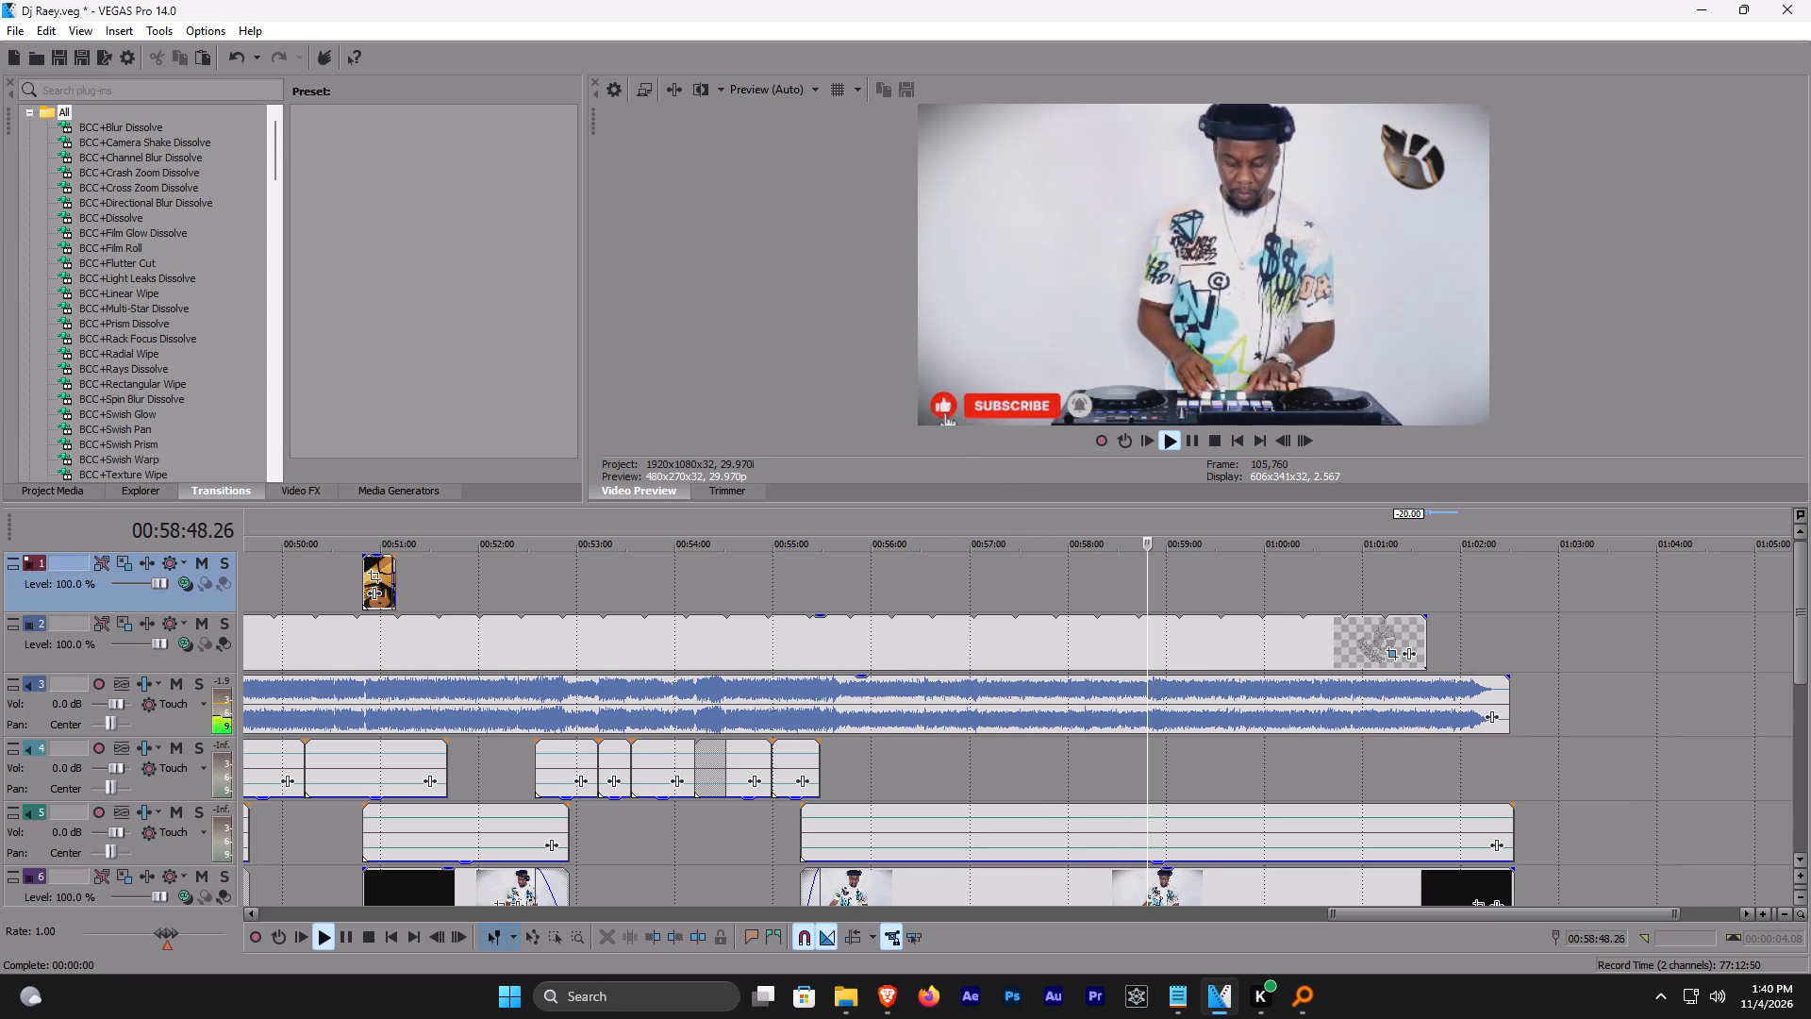
{"action": "left_click", "coordinate": [1206, 523]}
{"action": "left_click", "coordinate": [1293, 526]}
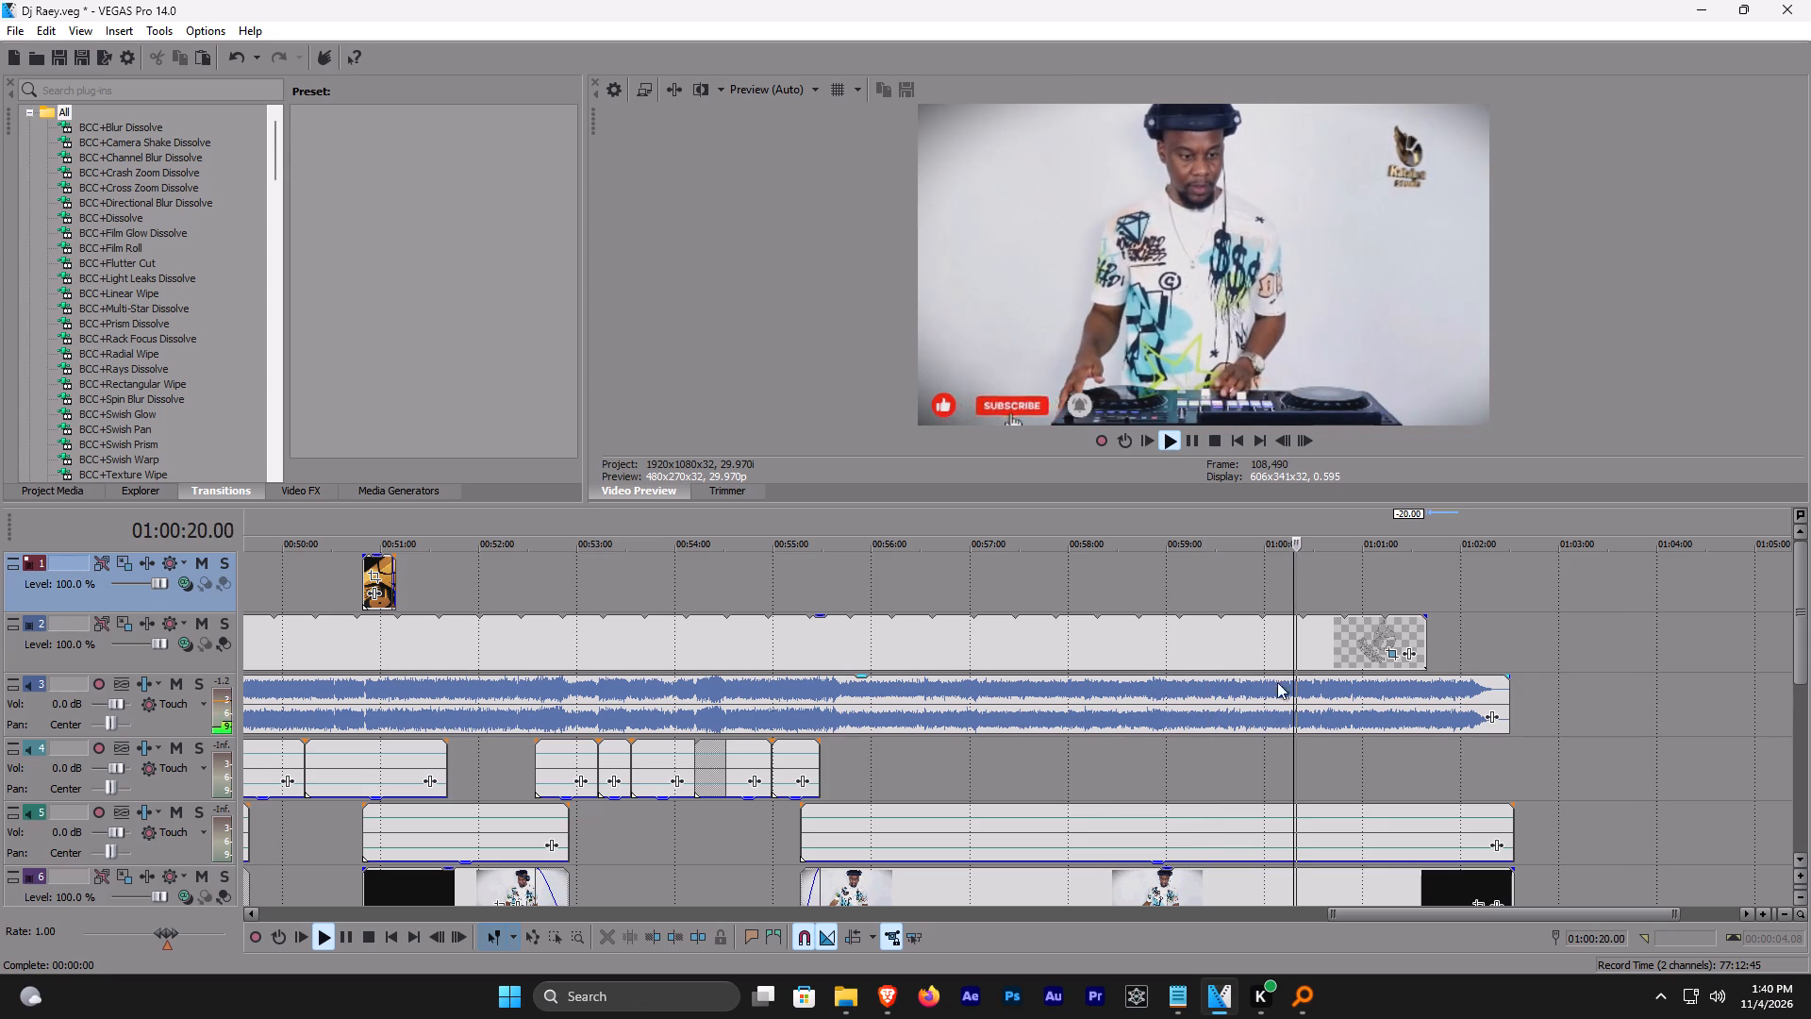
{"action": "left_click", "coordinate": [1355, 523]}
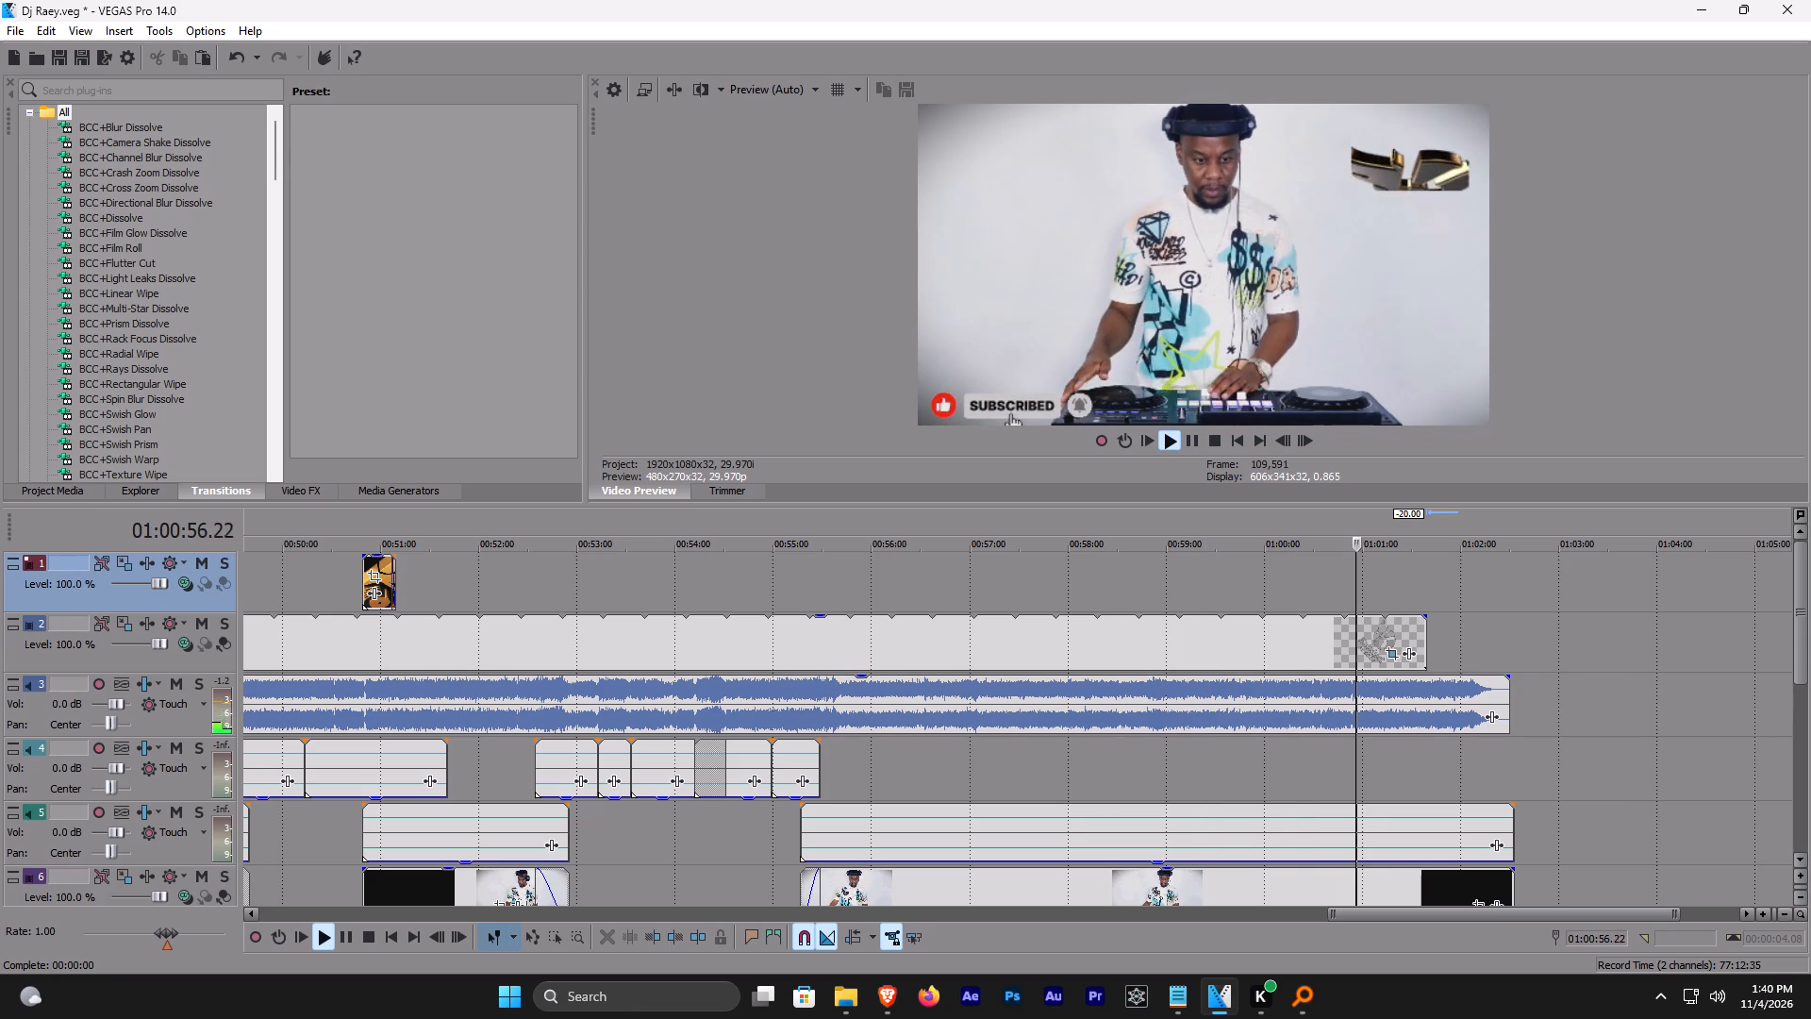
{"action": "left_click", "coordinate": [1398, 518]}
{"action": "scroll", "coordinate": [1394, 527], "scroll_direction": "down", "scroll_amount": 4}
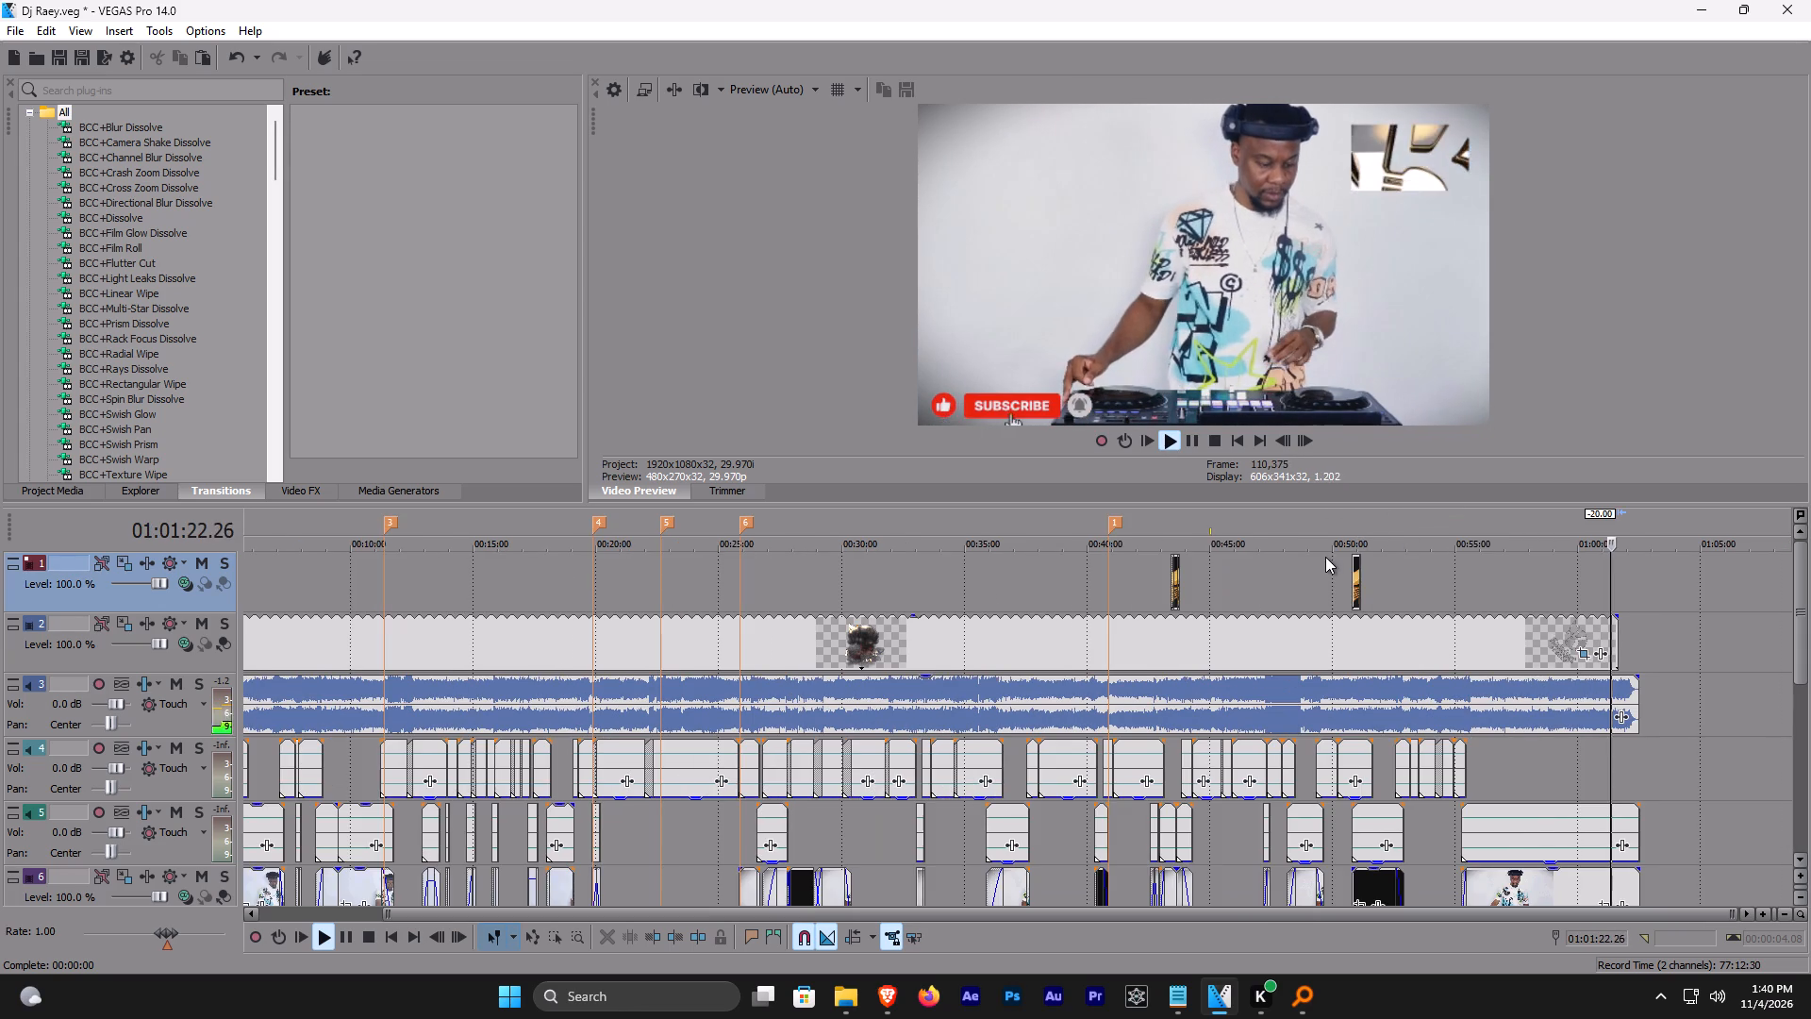
{"action": "scroll", "coordinate": [1475, 573], "scroll_direction": "up", "scroll_amount": 4}
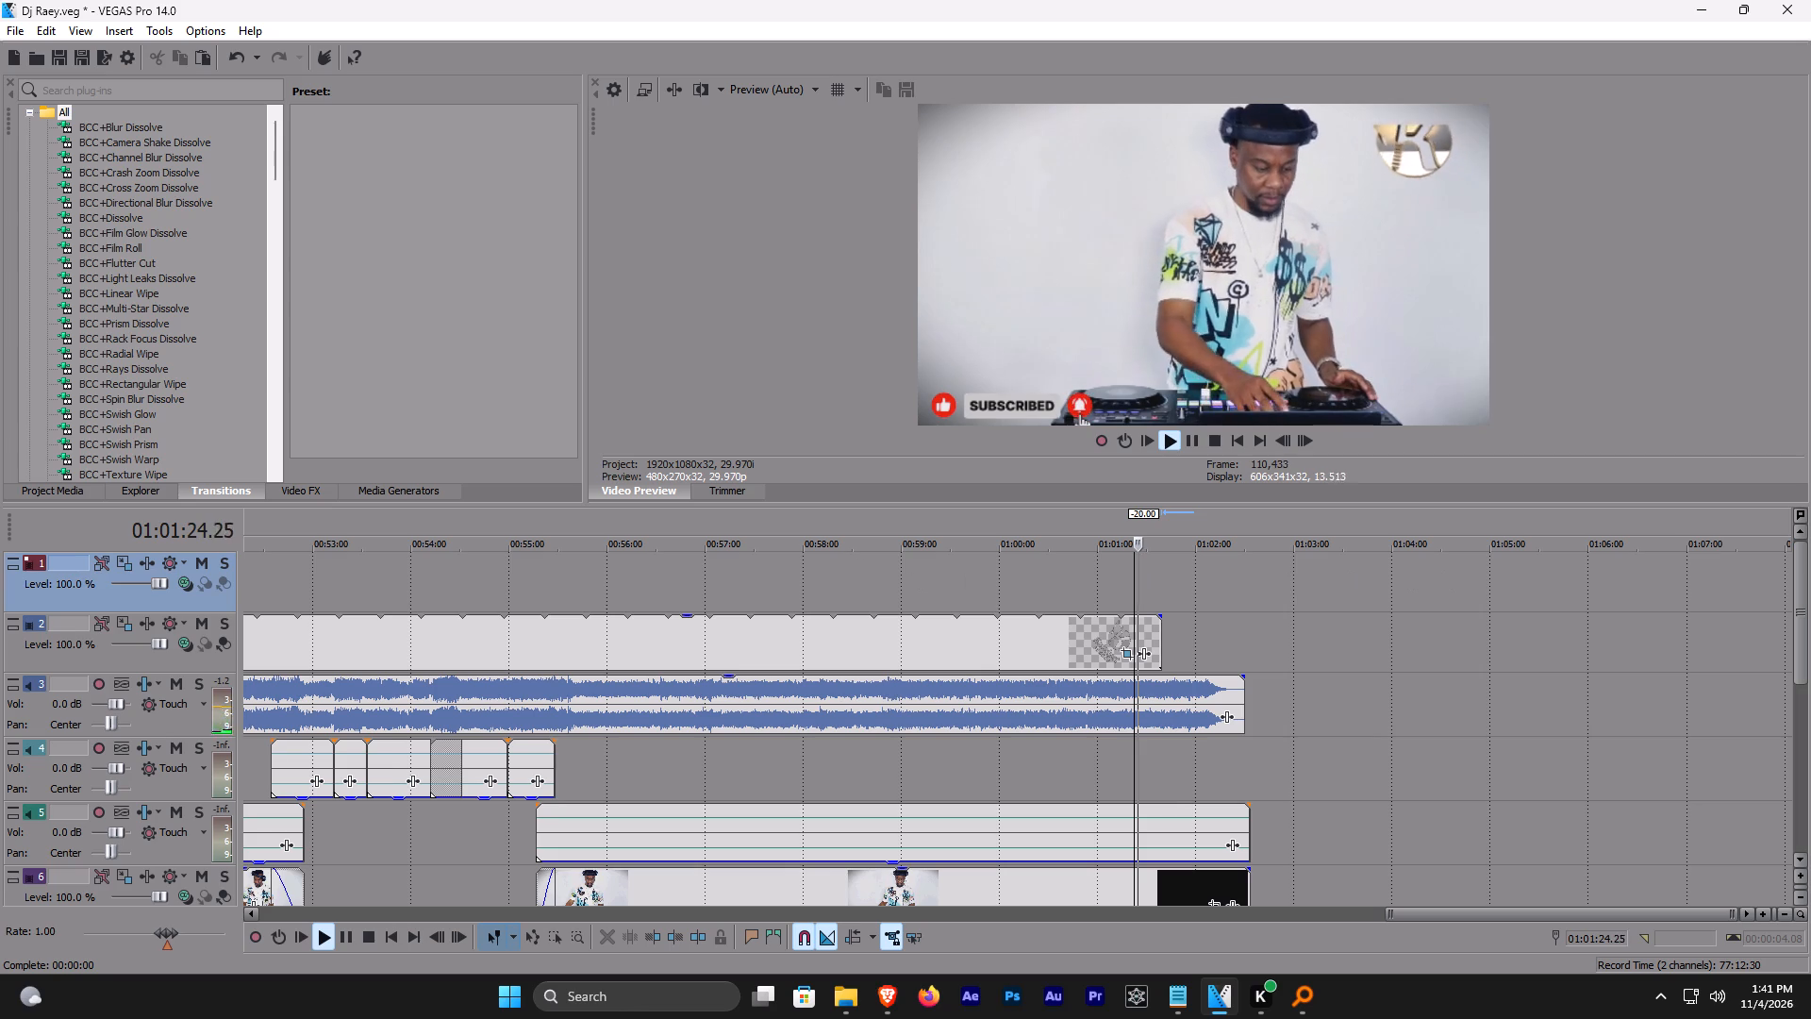
Play the mix at about 00:58:07 over the closing DJ footage and stop playback.
{"action": "left_click", "coordinate": [814, 522]}
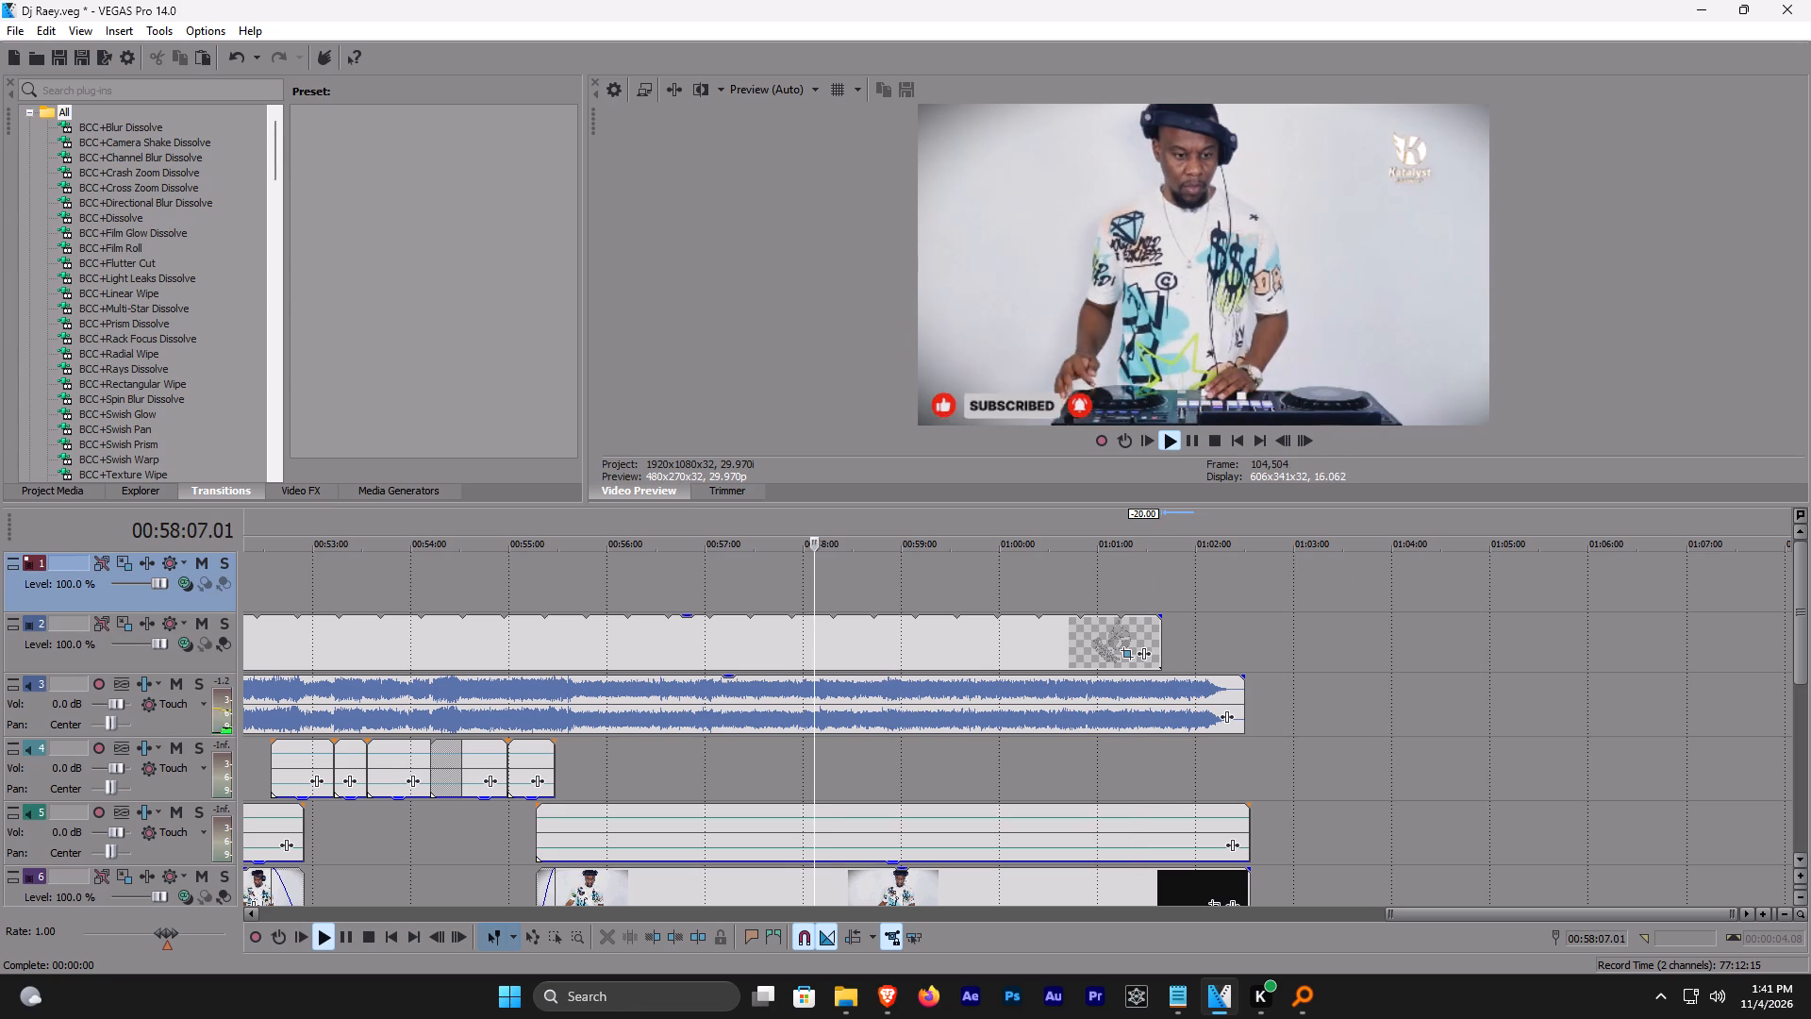
{"action": "key", "text": "space"}
Switch to the browser, open the CNN-News18 midterm elections video on YouTube, and return to VEGAS Pro.
{"action": "left_click", "coordinate": [895, 1005]}
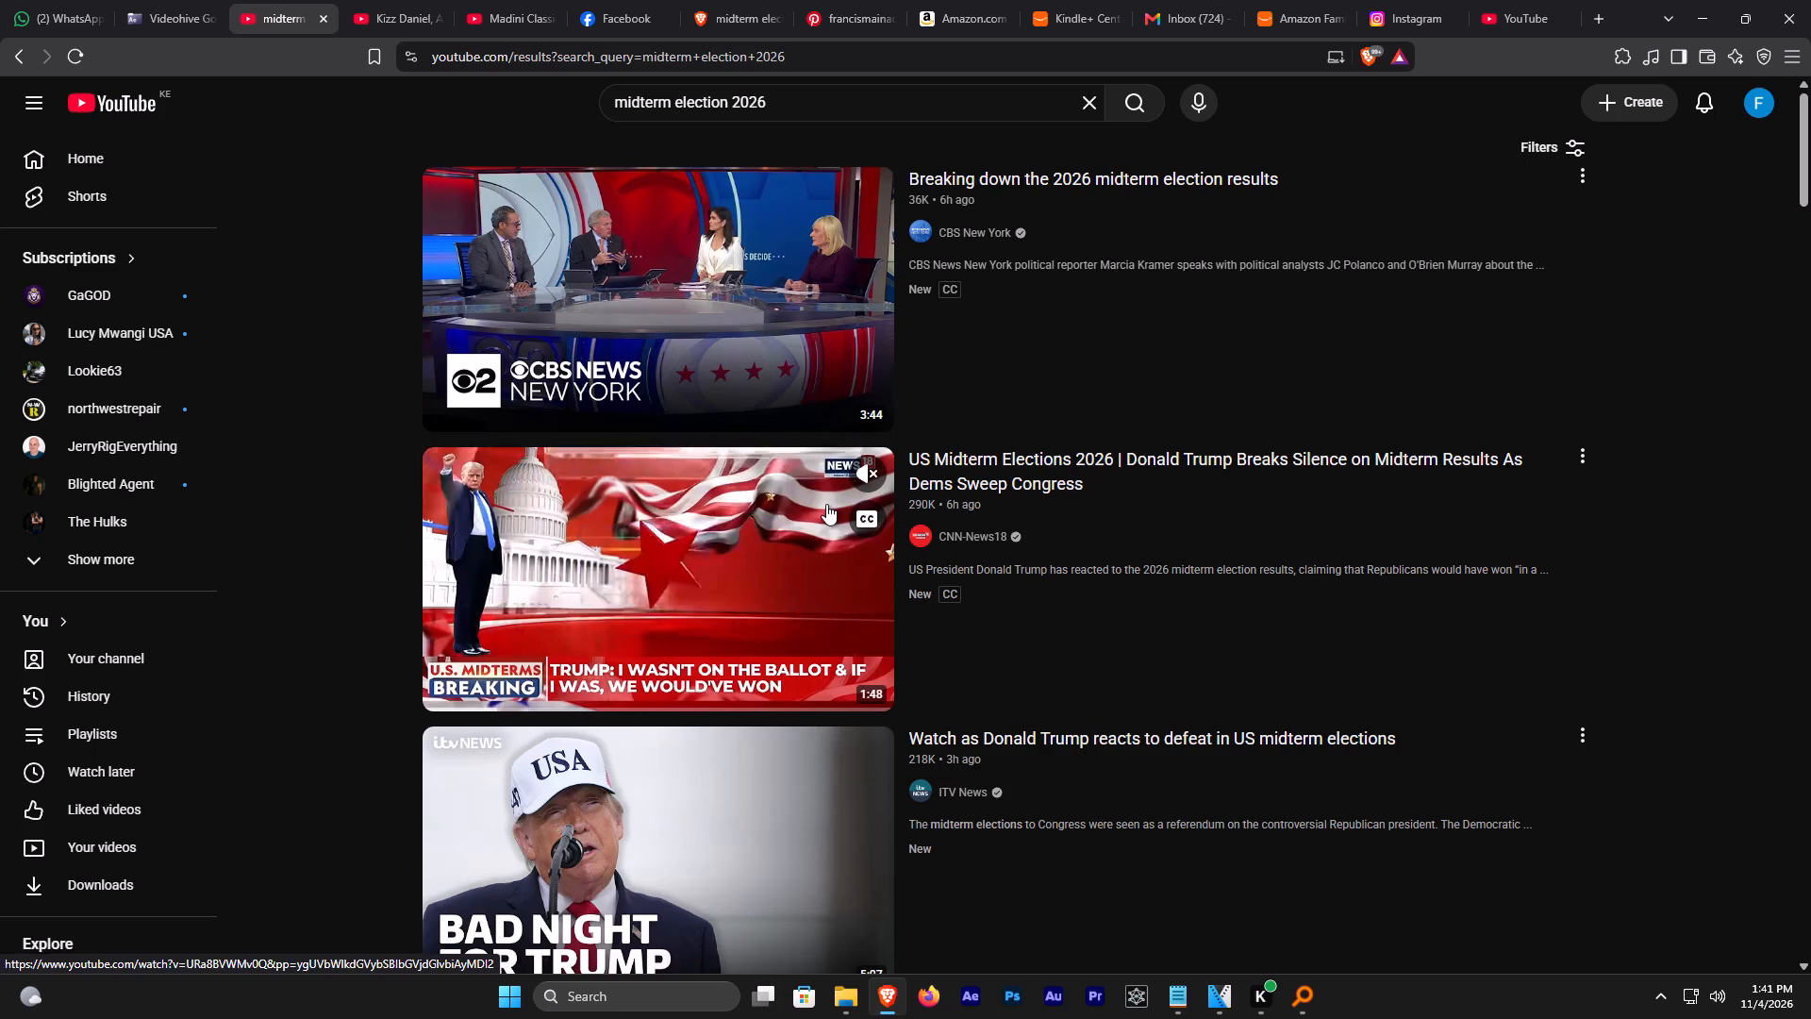
{"action": "left_click", "coordinate": [760, 596]}
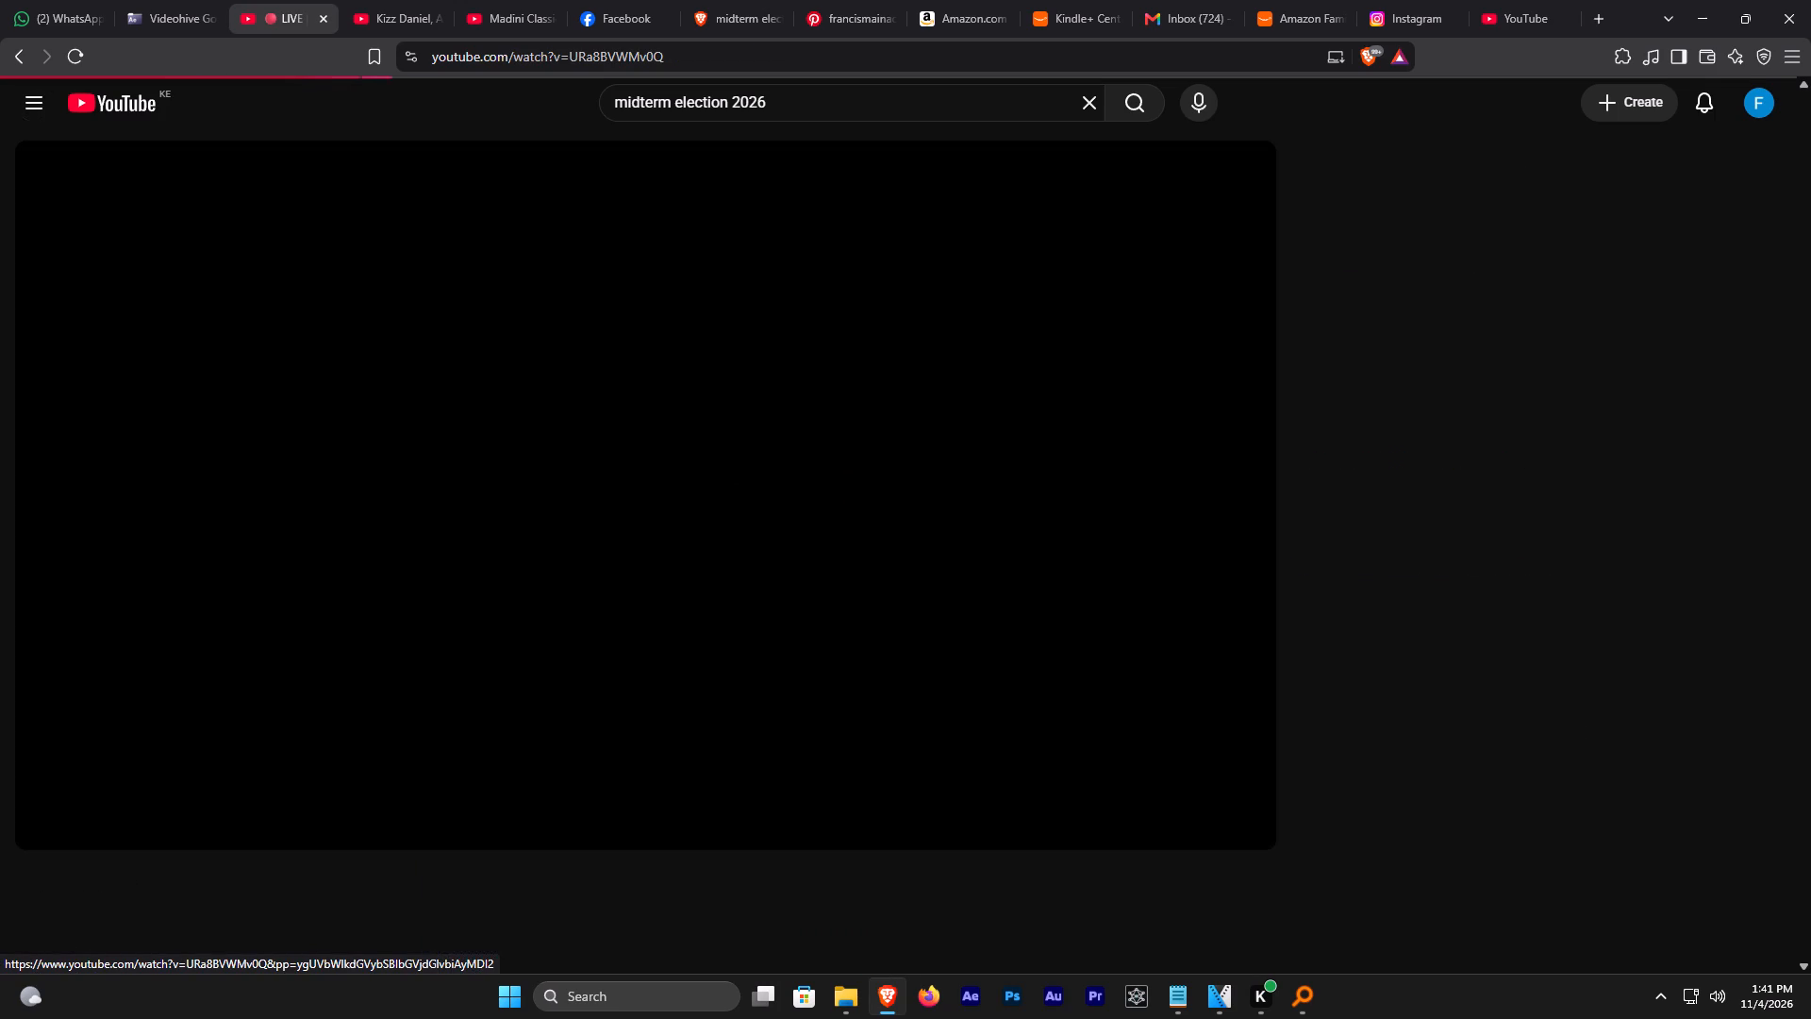
{"action": "left_click", "coordinate": [1230, 1001]}
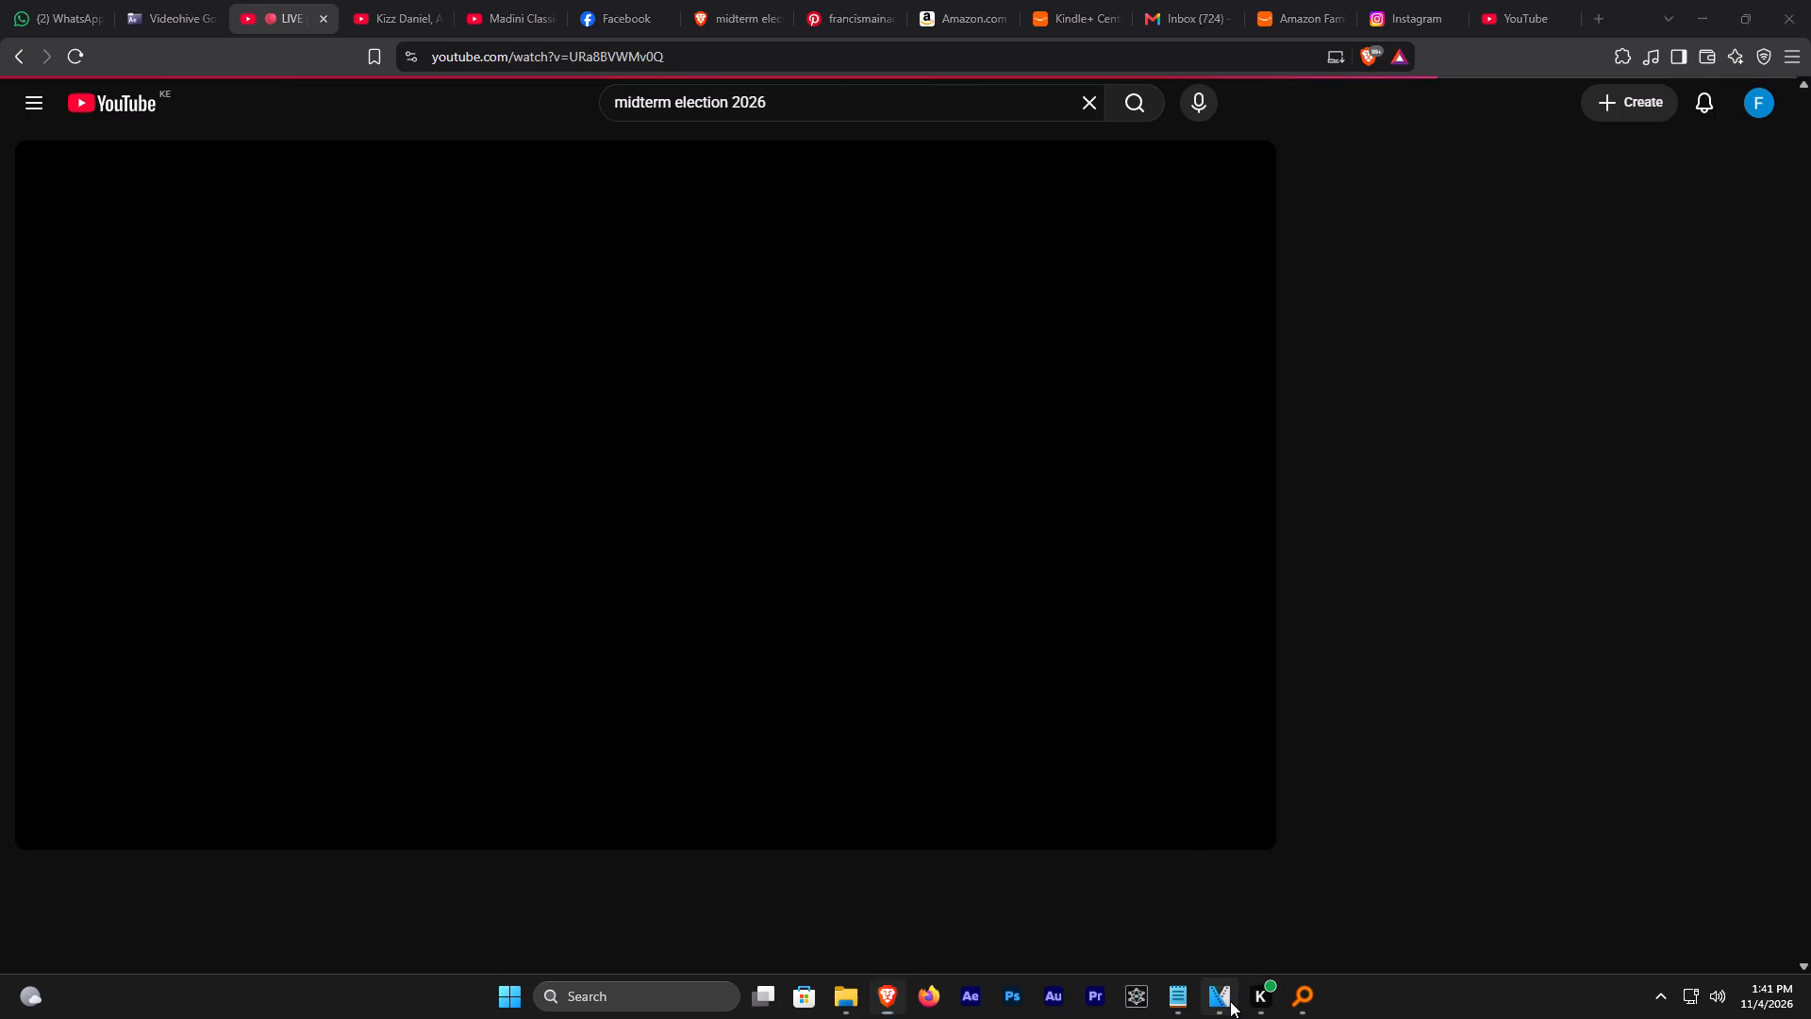
Play the mix at several points between about 00:22:20 and 00:24:16 to examine the long DJ footage section.
{"action": "scroll", "coordinate": [921, 687], "scroll_direction": "down", "scroll_amount": 7}
{"action": "scroll", "coordinate": [1067, 694], "scroll_direction": "down", "scroll_amount": 1}
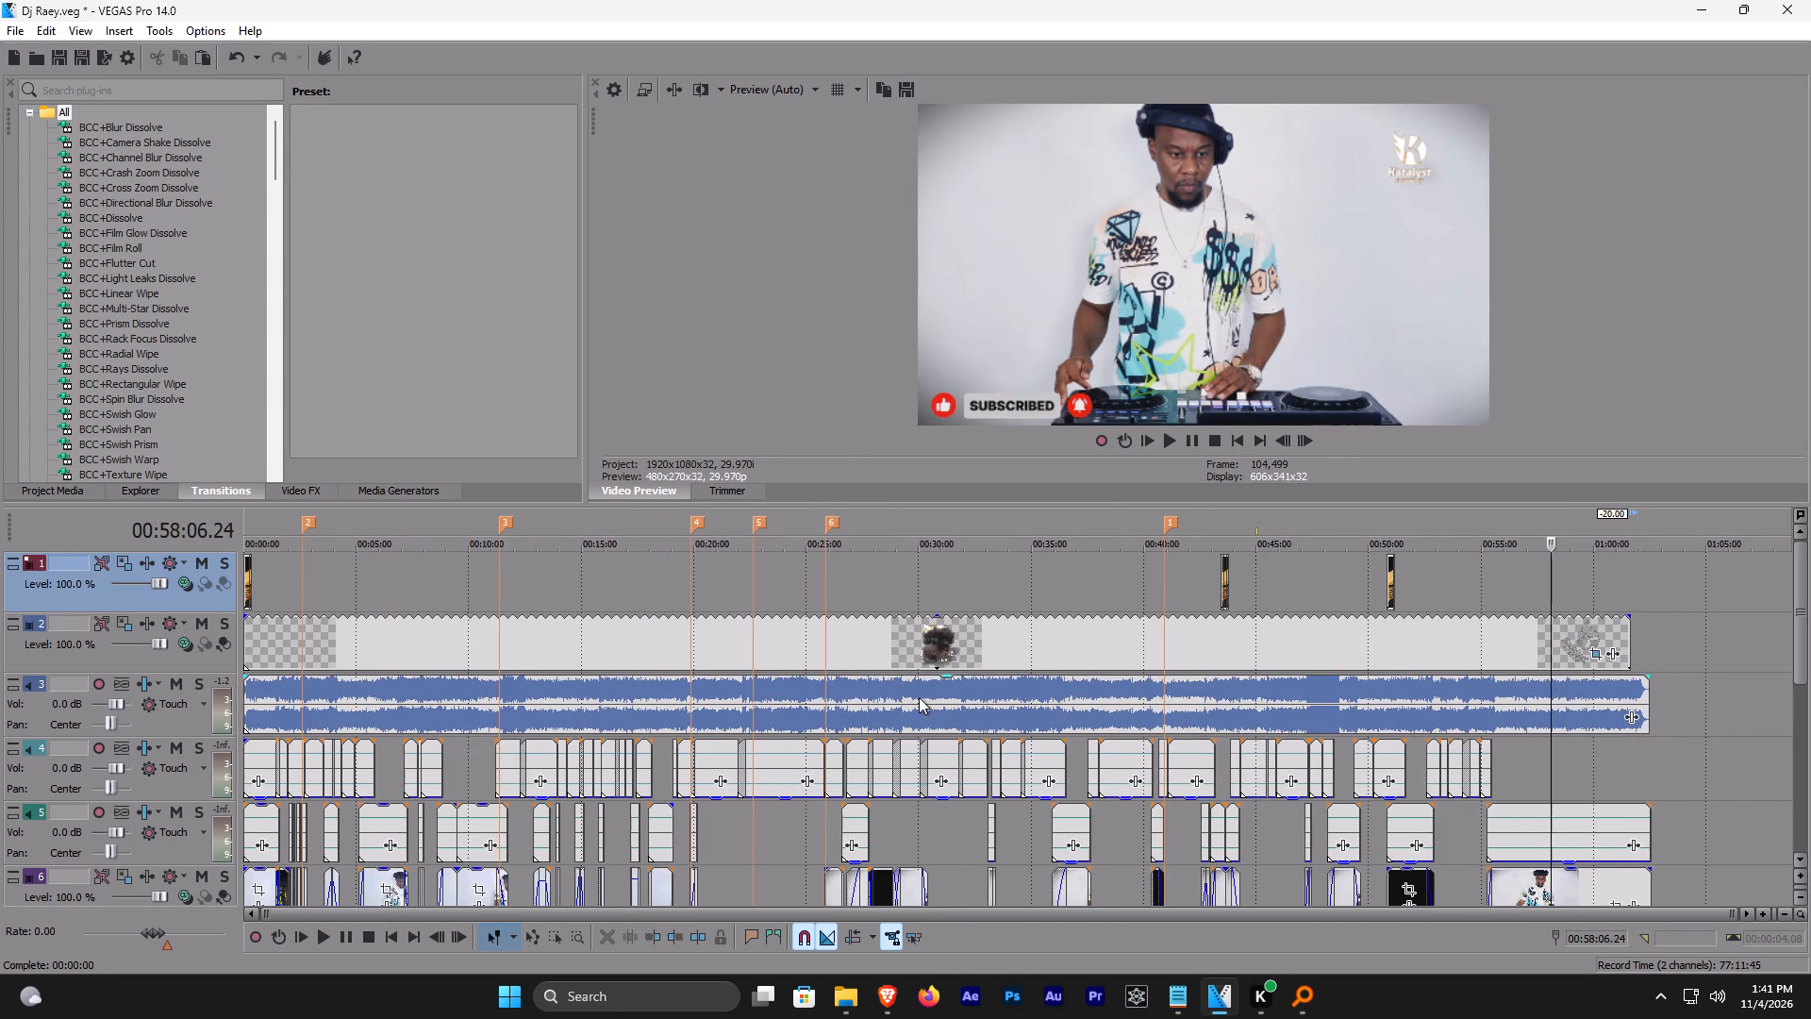
{"action": "left_click", "coordinate": [789, 509]}
{"action": "key", "text": "space"}
{"action": "scroll", "coordinate": [789, 560], "scroll_direction": "down", "scroll_amount": 2, "text": "ctrl"}
{"action": "scroll", "coordinate": [789, 560], "scroll_direction": "up", "scroll_amount": 7}
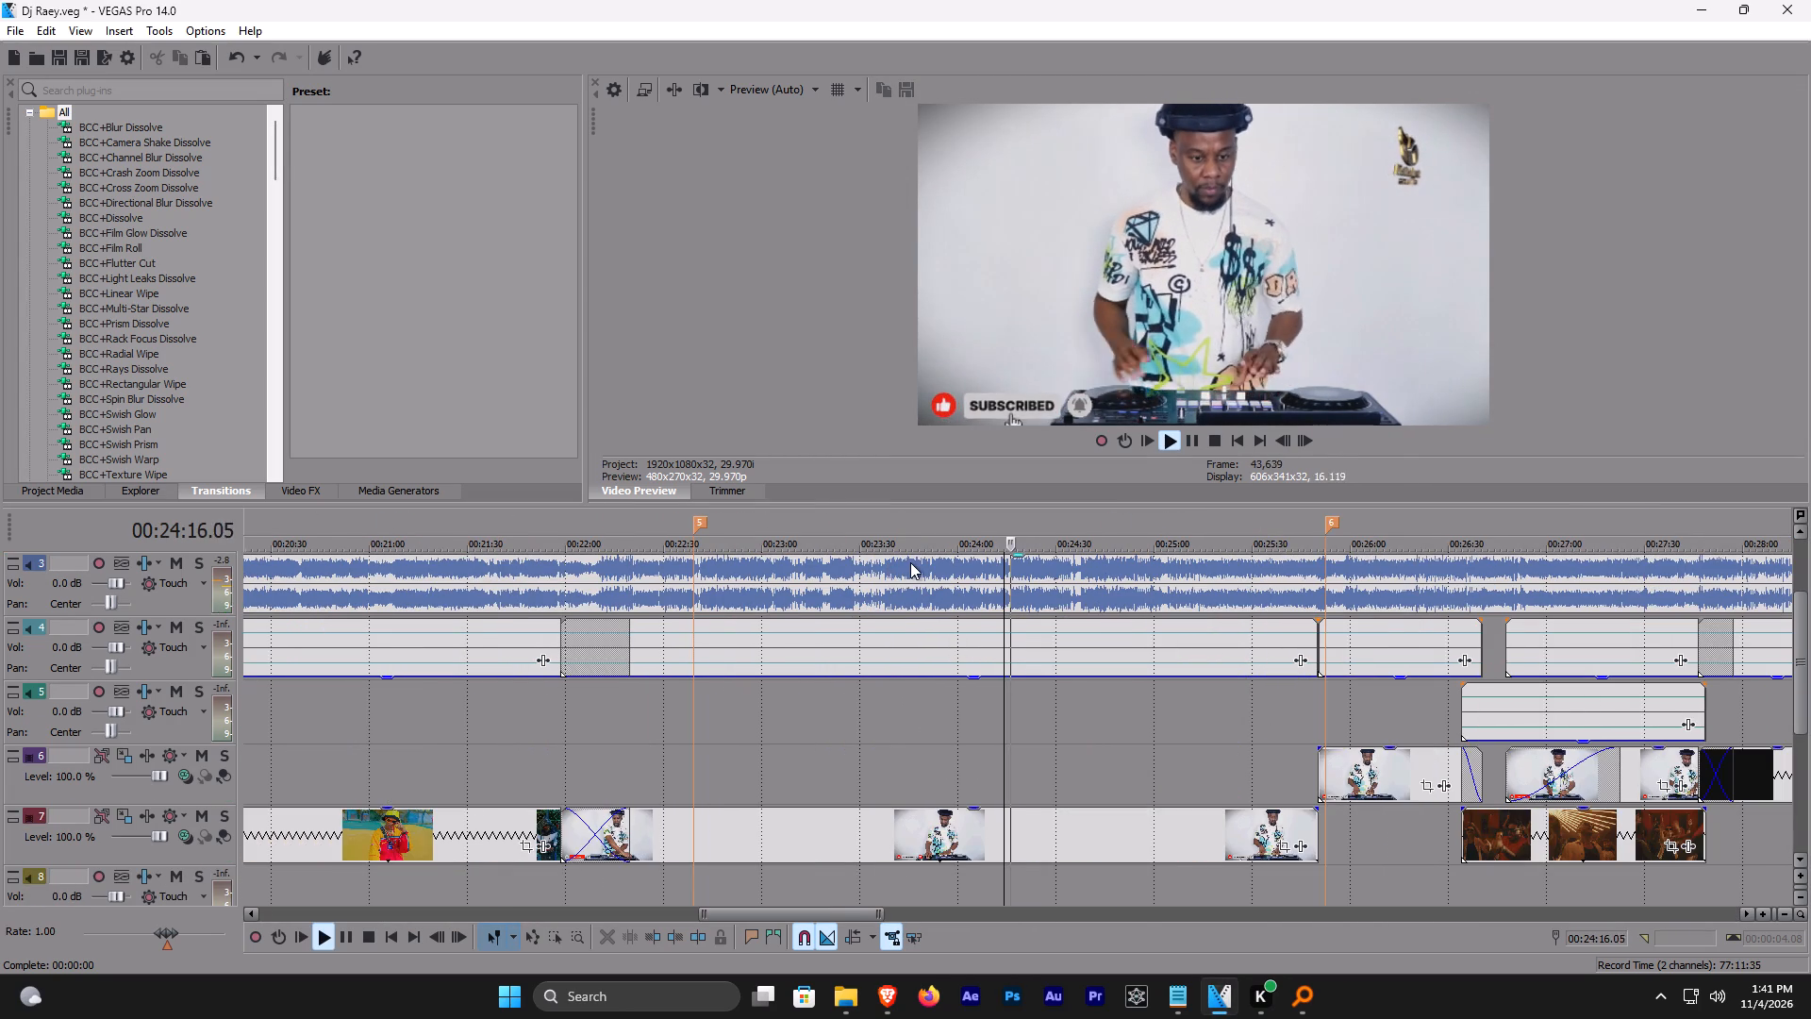
{"action": "left_click", "coordinate": [872, 527]}
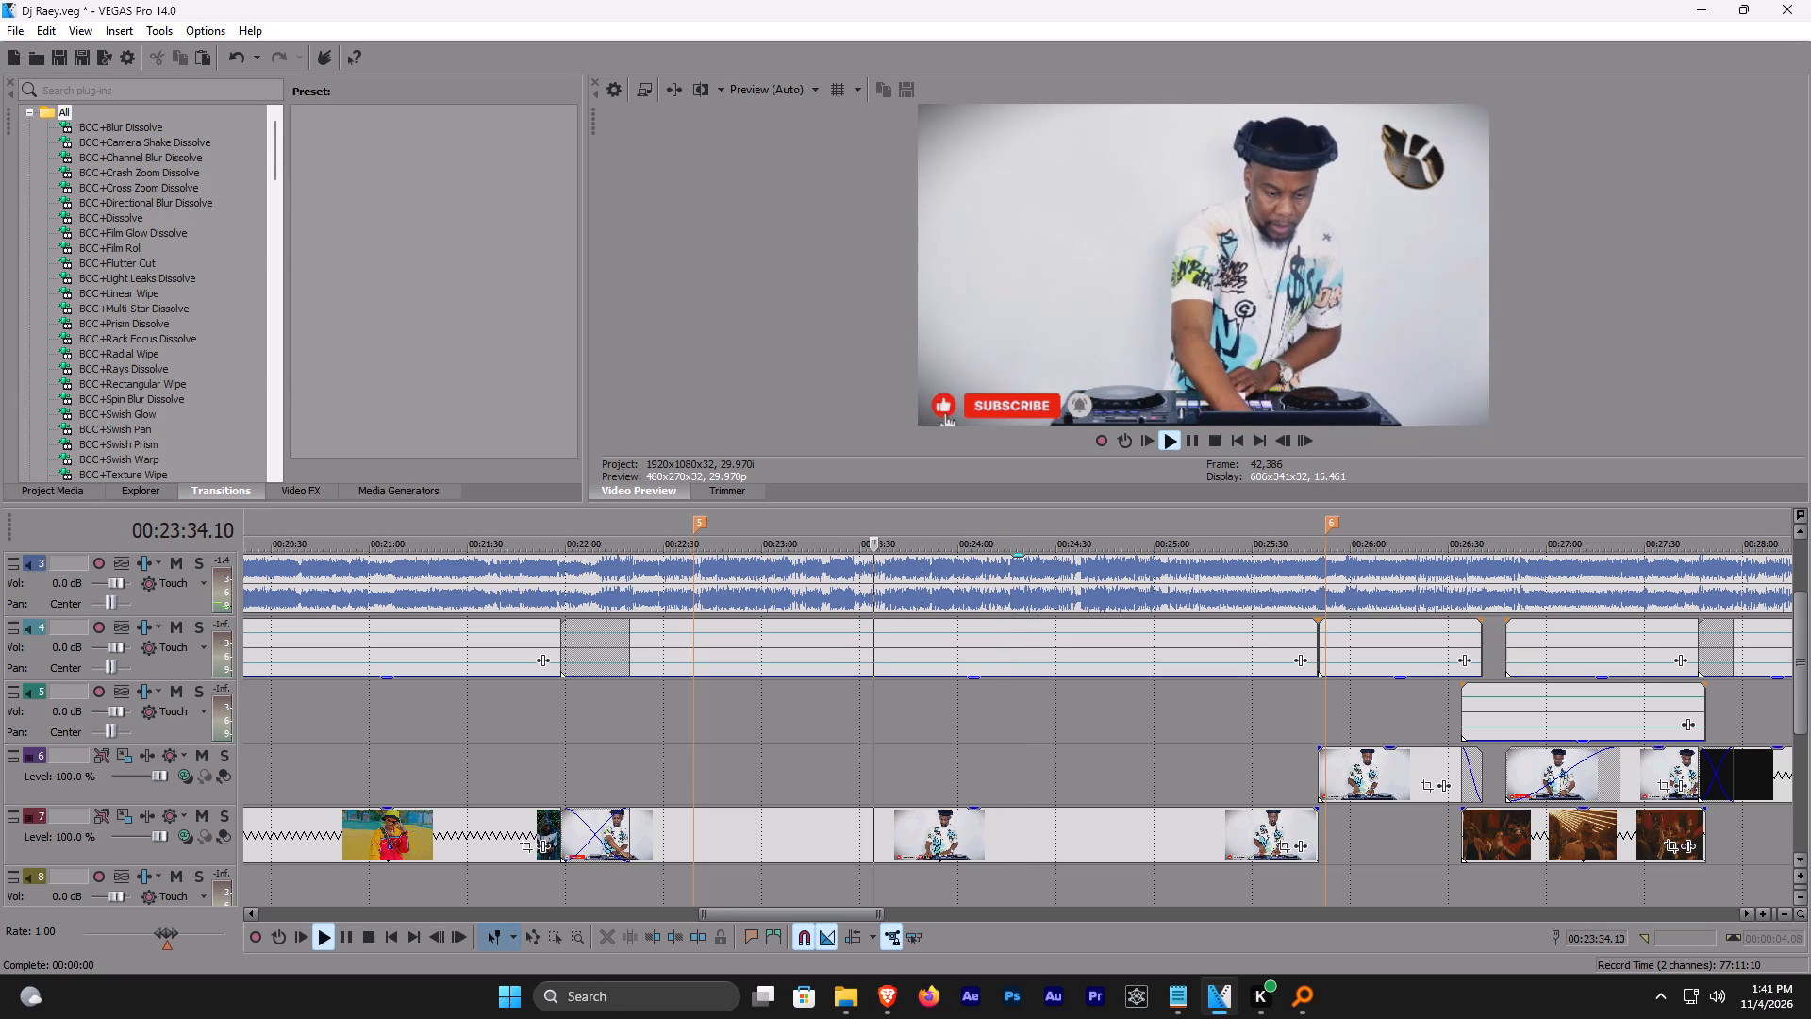
{"action": "left_click", "coordinate": [636, 521]}
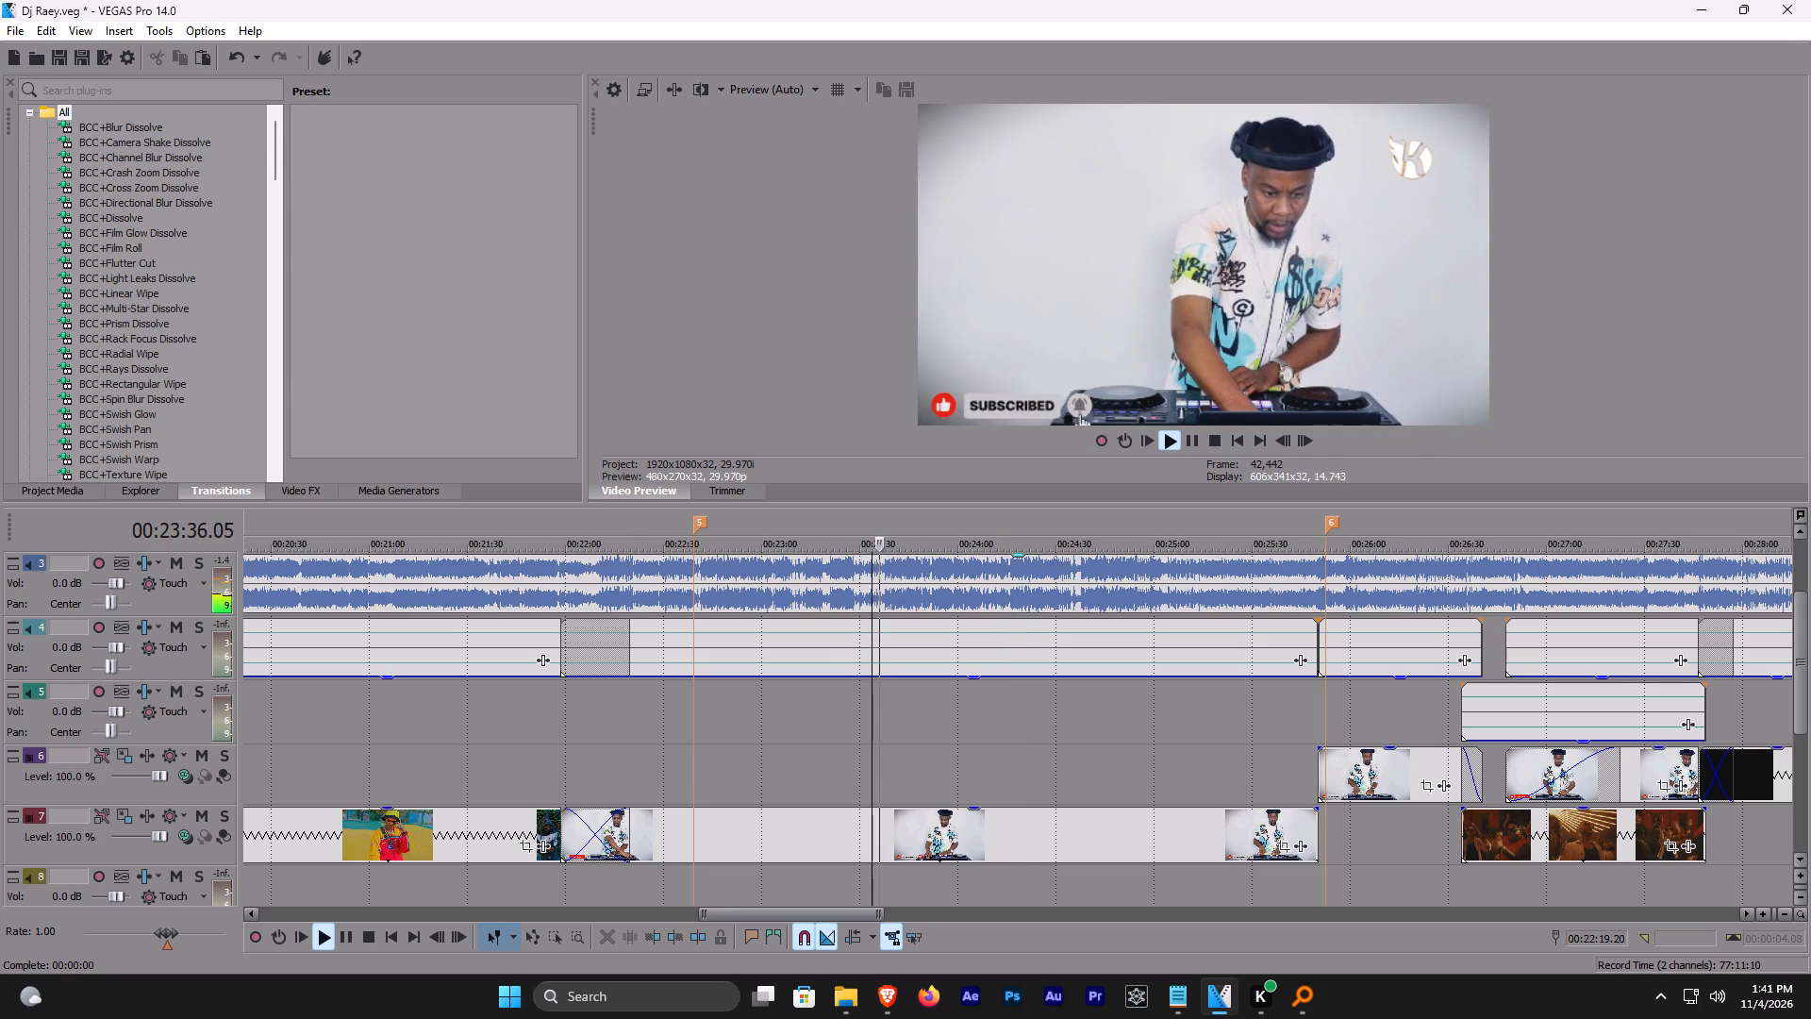
{"action": "scroll", "coordinate": [882, 578], "scroll_direction": "up", "scroll_amount": 3}
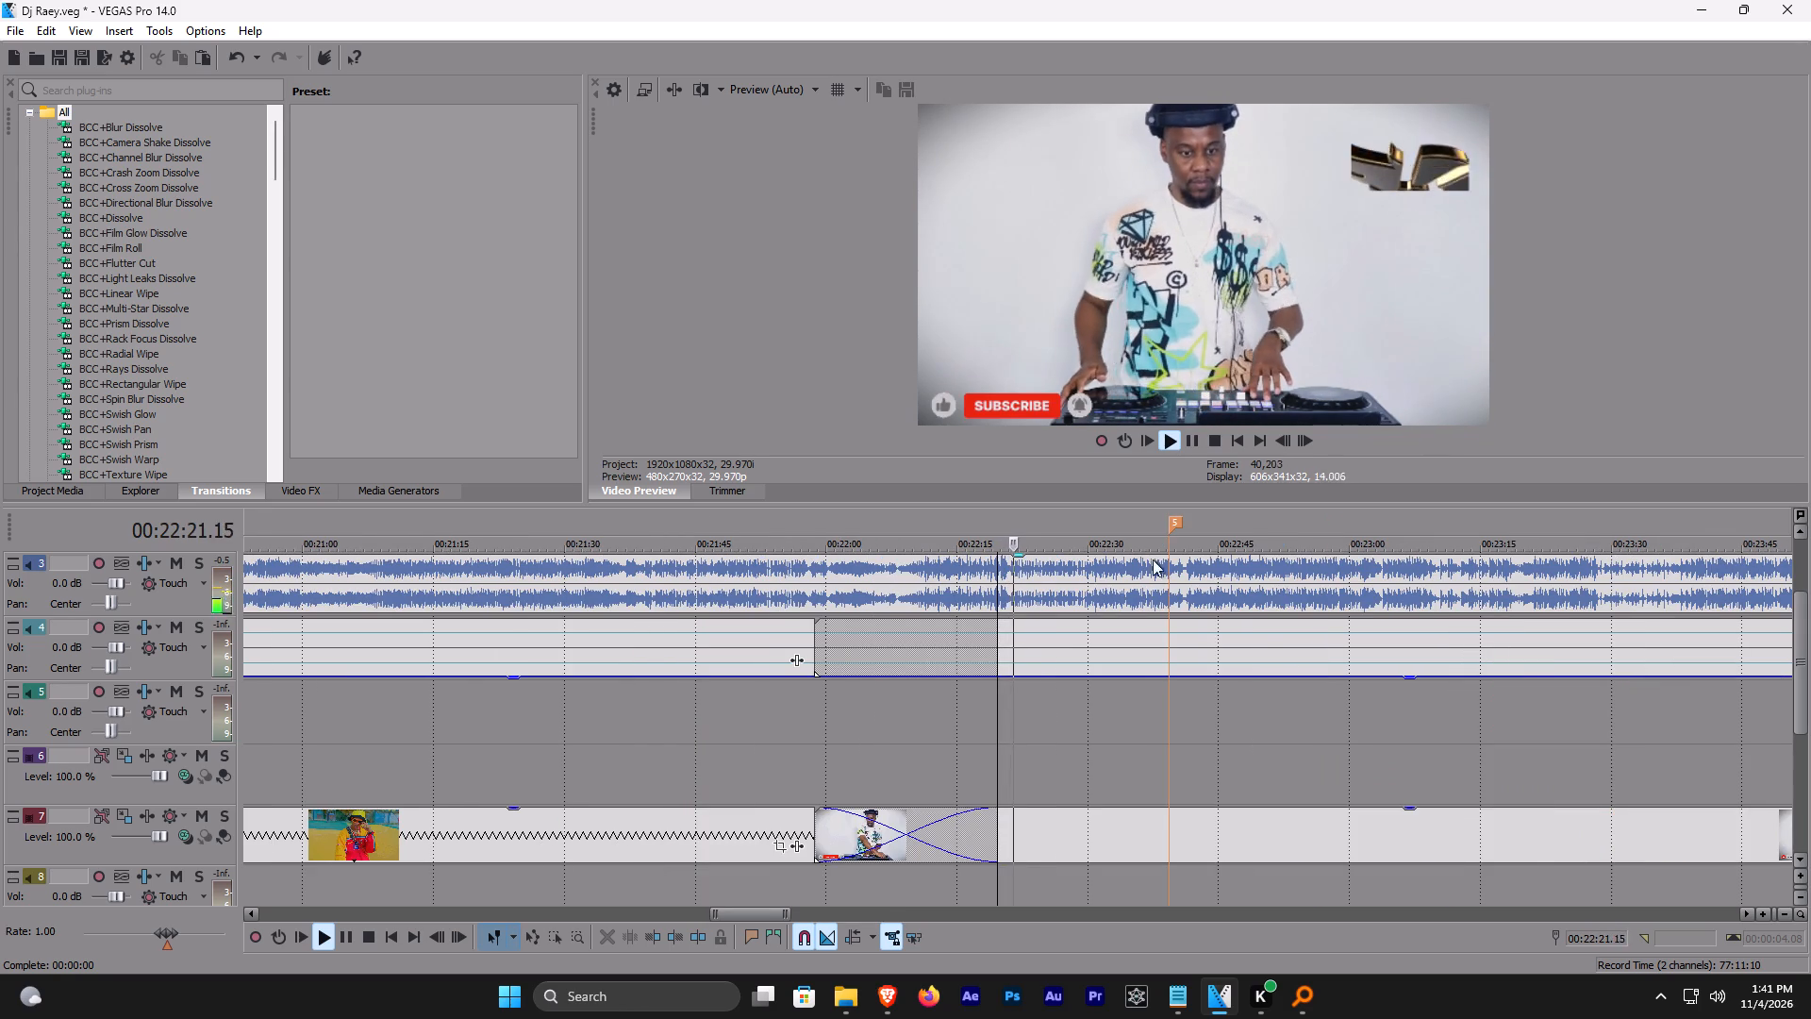
{"action": "left_click", "coordinate": [1130, 521]}
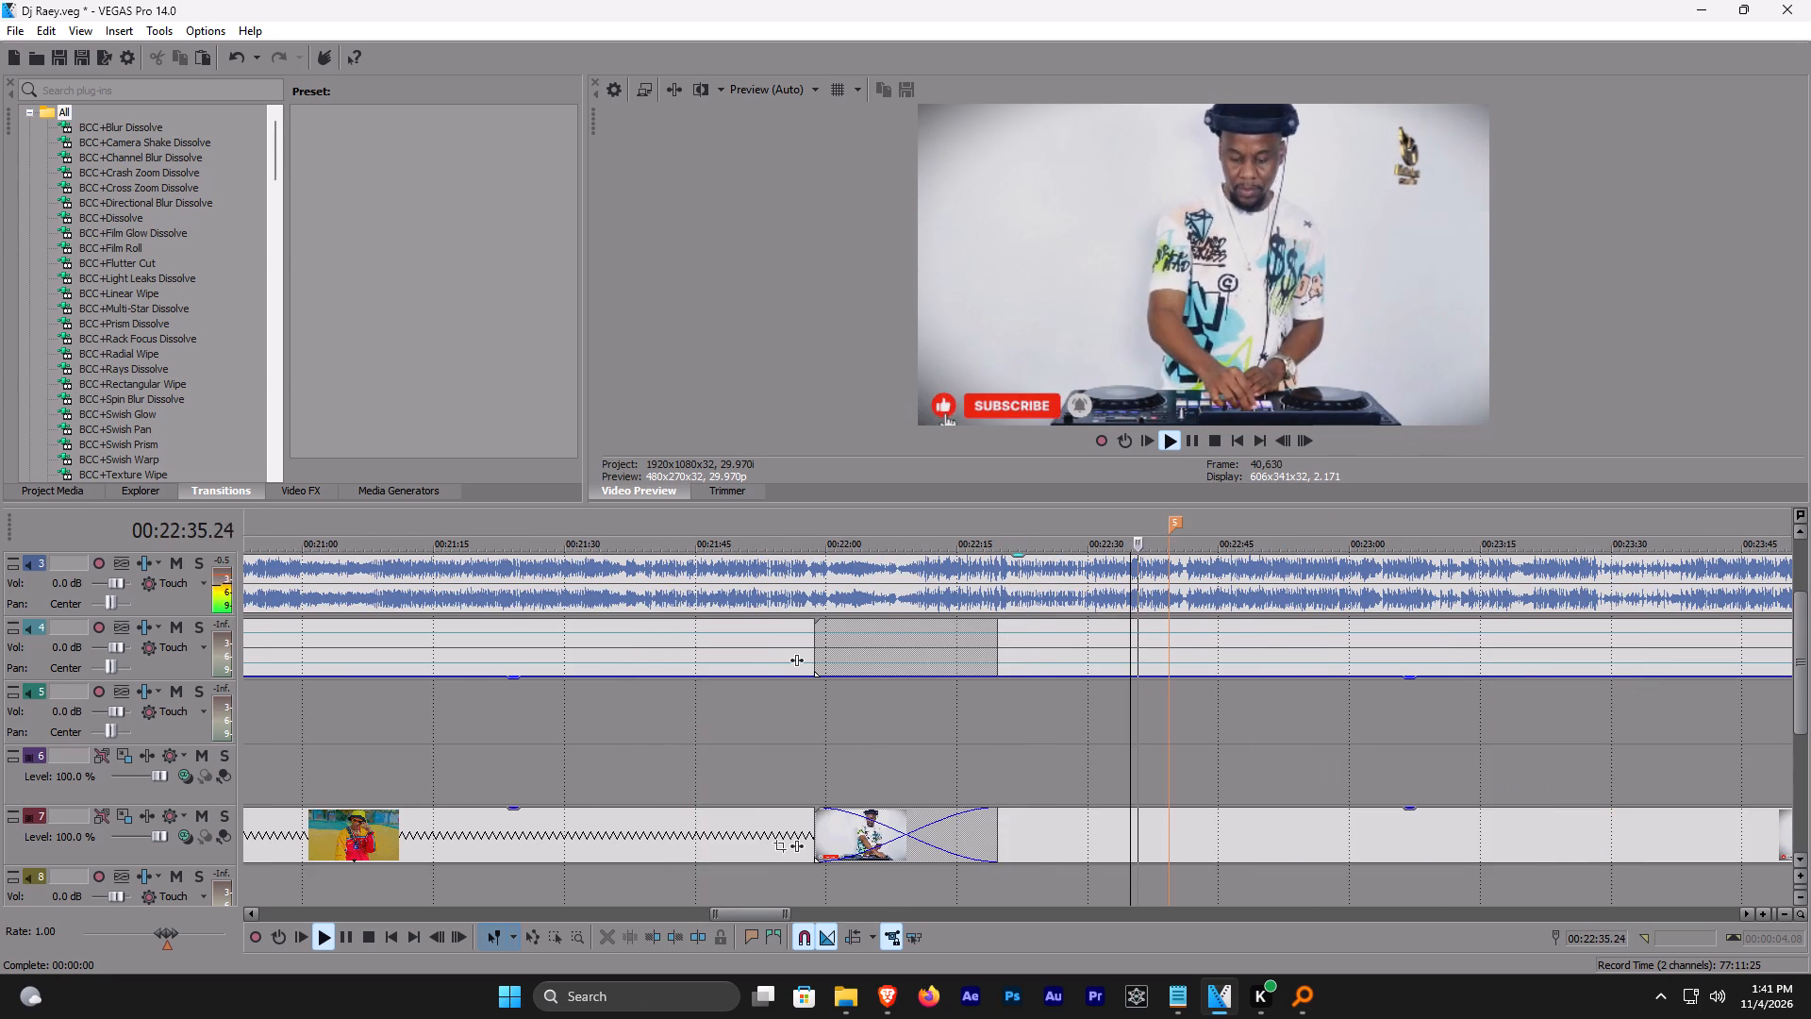
{"action": "left_click", "coordinate": [1208, 518]}
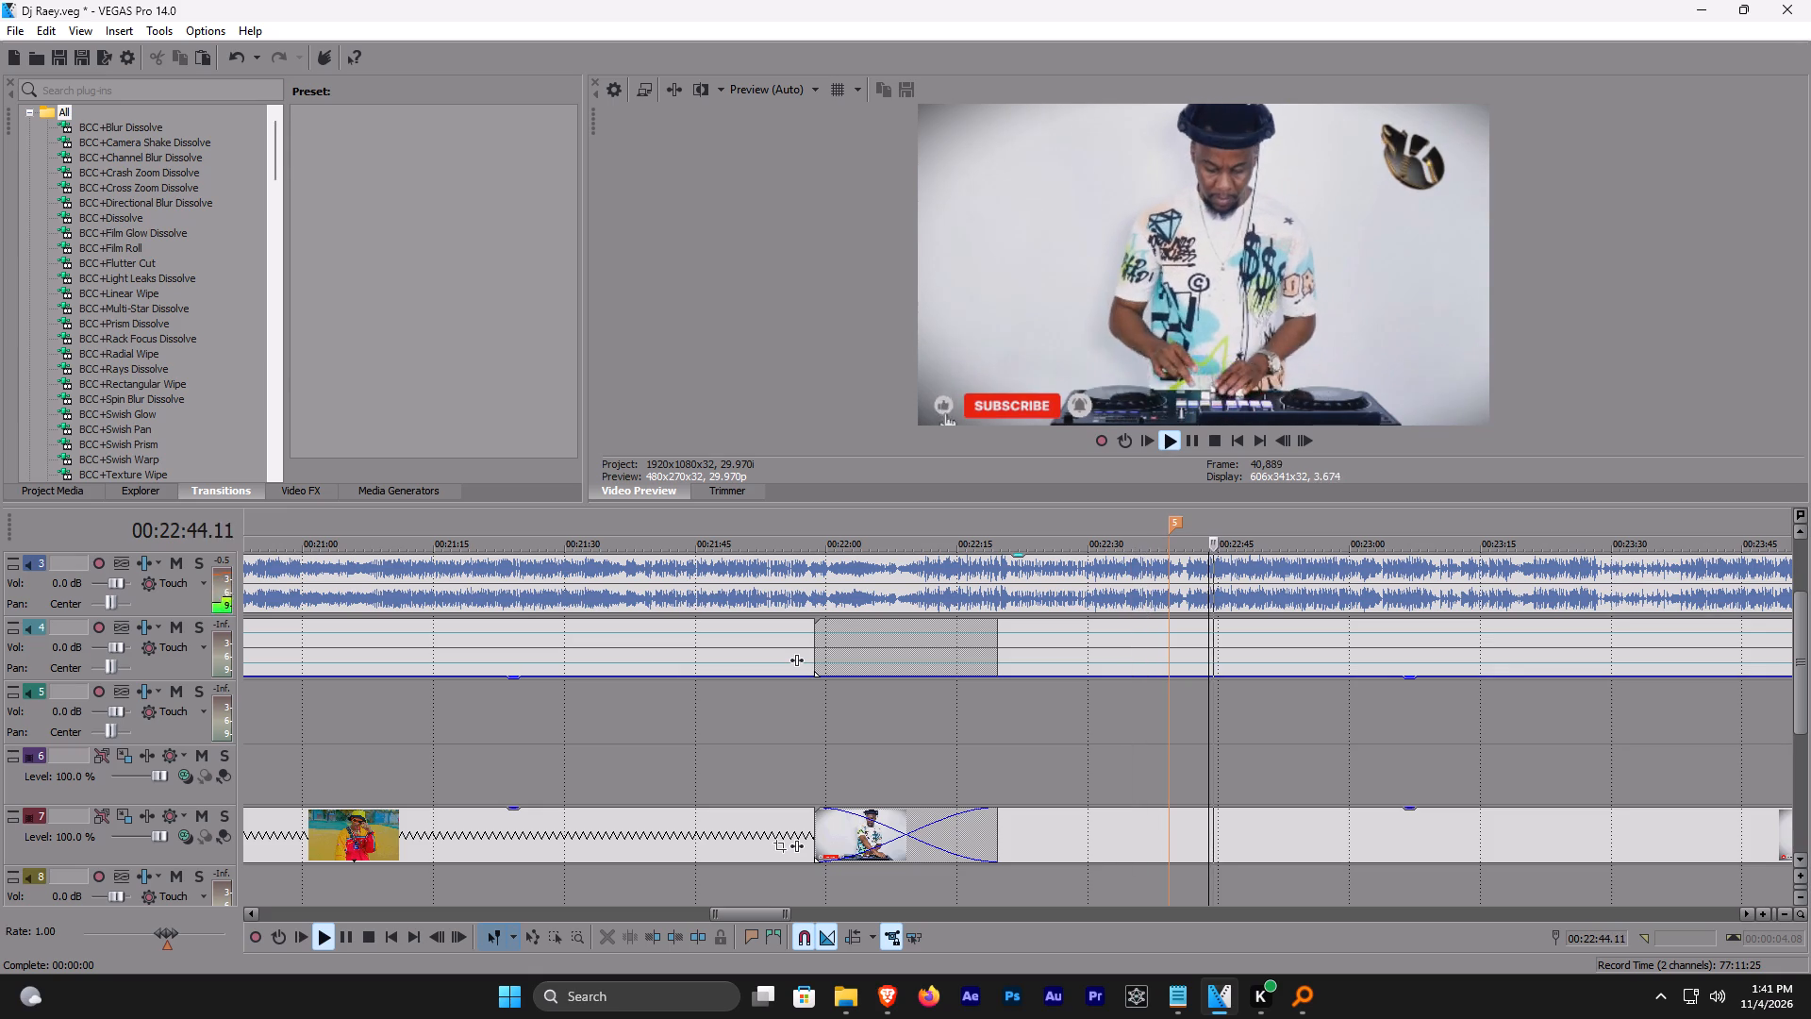
{"action": "left_click", "coordinate": [1324, 527]}
{"action": "scroll", "coordinate": [1377, 537], "scroll_direction": "down", "scroll_amount": 3}
{"action": "left_click", "coordinate": [1076, 527]}
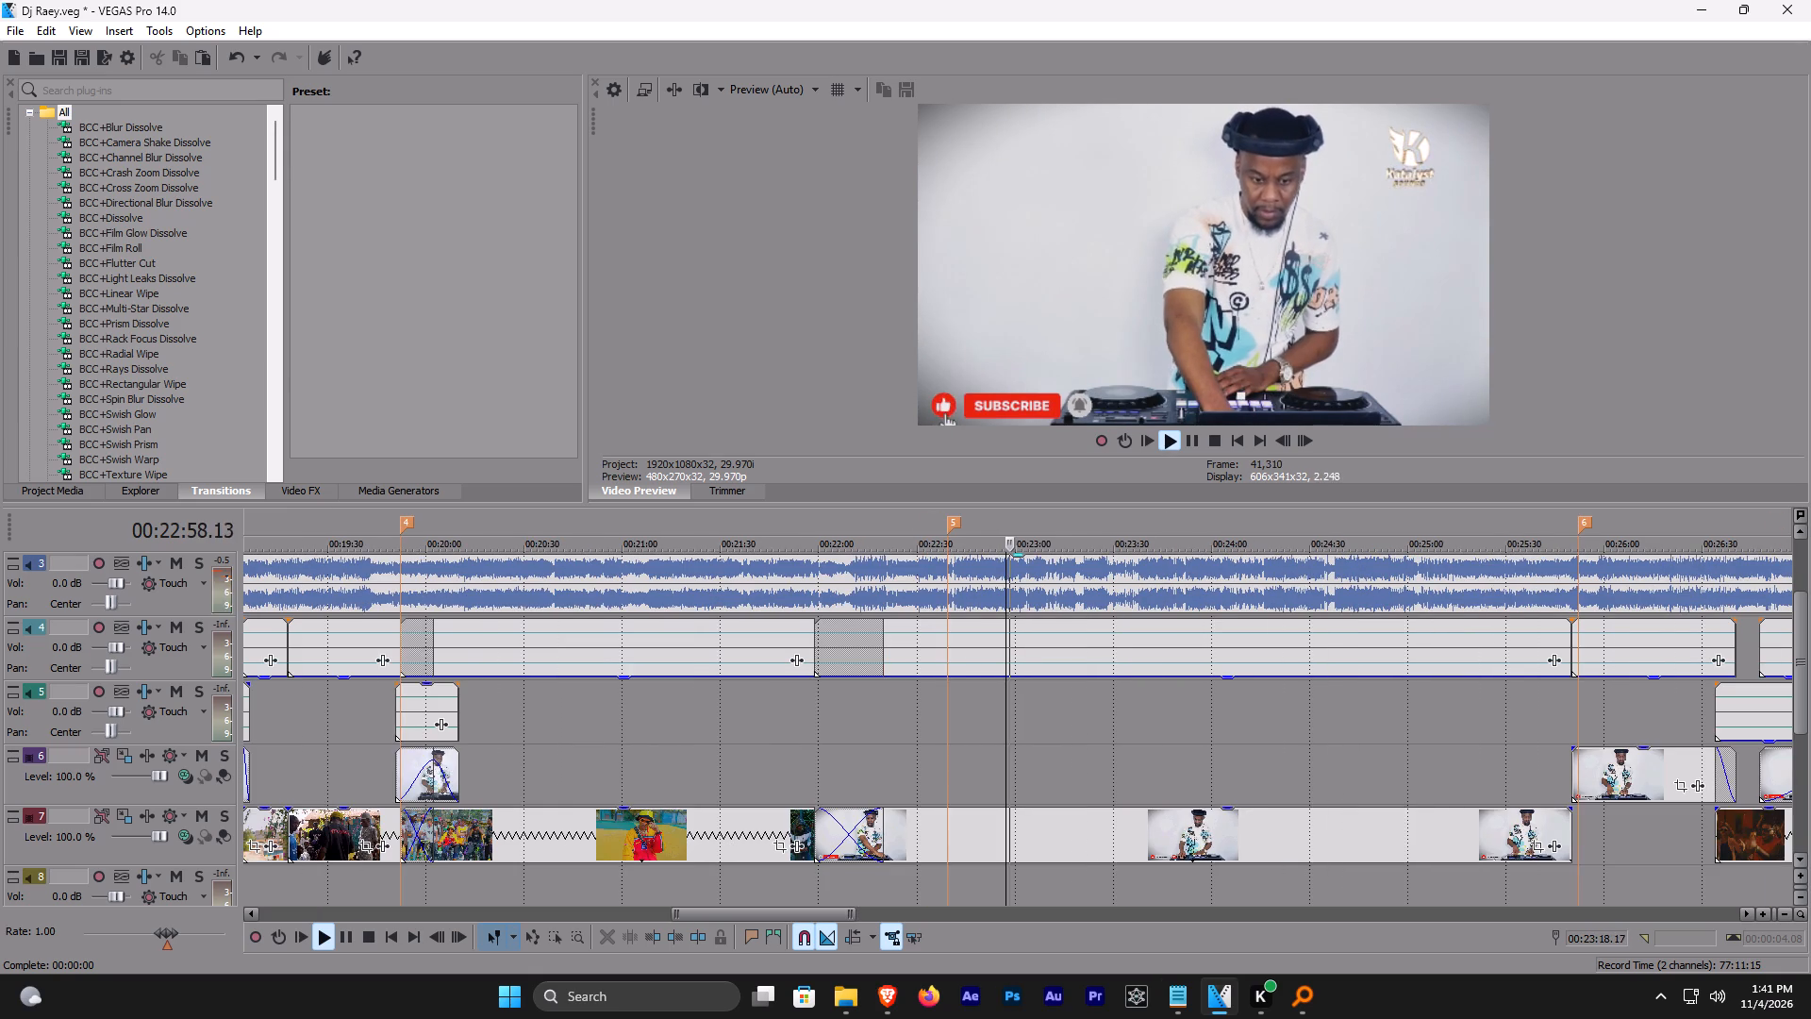
{"action": "left_click", "coordinate": [1121, 530]}
{"action": "left_click", "coordinate": [1150, 528]}
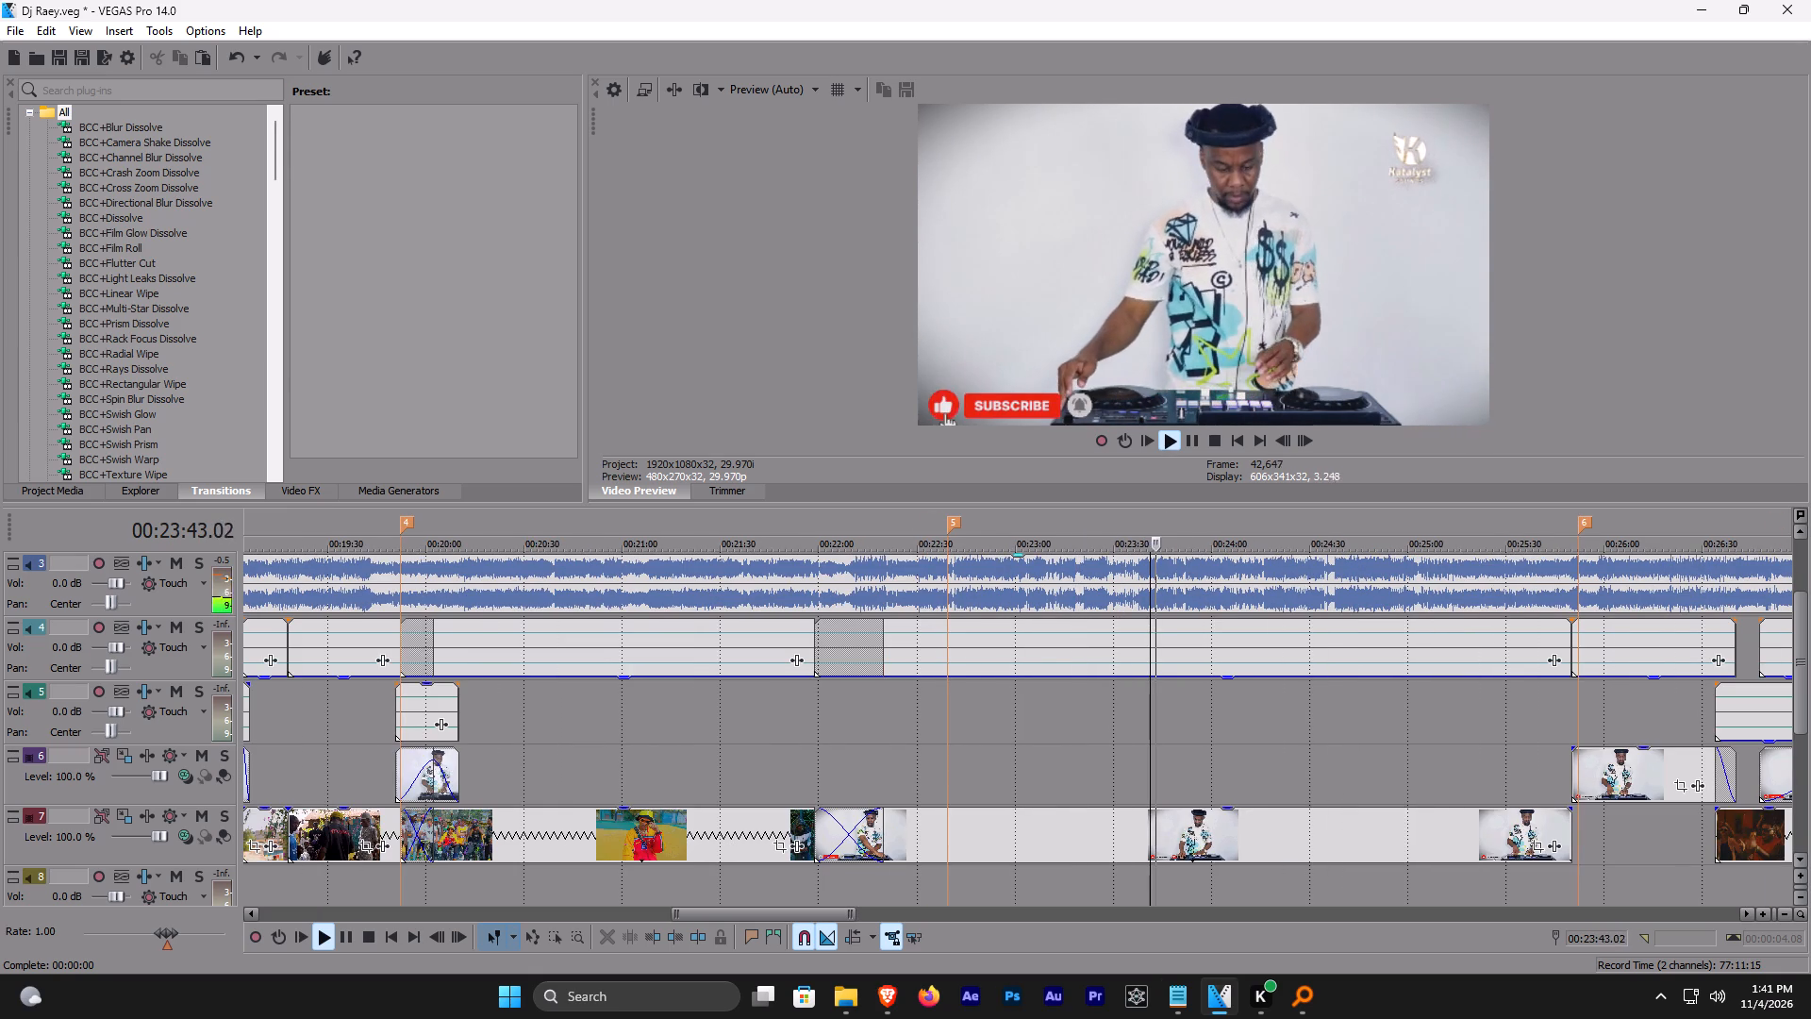
Switch to the browser, pause the midterm elections video, and return to VEGAS Pro.
{"action": "left_click", "coordinate": [891, 994]}
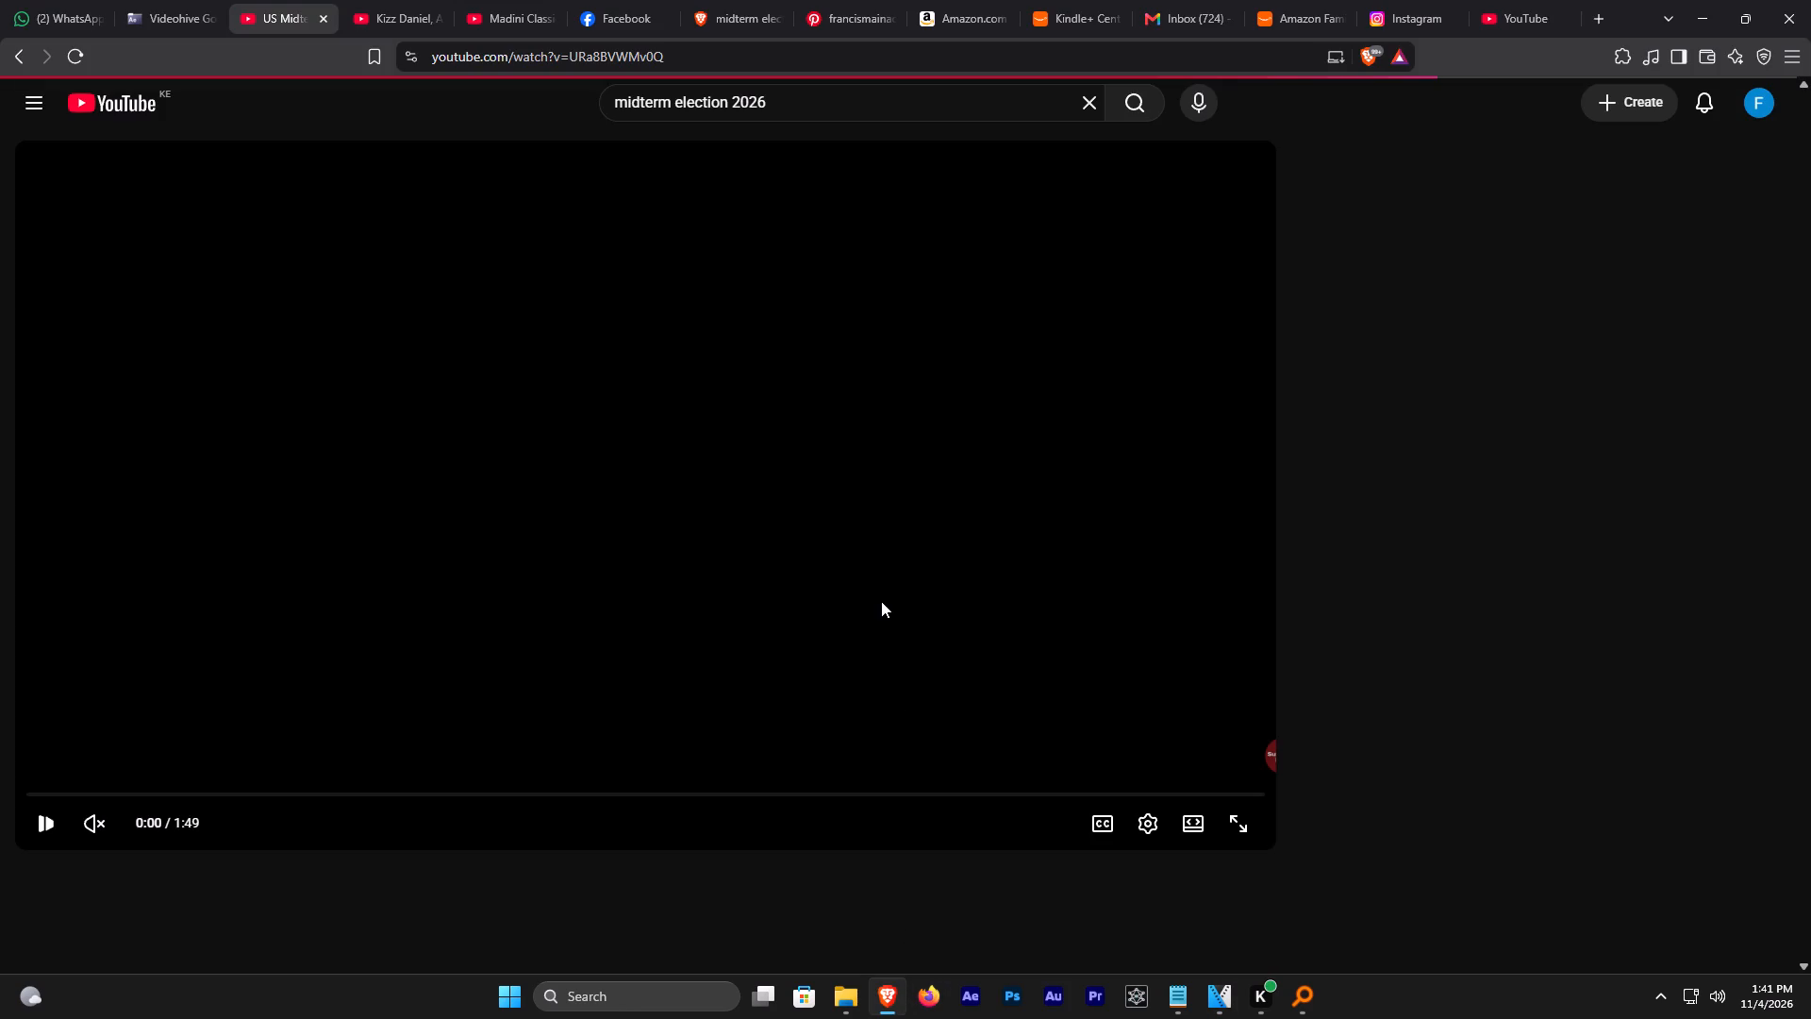
{"action": "left_click", "coordinate": [0, 559]}
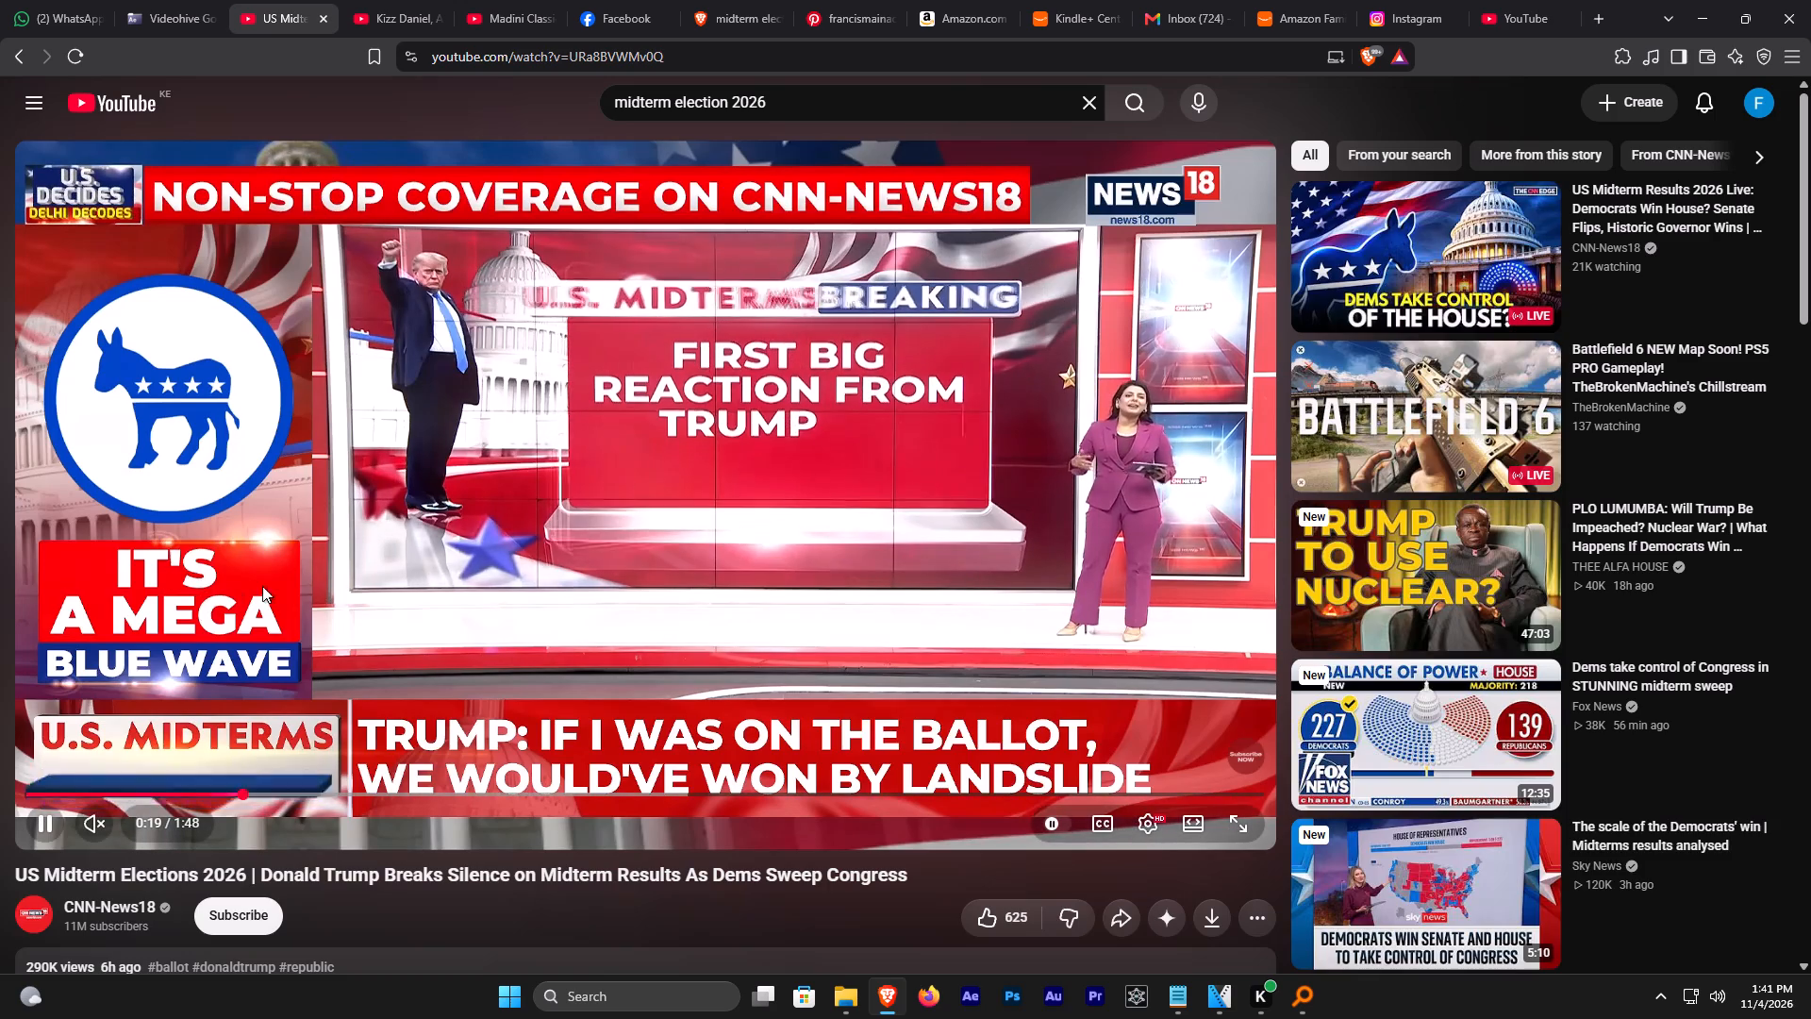
{"action": "left_click", "coordinate": [401, 594]}
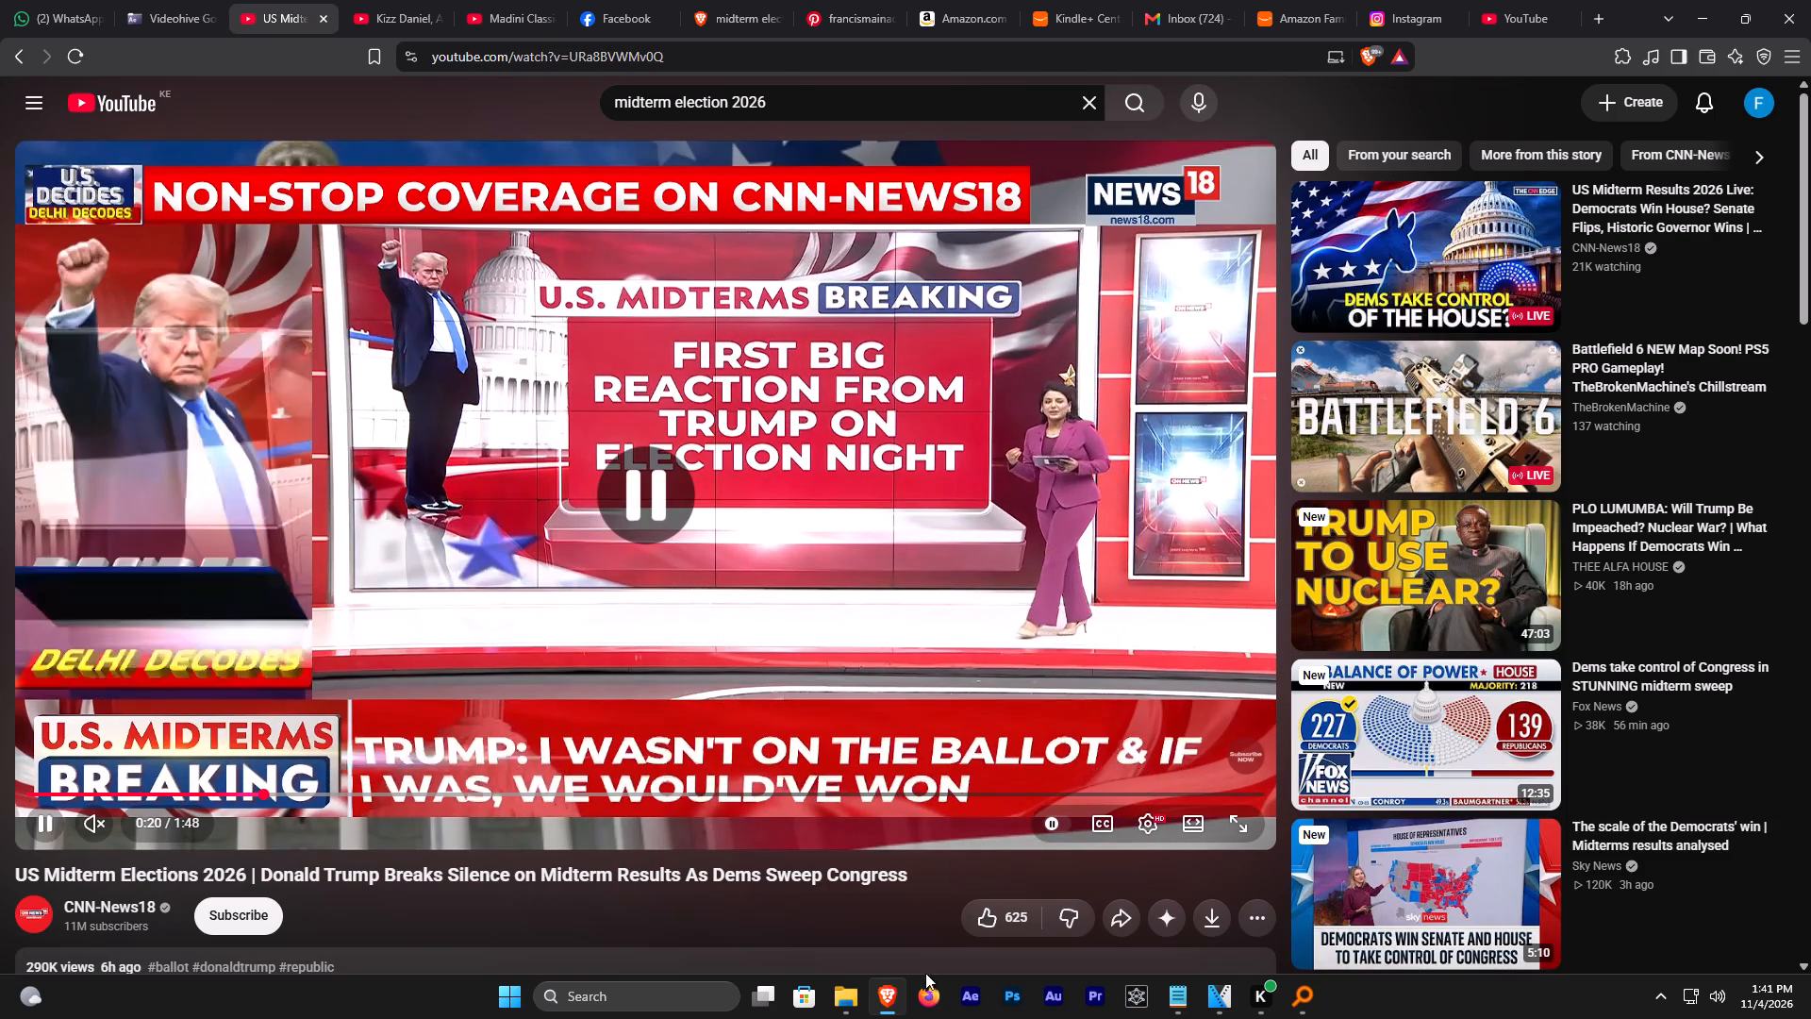
{"action": "left_click", "coordinate": [1234, 995]}
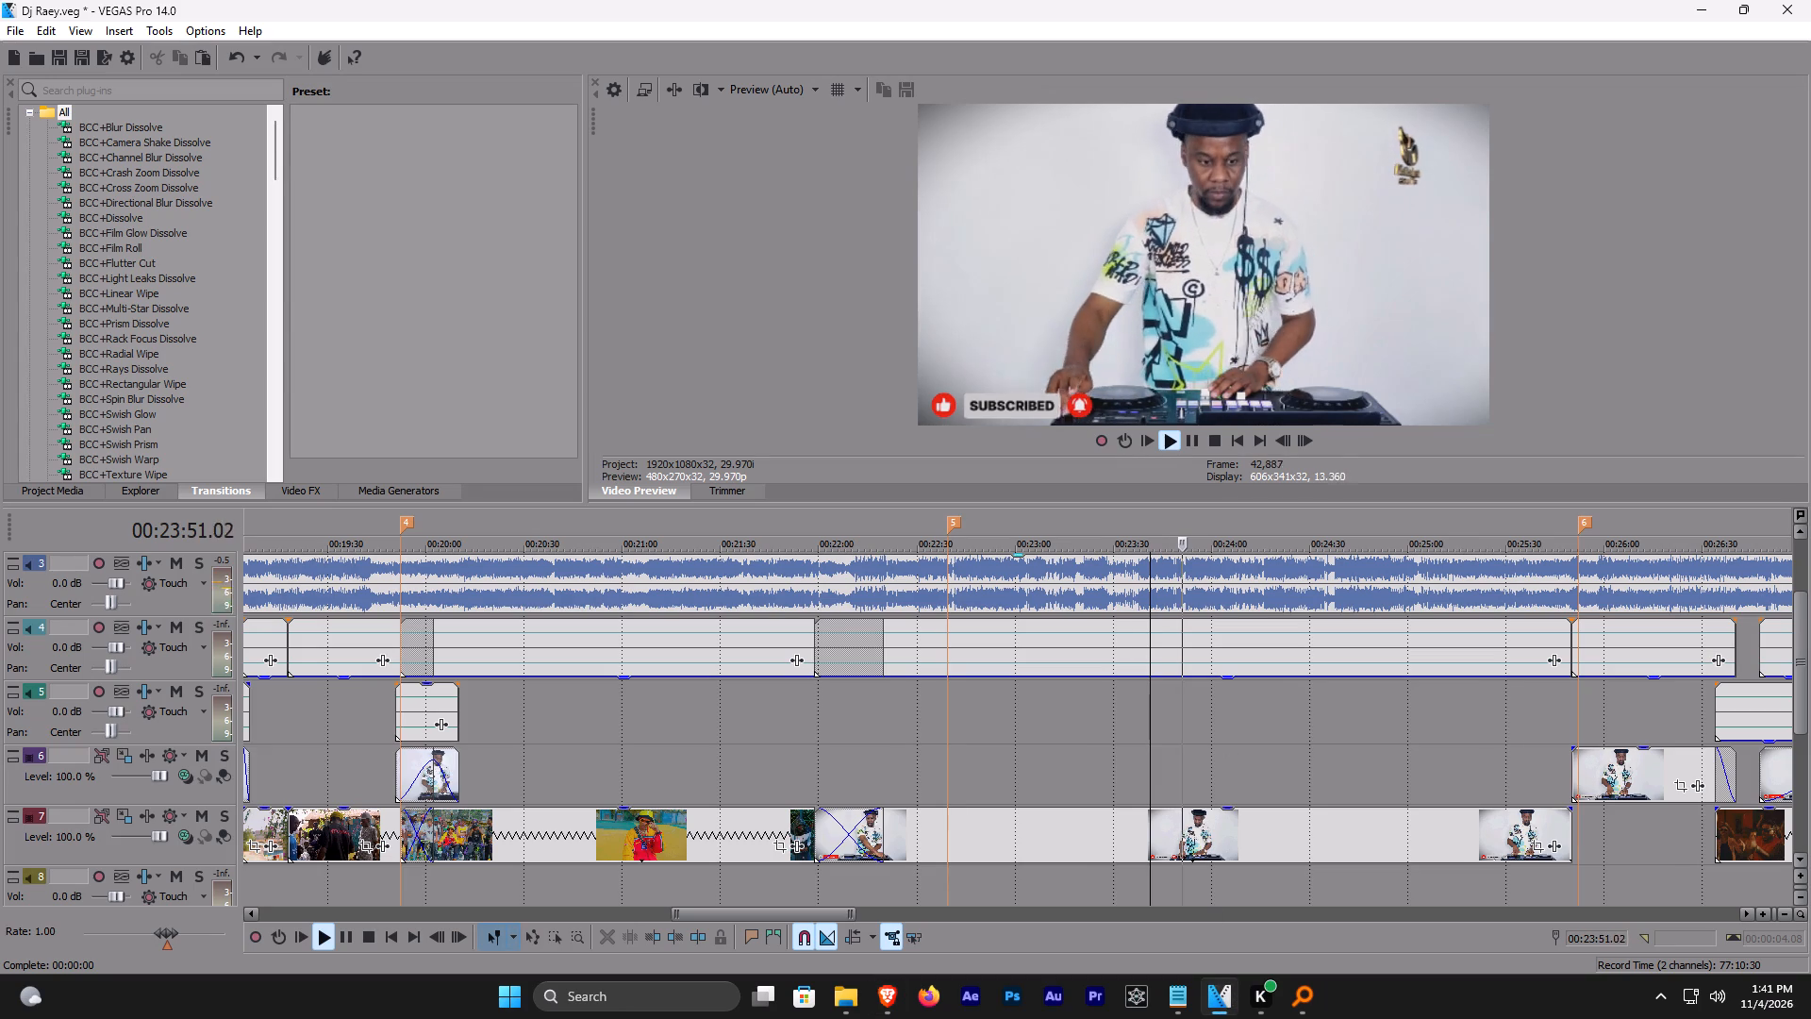
Paste the copied gold DJ Raey logo clip on track 1 at about 00:23:43, above the DJ footage.
{"action": "scroll", "coordinate": [1214, 594], "scroll_direction": "up", "scroll_amount": 1, "text": "ctrl"}
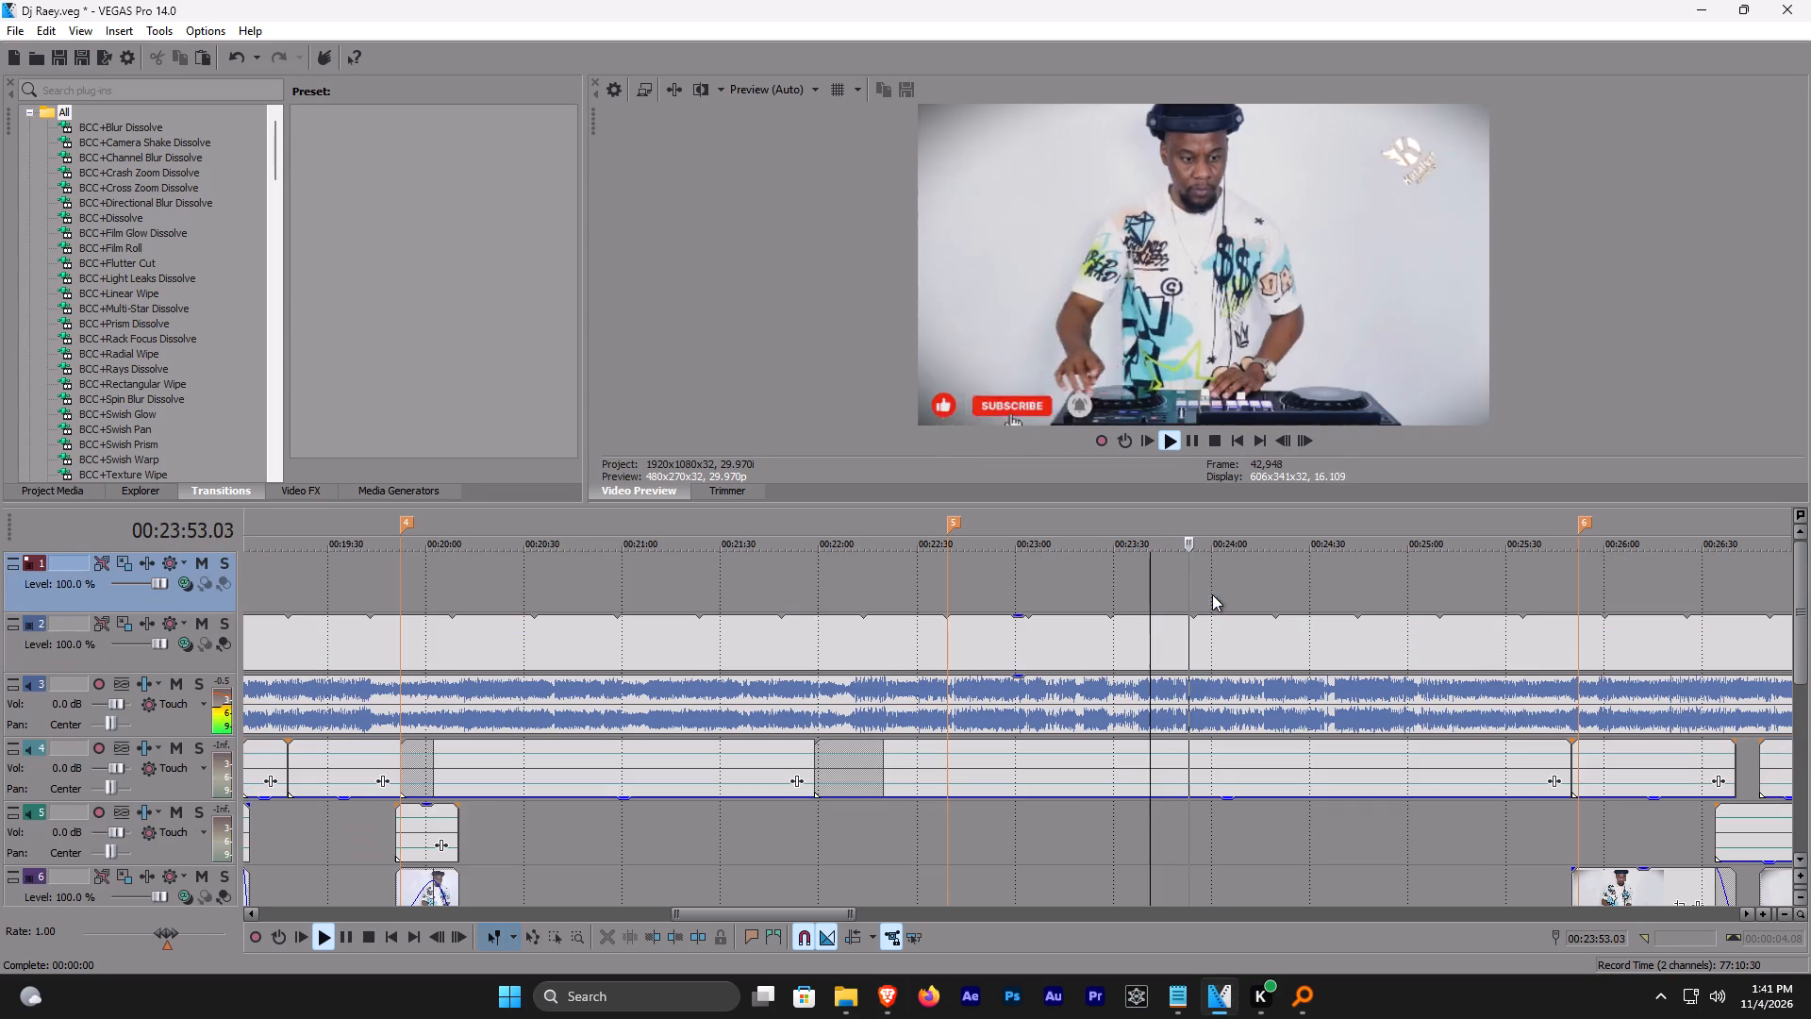
{"action": "left_click", "coordinate": [1157, 558]}
{"action": "key", "text": "ctrl+v"}
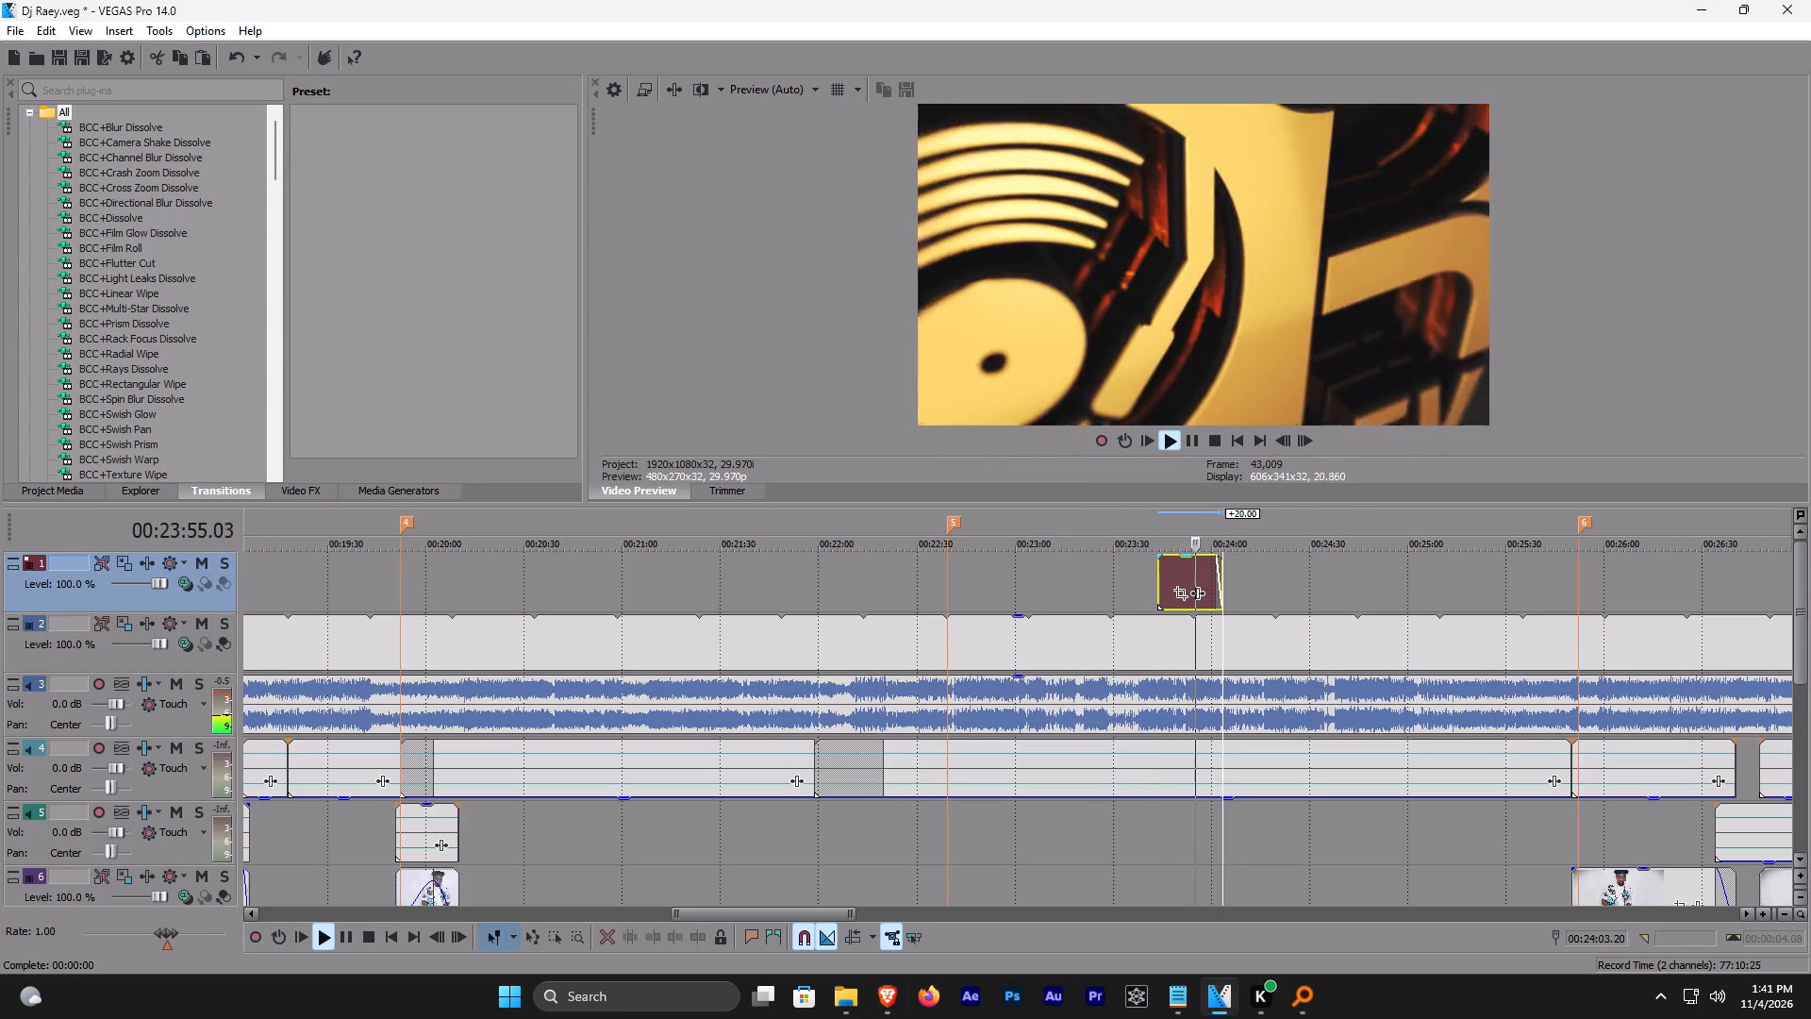
Give the pasted logo clip on track 1 a short fade-in, keep it fully opaque, and play its start.
{"action": "left_click", "coordinate": [1155, 535]}
{"action": "scroll", "coordinate": [1155, 537], "scroll_direction": "up", "scroll_amount": 3}
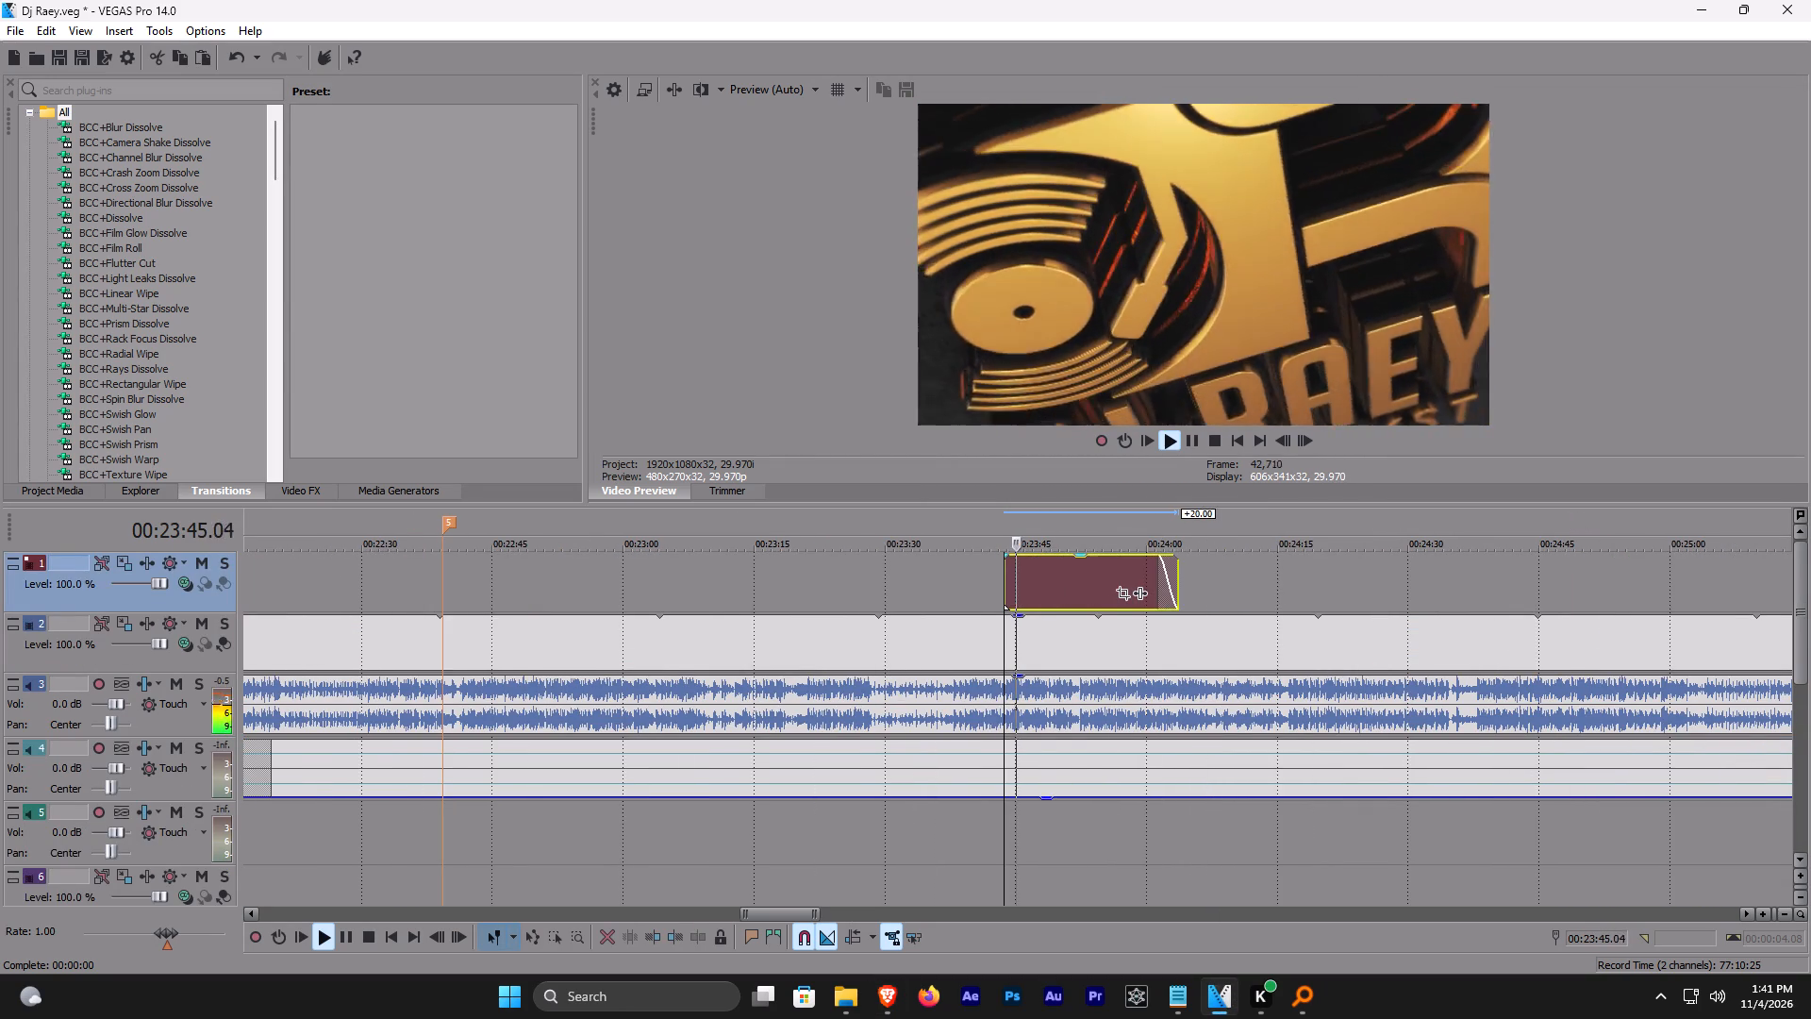
{"action": "left_click_drag", "start_coordinate": [1078, 556], "coordinate": [1070, 666]}
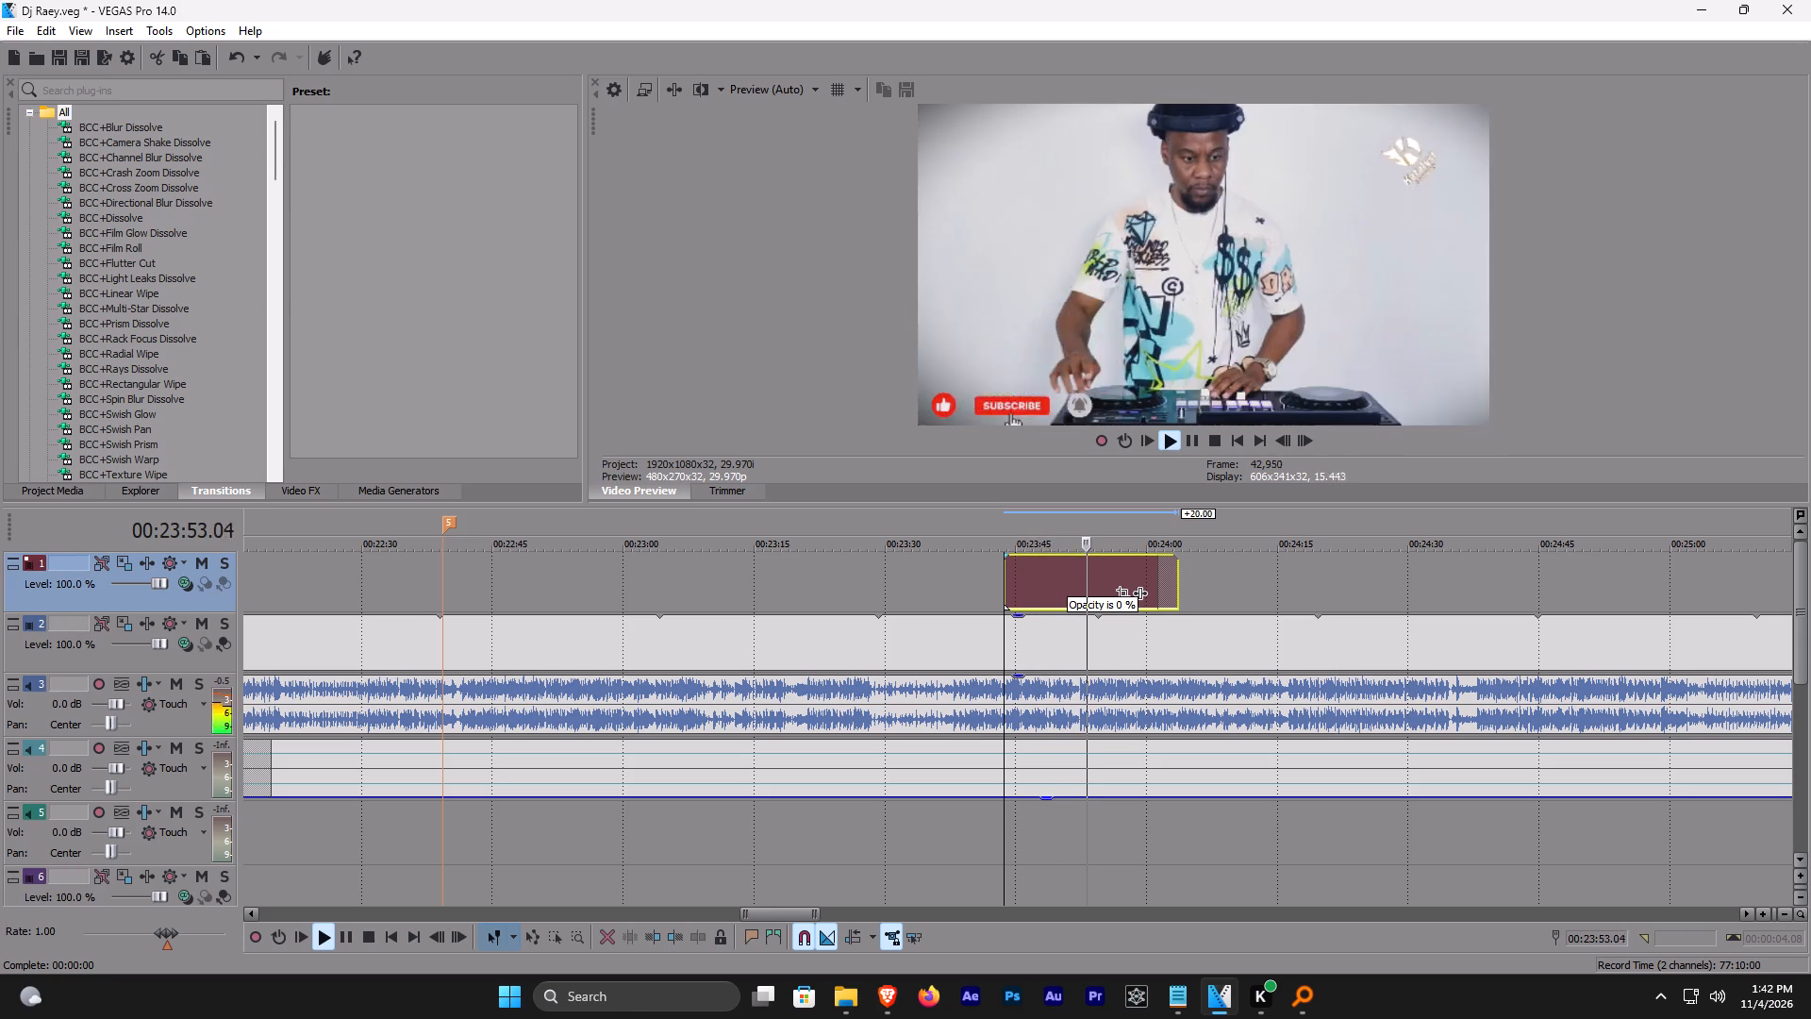
{"action": "left_click_drag", "start_coordinate": [1070, 666], "coordinate": [1050, 404]}
{"action": "left_click_drag", "start_coordinate": [1005, 556], "coordinate": [1013, 560]}
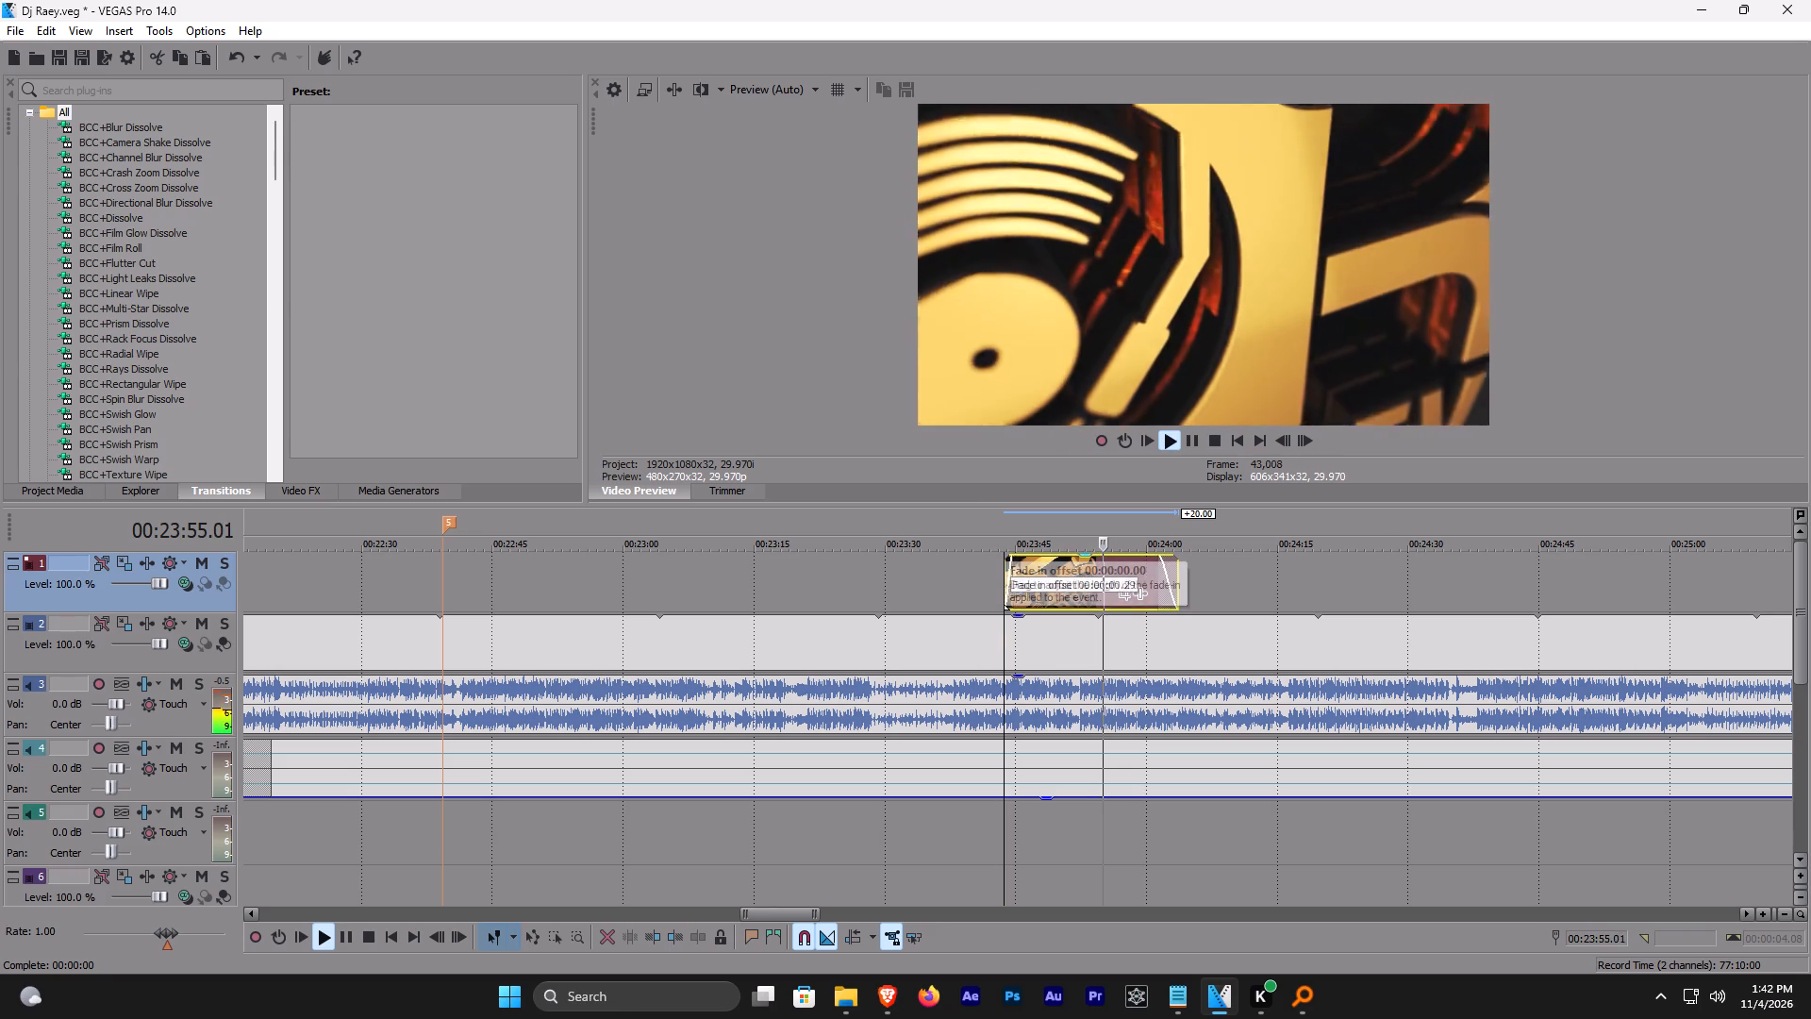
{"action": "left_click_drag", "start_coordinate": [1013, 560], "coordinate": [1022, 565]}
{"action": "left_click", "coordinate": [1007, 514]}
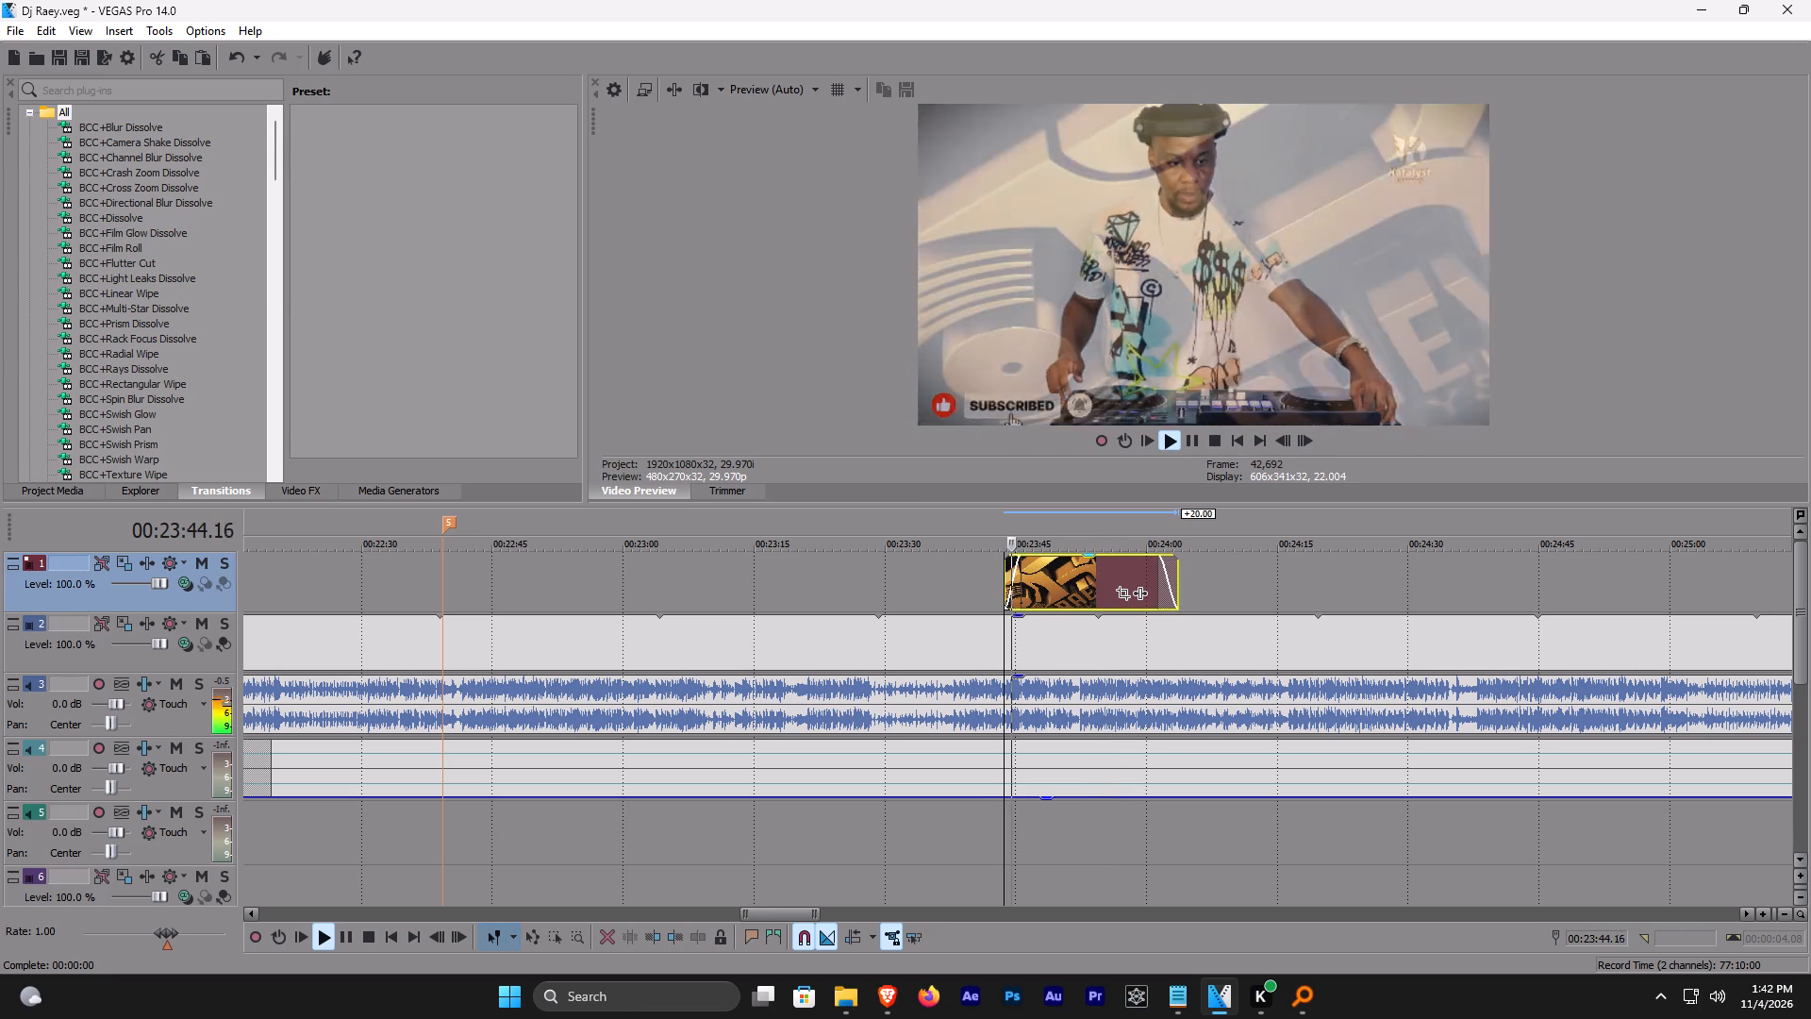
Play the mix at several points between about 00:24:15 and 00:33:17 to examine the alternating DJ footage and music videos.
{"action": "left_click", "coordinate": [1271, 522]}
{"action": "scroll", "coordinate": [1337, 556], "scroll_direction": "down", "scroll_amount": 3}
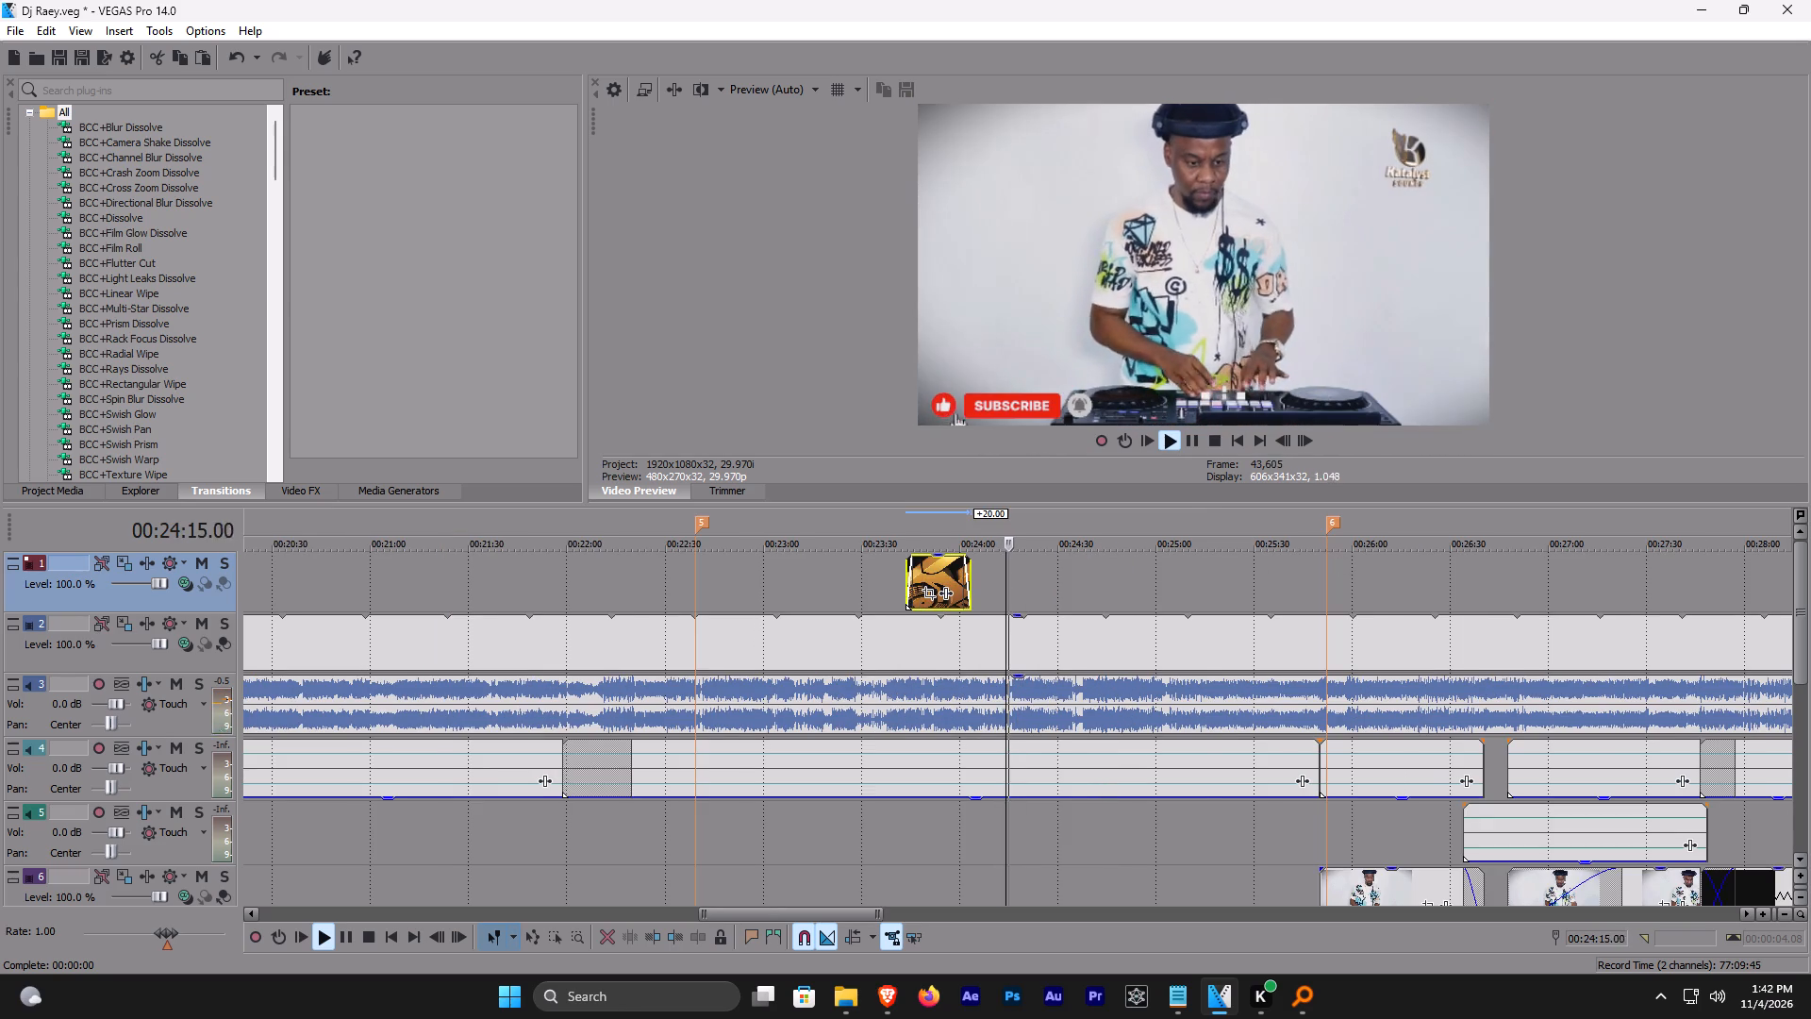
{"action": "left_click", "coordinate": [1082, 519]}
{"action": "left_click", "coordinate": [1231, 530]}
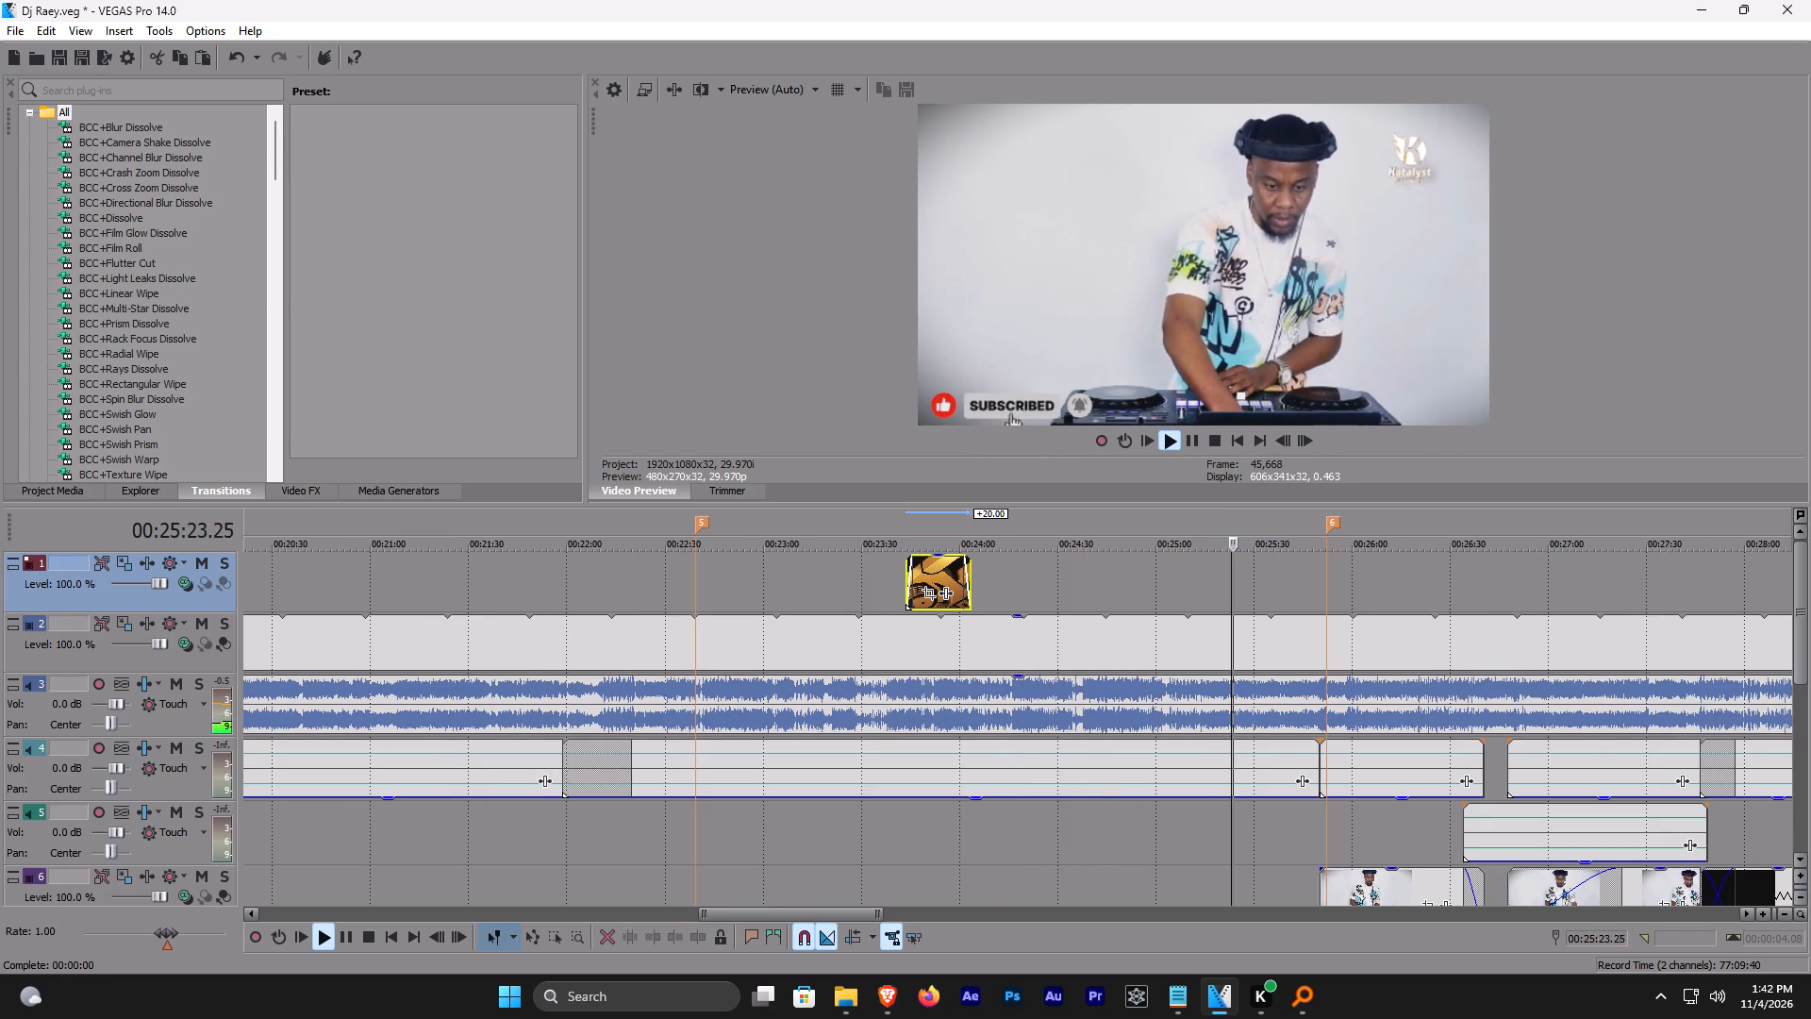
{"action": "left_click", "coordinate": [1290, 523]}
{"action": "scroll", "coordinate": [1423, 535], "scroll_direction": "down", "scroll_amount": 4}
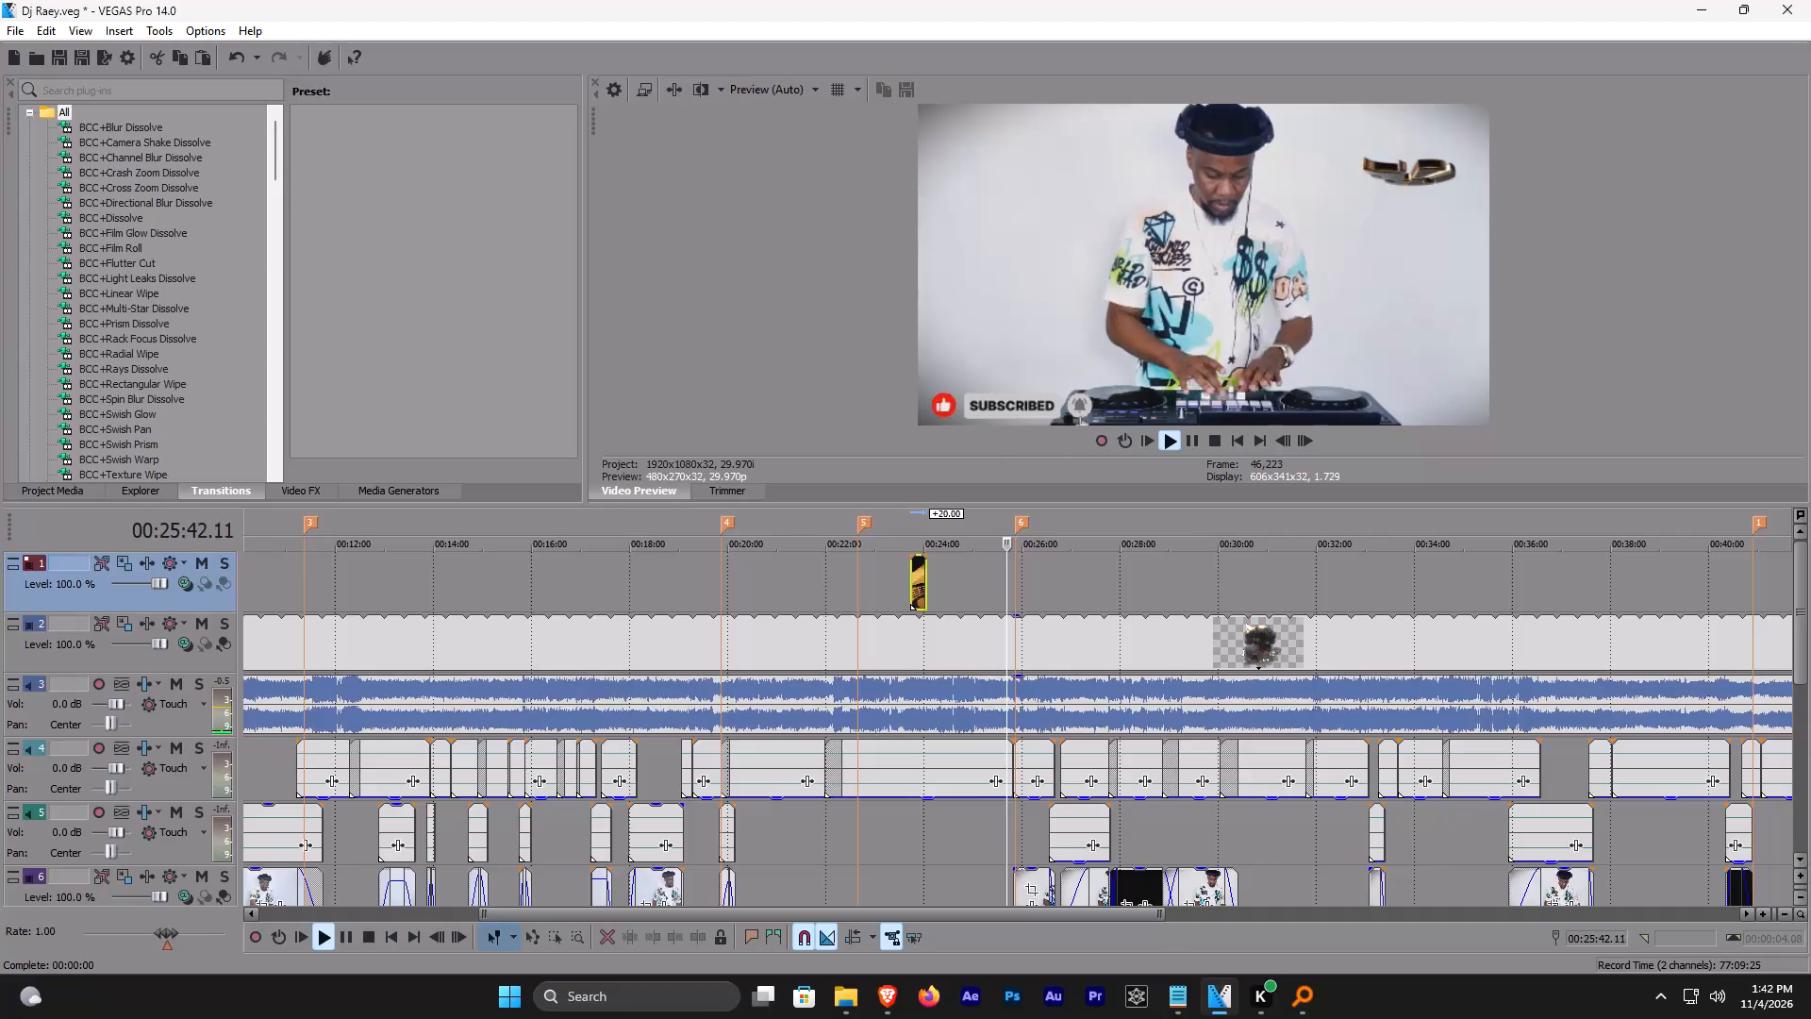
{"action": "left_click", "coordinate": [1088, 518]}
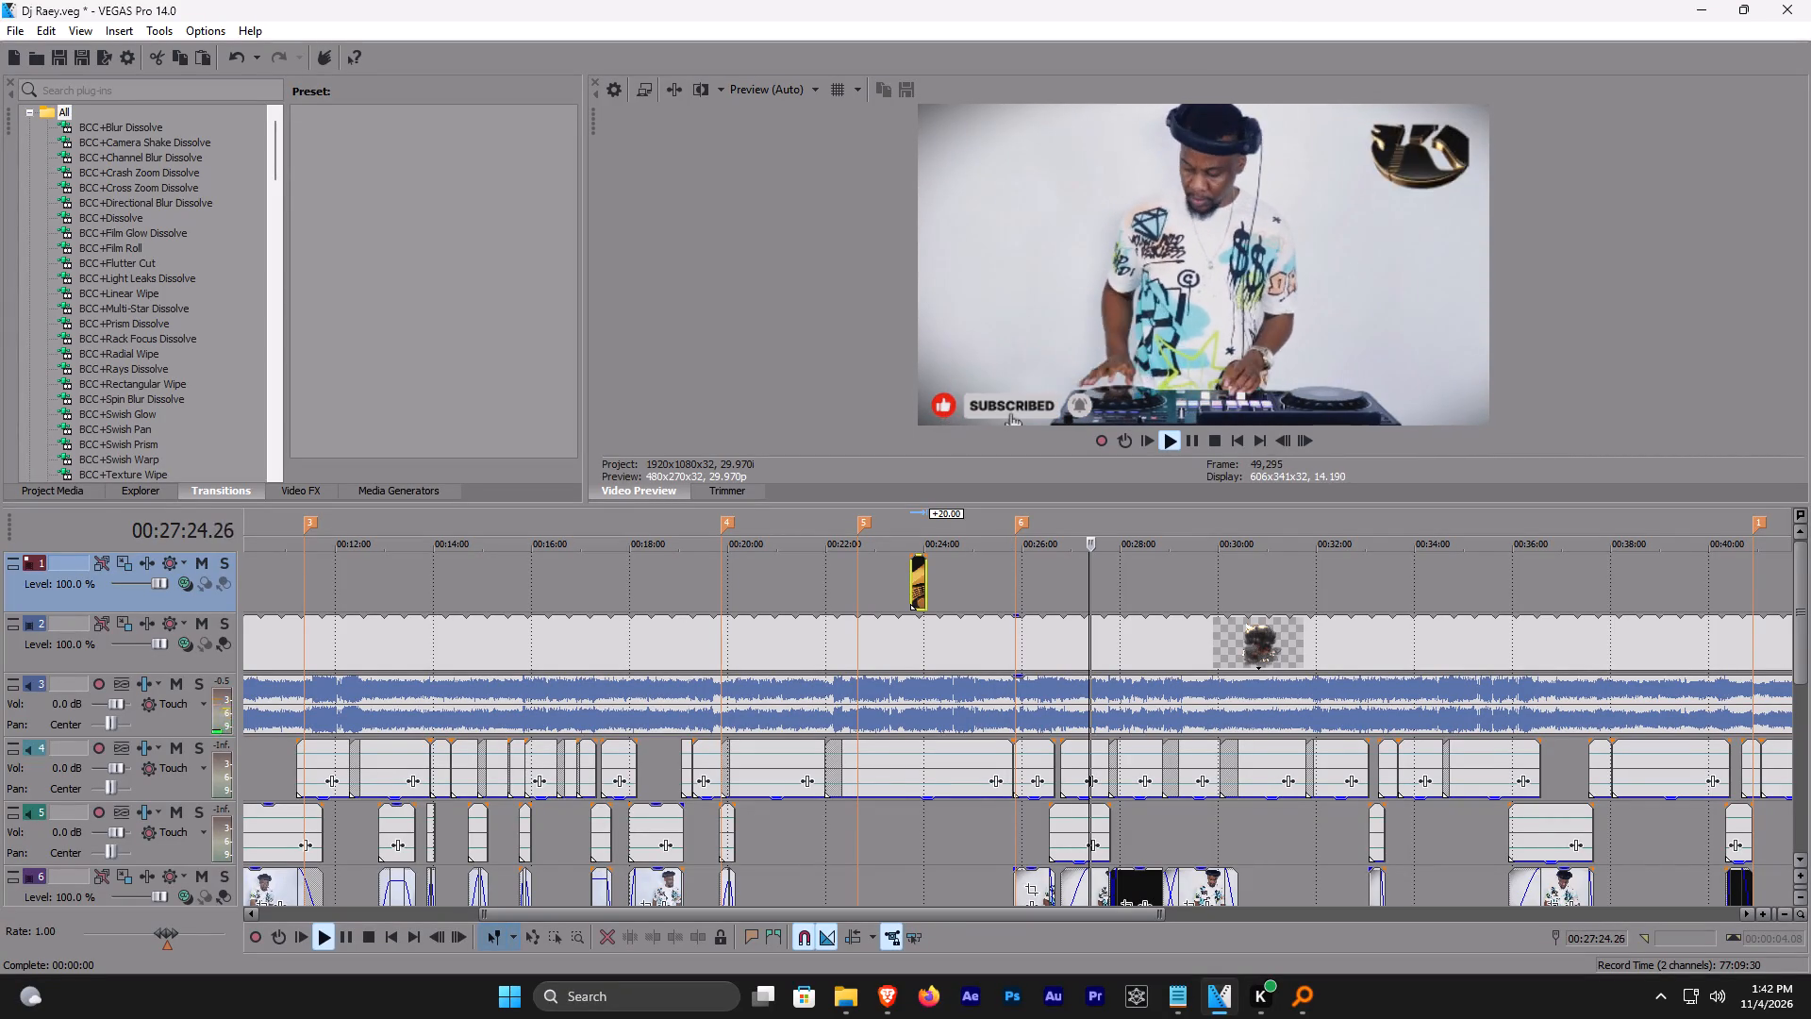
{"action": "left_click", "coordinate": [1134, 519]}
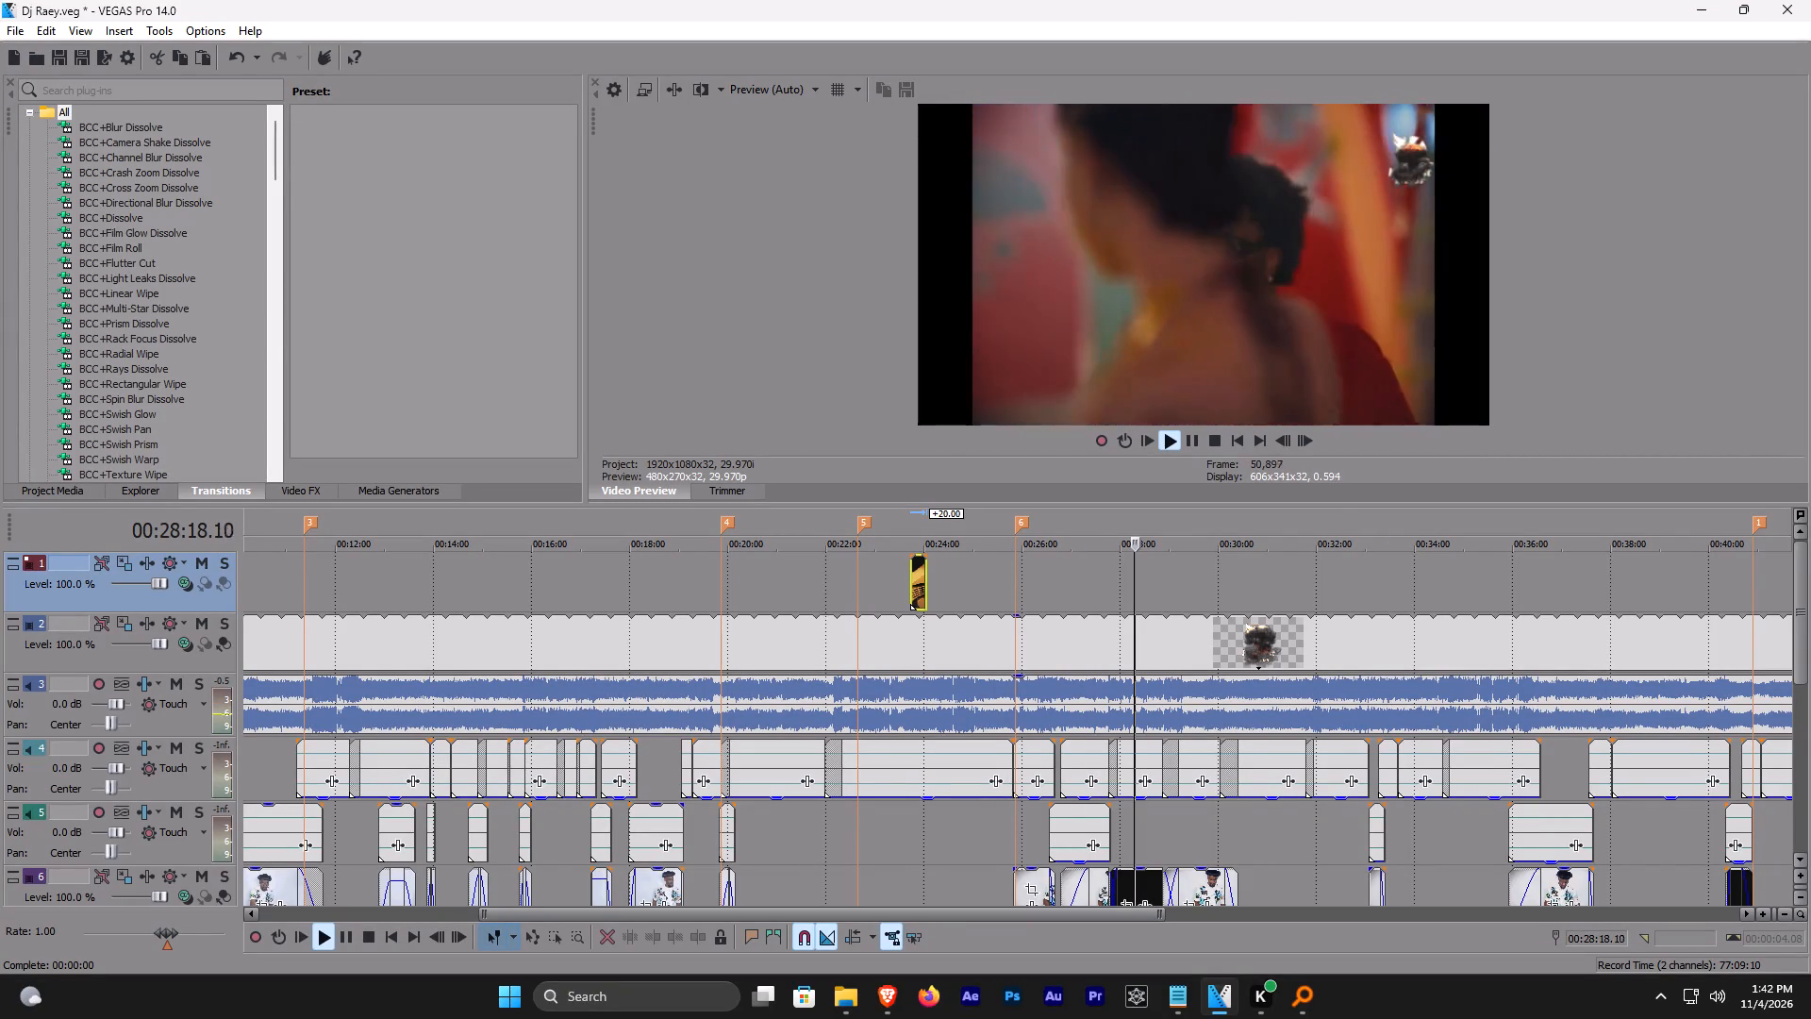
{"action": "left_click", "coordinate": [1184, 518]}
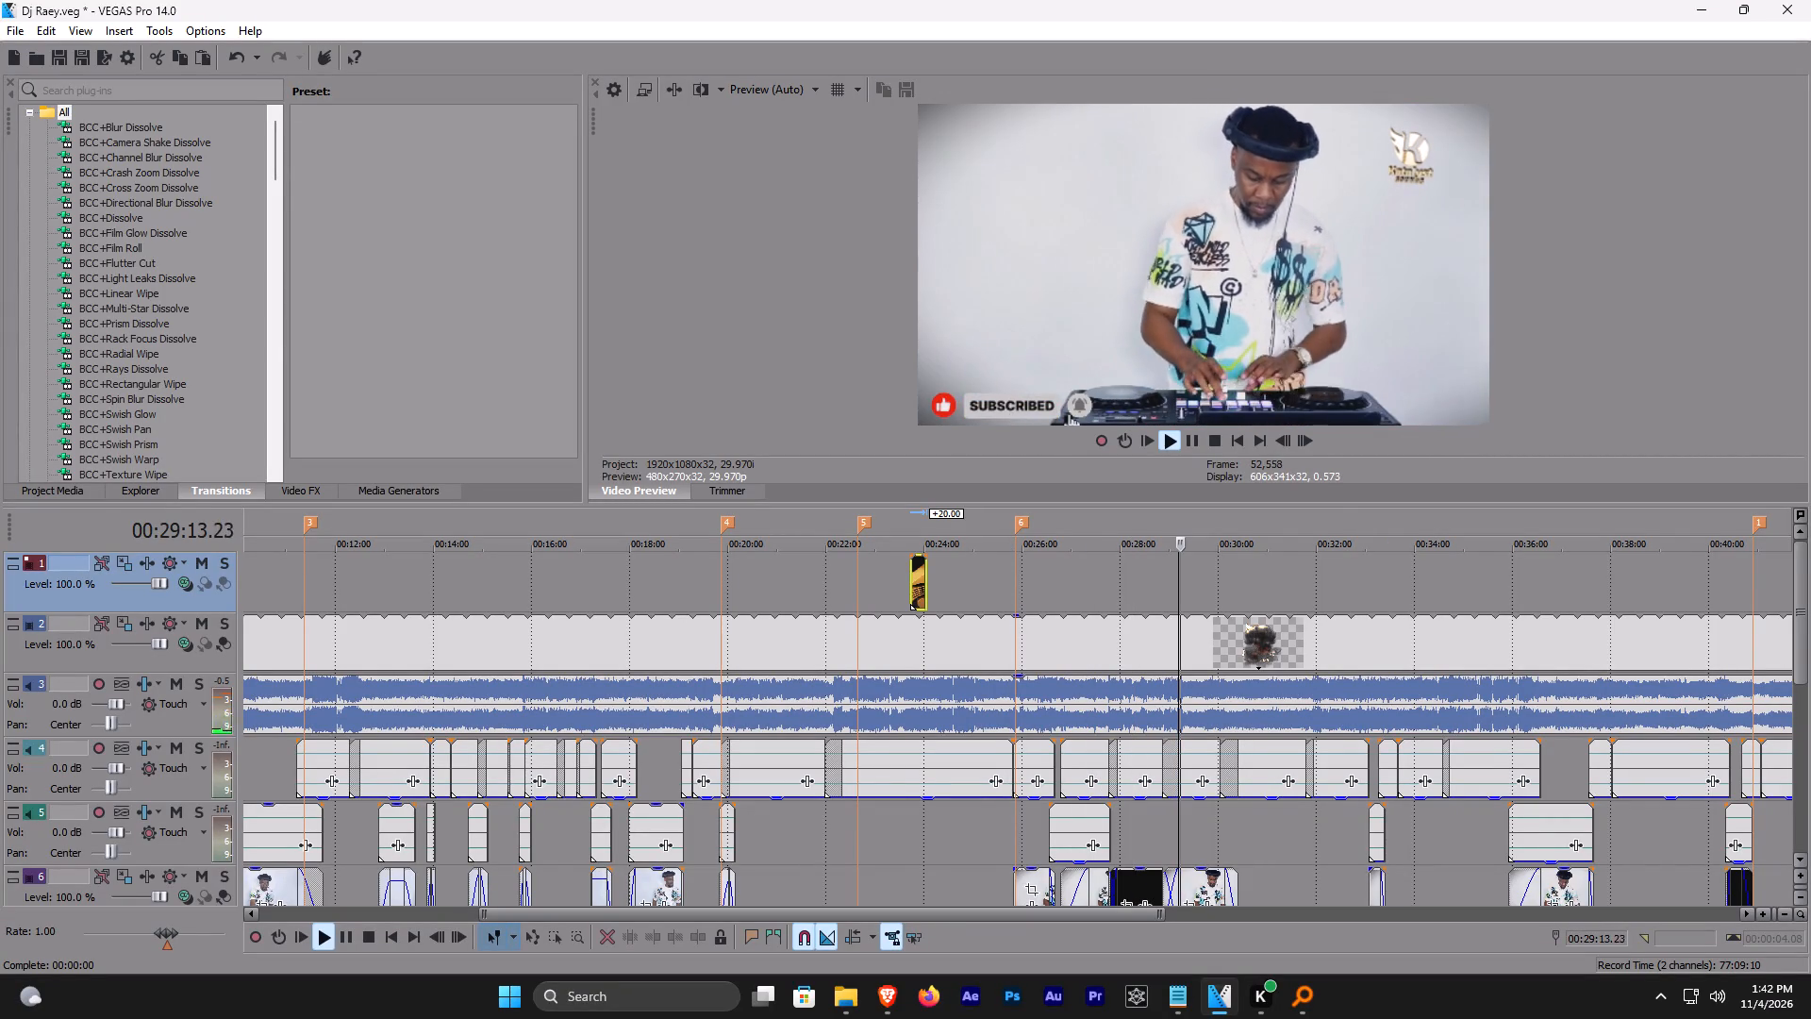
{"action": "left_click", "coordinate": [1224, 515]}
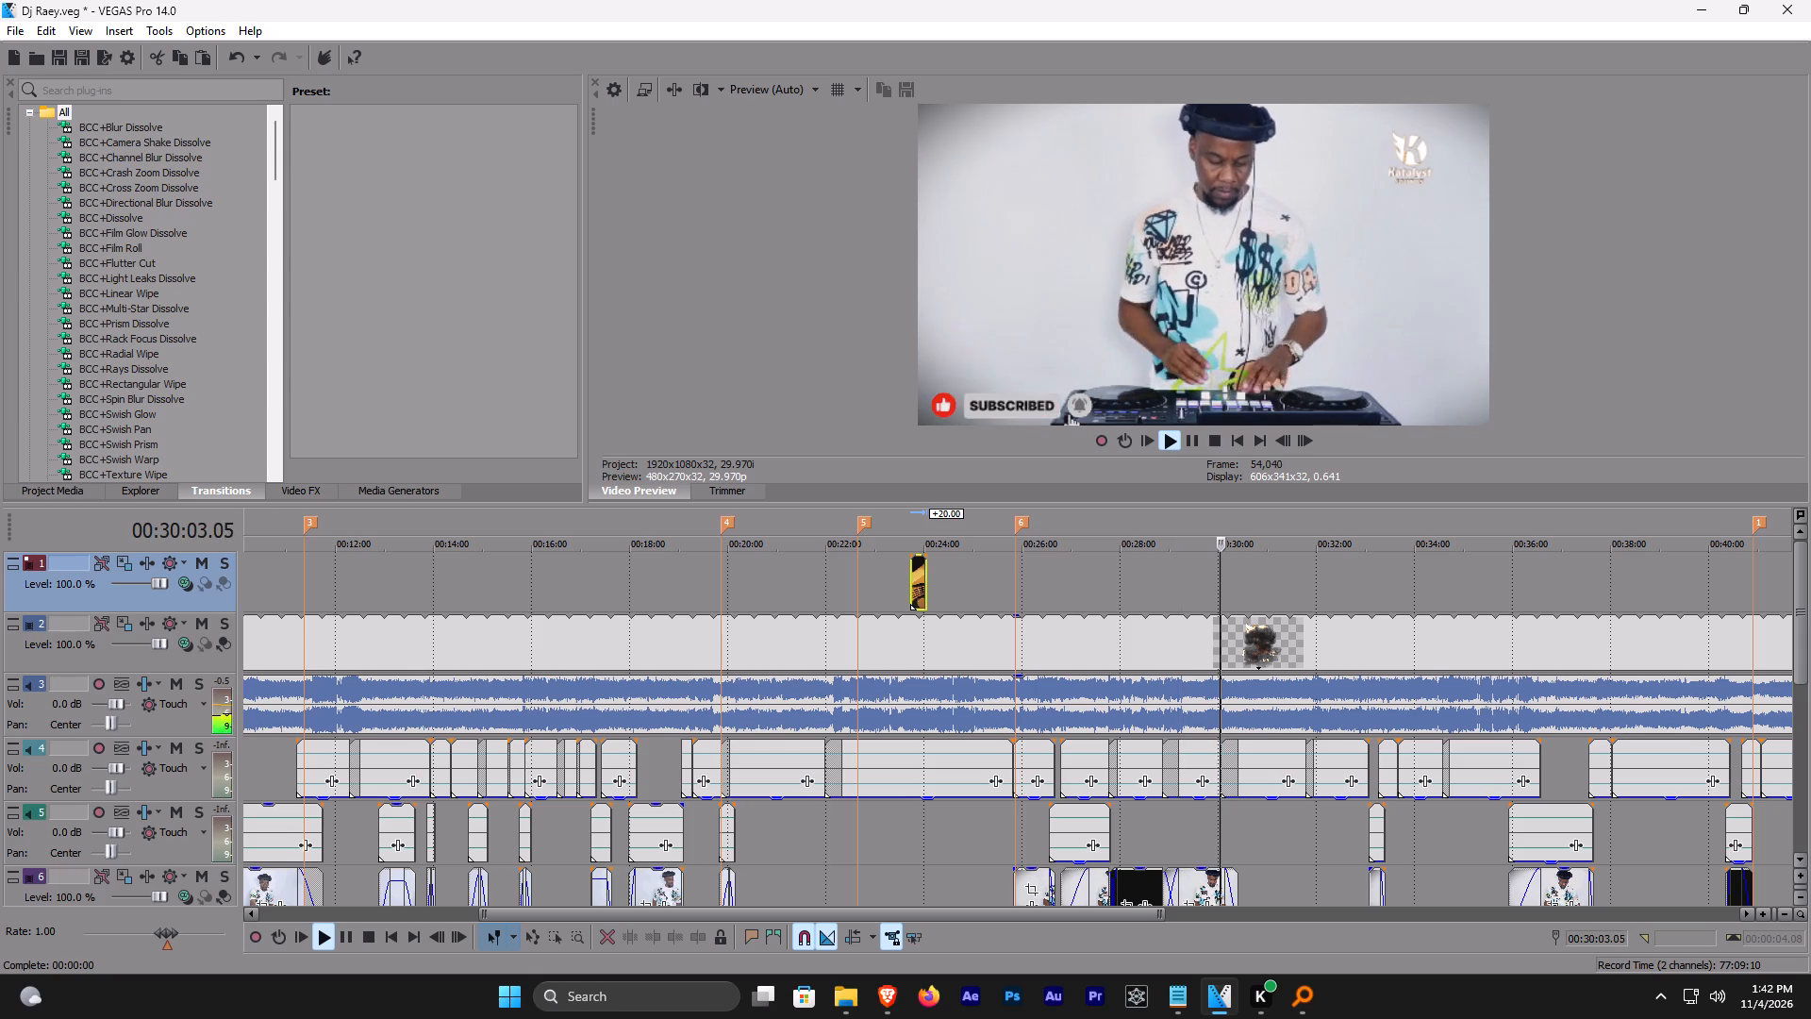
{"action": "left_click", "coordinate": [1255, 512]}
{"action": "left_click", "coordinate": [1321, 509]}
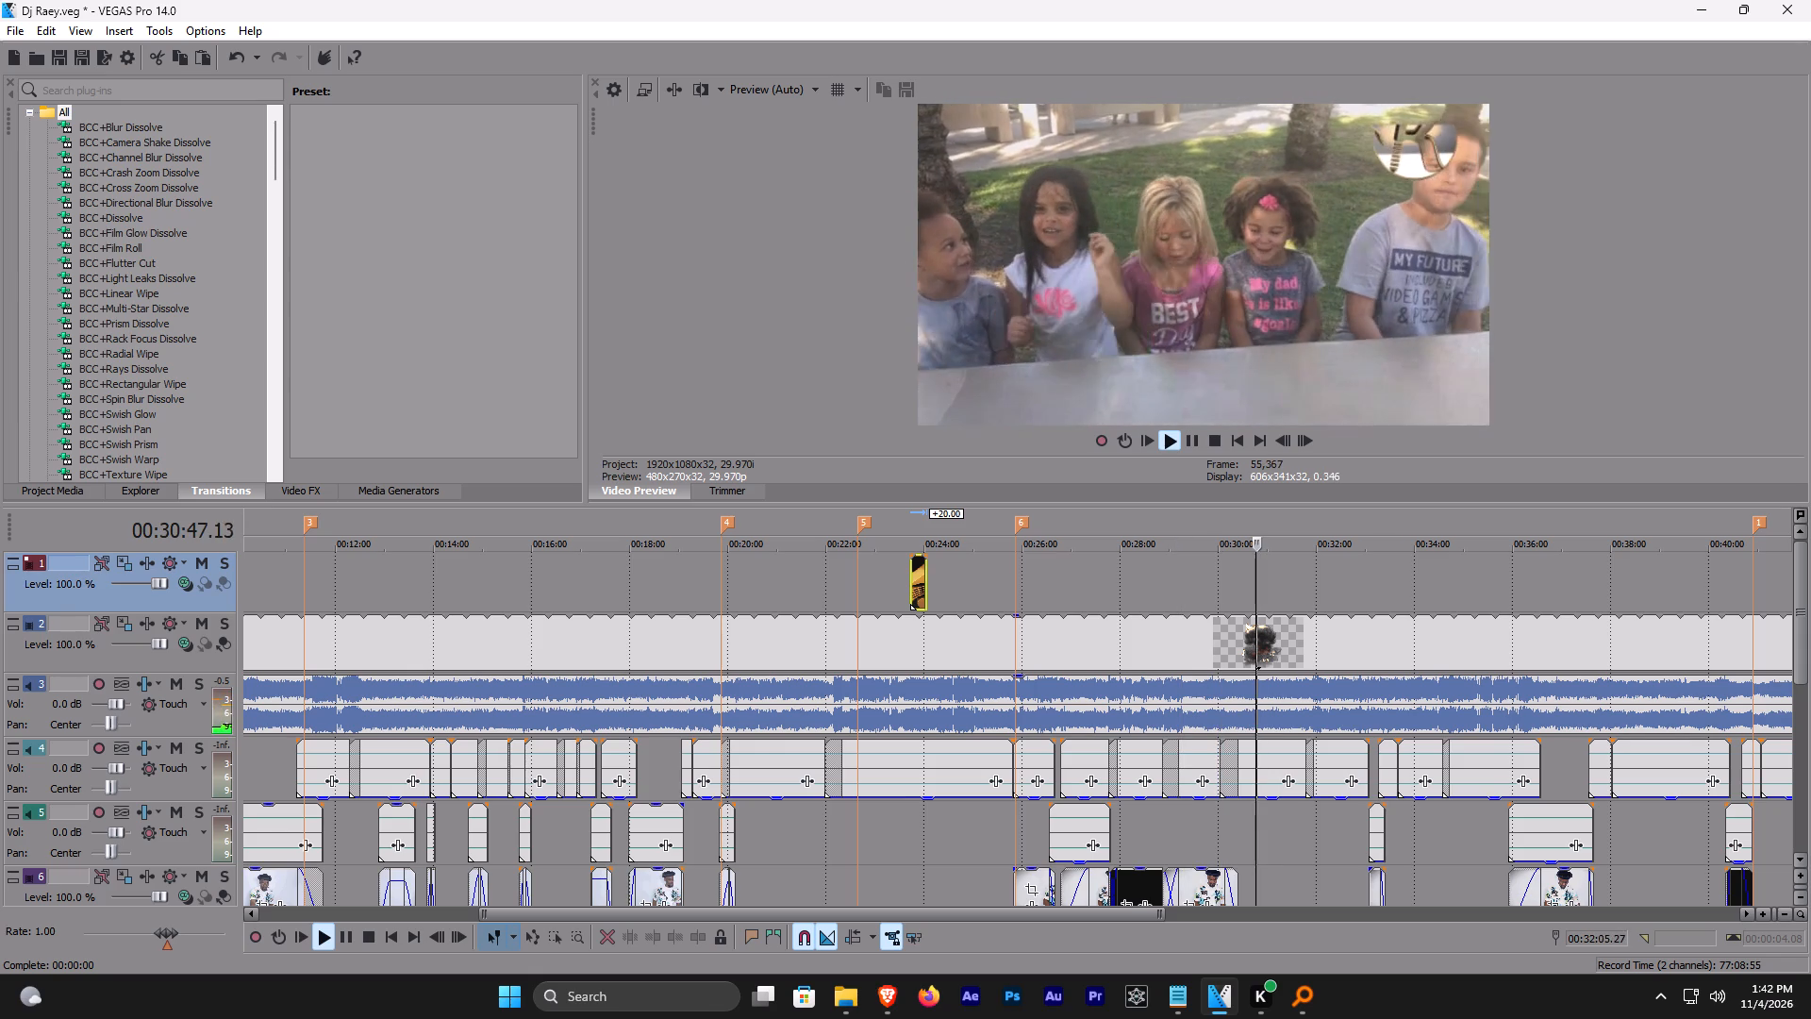
{"action": "left_click", "coordinate": [1382, 511]}
Play the mix at several points between about 00:34:24 and 00:42:02 to examine the music videos, DJ footage and logo.
{"action": "left_click", "coordinate": [1434, 513]}
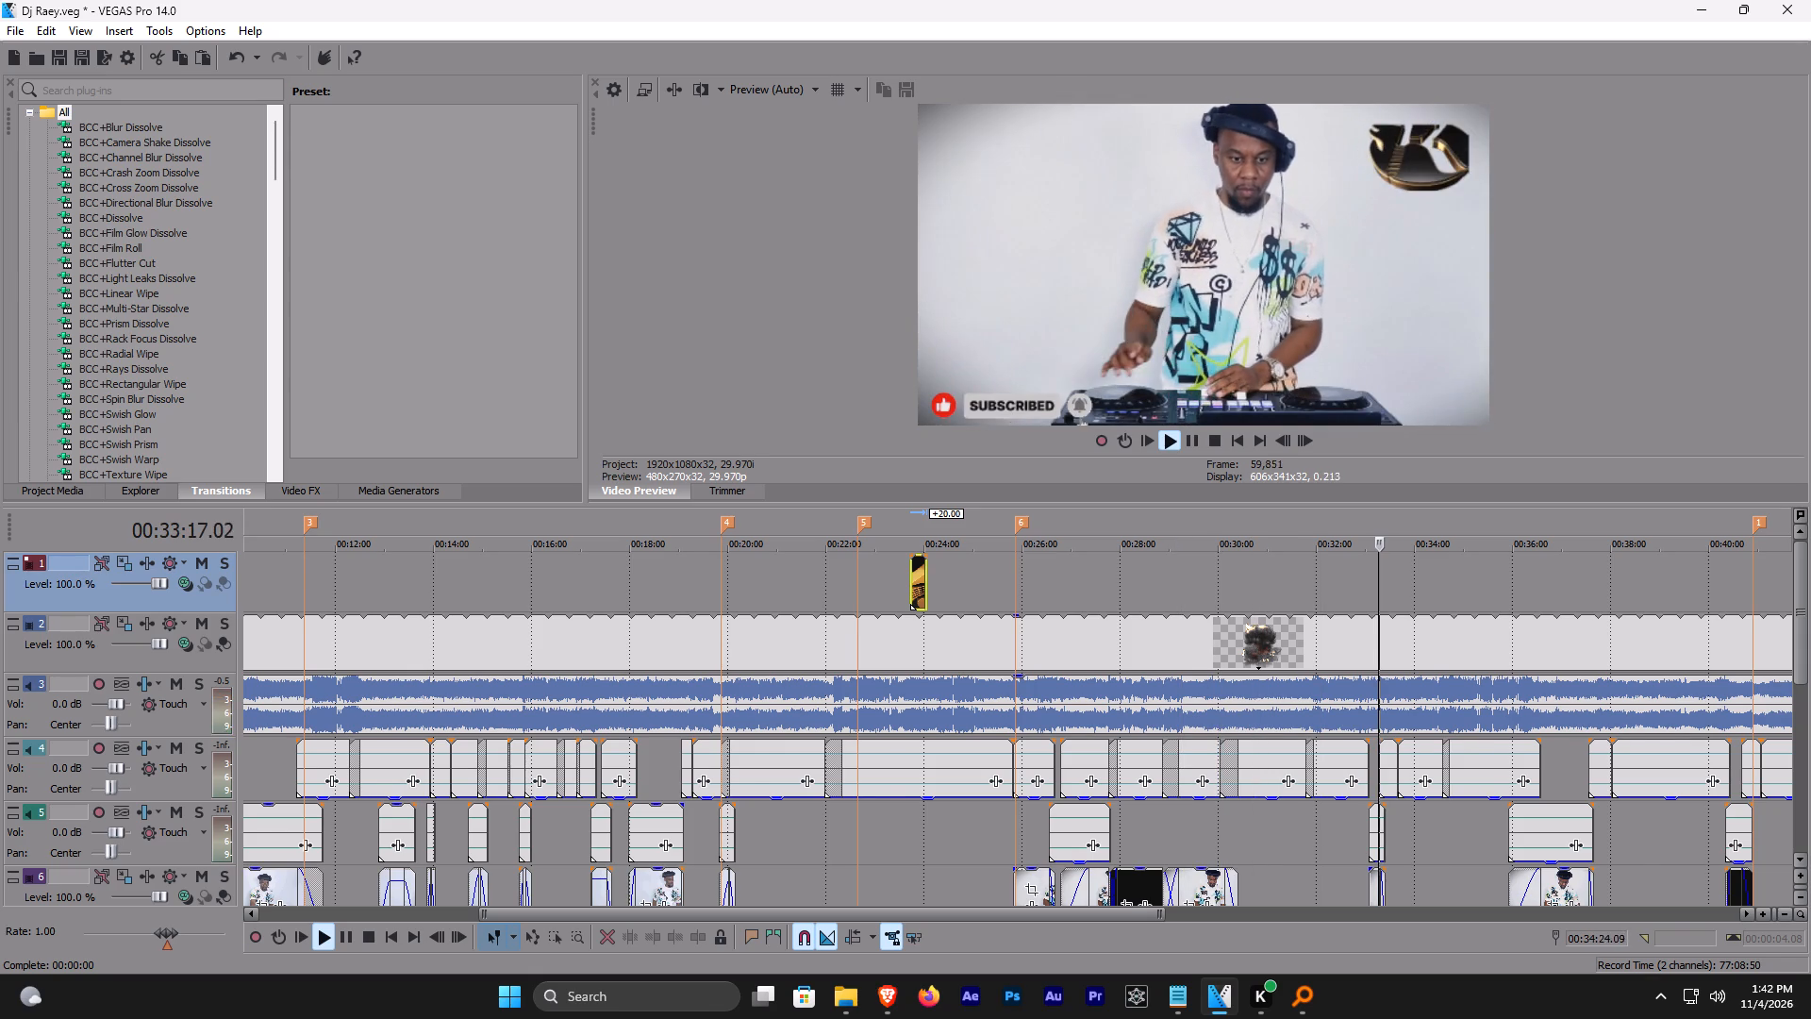
{"action": "scroll", "coordinate": [1434, 513], "scroll_direction": "up", "scroll_amount": 4}
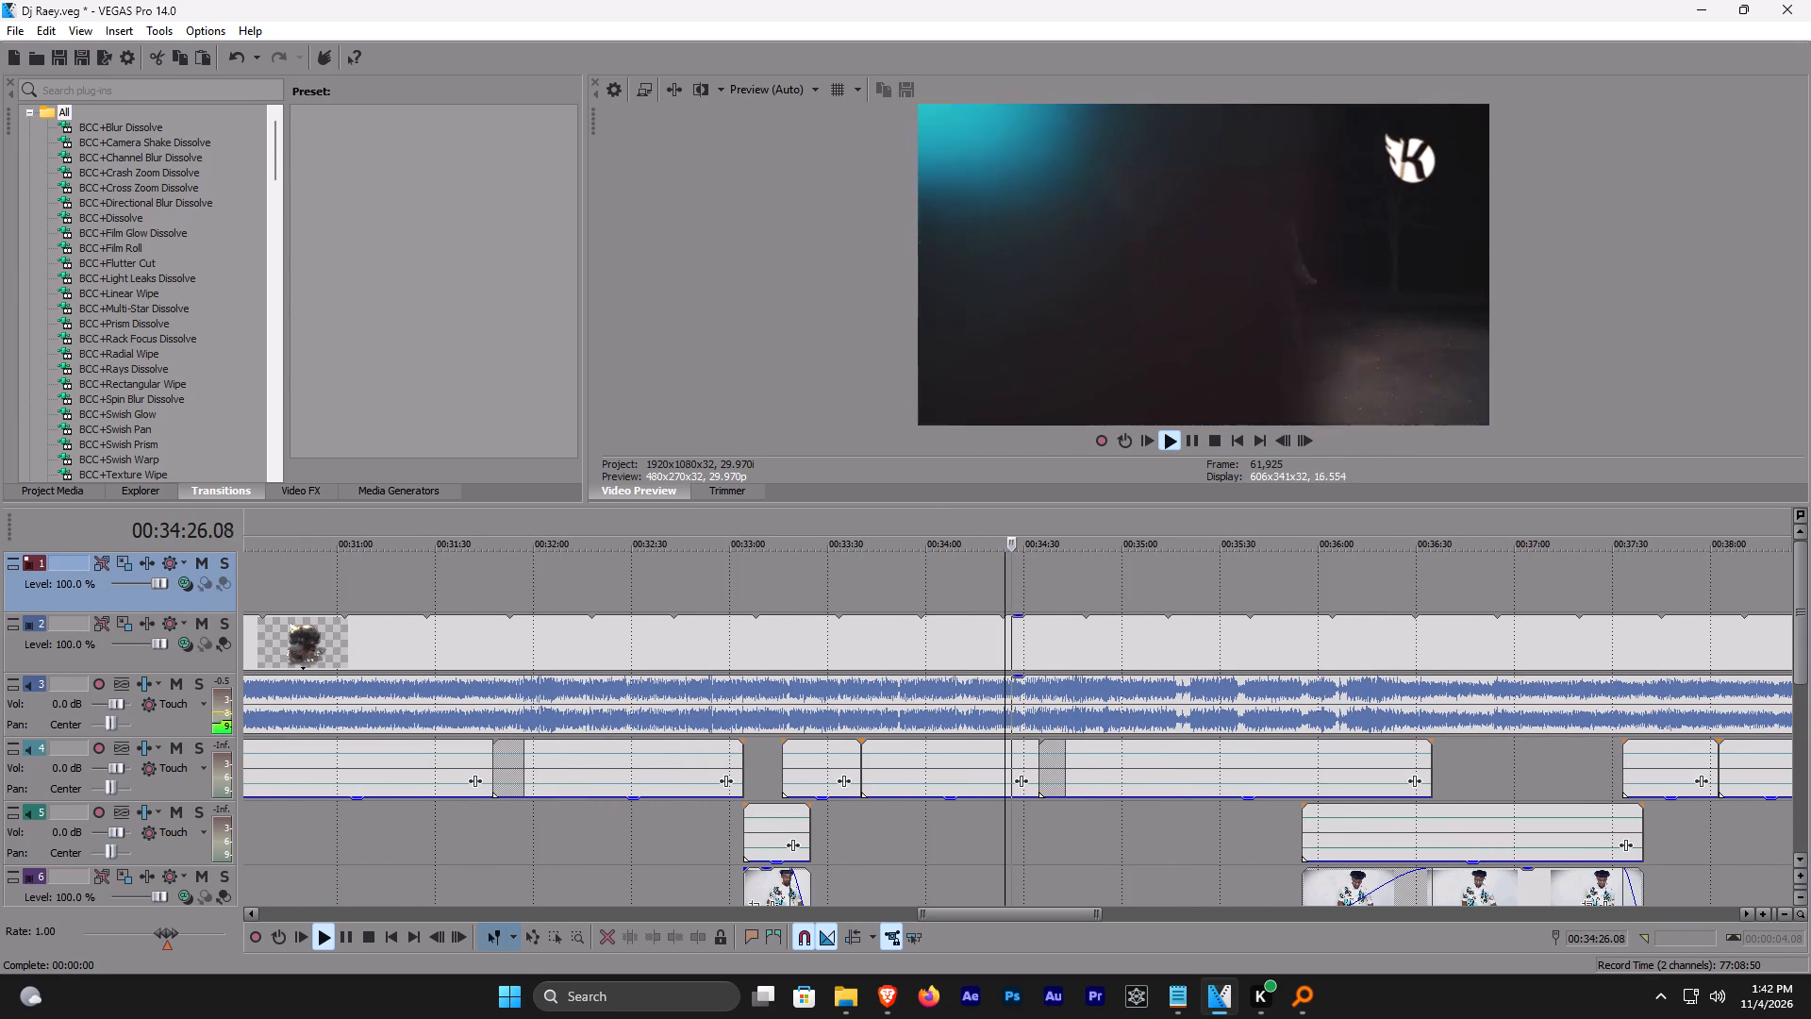
{"action": "left_click", "coordinate": [1221, 522]}
{"action": "scroll", "coordinate": [1314, 534], "scroll_direction": "down", "scroll_amount": 3}
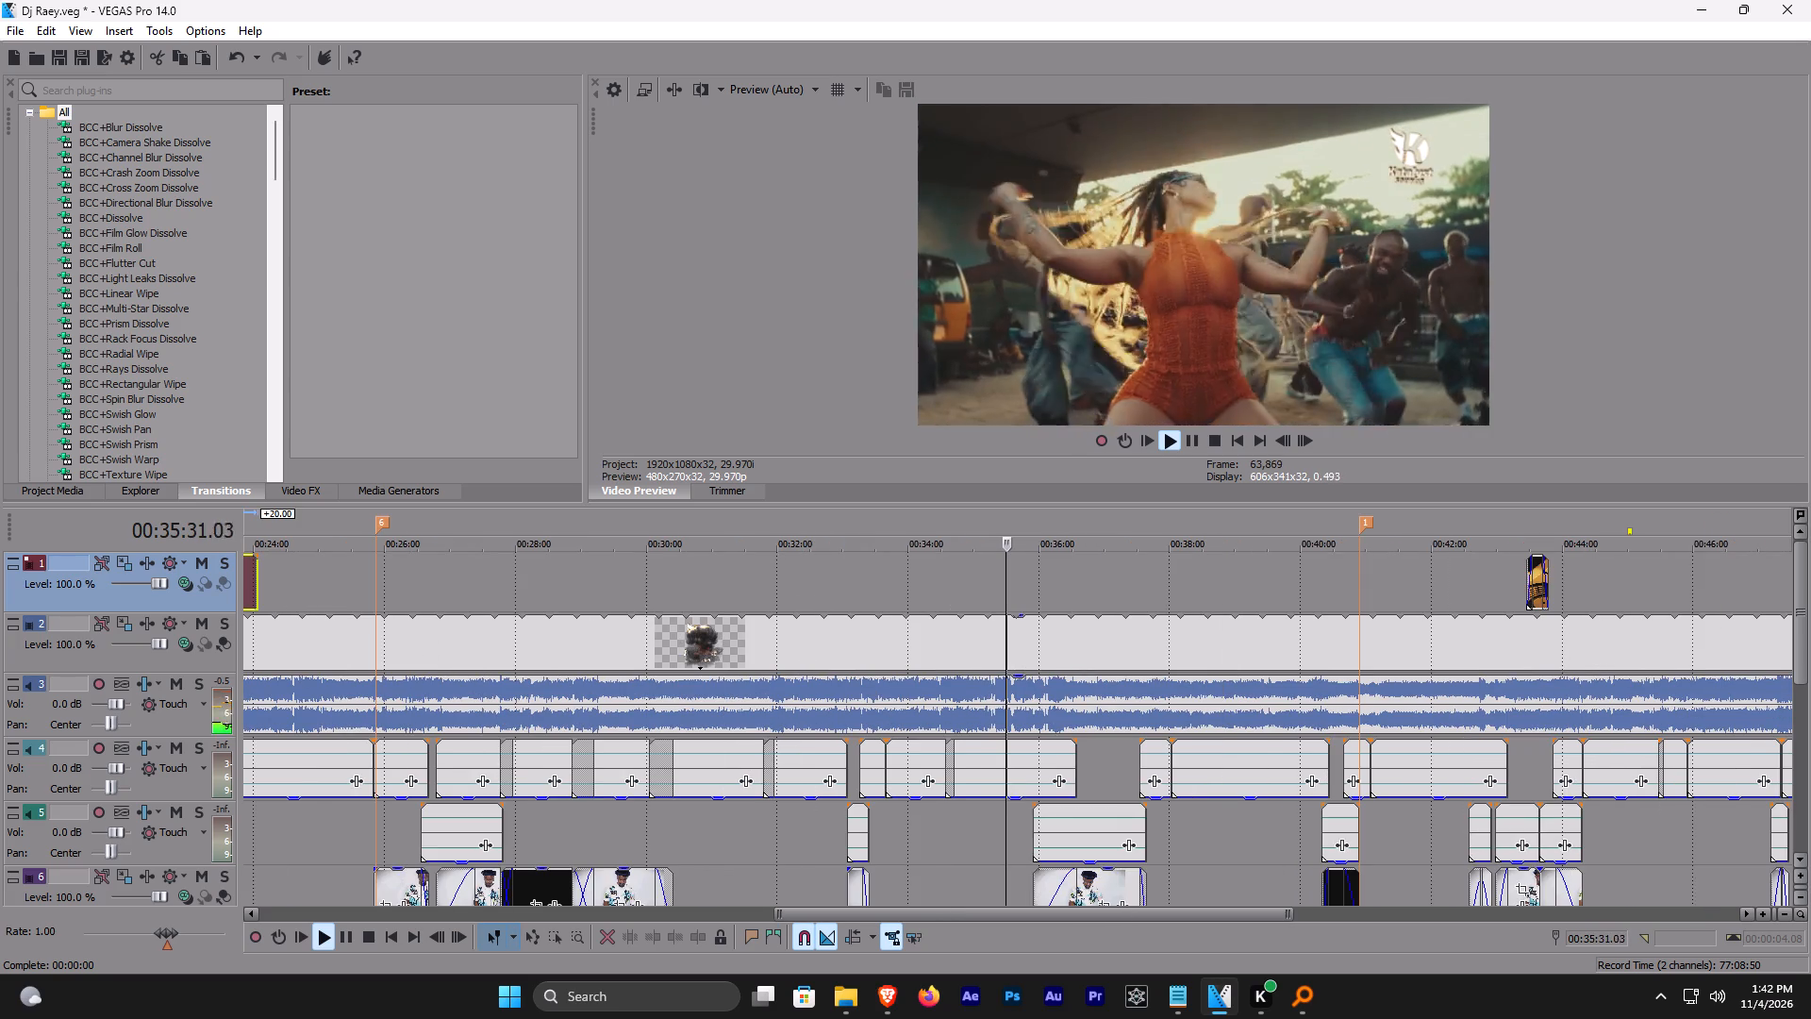
{"action": "left_click", "coordinate": [1083, 529]}
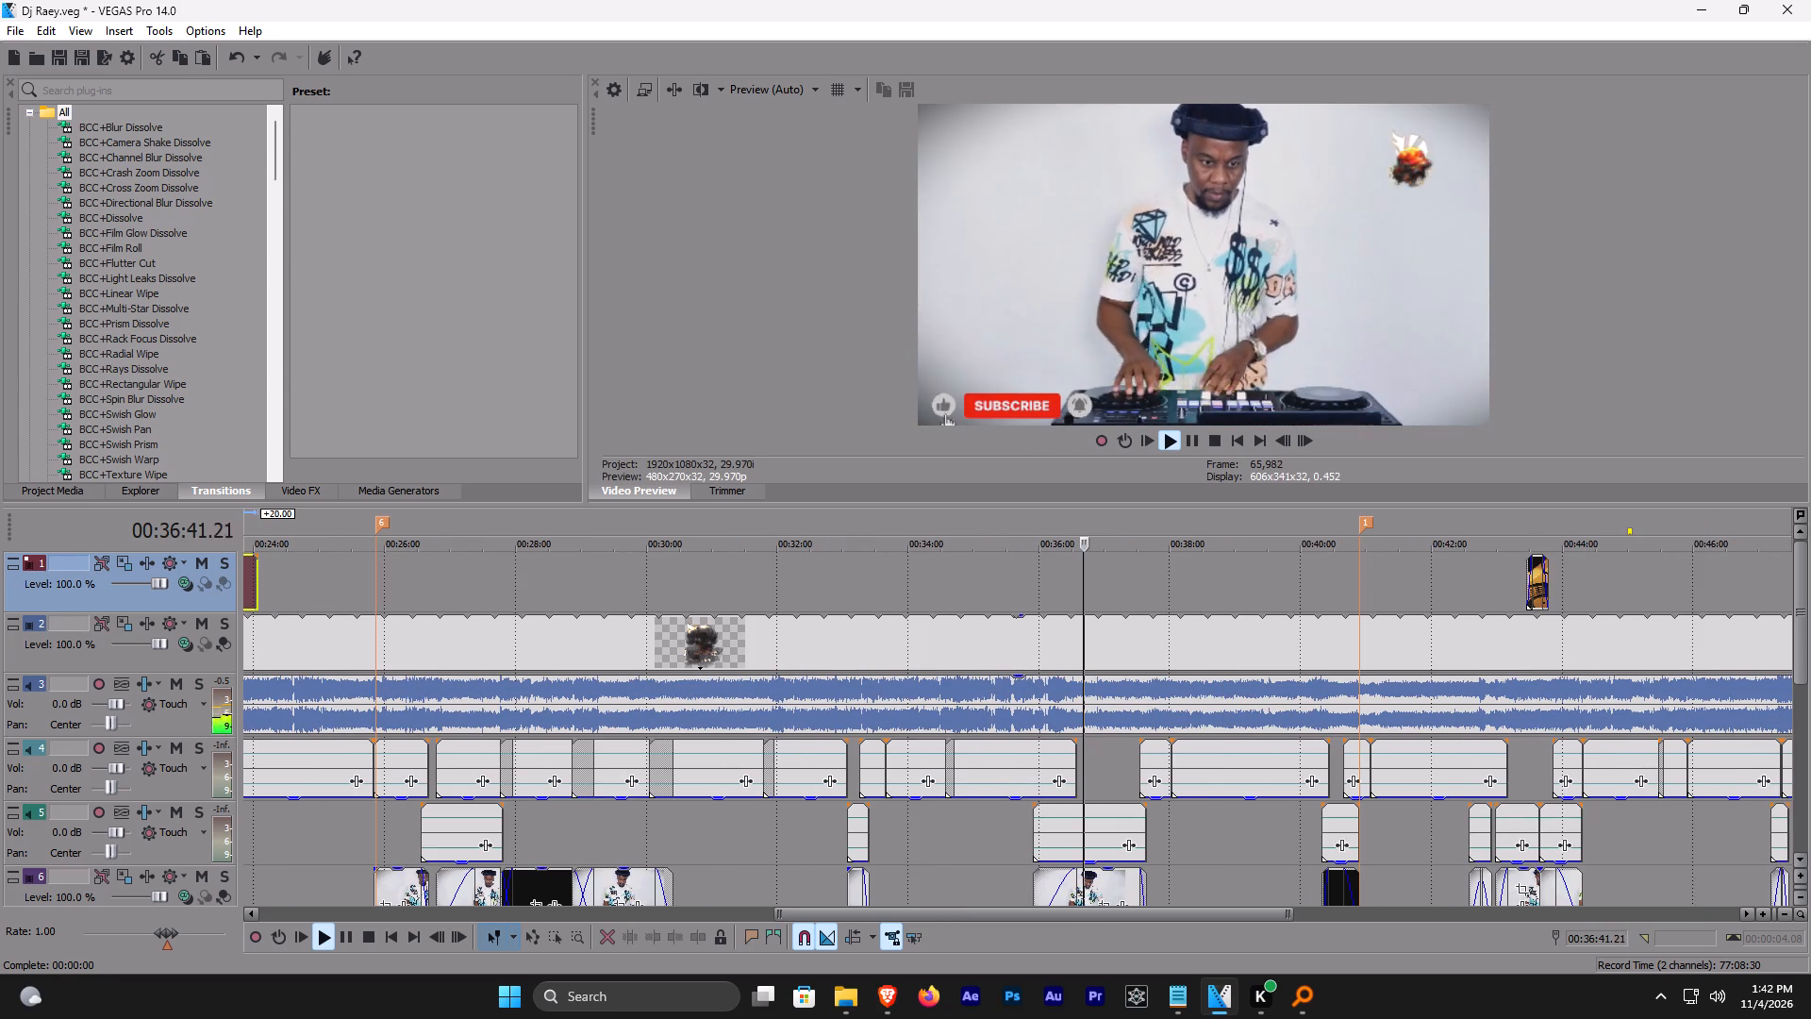
{"action": "left_click", "coordinate": [1159, 522]}
{"action": "left_click", "coordinate": [1222, 520]}
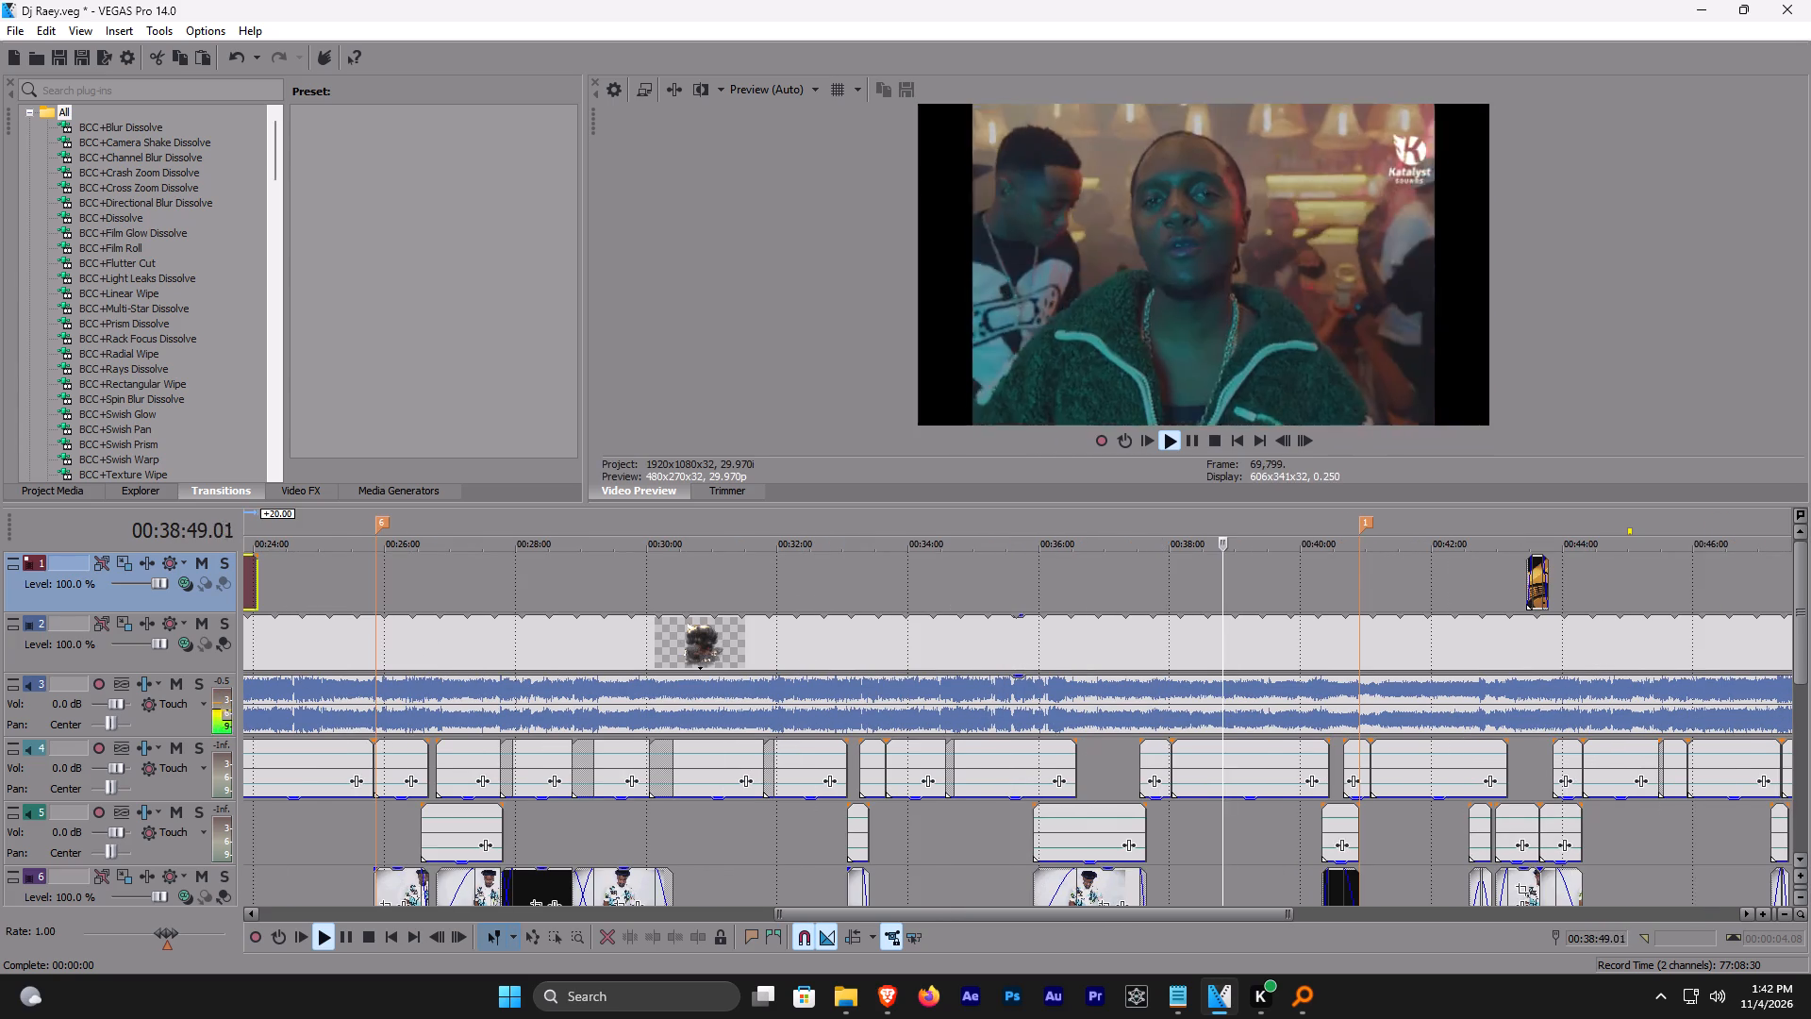
{"action": "left_click", "coordinate": [1355, 531]}
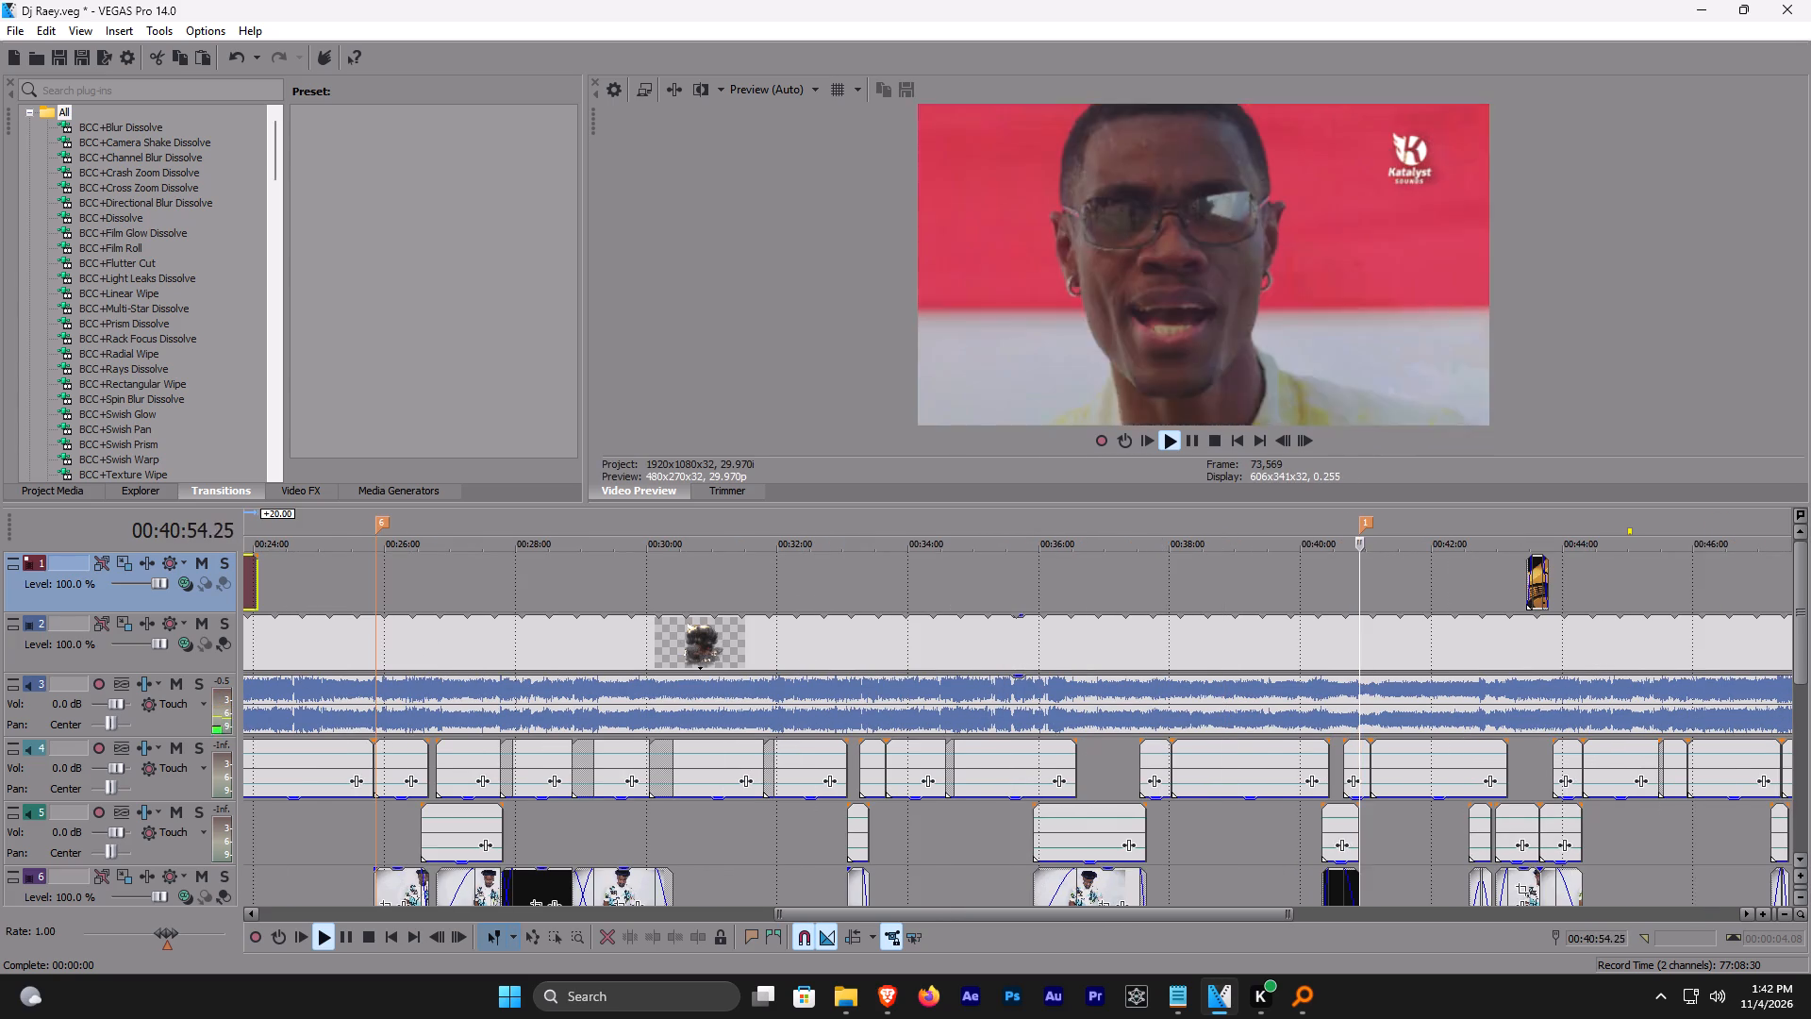
{"action": "left_click", "coordinate": [1432, 529]}
{"action": "scroll", "coordinate": [1430, 534], "scroll_direction": "down", "scroll_amount": 3}
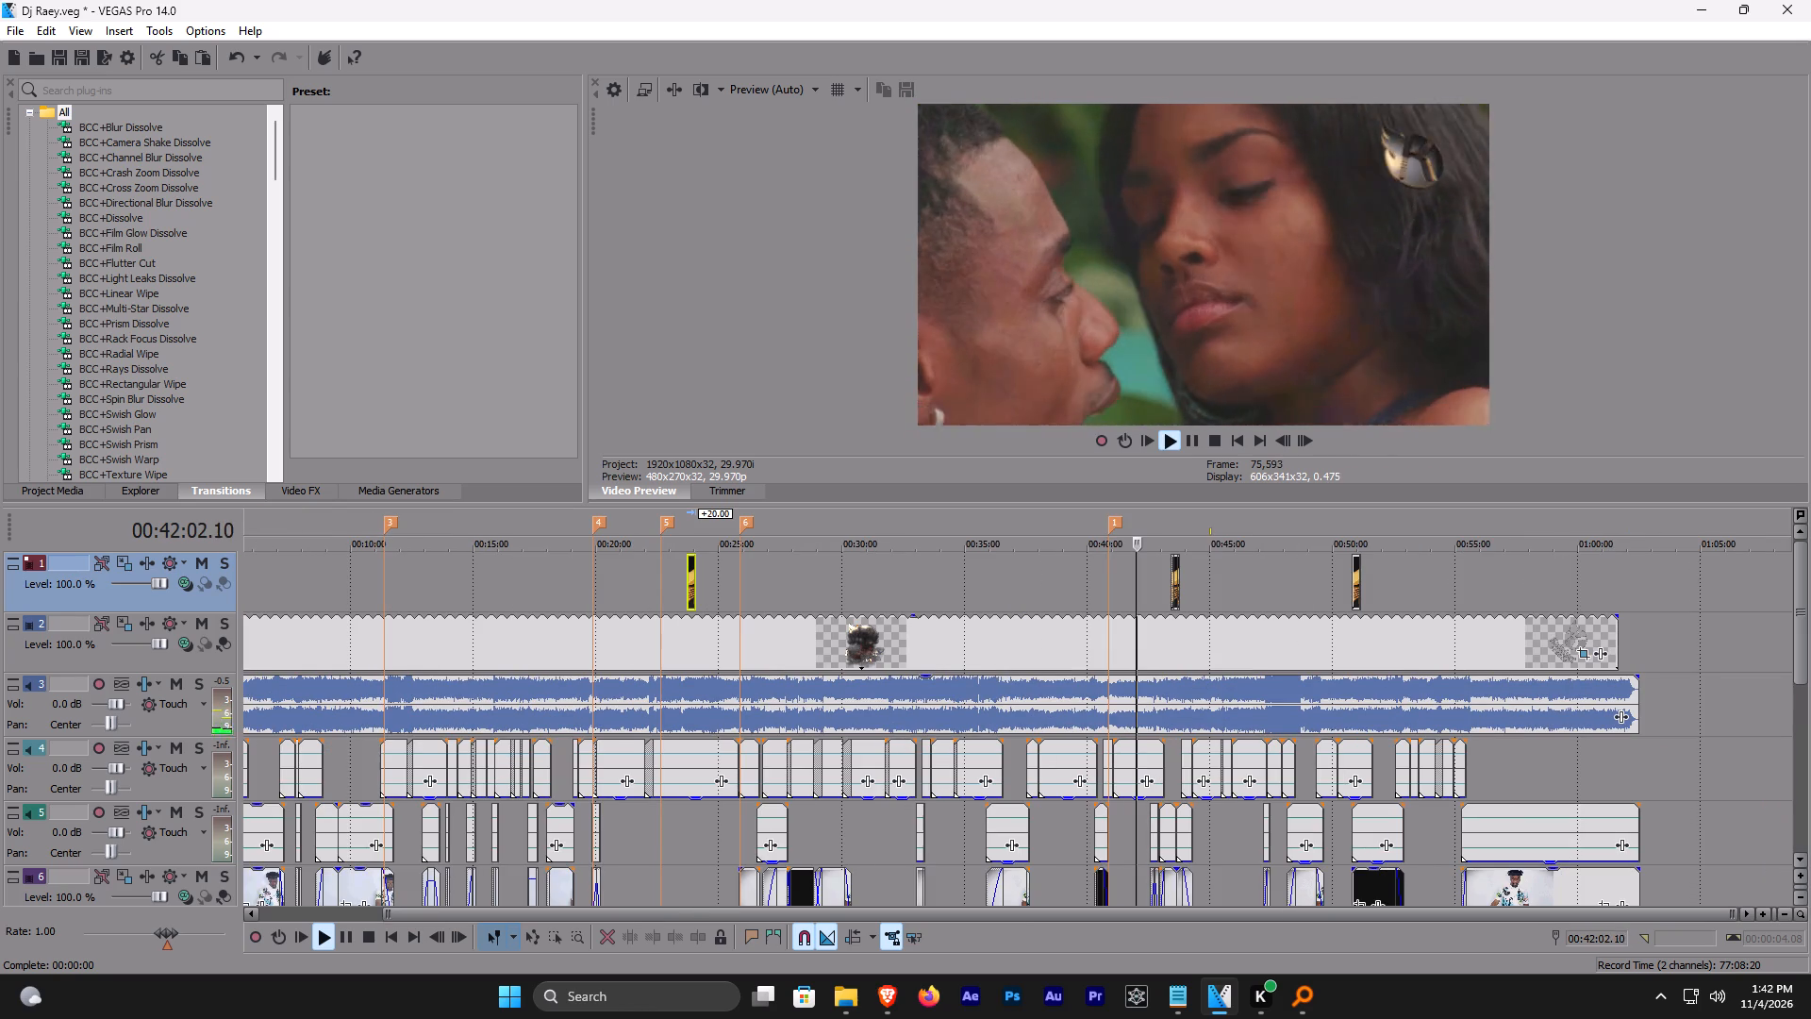
Sample the mix between about 00:43 and 00:55:00 to examine the footage around the last two logo clips on track 1.
{"action": "left_click", "coordinate": [1171, 526]}
{"action": "left_click", "coordinate": [1218, 521]}
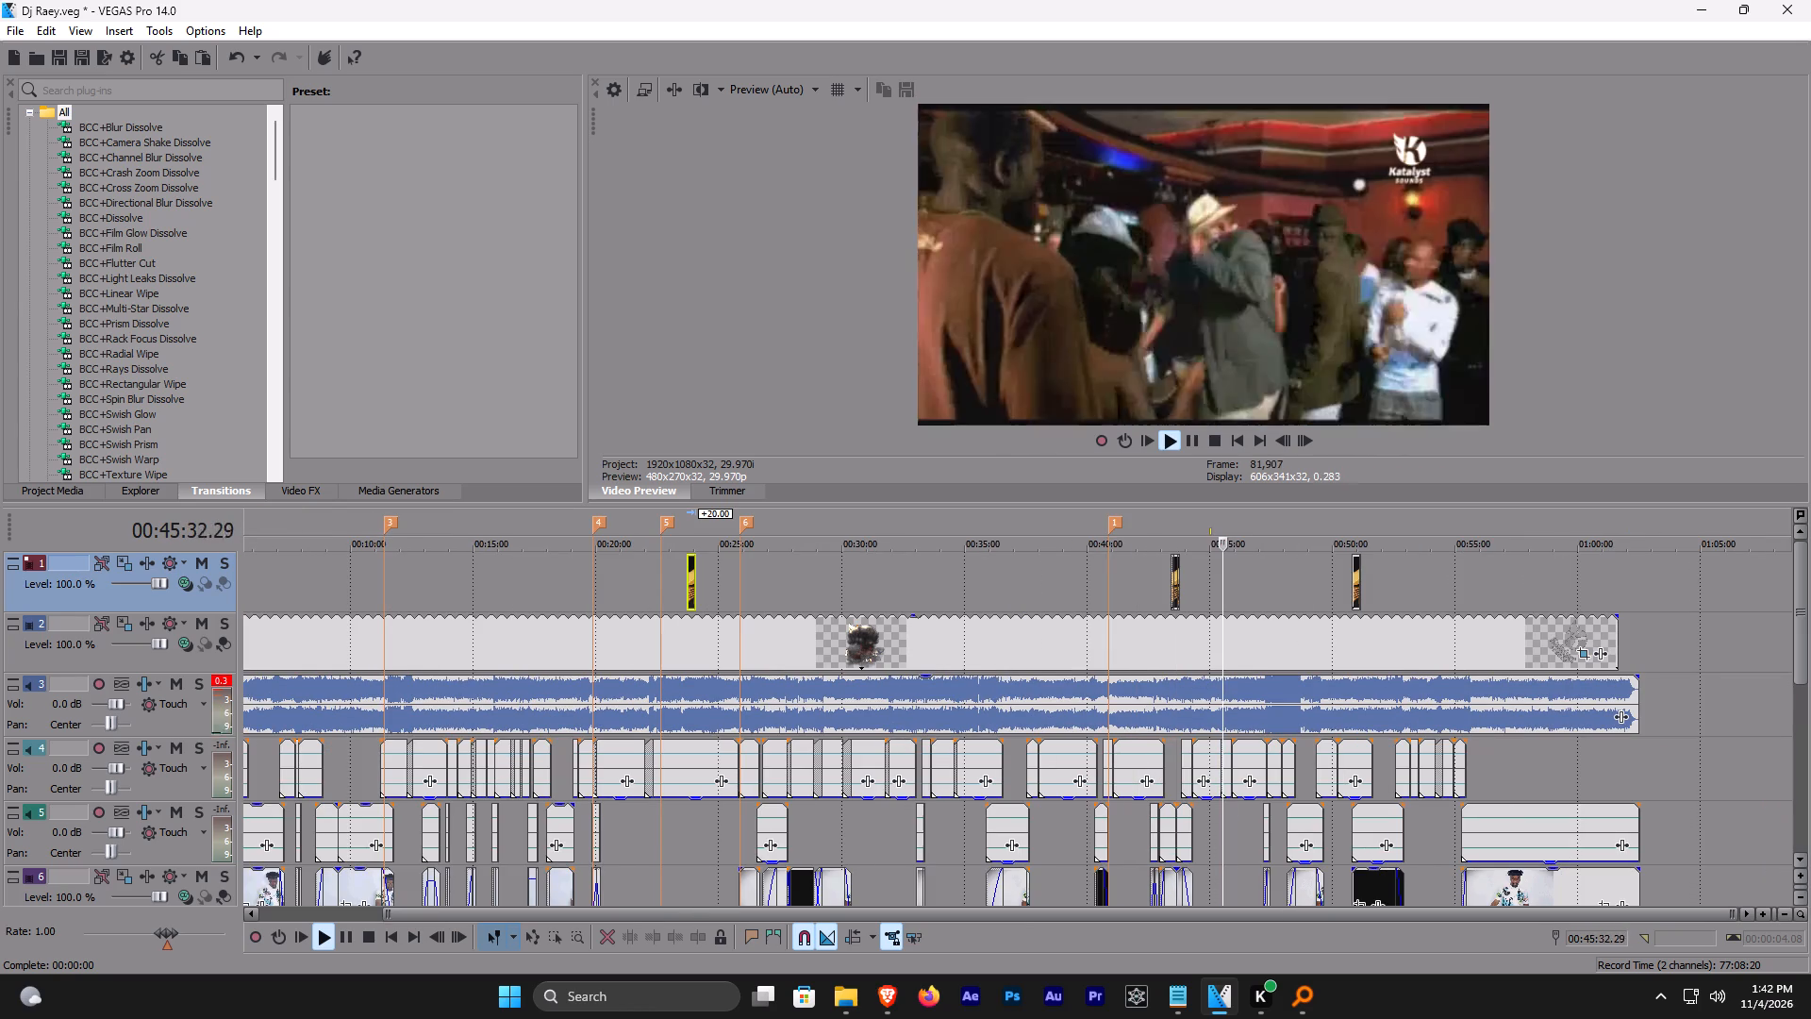
{"action": "left_click", "coordinate": [1246, 523]}
{"action": "left_click", "coordinate": [1289, 524]}
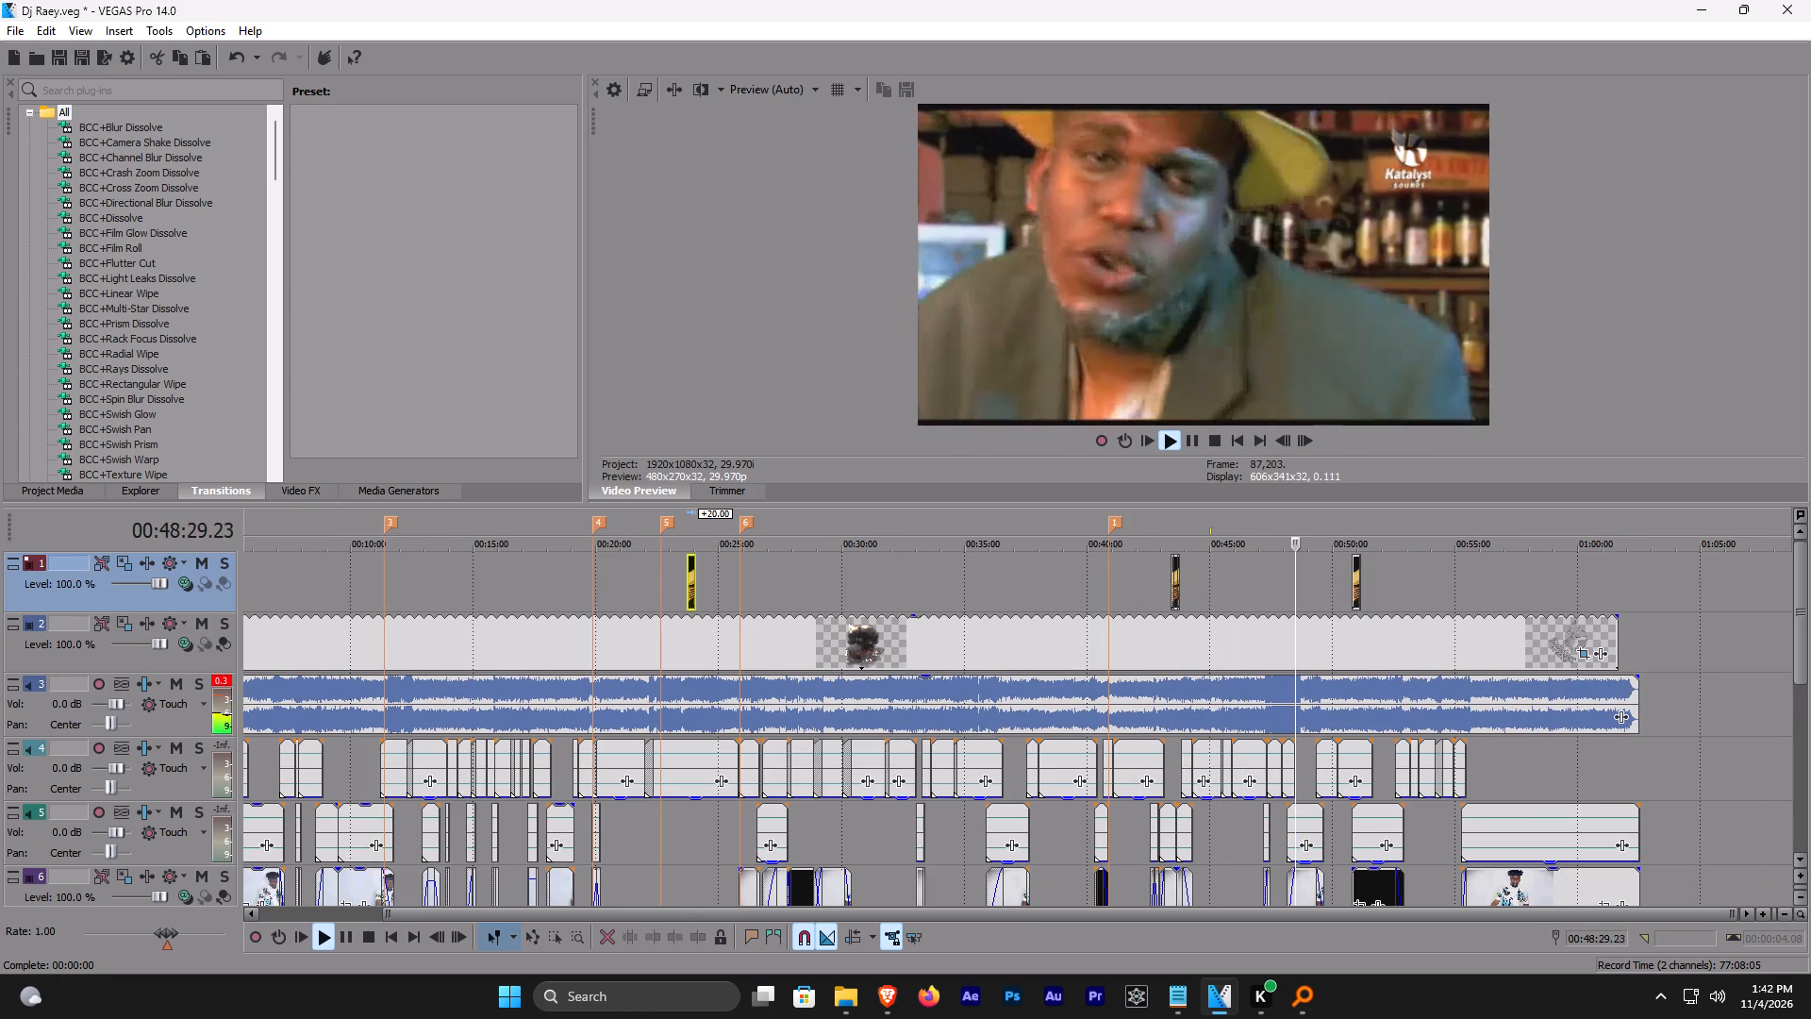
{"action": "left_click", "coordinate": [1321, 524]}
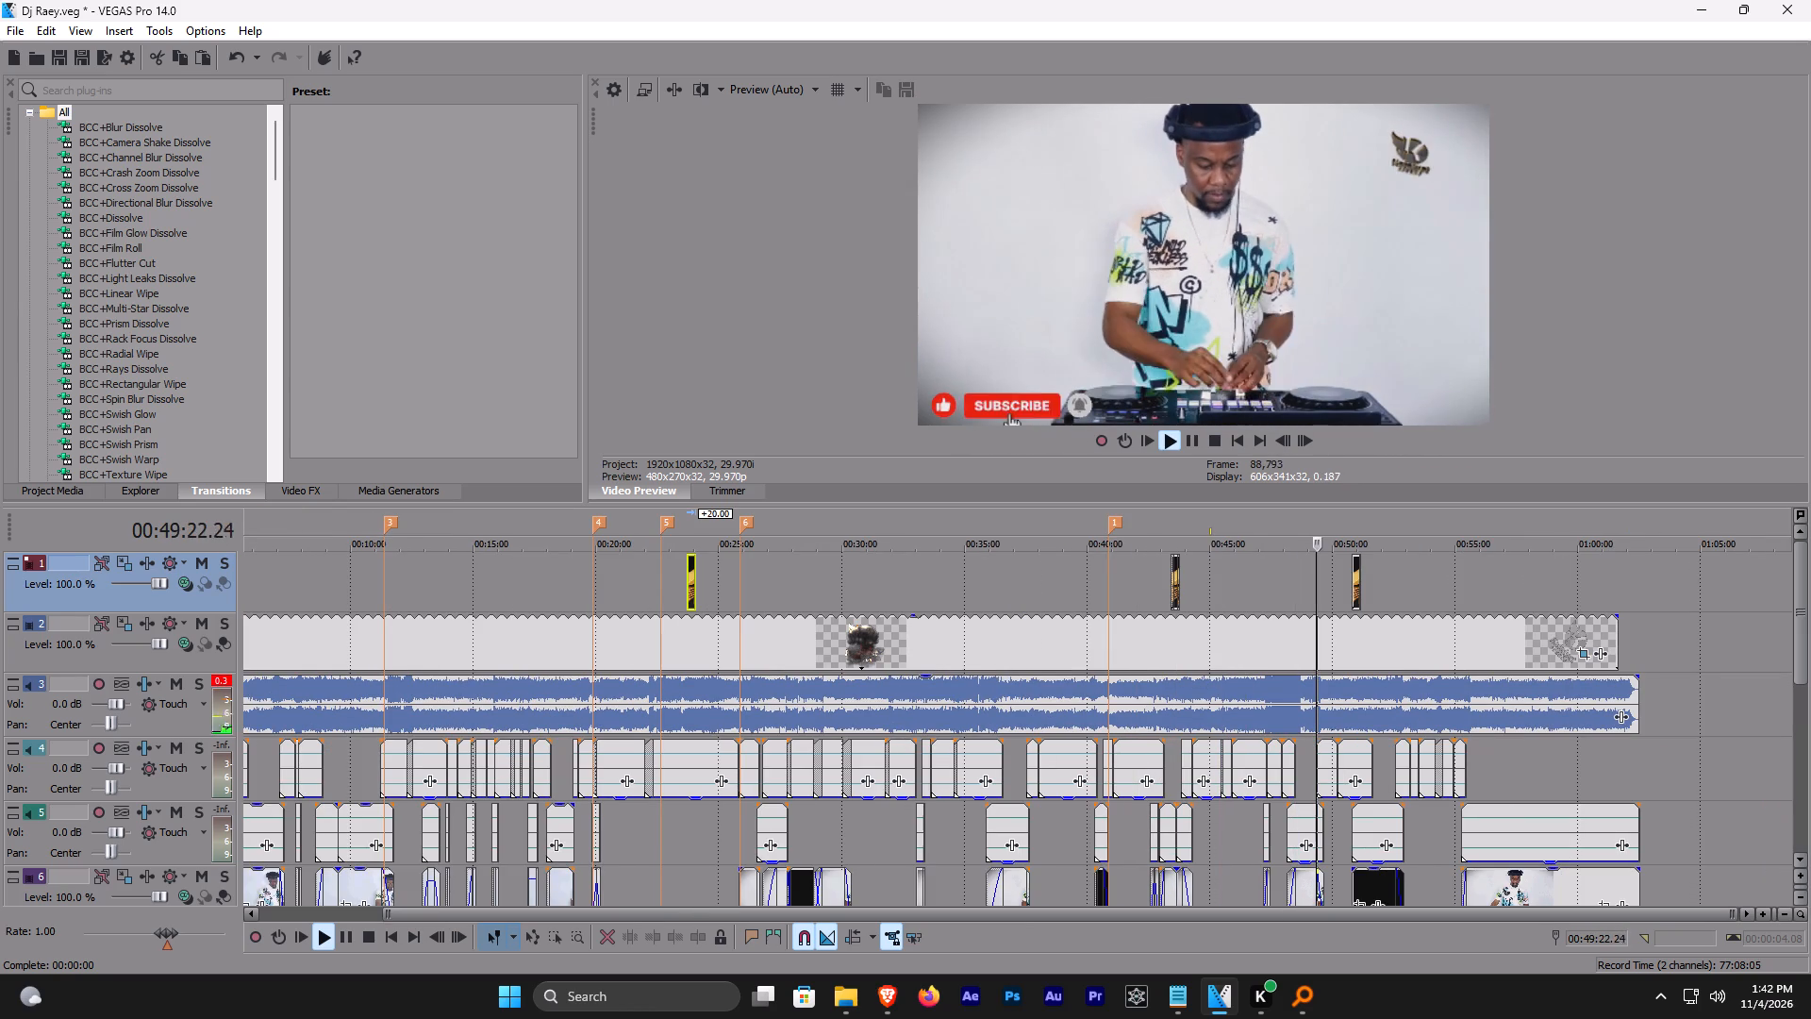
{"action": "left_click", "coordinate": [1371, 525]}
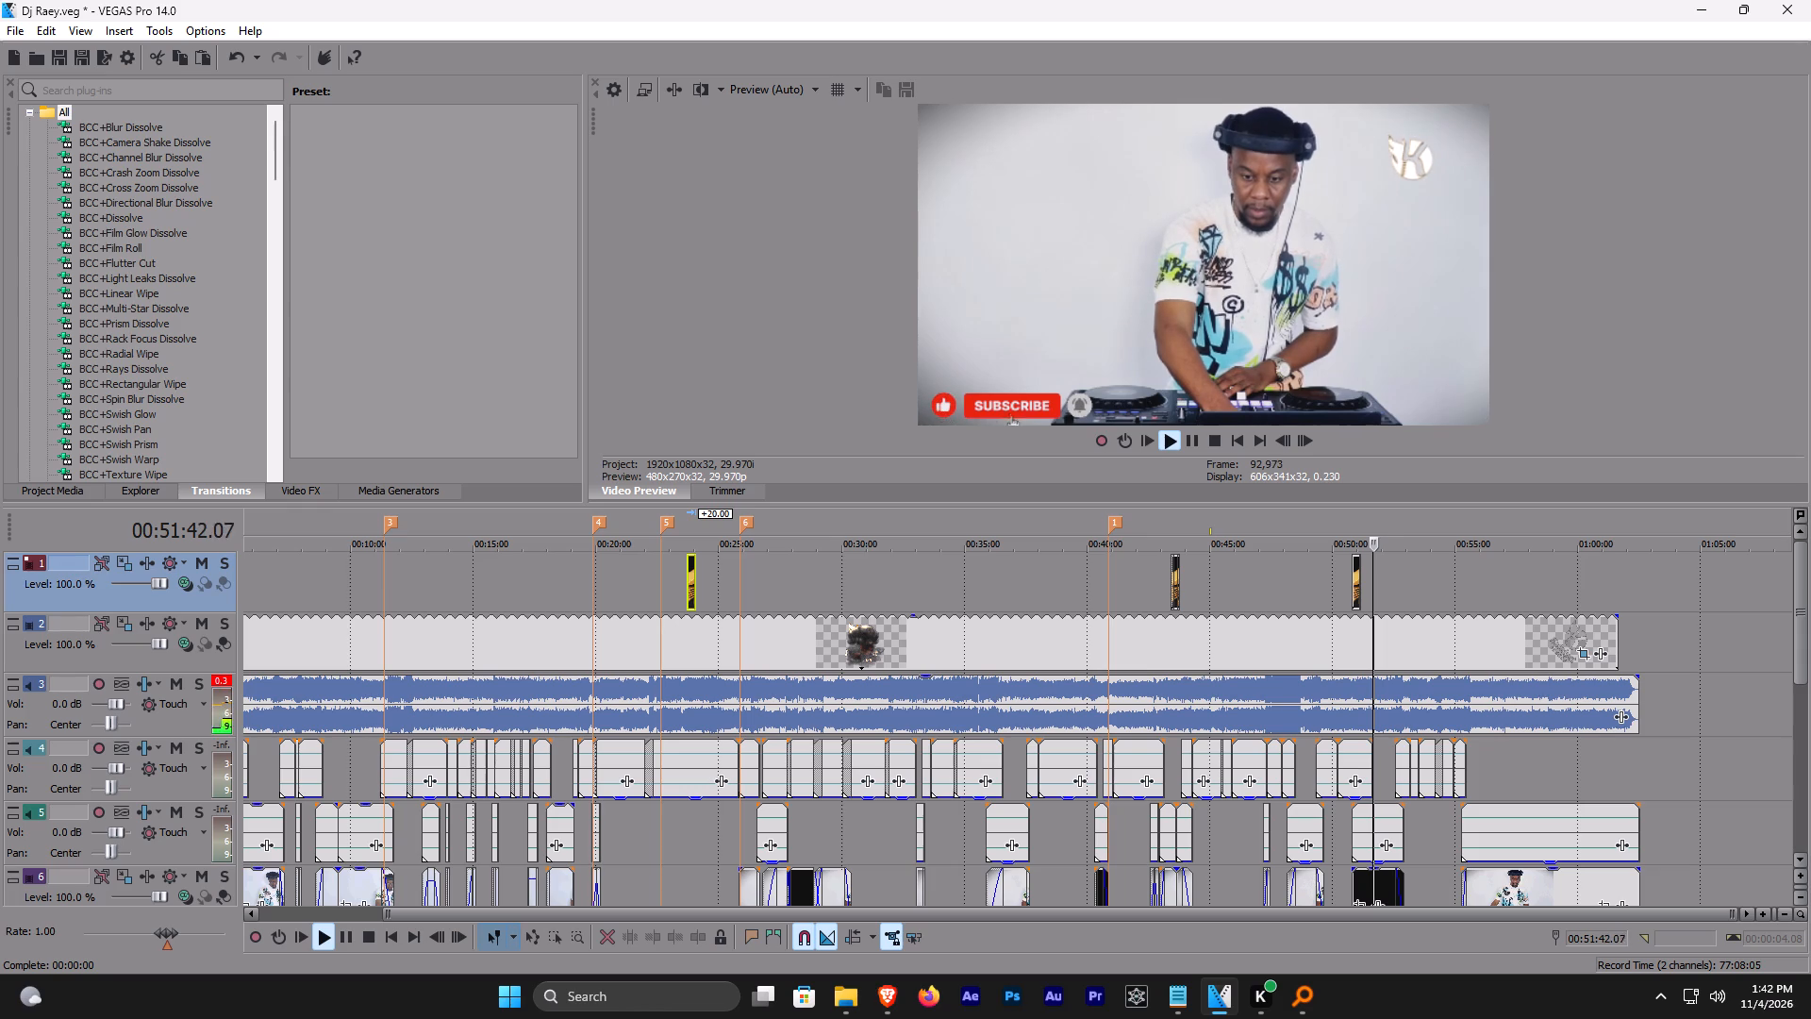
{"action": "left_click", "coordinate": [1387, 529]}
{"action": "left_click", "coordinate": [1426, 528]}
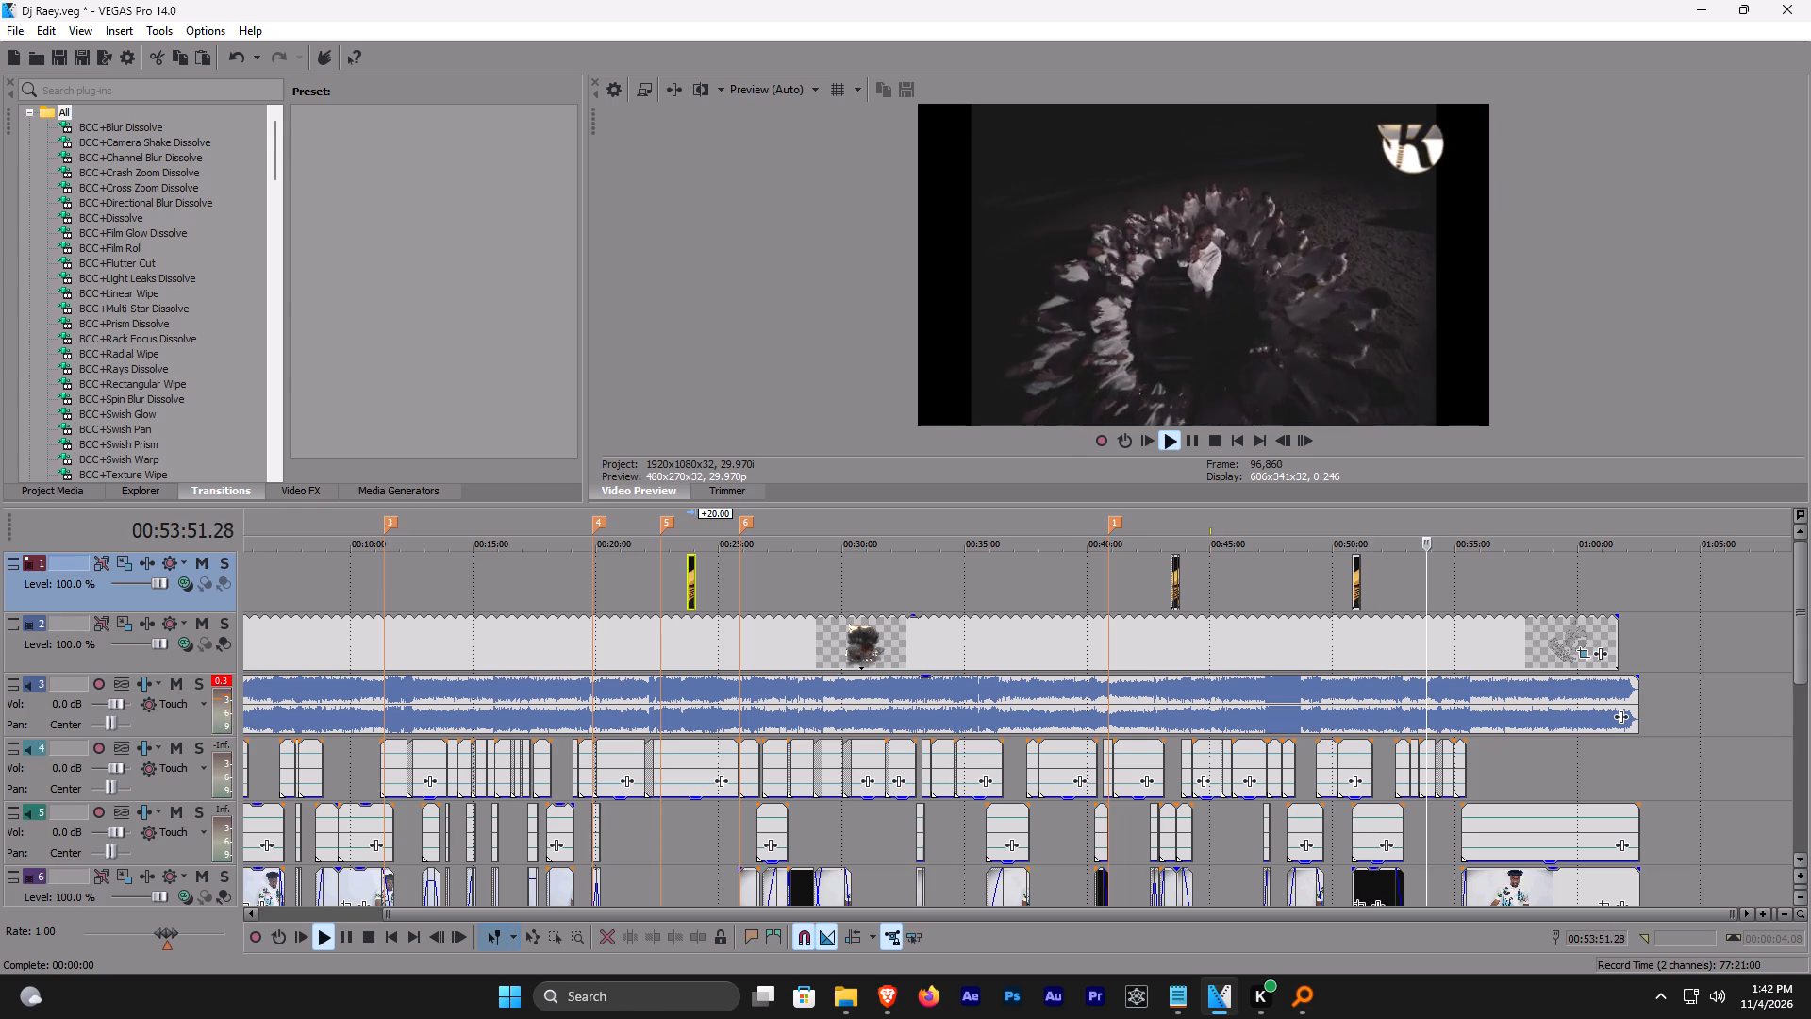
{"action": "left_click", "coordinate": [1454, 526]}
Play the closing DJ footage at several points between about 00:55:28 and 00:58:56 to examine the stretch without logo clips.
{"action": "left_click", "coordinate": [1472, 526]}
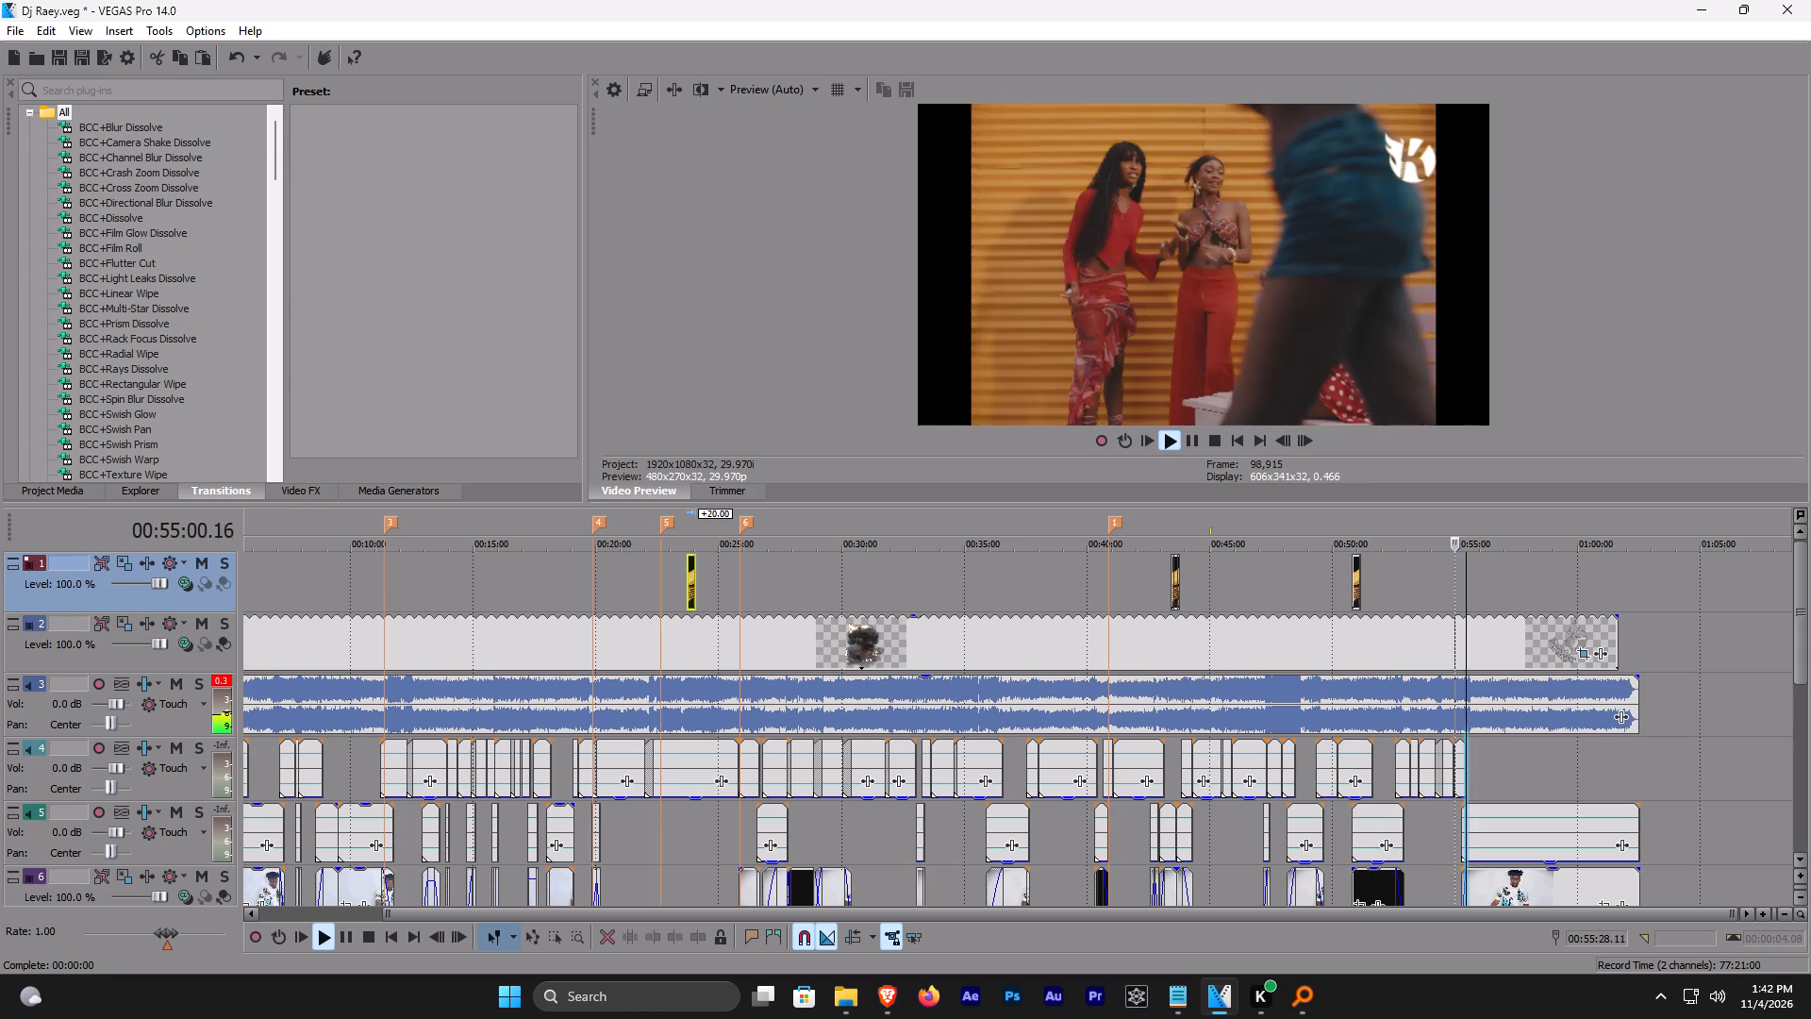
{"action": "scroll", "coordinate": [1497, 558], "scroll_direction": "up", "scroll_amount": 5}
{"action": "scroll", "coordinate": [1214, 567], "scroll_direction": "up", "scroll_amount": 2}
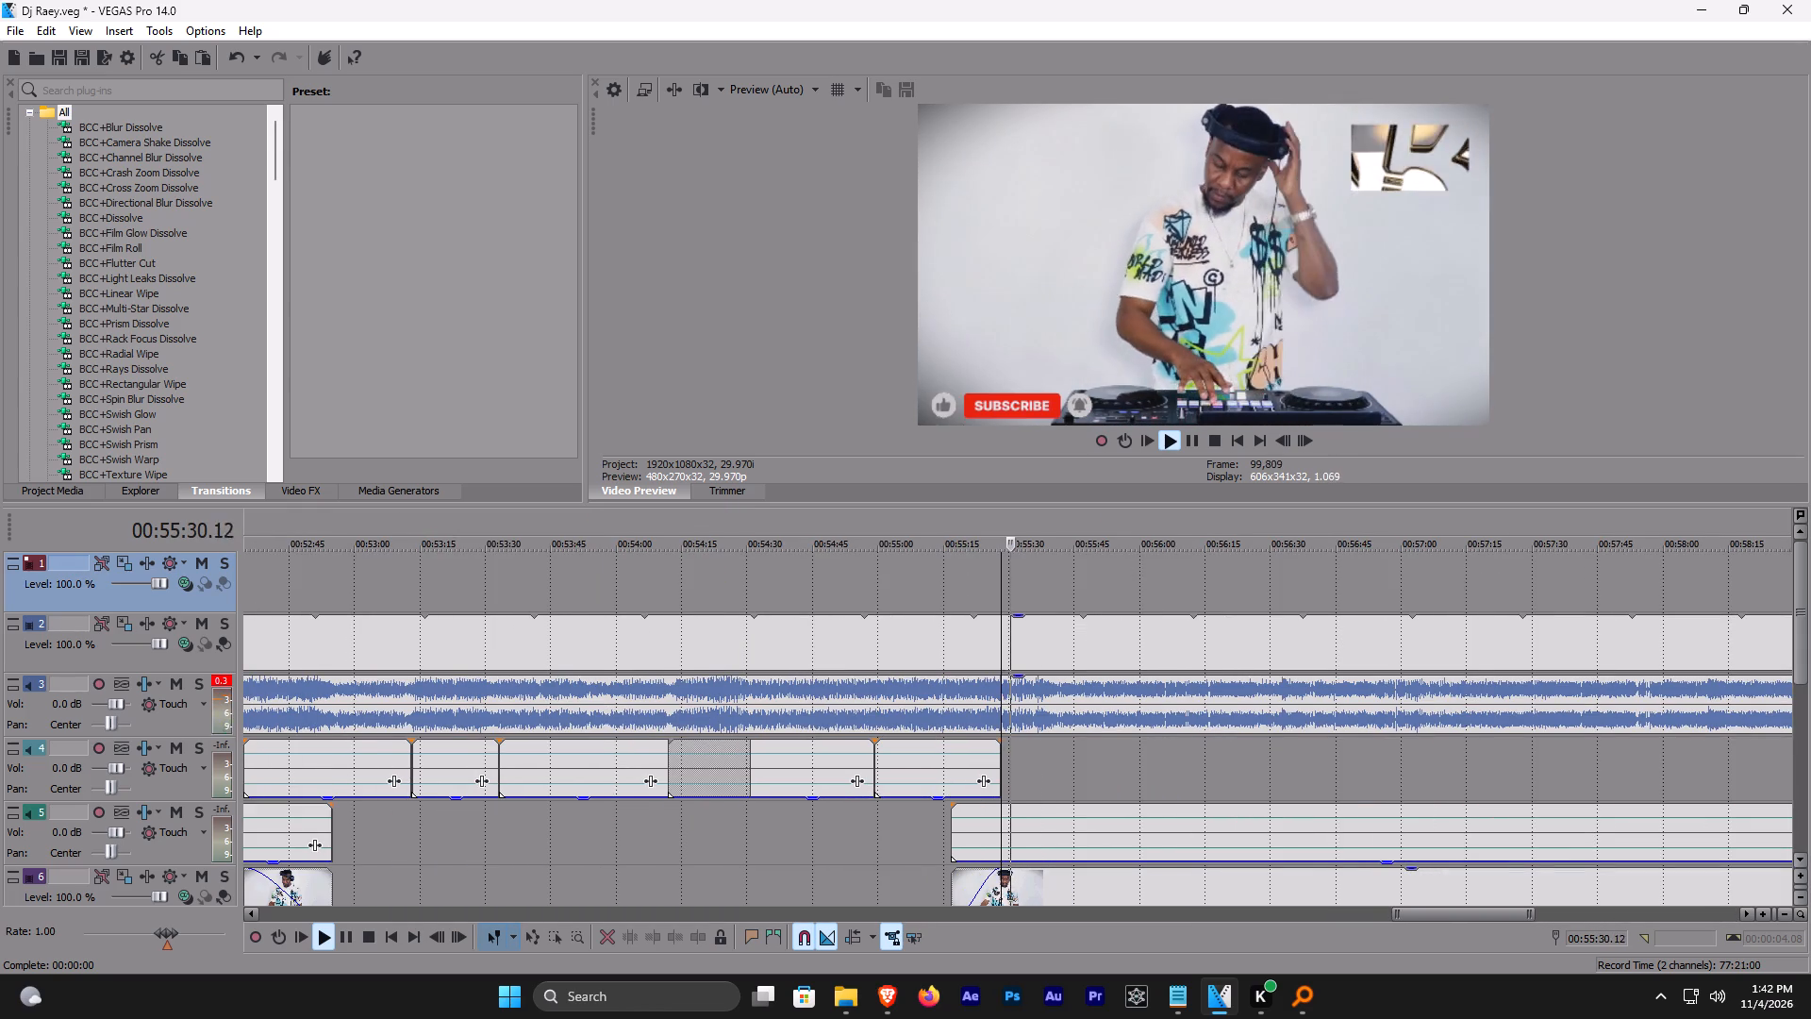
{"action": "left_click", "coordinate": [1128, 526]}
{"action": "left_click", "coordinate": [1293, 521]}
{"action": "scroll", "coordinate": [1295, 525], "scroll_direction": "down", "scroll_amount": 3}
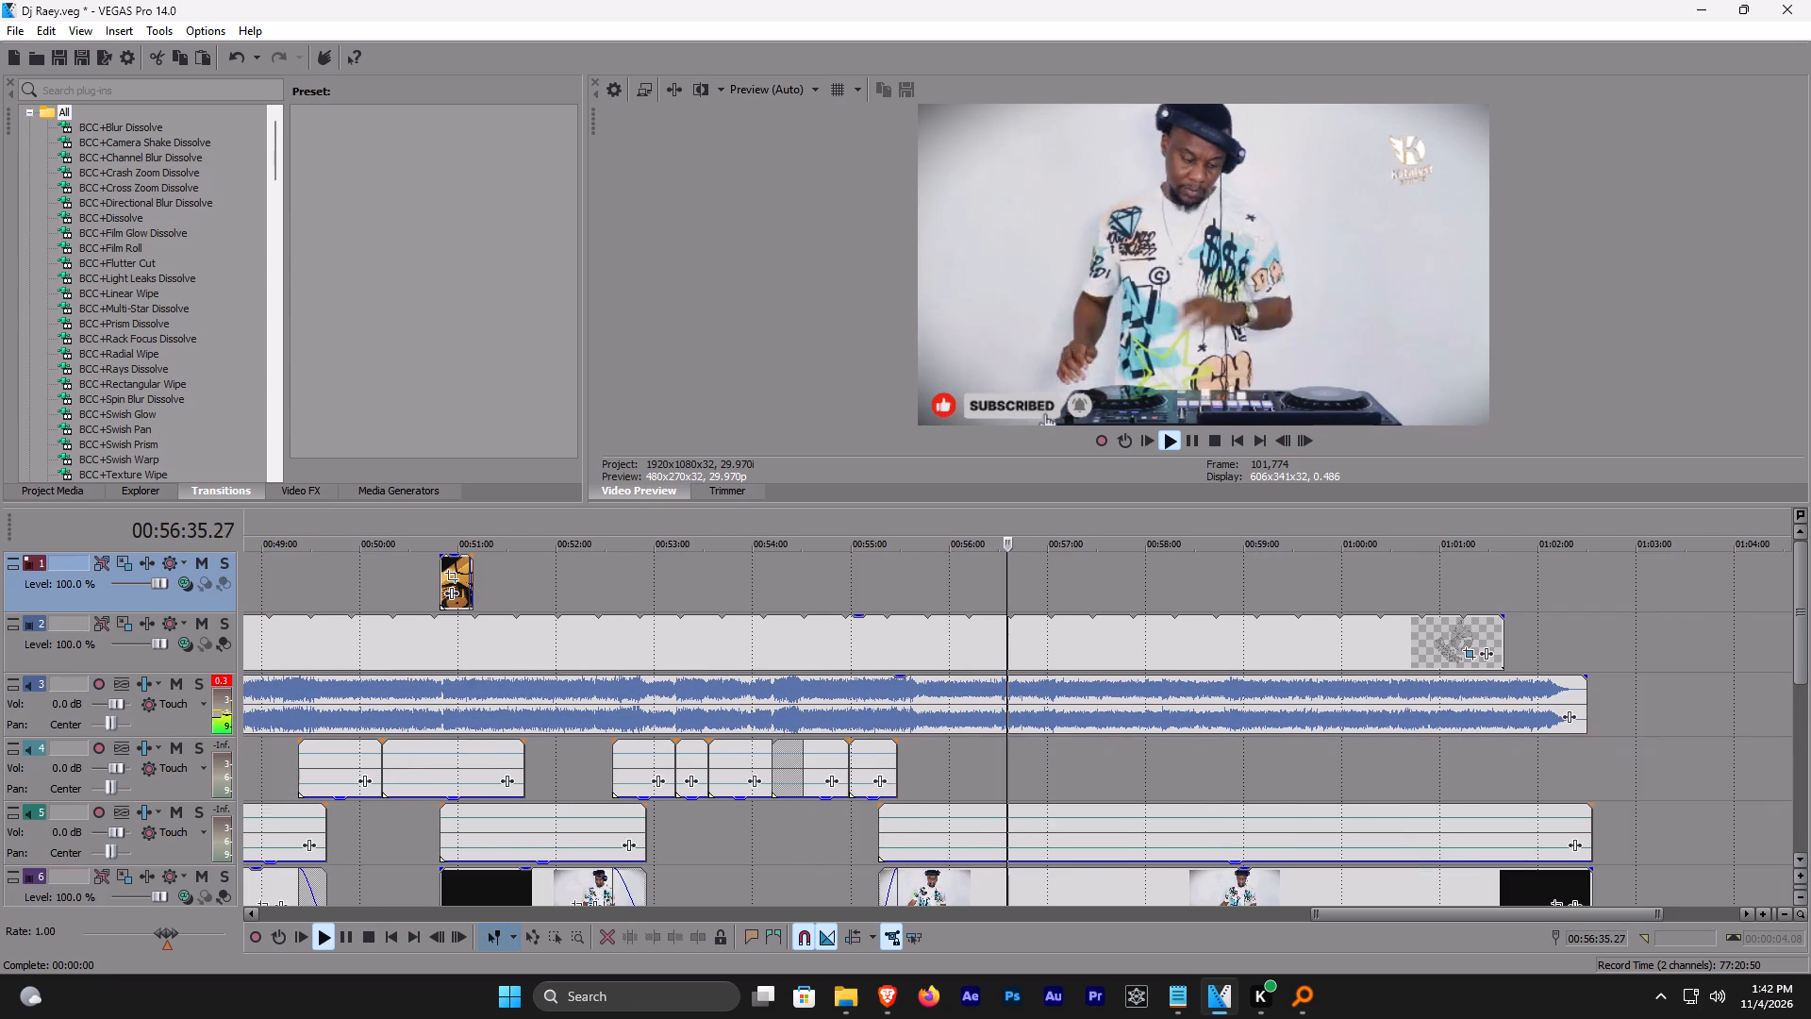
{"action": "left_click", "coordinate": [1112, 511]}
{"action": "left_click", "coordinate": [1176, 514]}
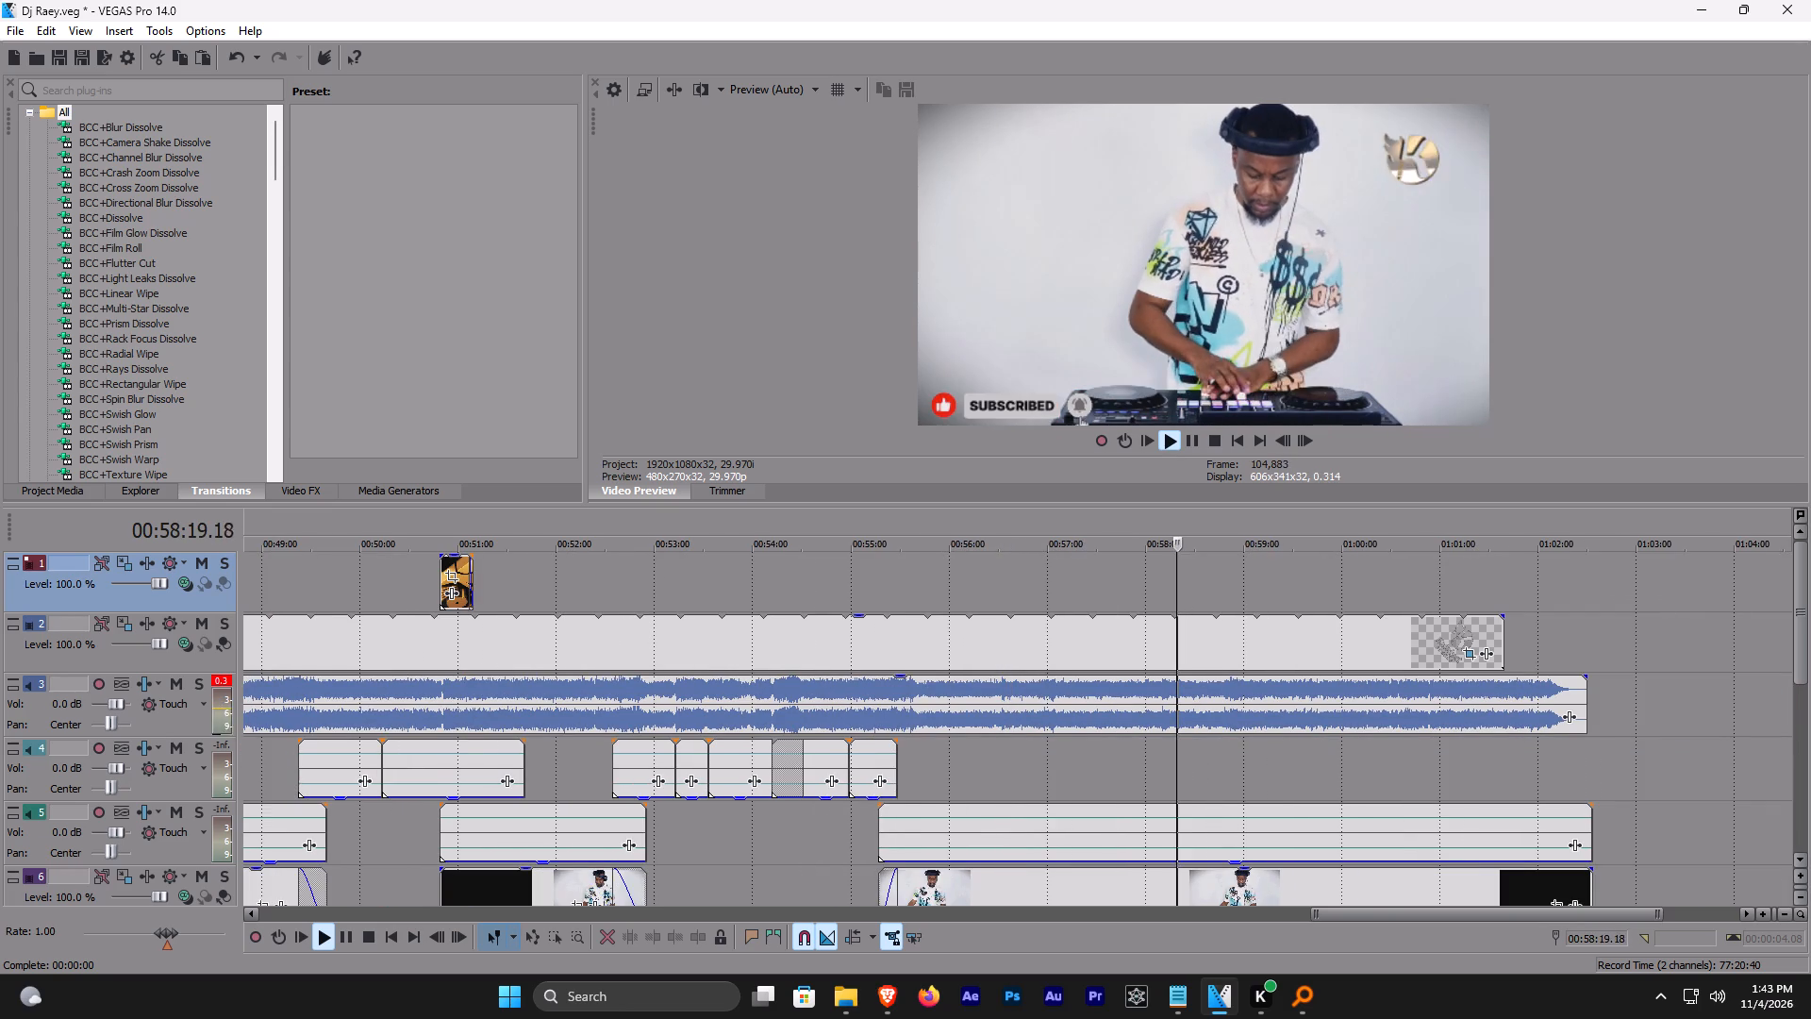
{"action": "left_click", "coordinate": [1235, 515]}
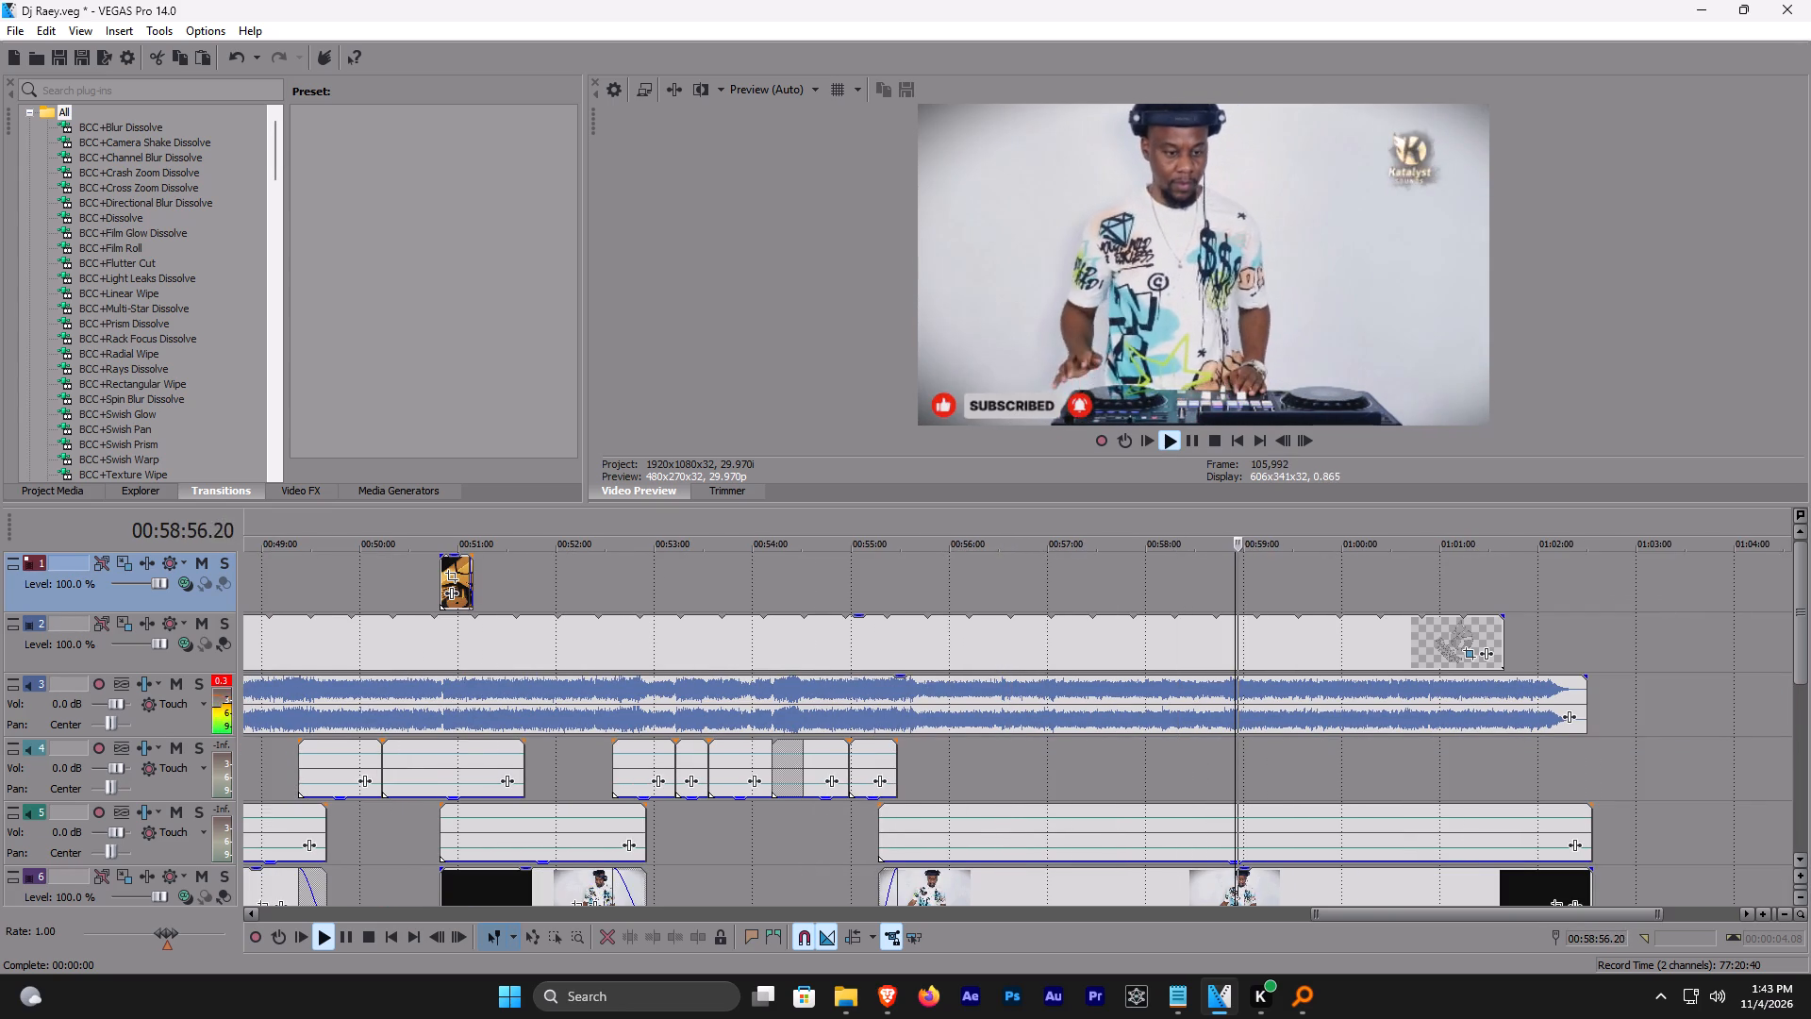
Return to the early part of the mix and play several points between about 00:04:22 and 00:09:25 to examine the footage.
{"action": "scroll", "coordinate": [1304, 610], "scroll_direction": "down", "scroll_amount": 8}
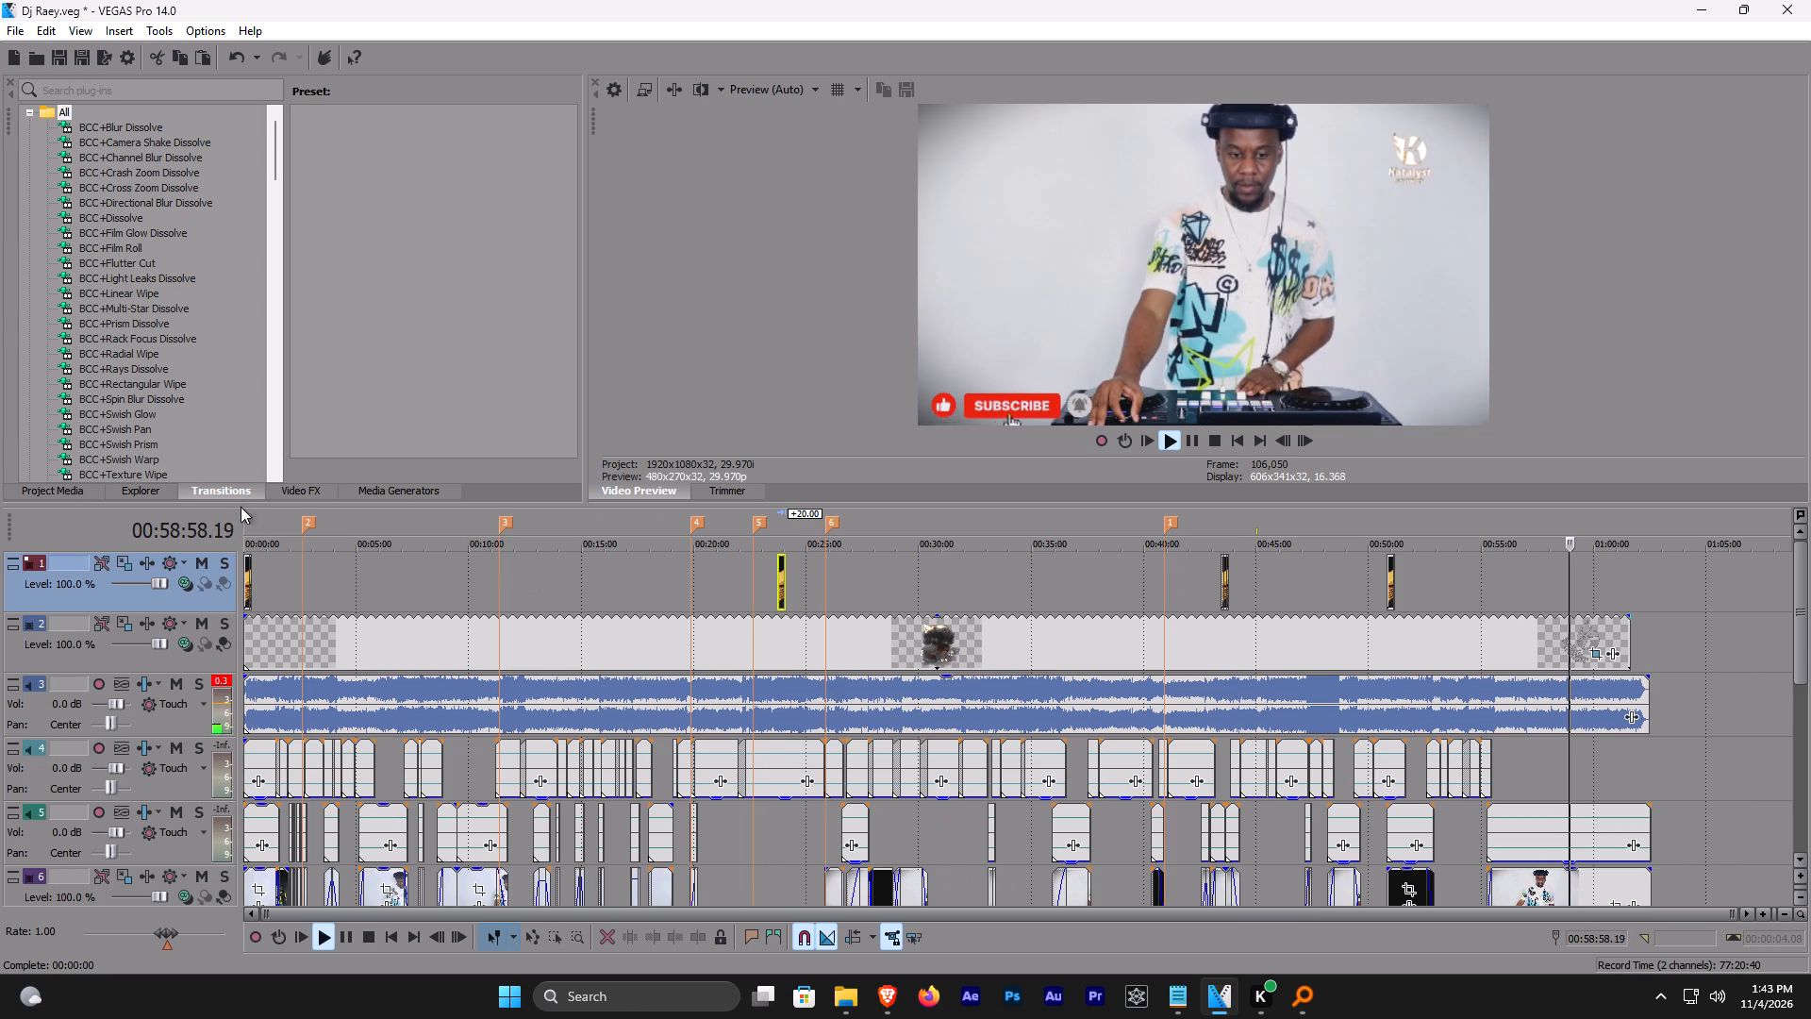
{"action": "left_click", "coordinate": [348, 514]}
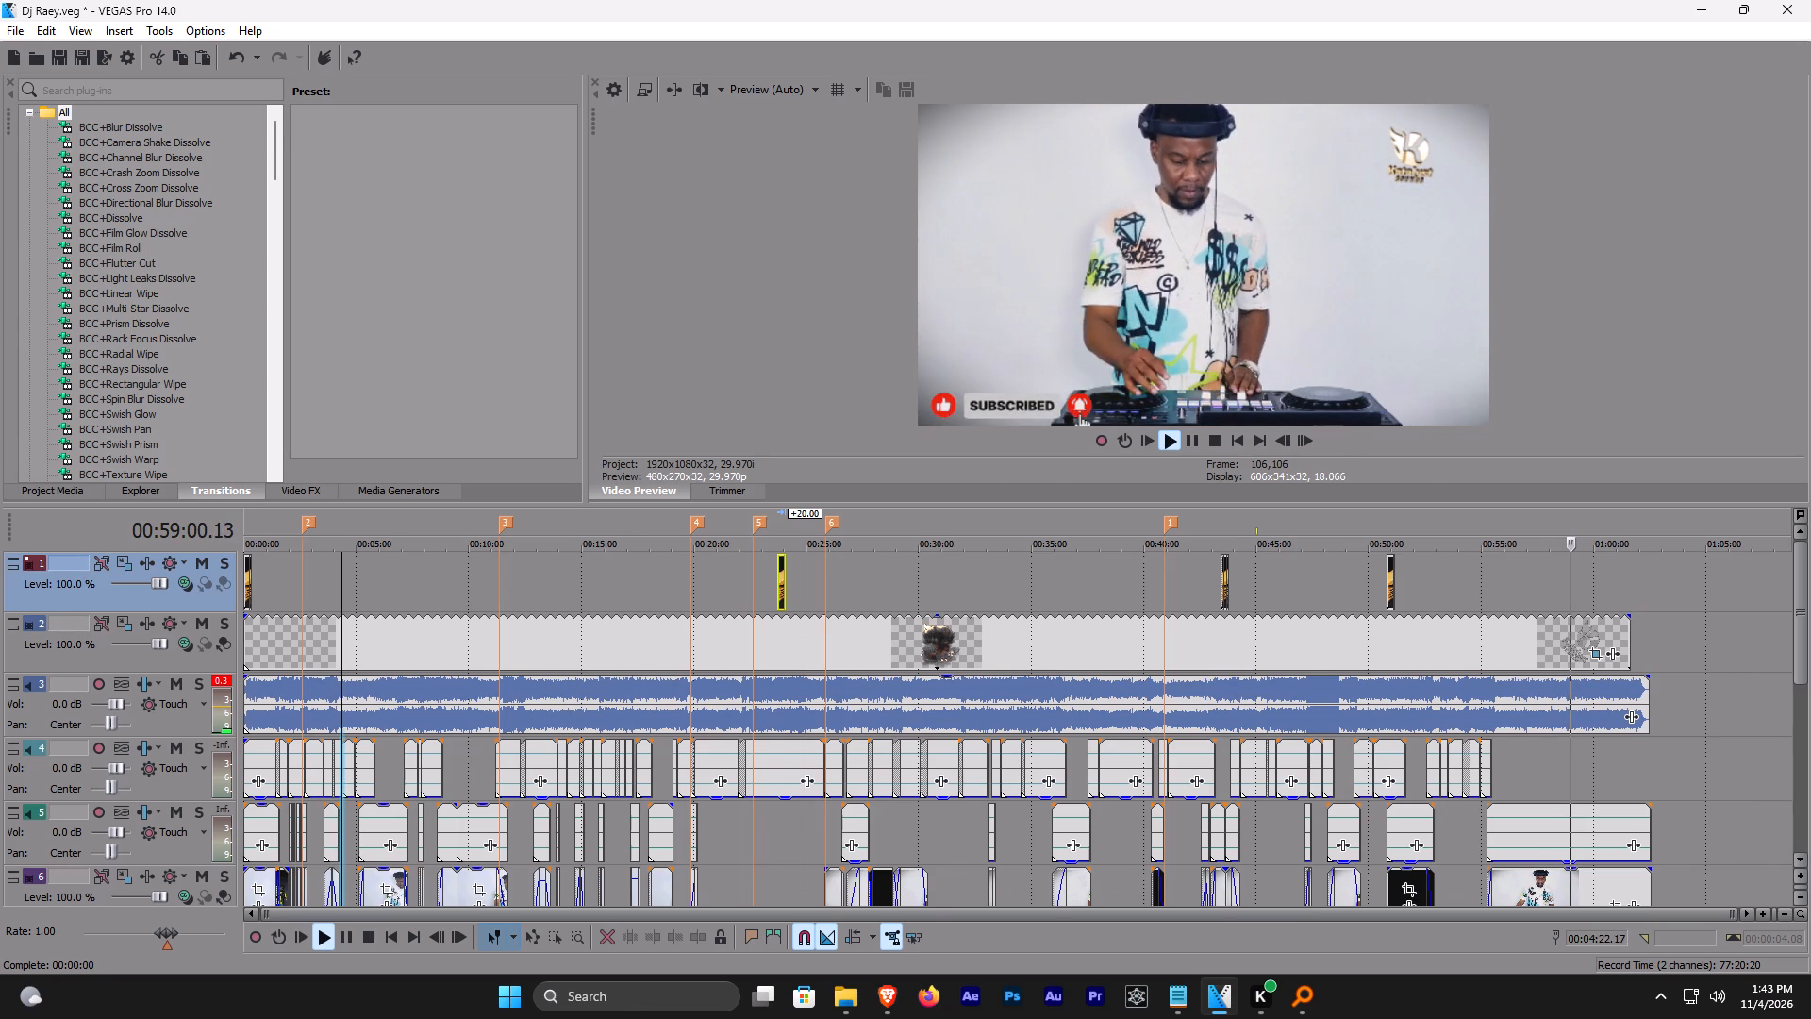
{"action": "scroll", "coordinate": [347, 517], "scroll_direction": "up", "scroll_amount": 6}
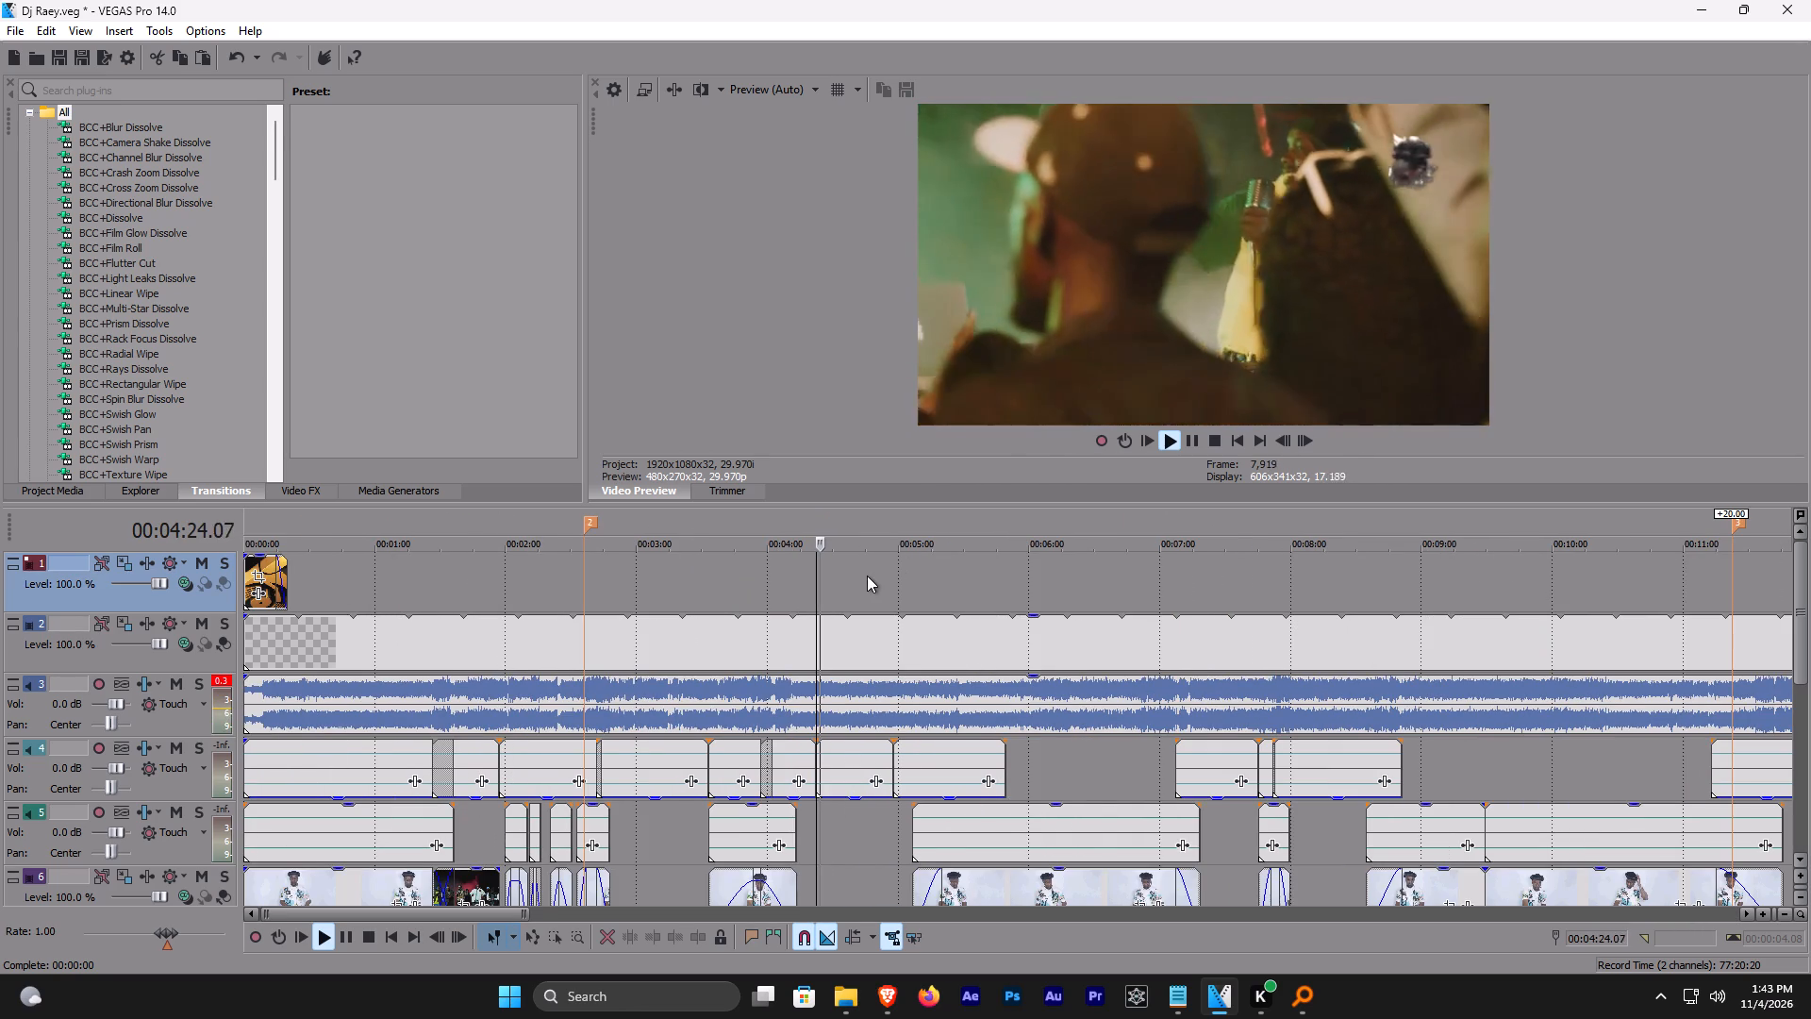
{"action": "left_click", "coordinate": [1050, 538]}
{"action": "left_click", "coordinate": [1048, 531]}
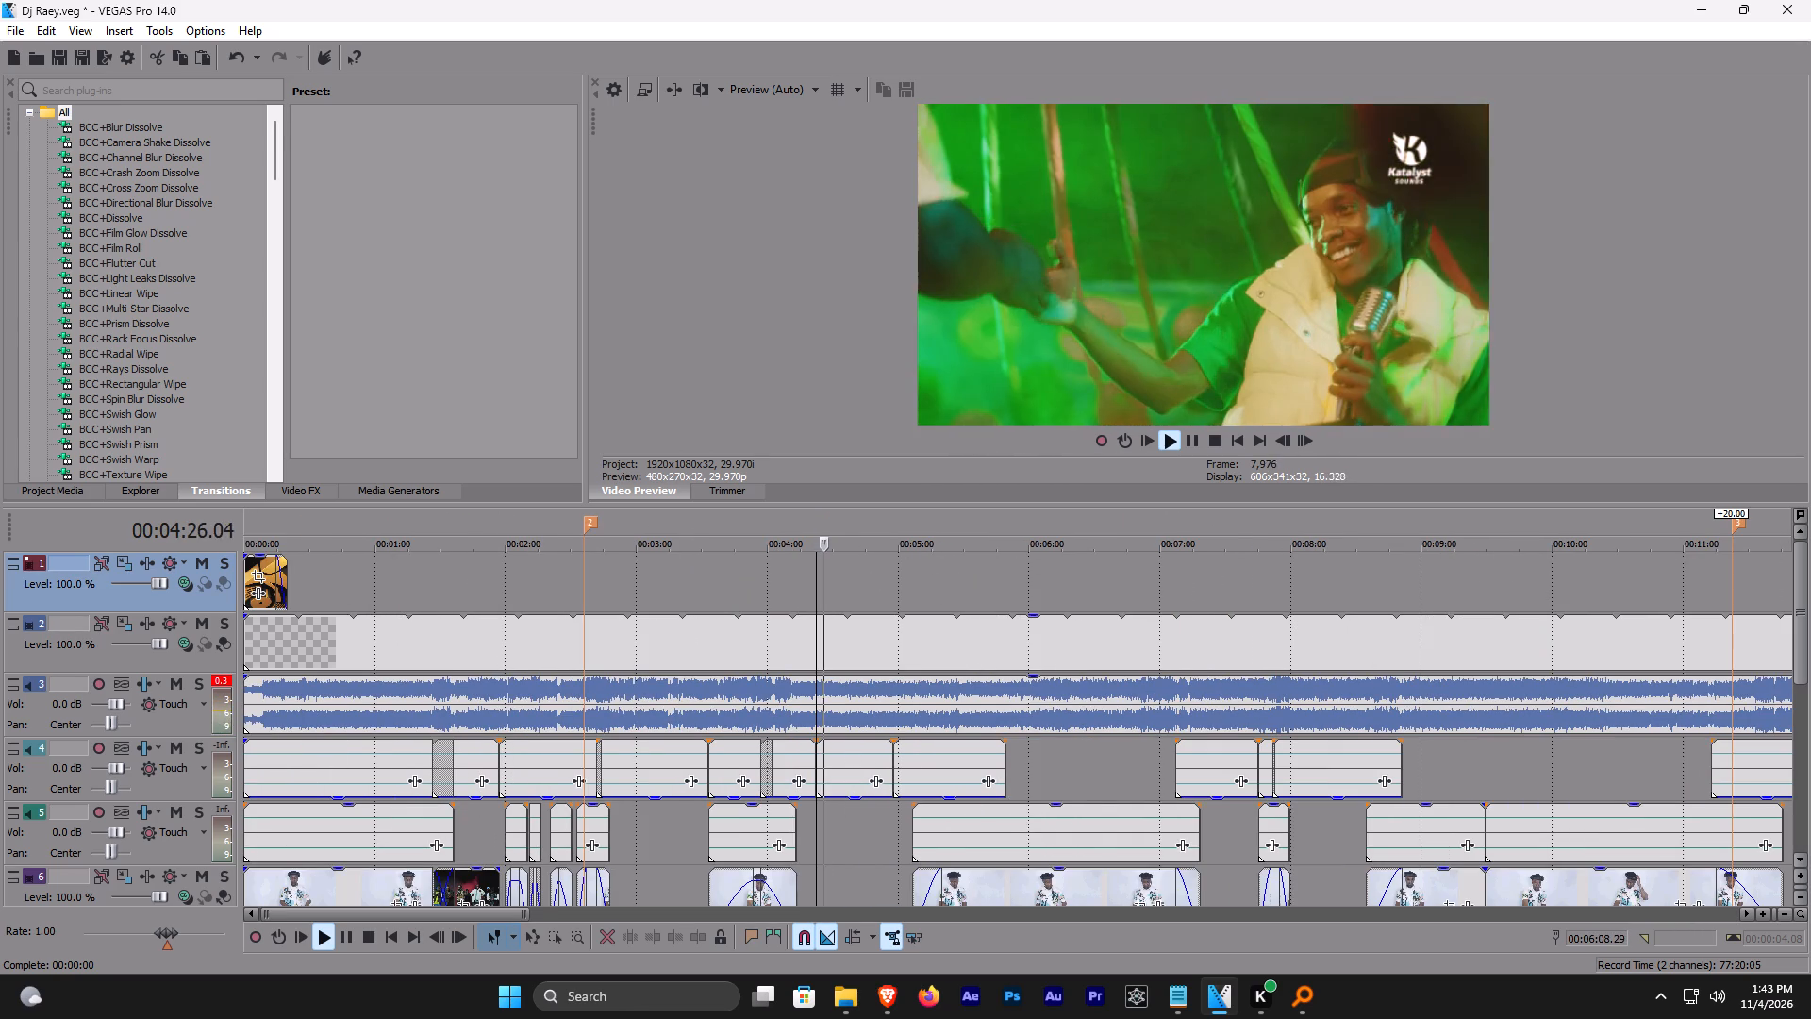
{"action": "left_click", "coordinate": [1097, 526]}
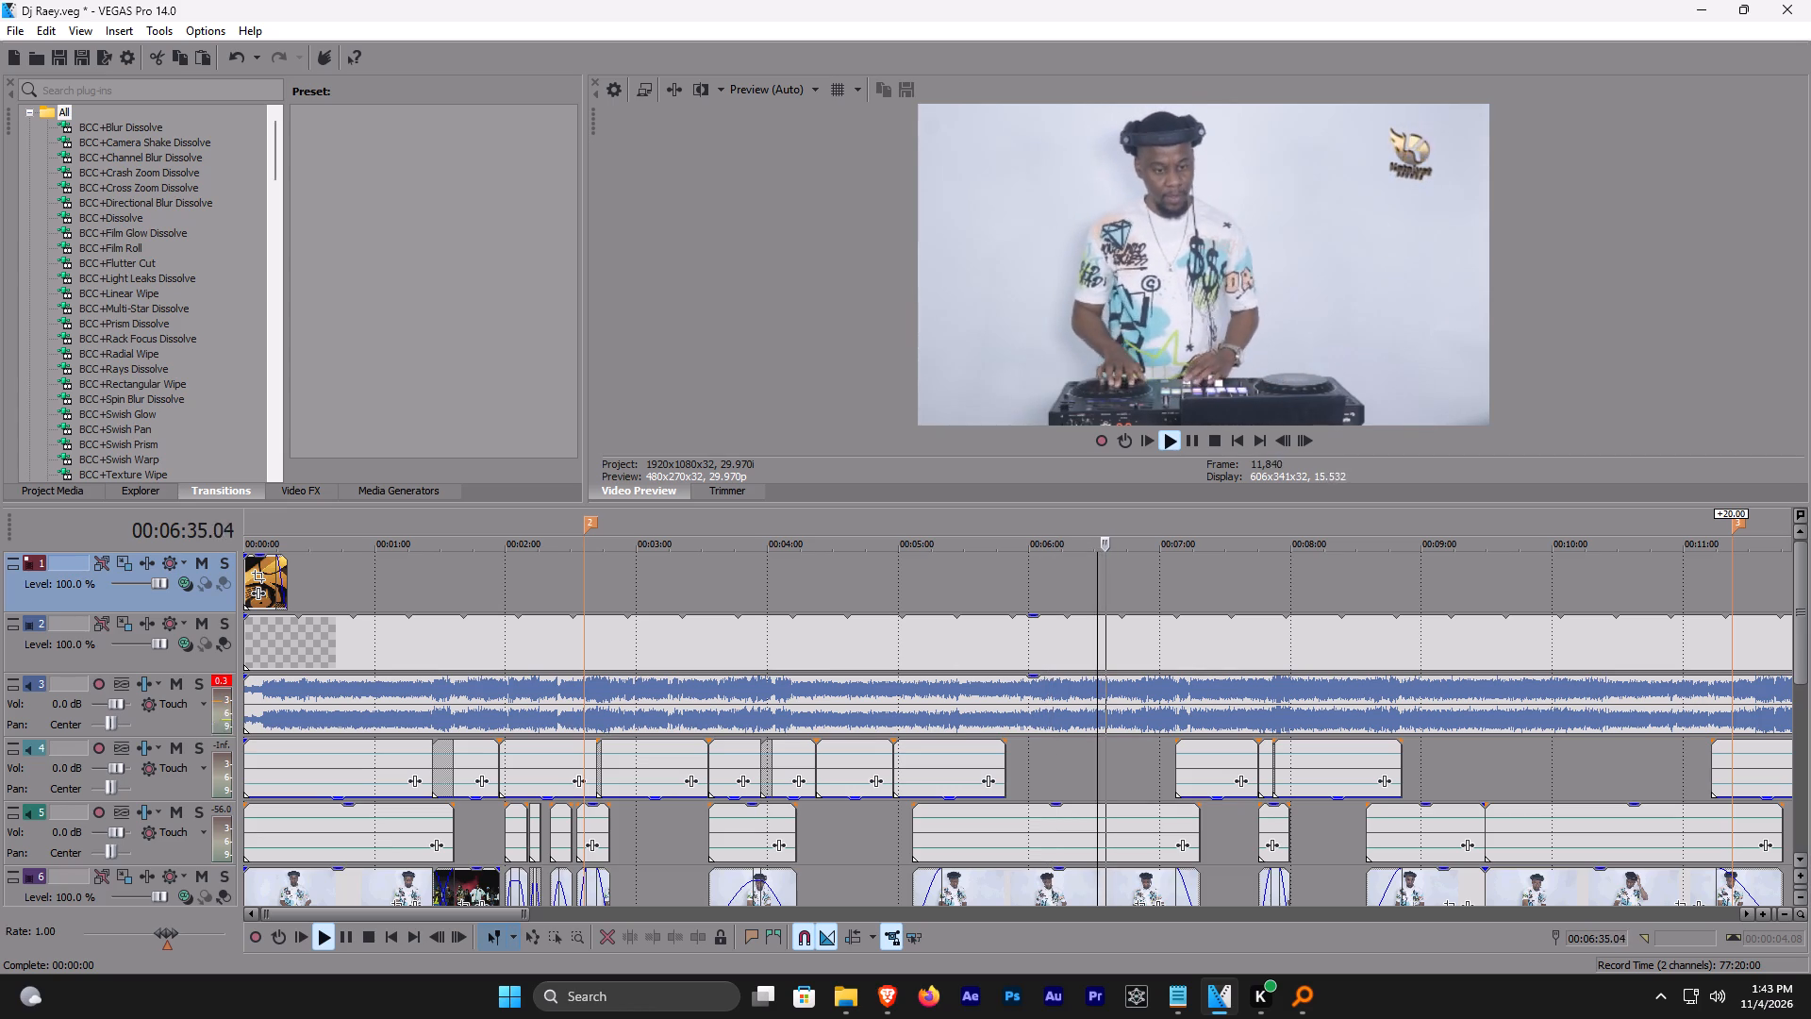
{"action": "left_click", "coordinate": [1176, 519]}
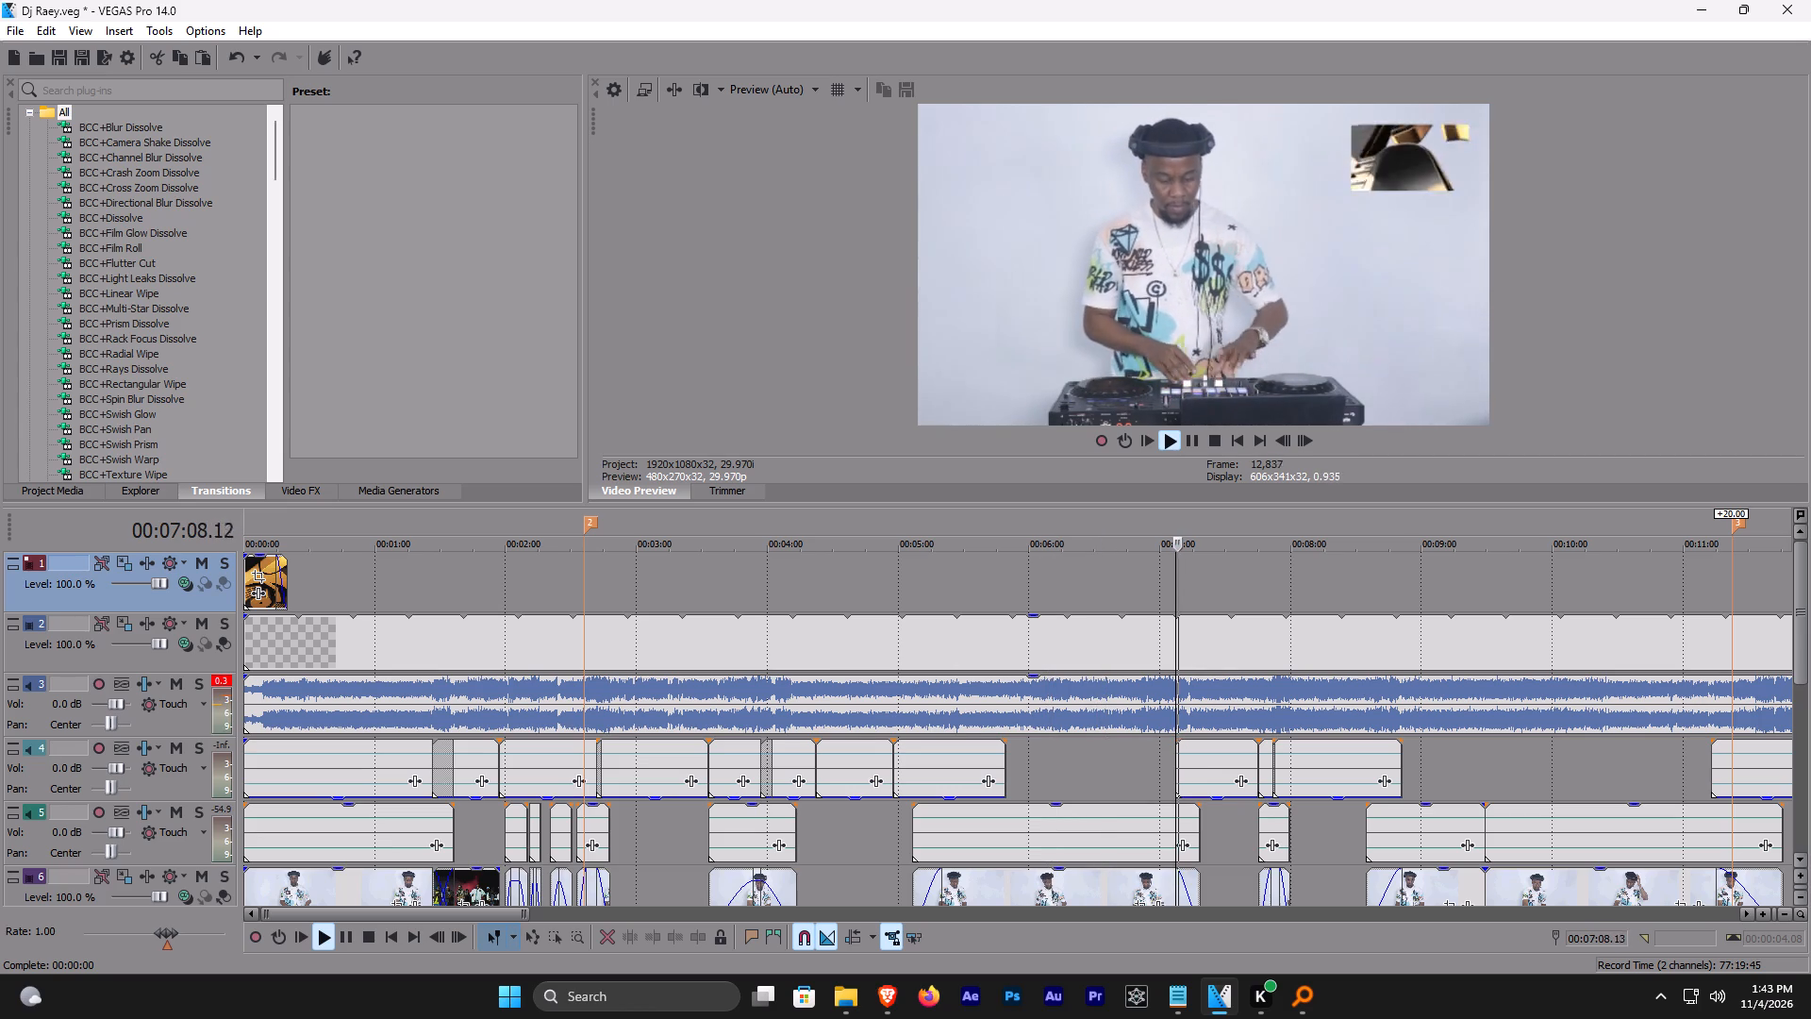
{"action": "left_click", "coordinate": [1335, 518]}
{"action": "left_click", "coordinate": [1477, 523]}
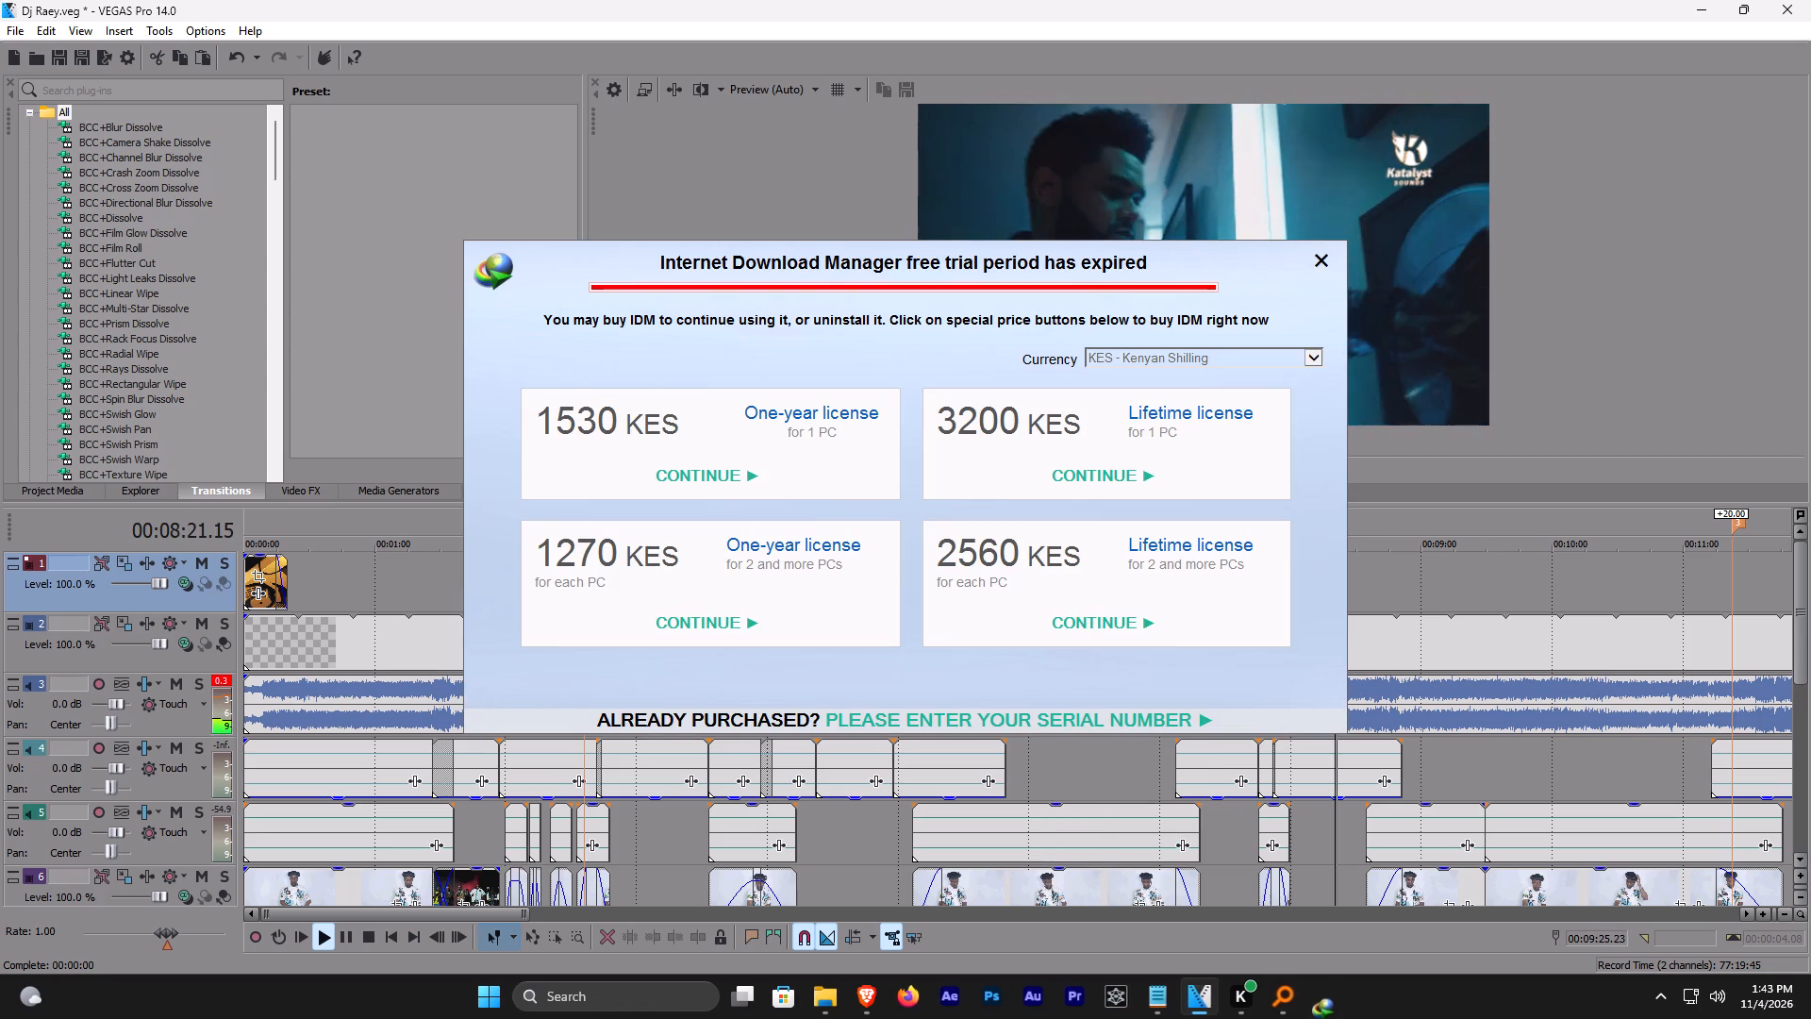
Dismiss the Internet Download Manager trial notice.
{"action": "left_click", "coordinate": [1322, 261]}
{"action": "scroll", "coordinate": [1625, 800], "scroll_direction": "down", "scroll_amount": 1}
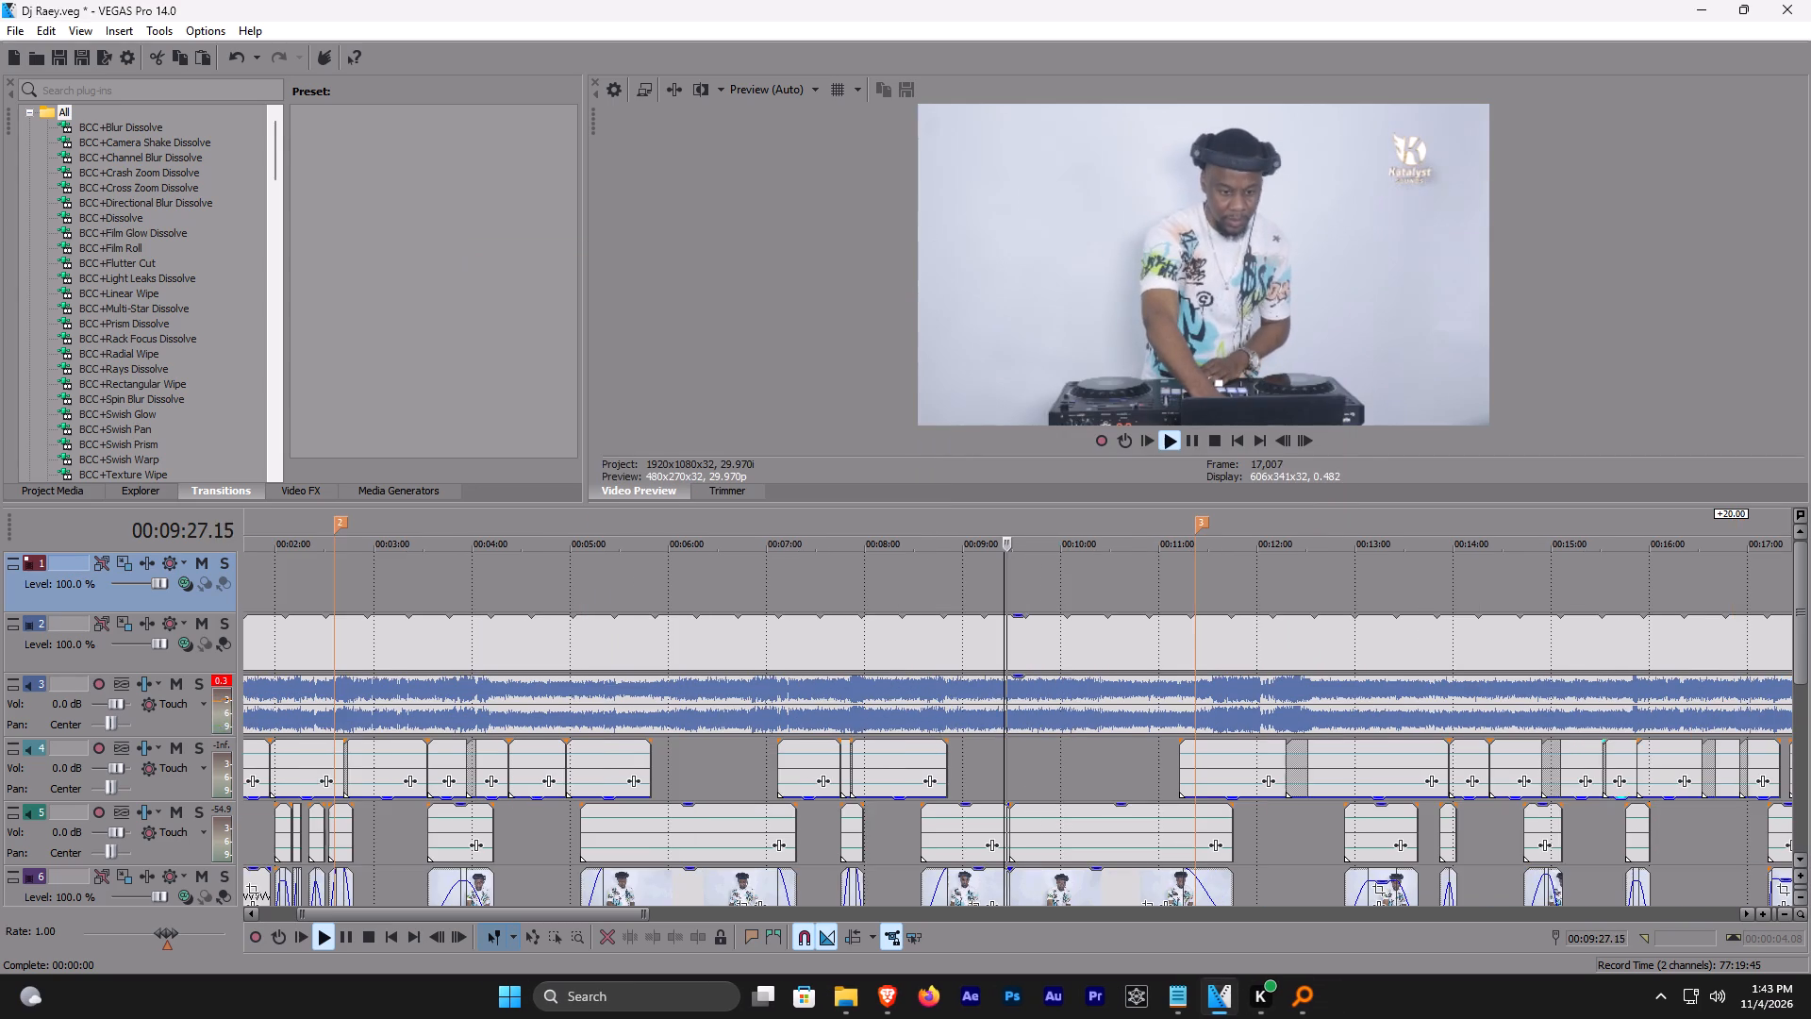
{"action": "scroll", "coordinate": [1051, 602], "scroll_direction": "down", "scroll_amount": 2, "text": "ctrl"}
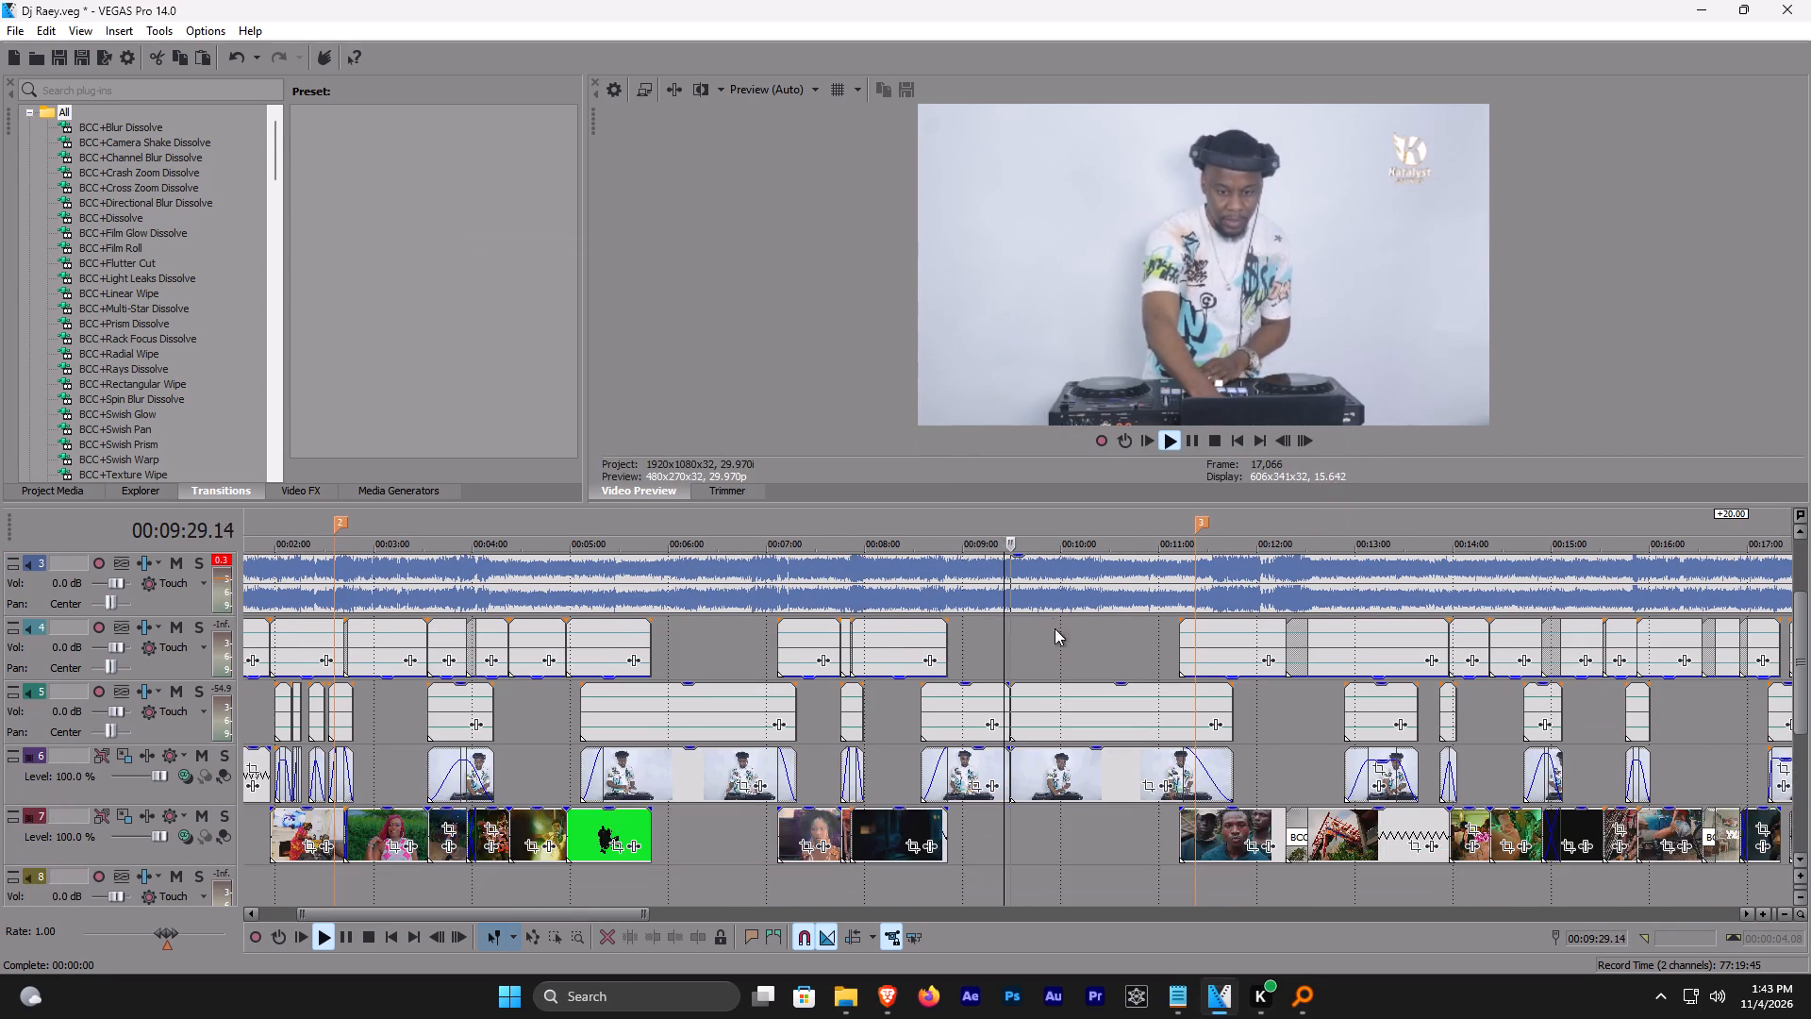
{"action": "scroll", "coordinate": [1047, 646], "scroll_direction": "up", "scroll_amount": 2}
Switch to the Brave browser, search YouTube for "big dawgs hanumankind" and open the official music video.
{"action": "left_click", "coordinate": [900, 991]}
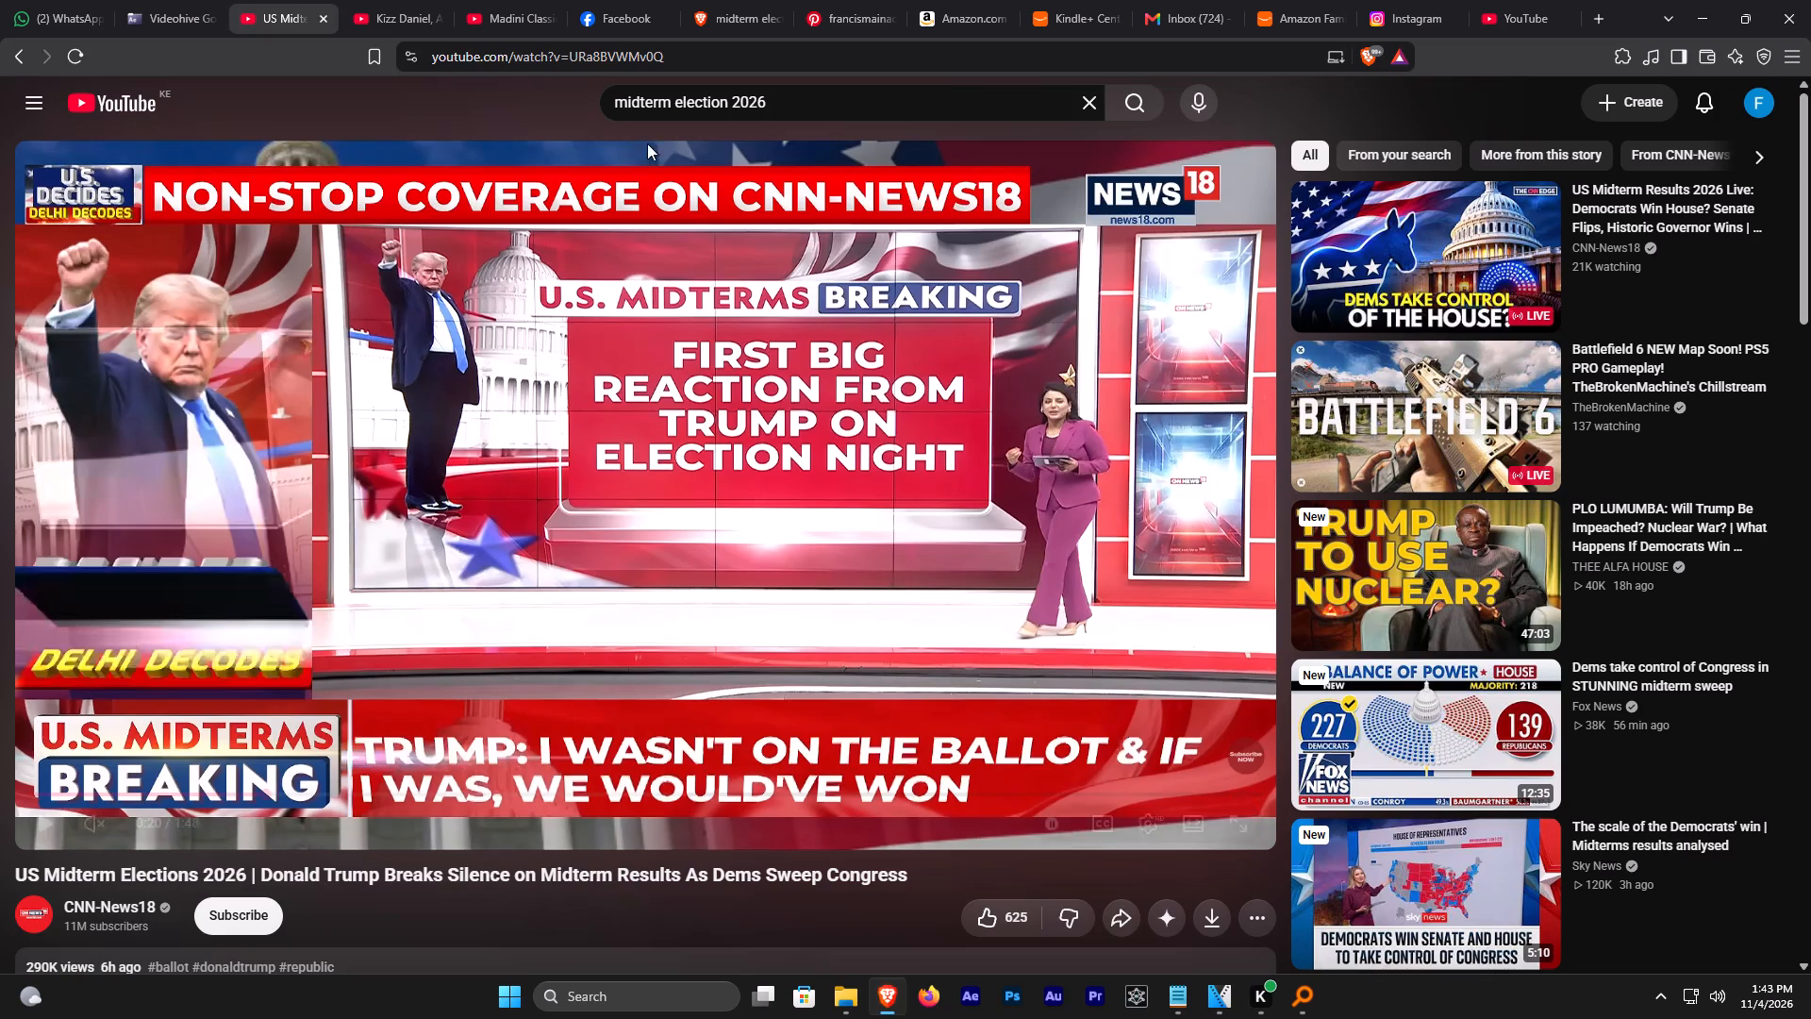
{"action": "left_click", "coordinate": [413, 0]}
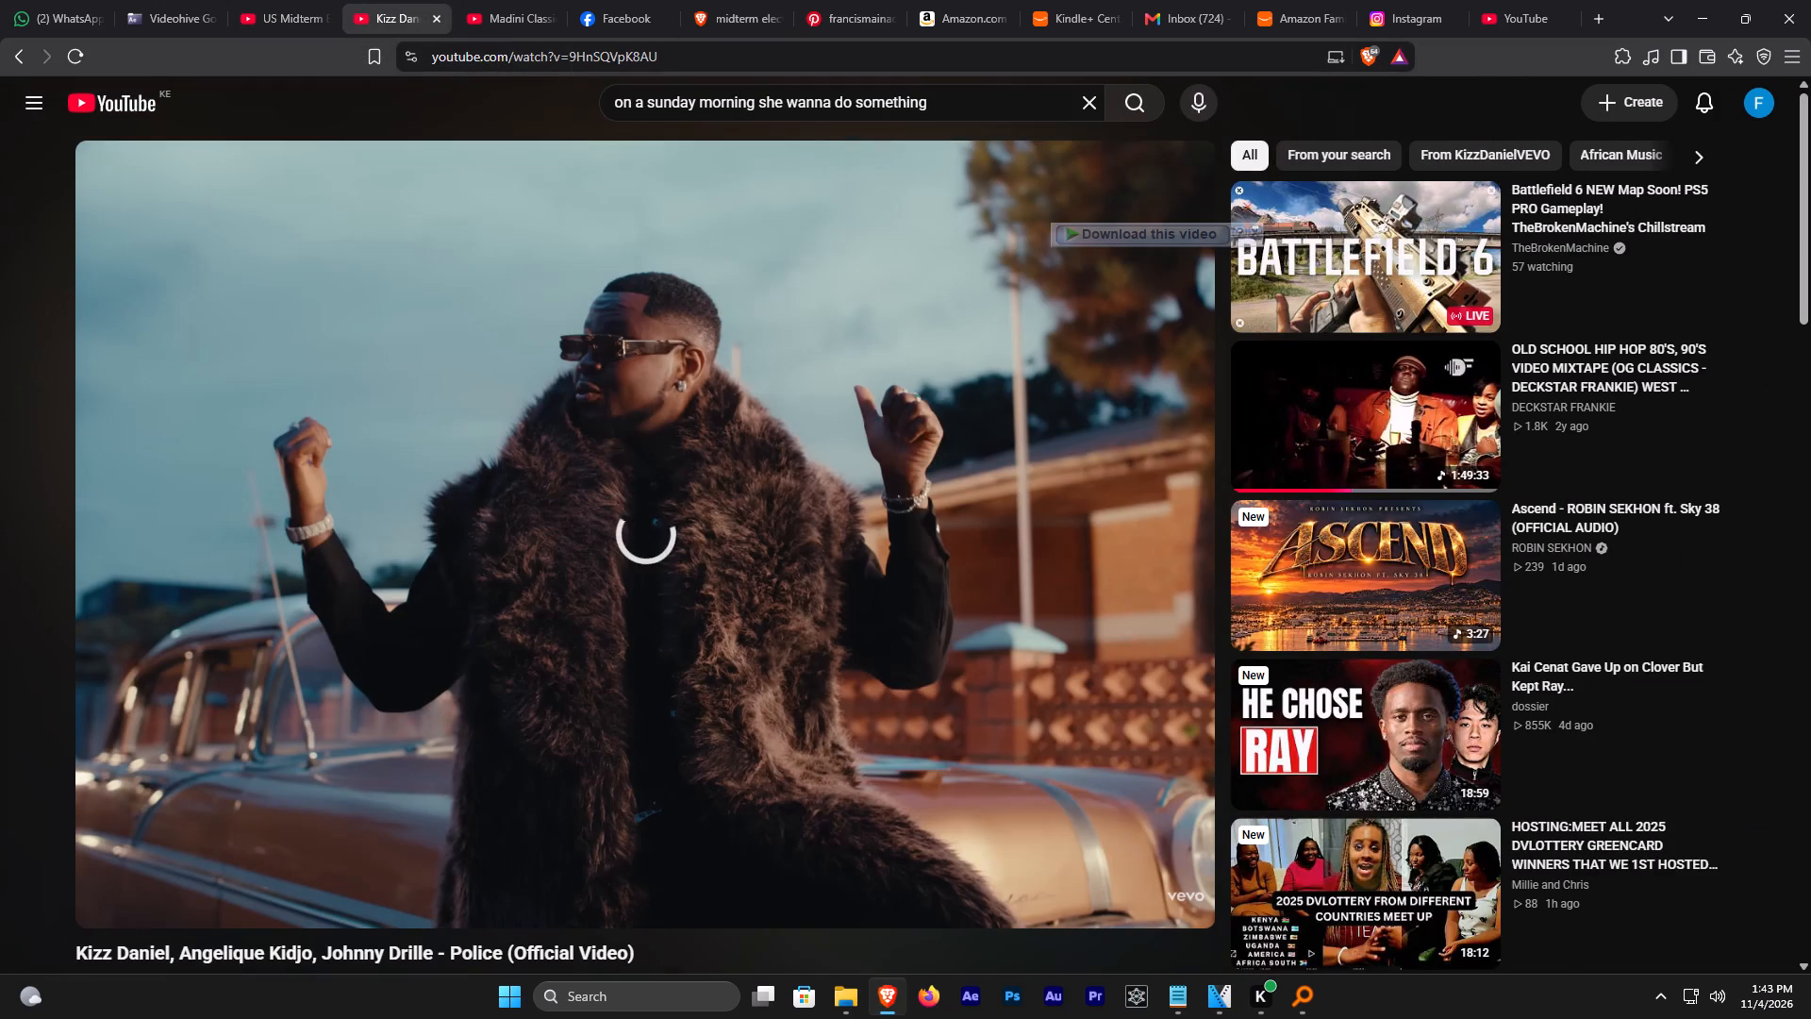
{"action": "left_click", "coordinate": [1070, 86]}
{"action": "key", "text": "ctrl+a"}
{"action": "type", "text": "big"}
{"action": "key", "text": "space"}
{"action": "type", "text": "dwa"}
{"action": "key", "text": "Down"}
{"action": "key", "text": "Down"}
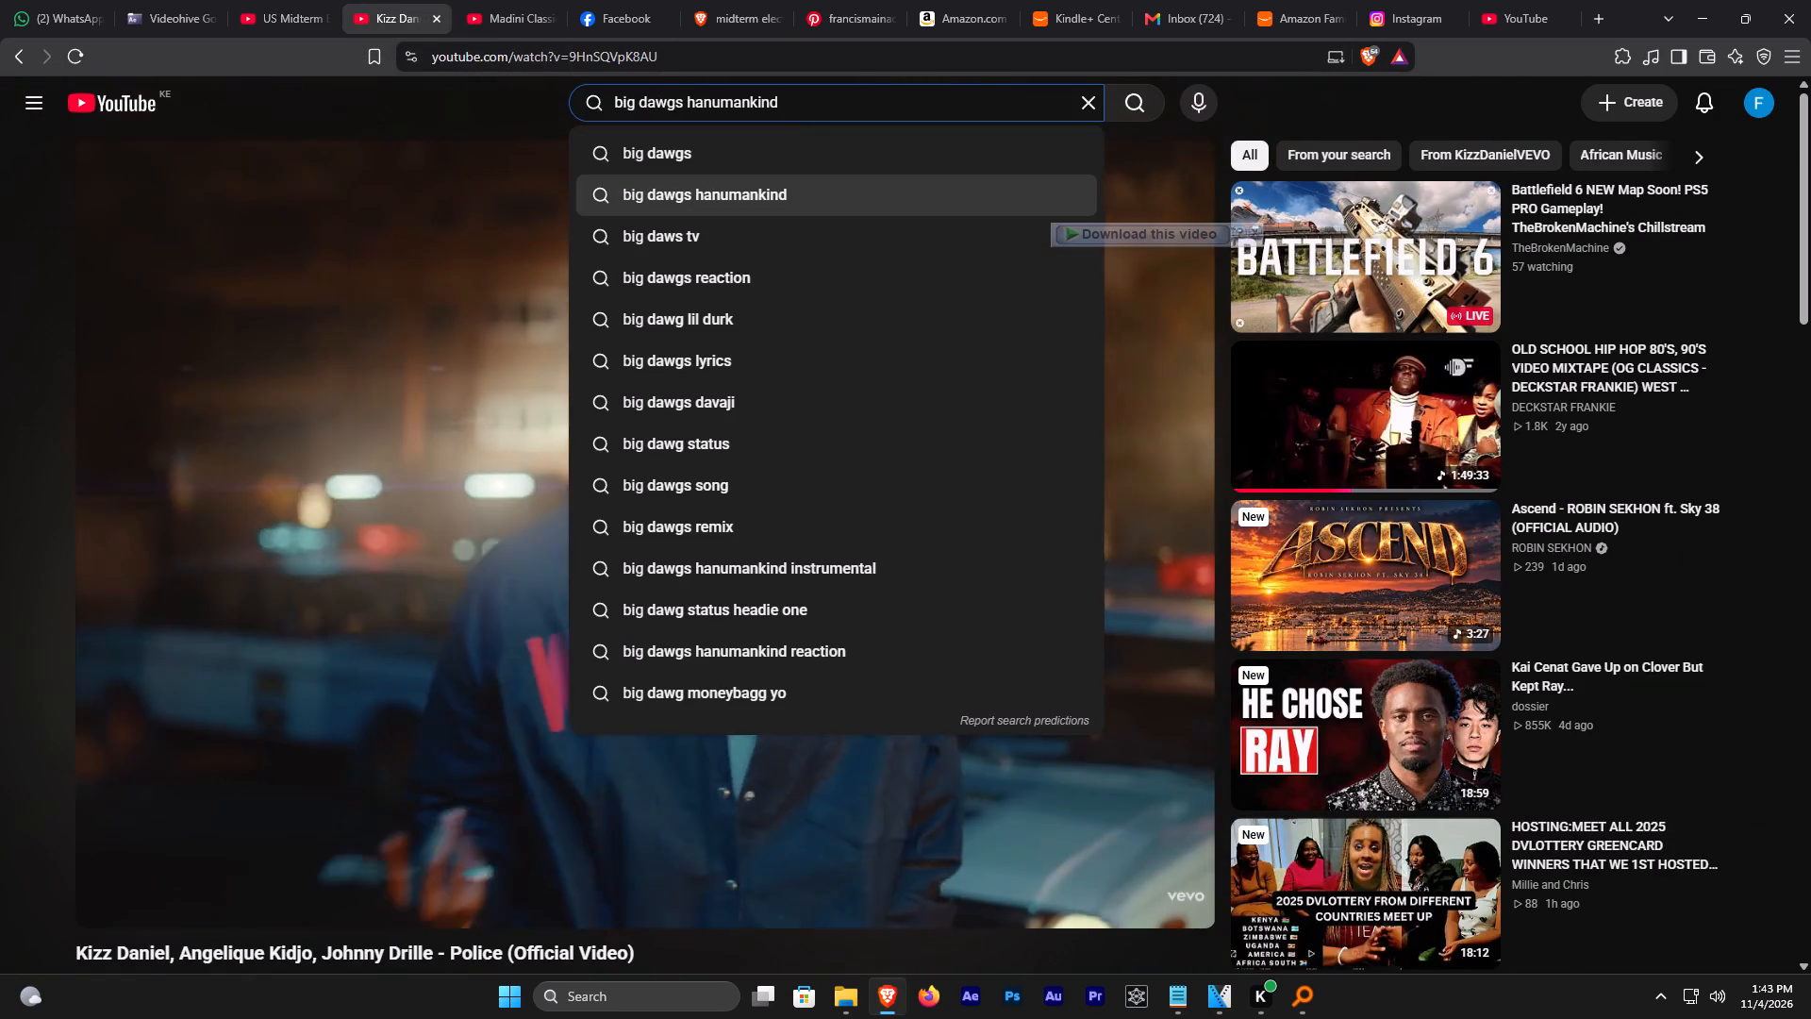
{"action": "key", "text": "Return"}
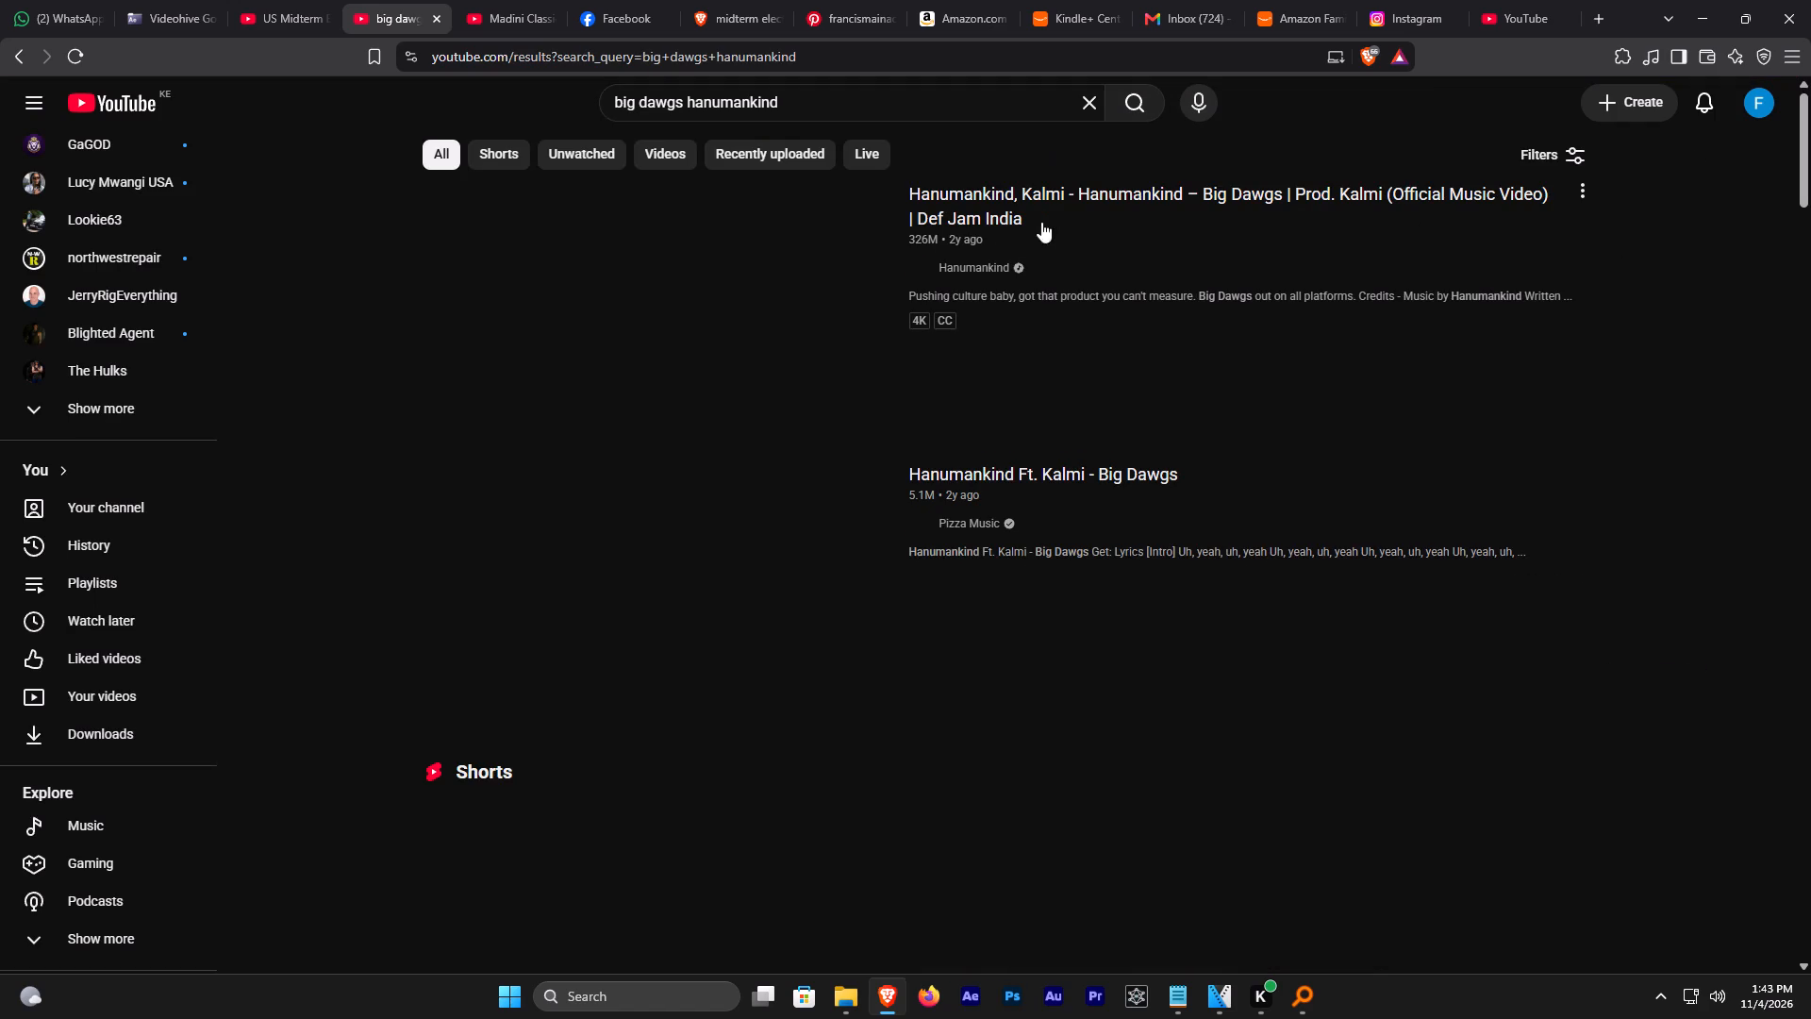
{"action": "left_click", "coordinate": [748, 262]}
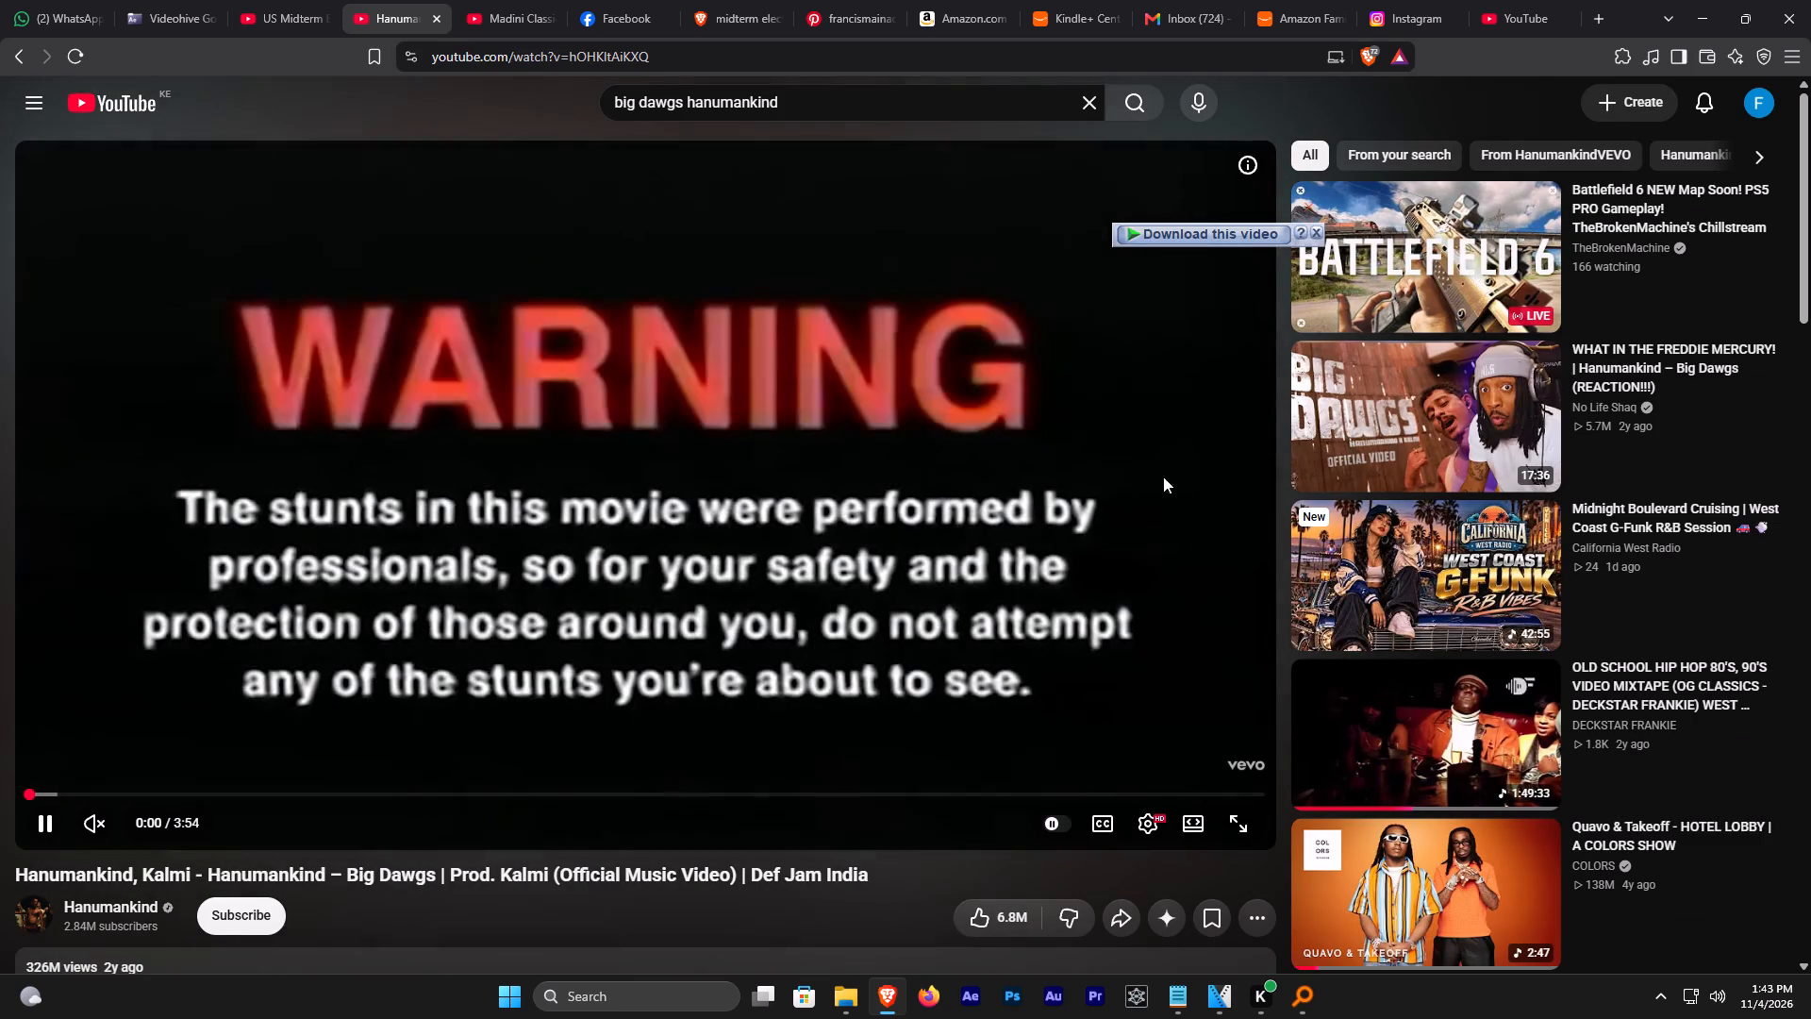
Start downloading the Big Dawgs video as a 1080p HD MP4 file and pause its playback on the page.
{"action": "left_click", "coordinate": [1179, 240]}
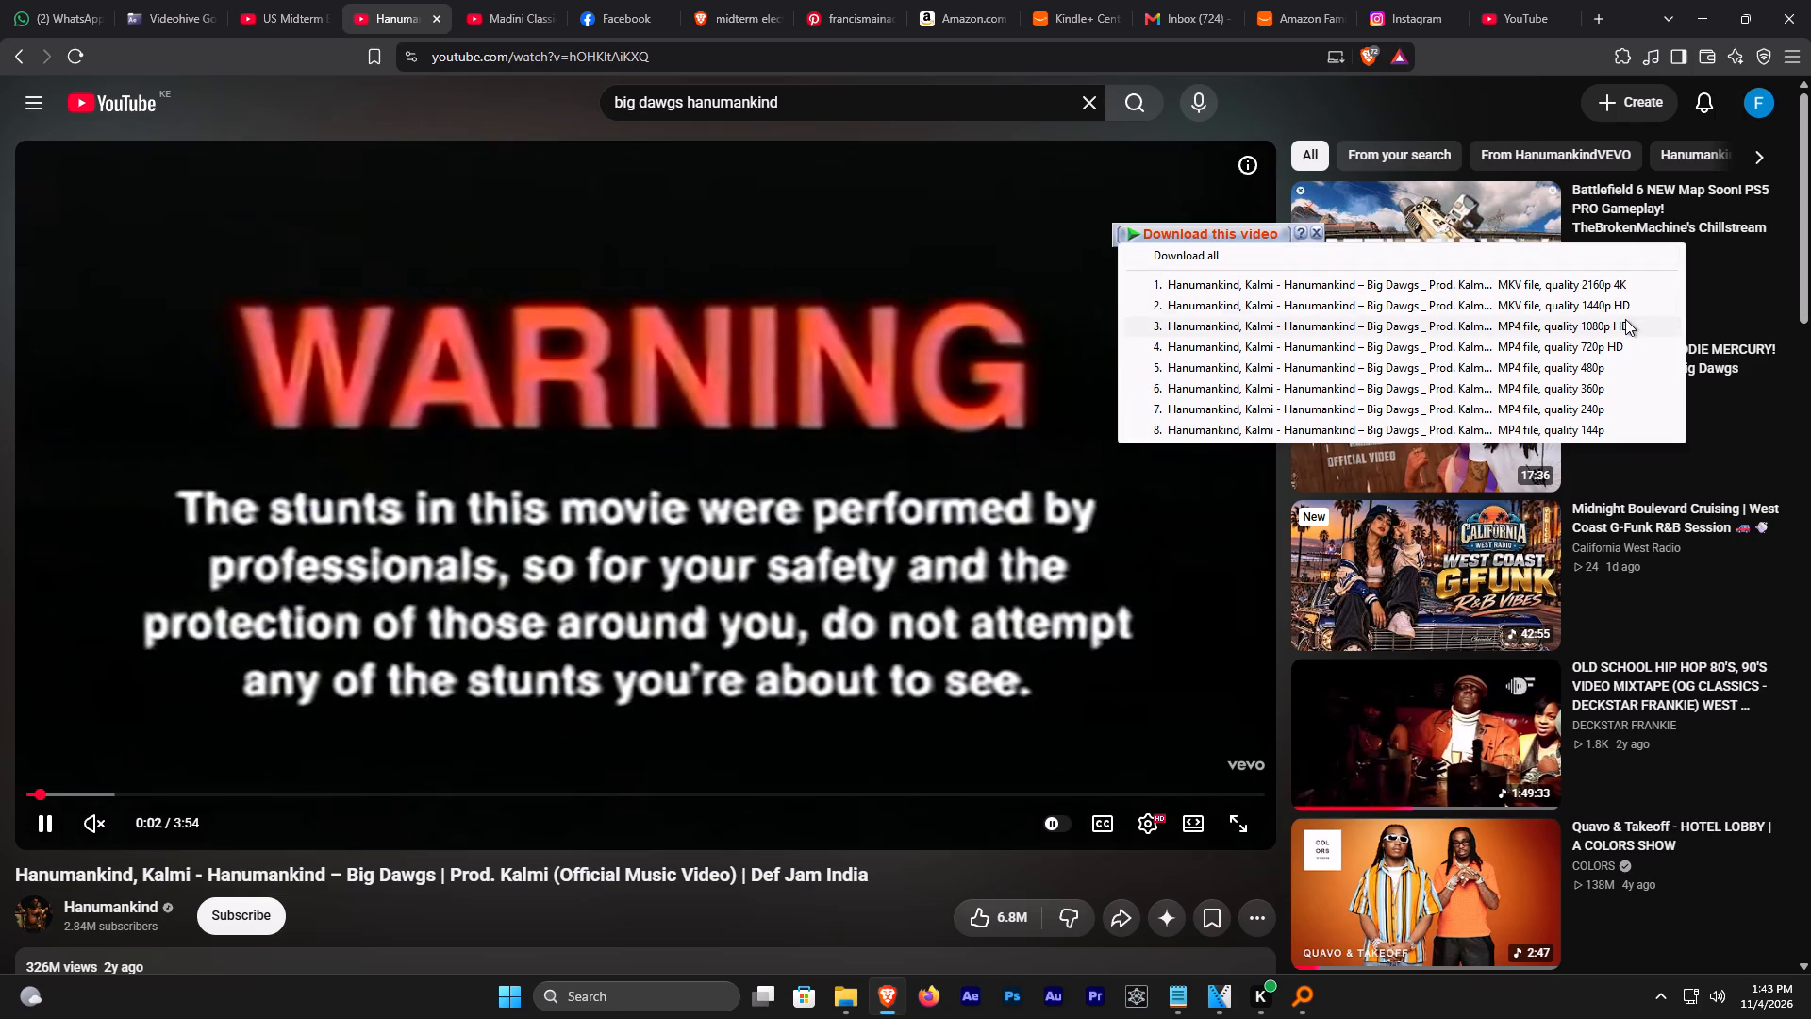
{"action": "left_click", "coordinate": [1625, 319]}
{"action": "left_click", "coordinate": [882, 580]}
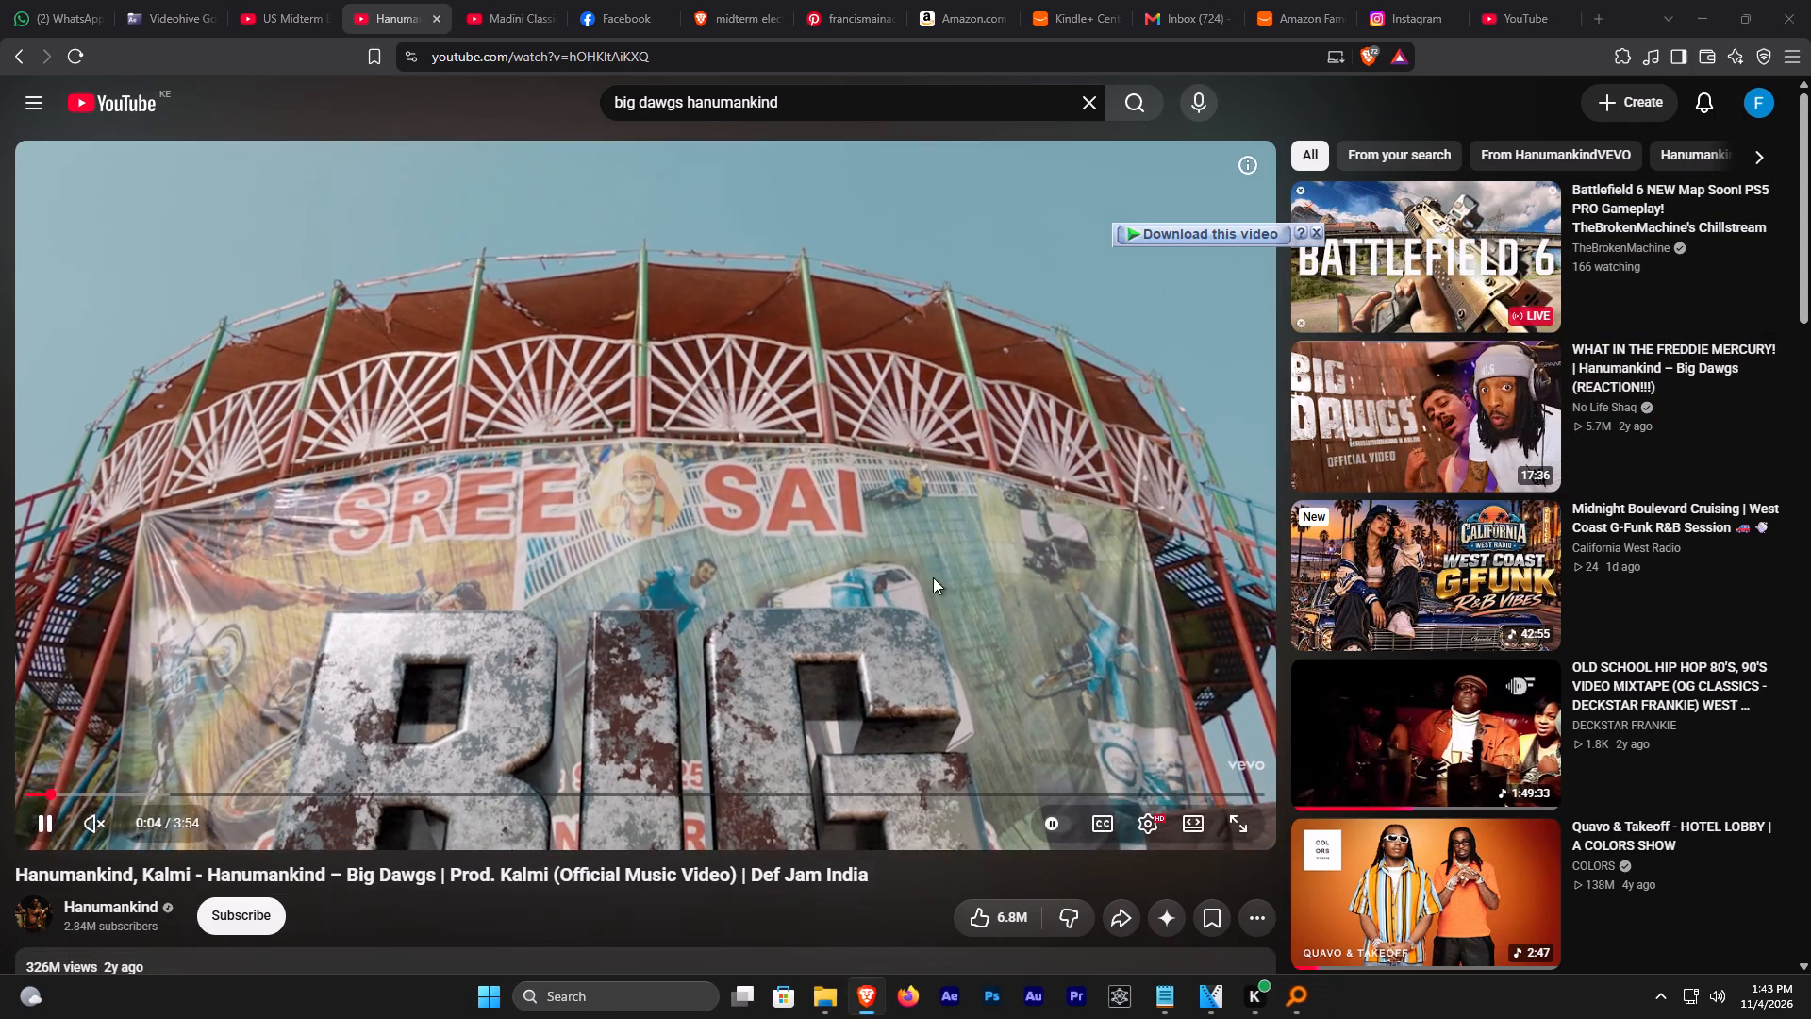
{"action": "left_click", "coordinate": [0, 359]}
{"action": "left_click", "coordinate": [435, 396]}
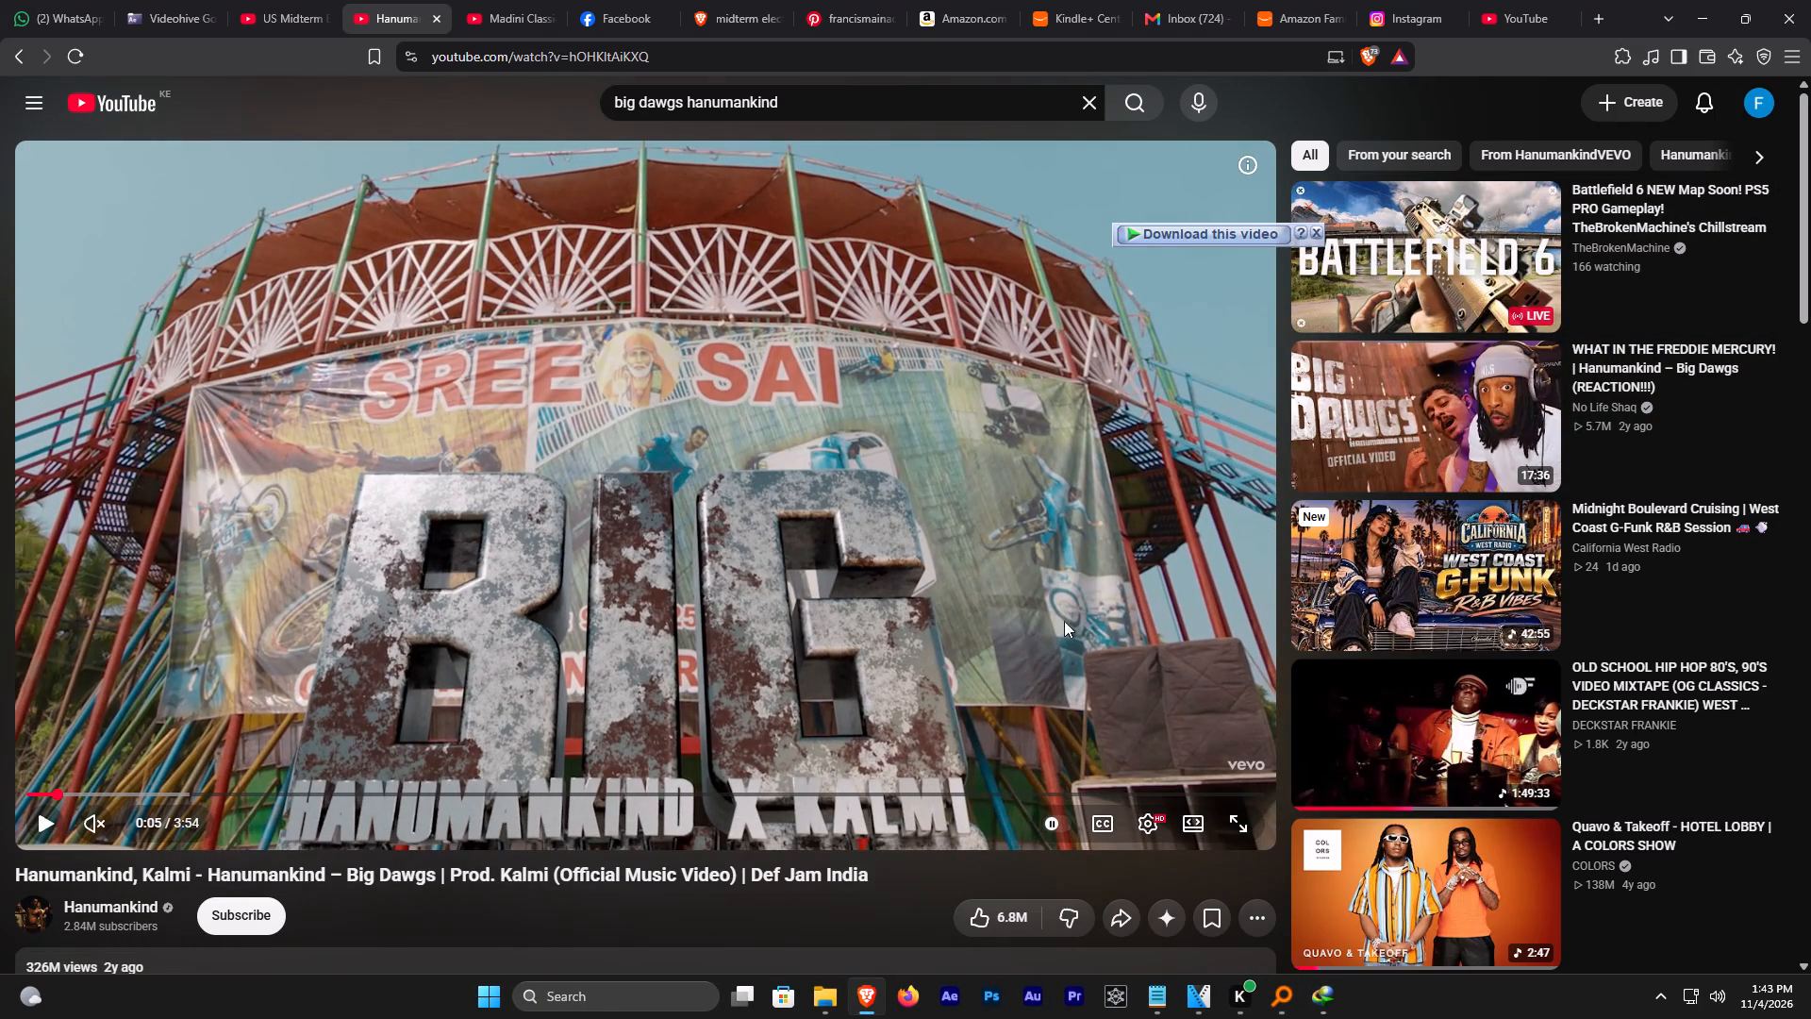
Return to VEGAS Pro, stop the mix playback and save the project.
{"action": "left_click", "coordinate": [1207, 994]}
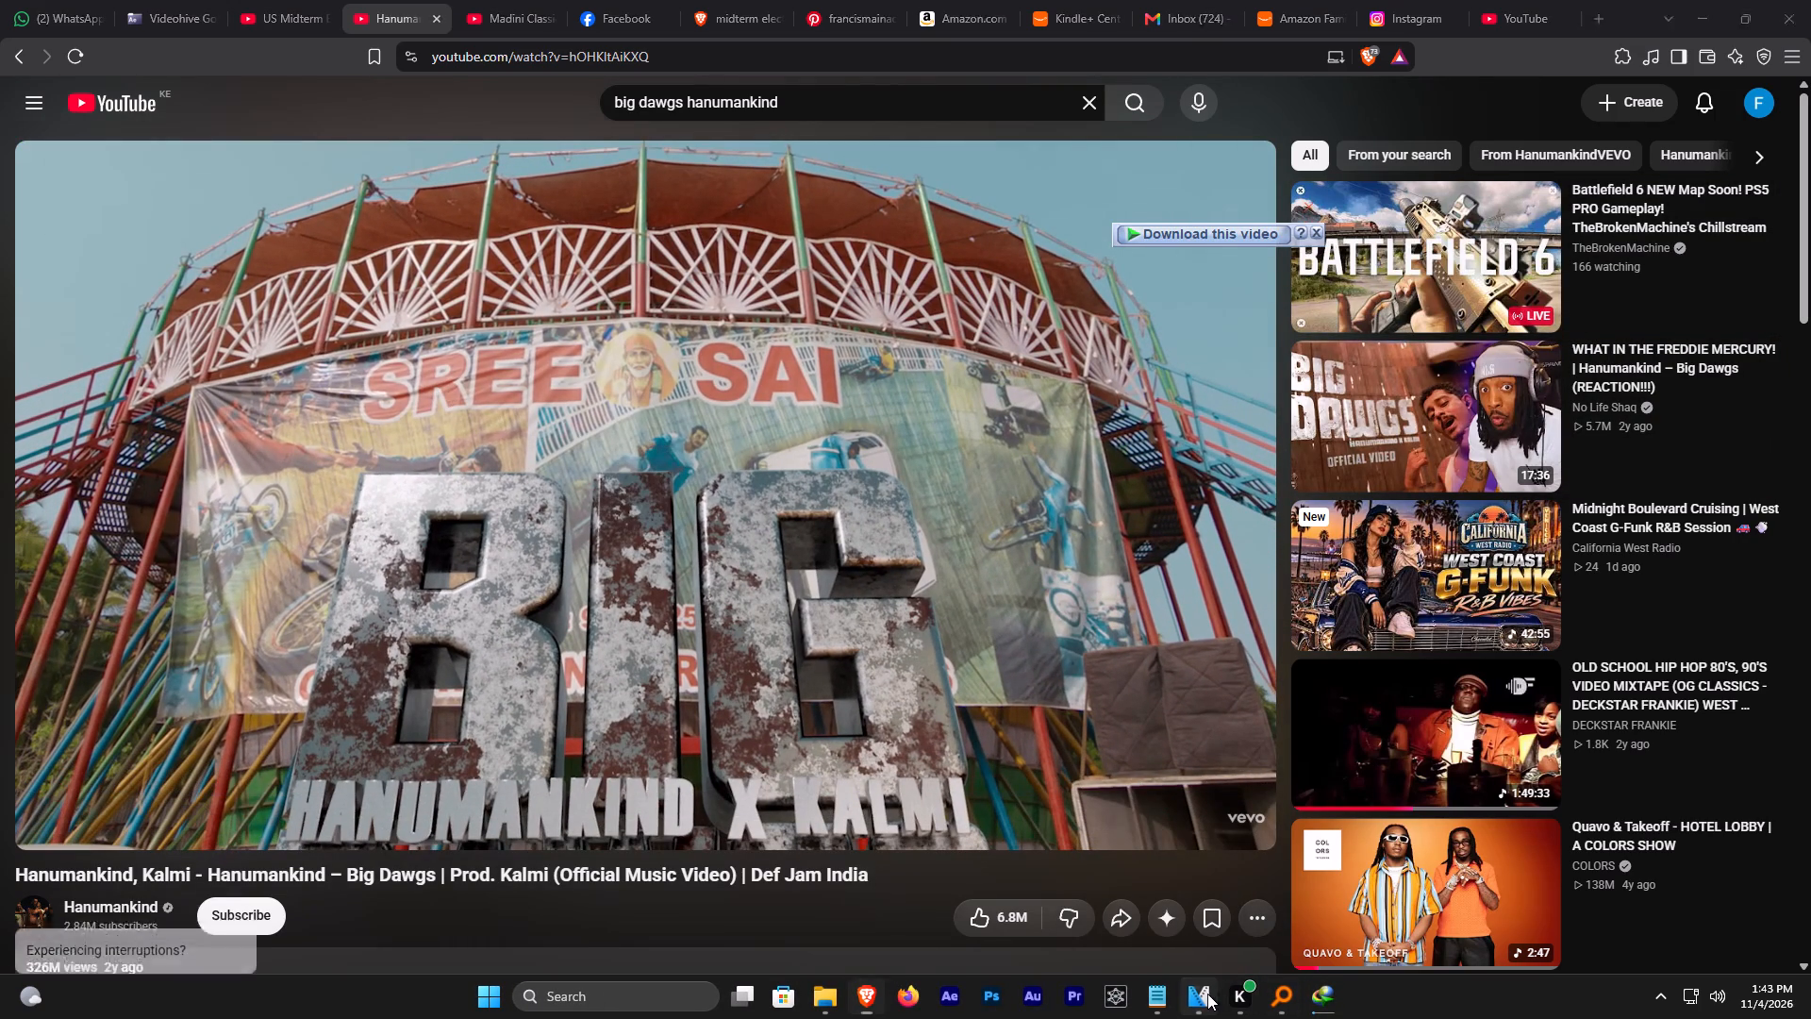
{"action": "key", "text": "space"}
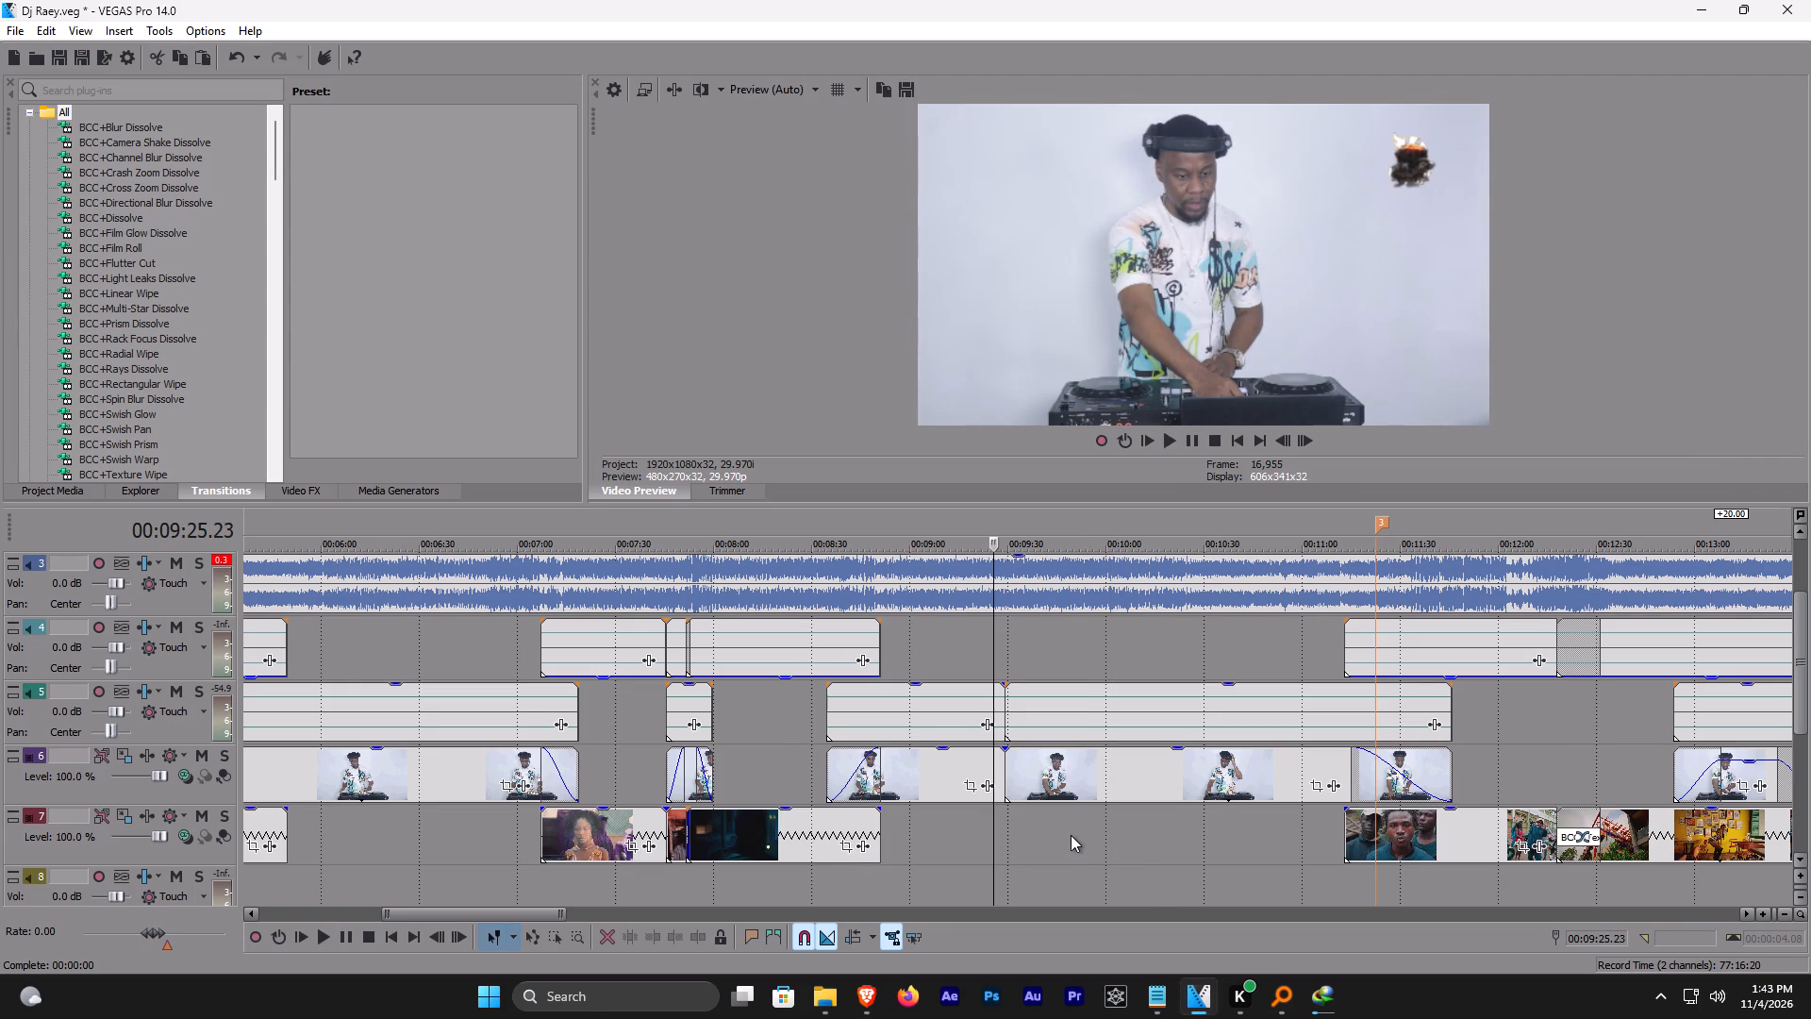
{"action": "key", "text": "ctrl+s"}
{"action": "scroll", "coordinate": [1071, 836], "scroll_direction": "down", "scroll_amount": 1, "text": "ctrl"}
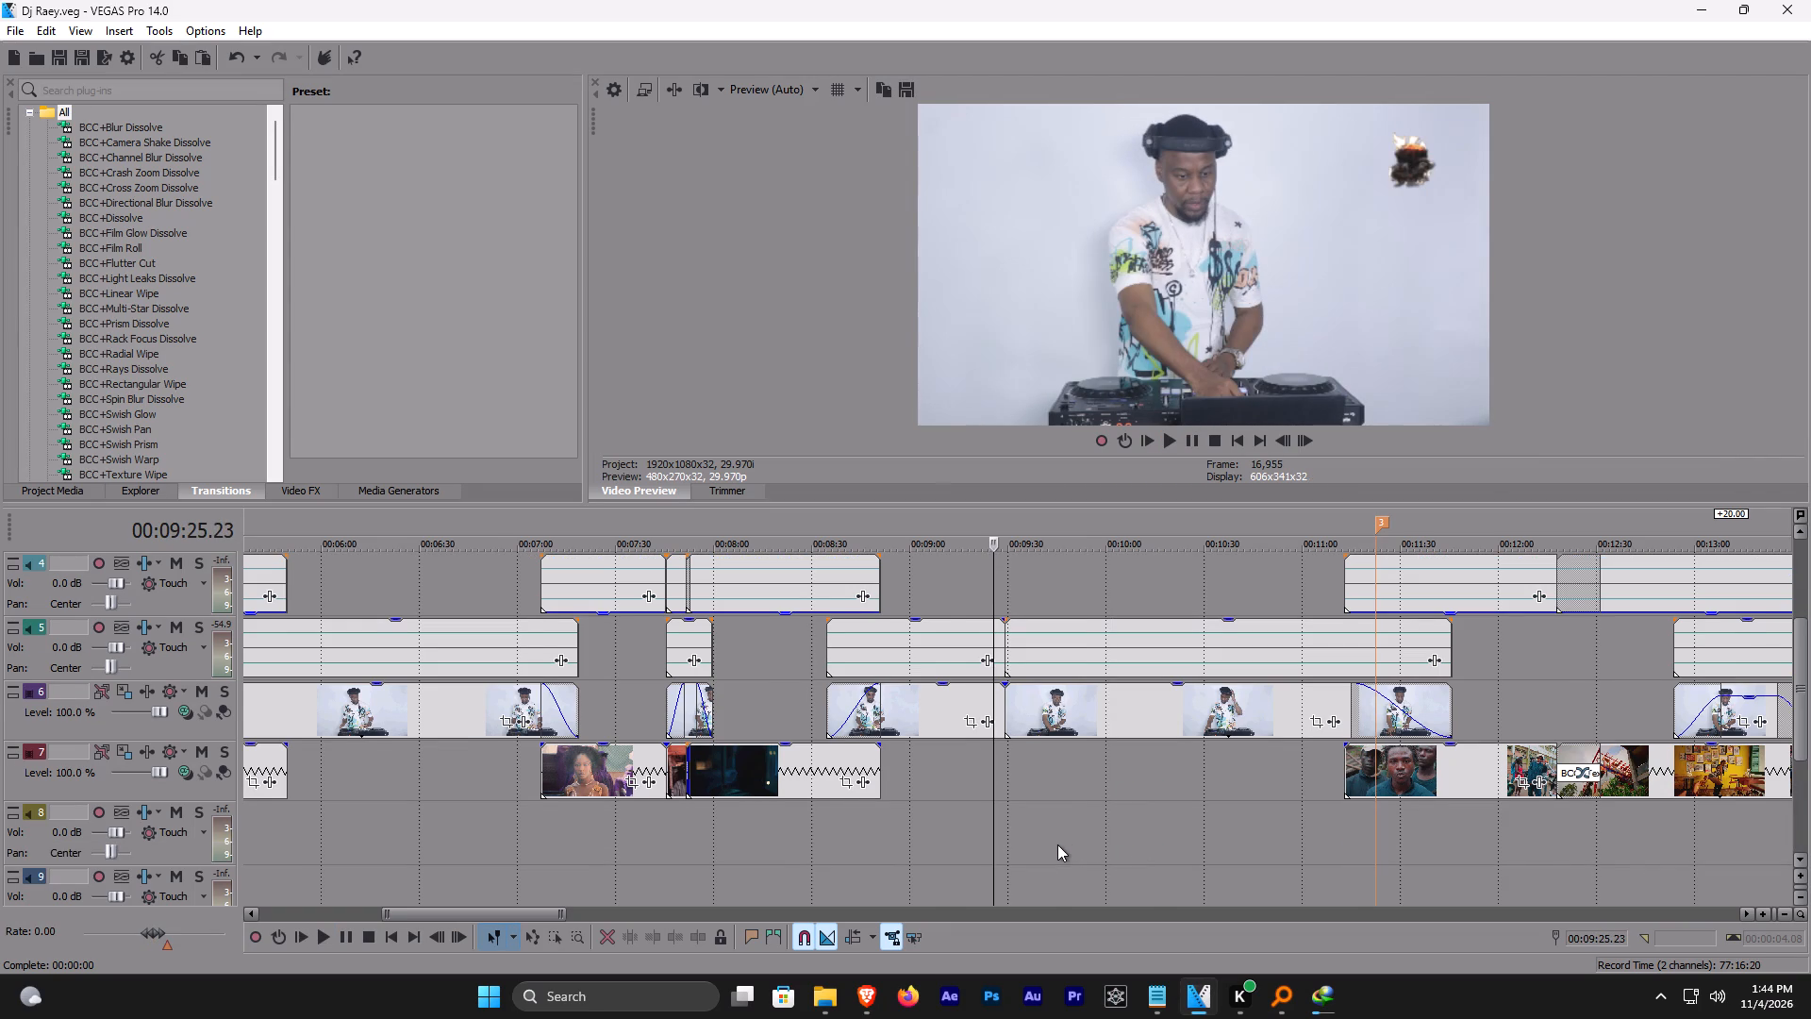
Go back to the browser and close the untitled Notepad window.
{"action": "left_click", "coordinate": [865, 988]}
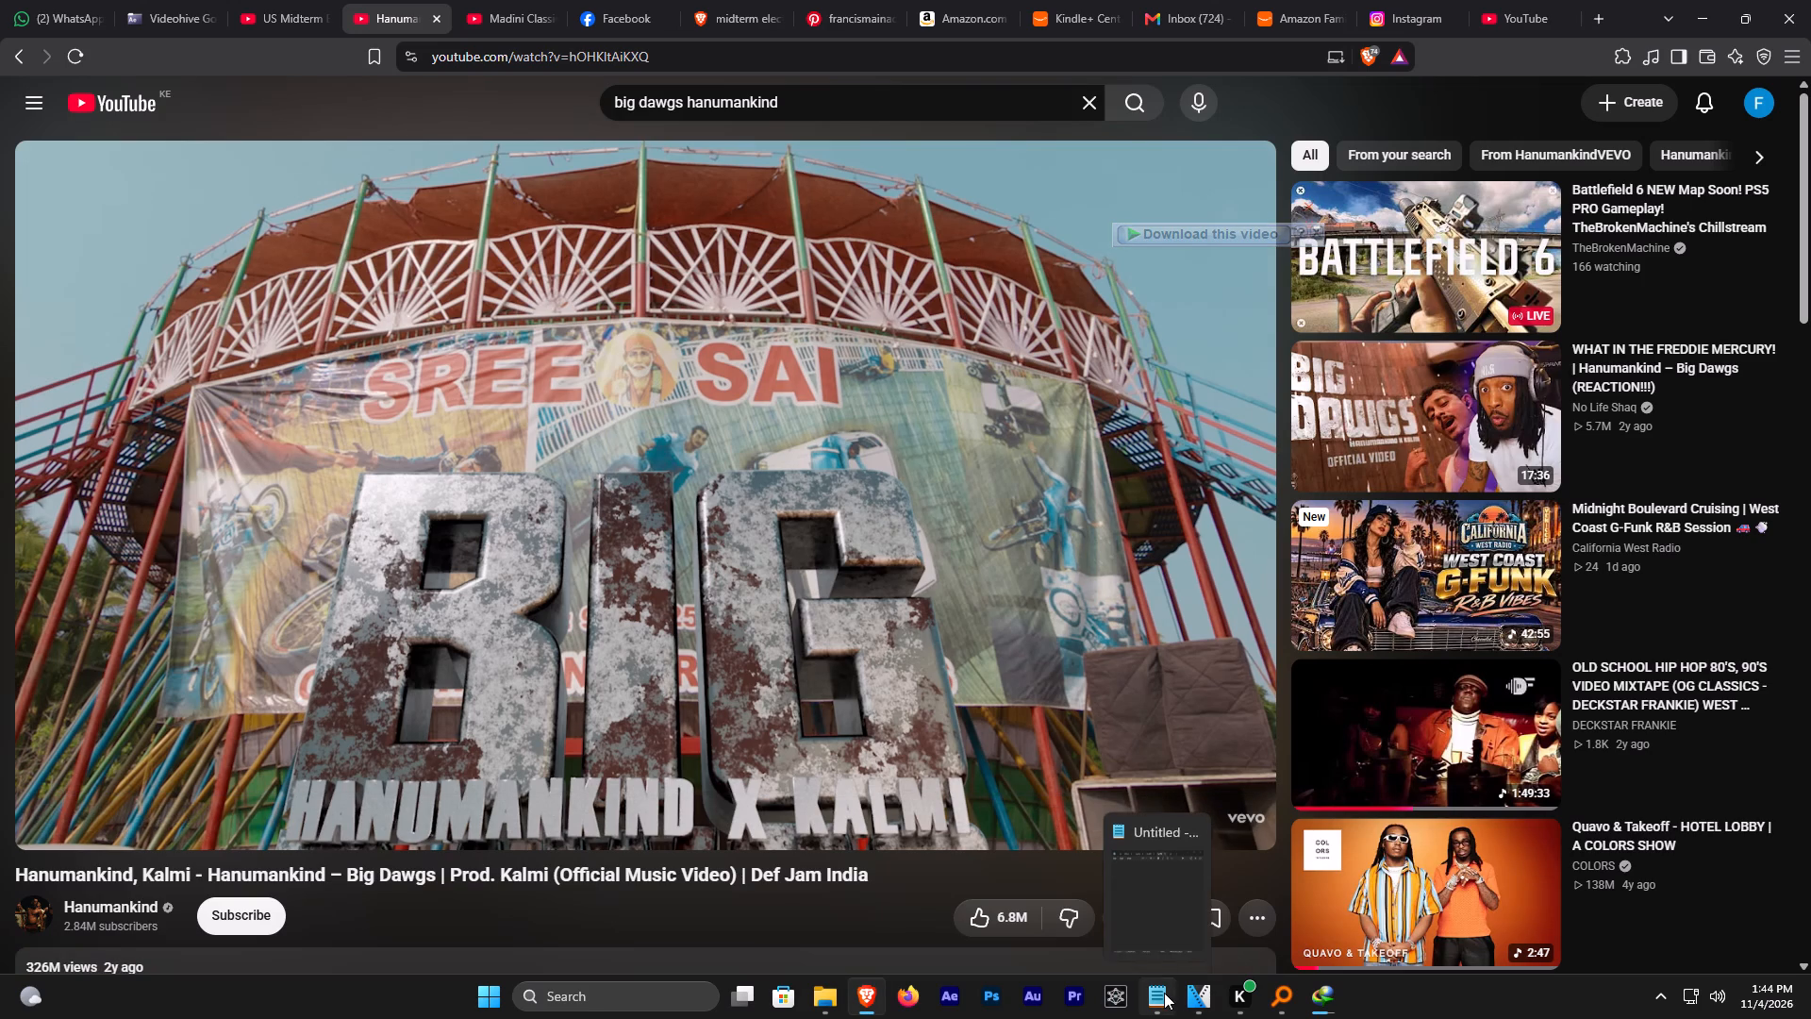
{"action": "left_click", "coordinate": [1188, 830]}
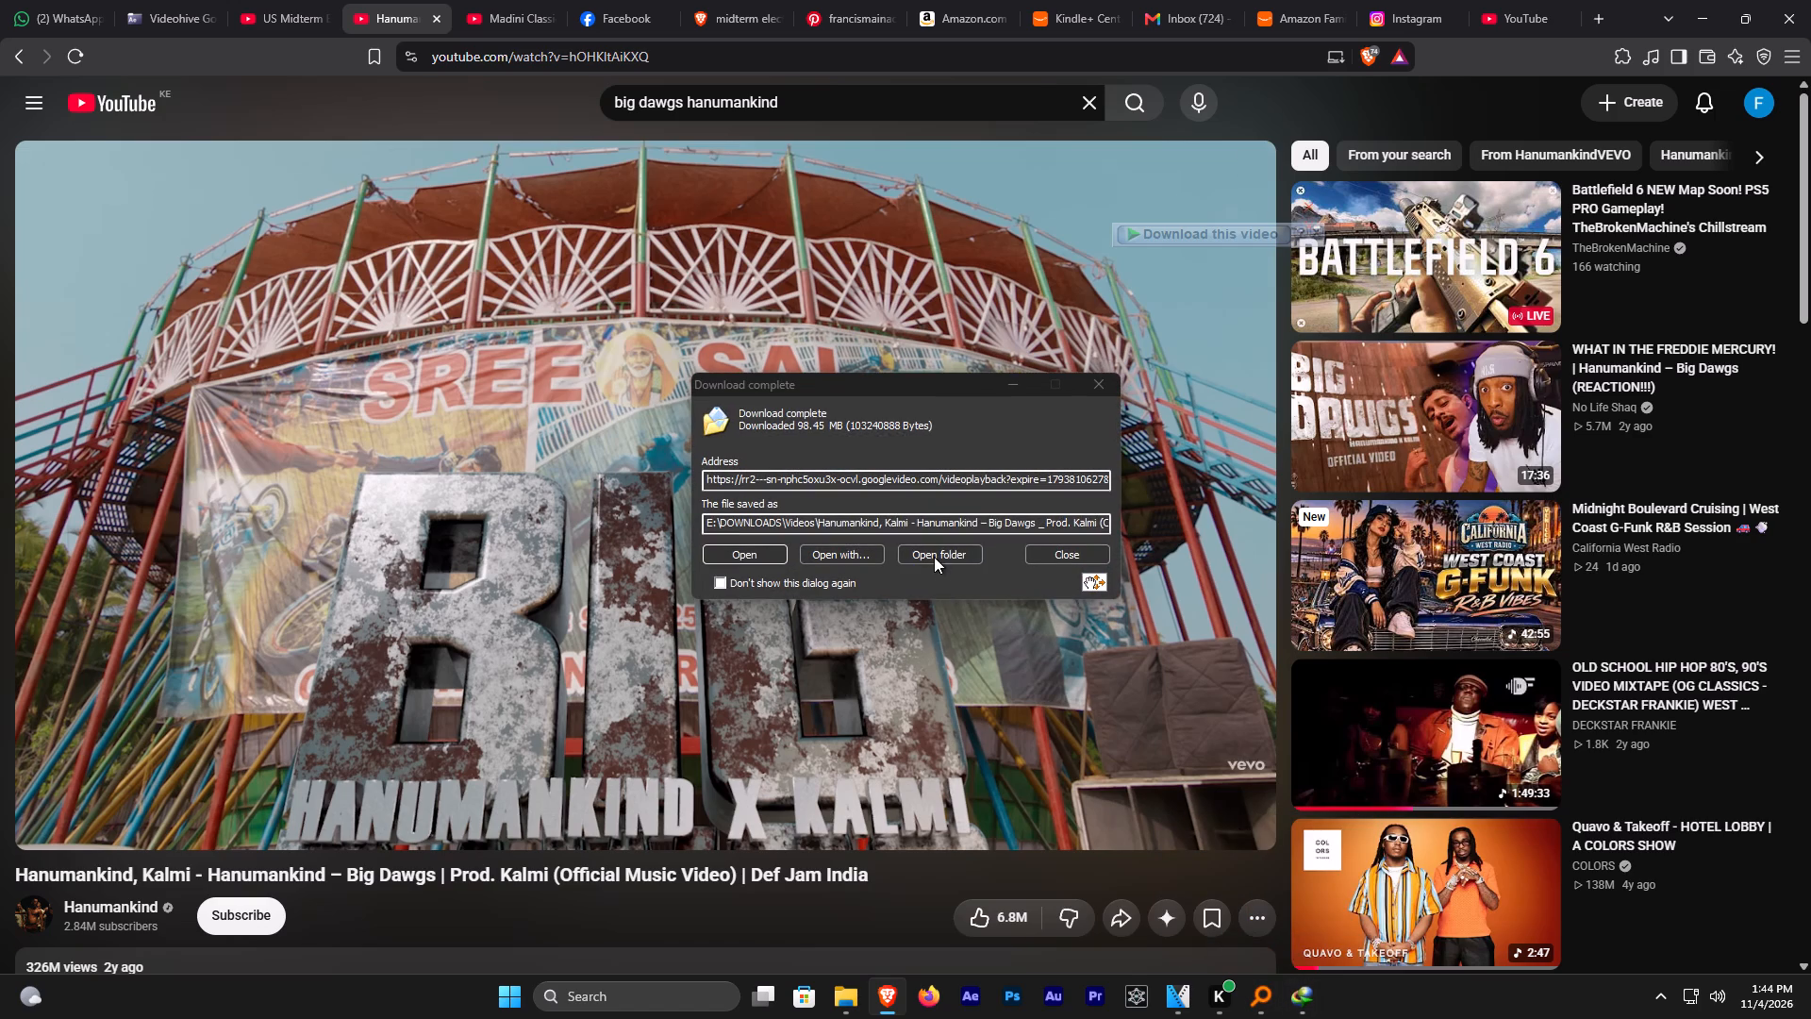
Open the finished download's folder and place the Big Dawgs video in the VEGAS timeline near 00:08:46, below the existing tracks.
{"action": "left_click", "coordinate": [933, 554]}
{"action": "left_click_drag", "start_coordinate": [215, 847], "coordinate": [1138, 978]}
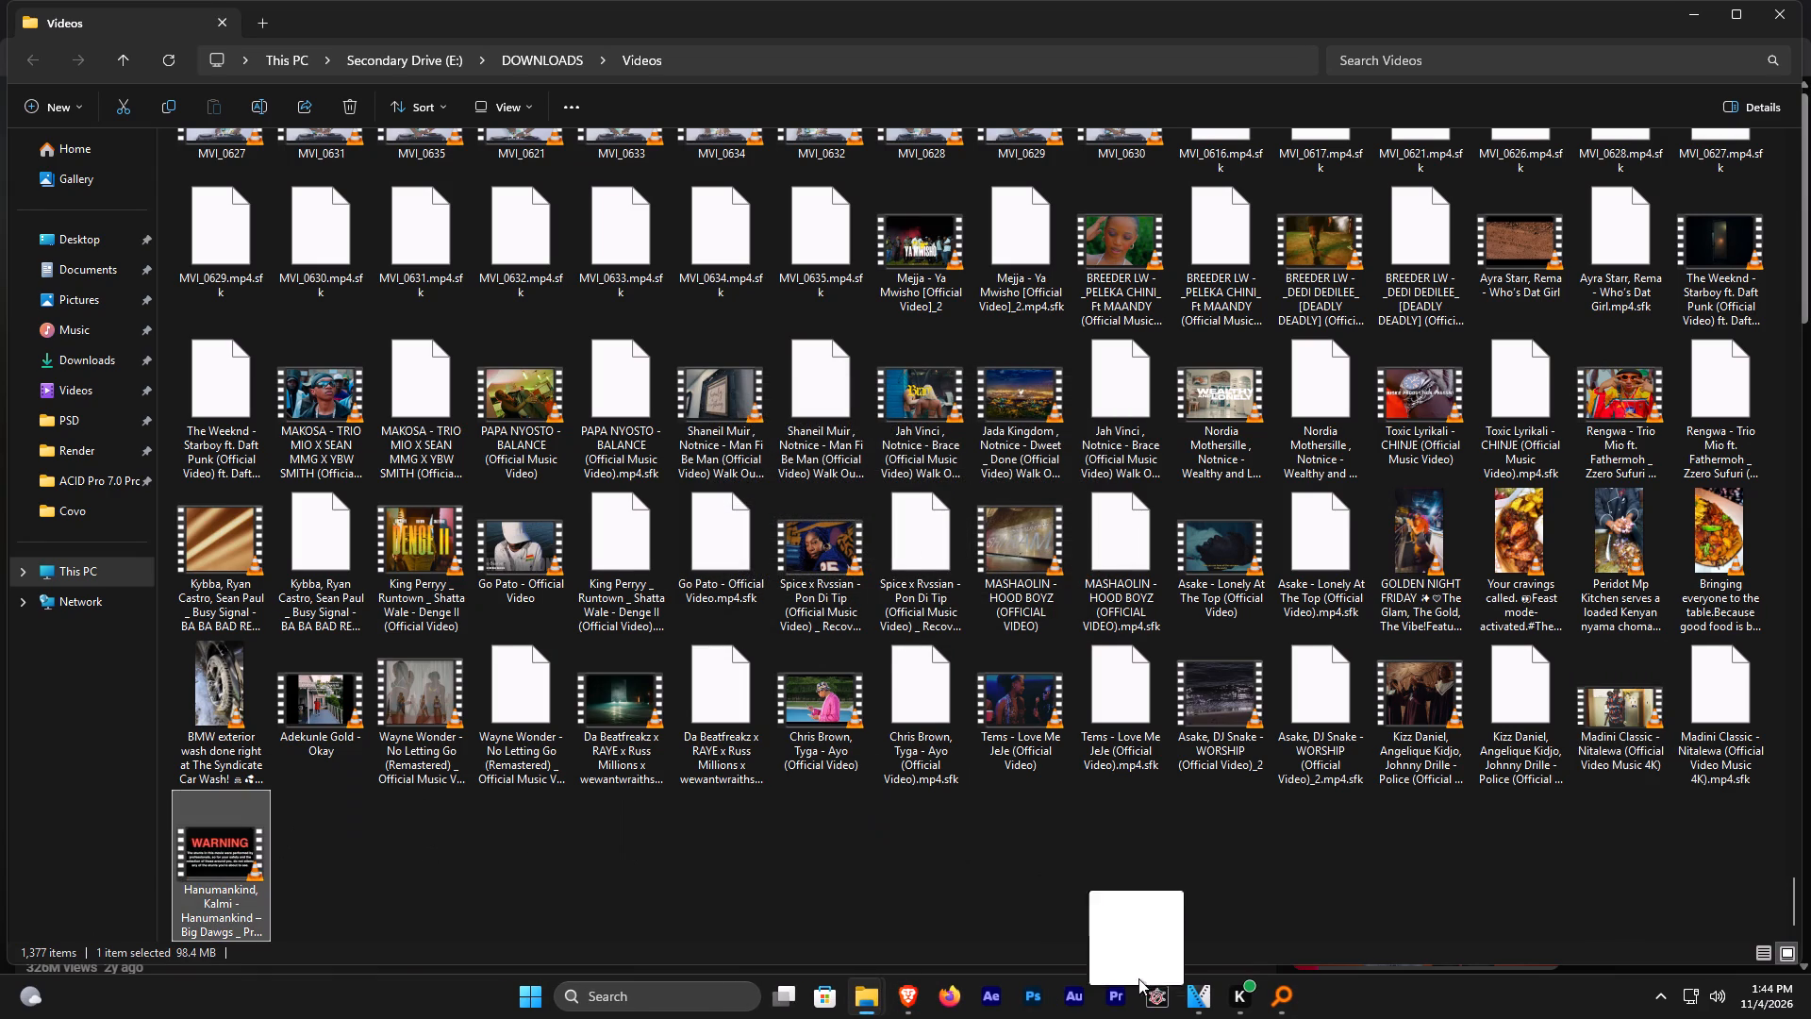
{"action": "left_click_drag", "start_coordinate": [1138, 978], "coordinate": [890, 915]}
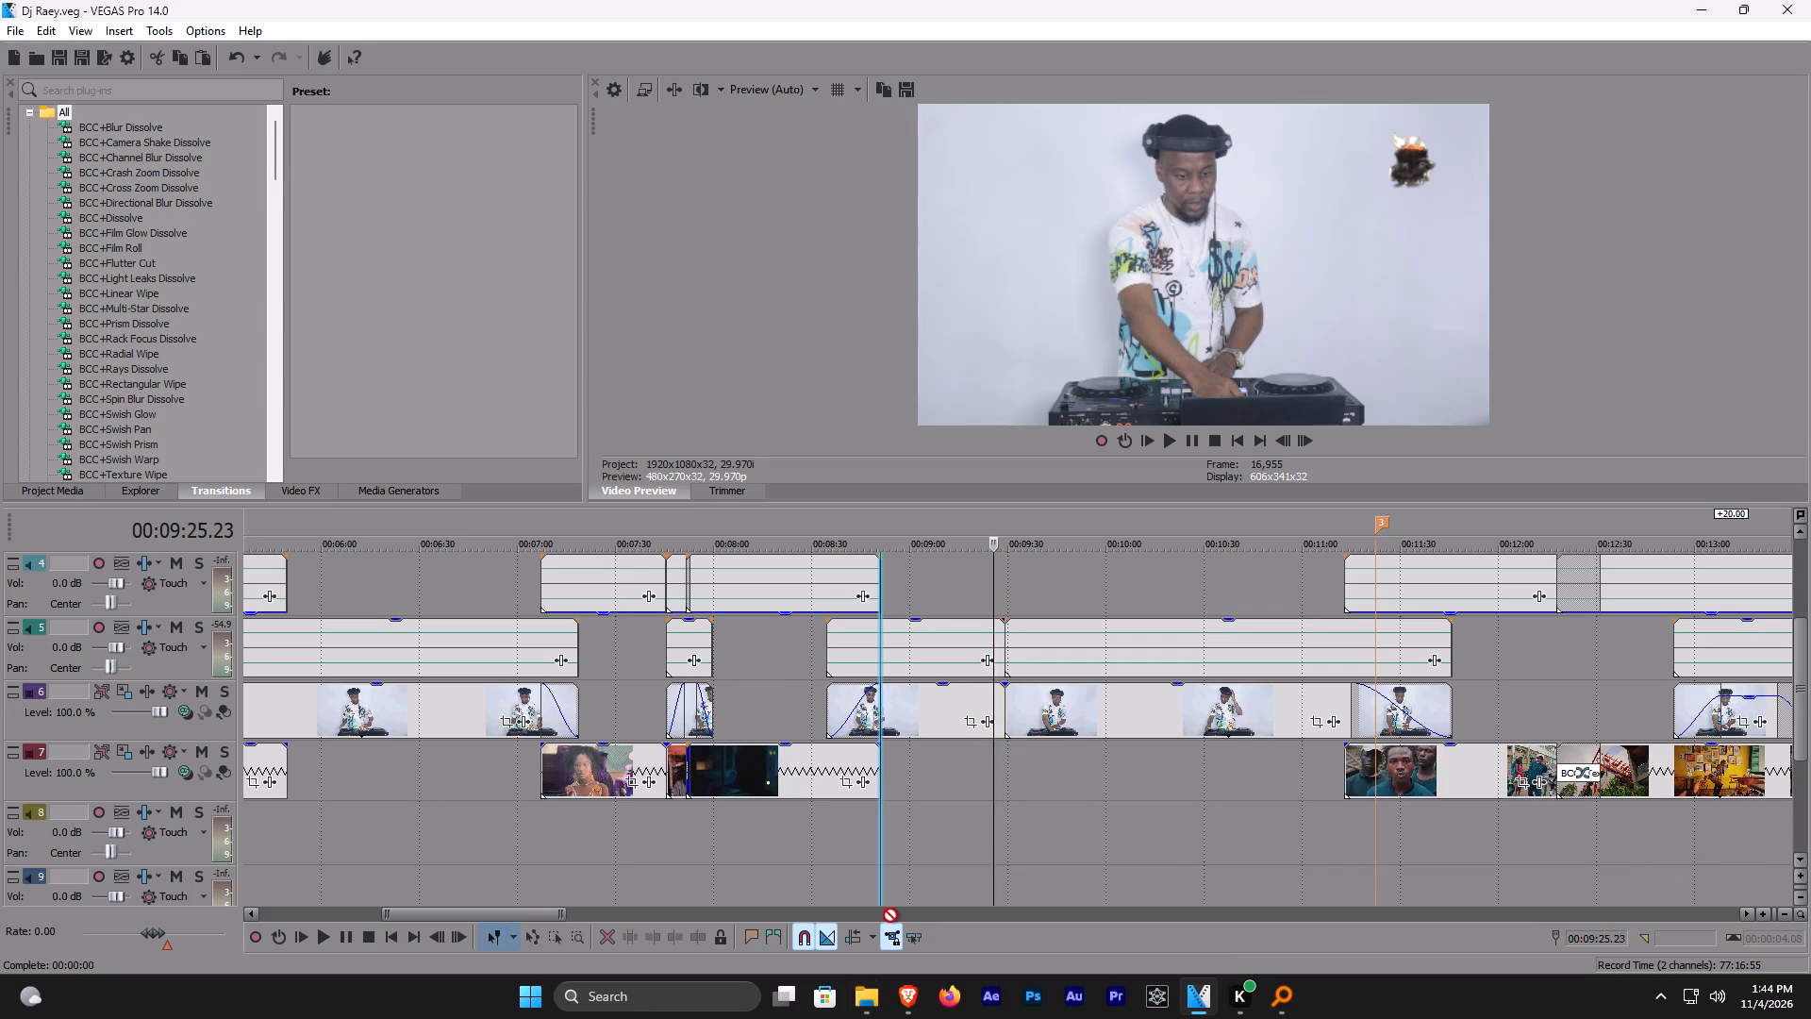
{"action": "left_click_drag", "start_coordinate": [890, 915], "coordinate": [872, 869]}
Split the Big Dawgs clip at 00:09:50.23 and delete the part after it.
{"action": "left_click", "coordinate": [1075, 839]}
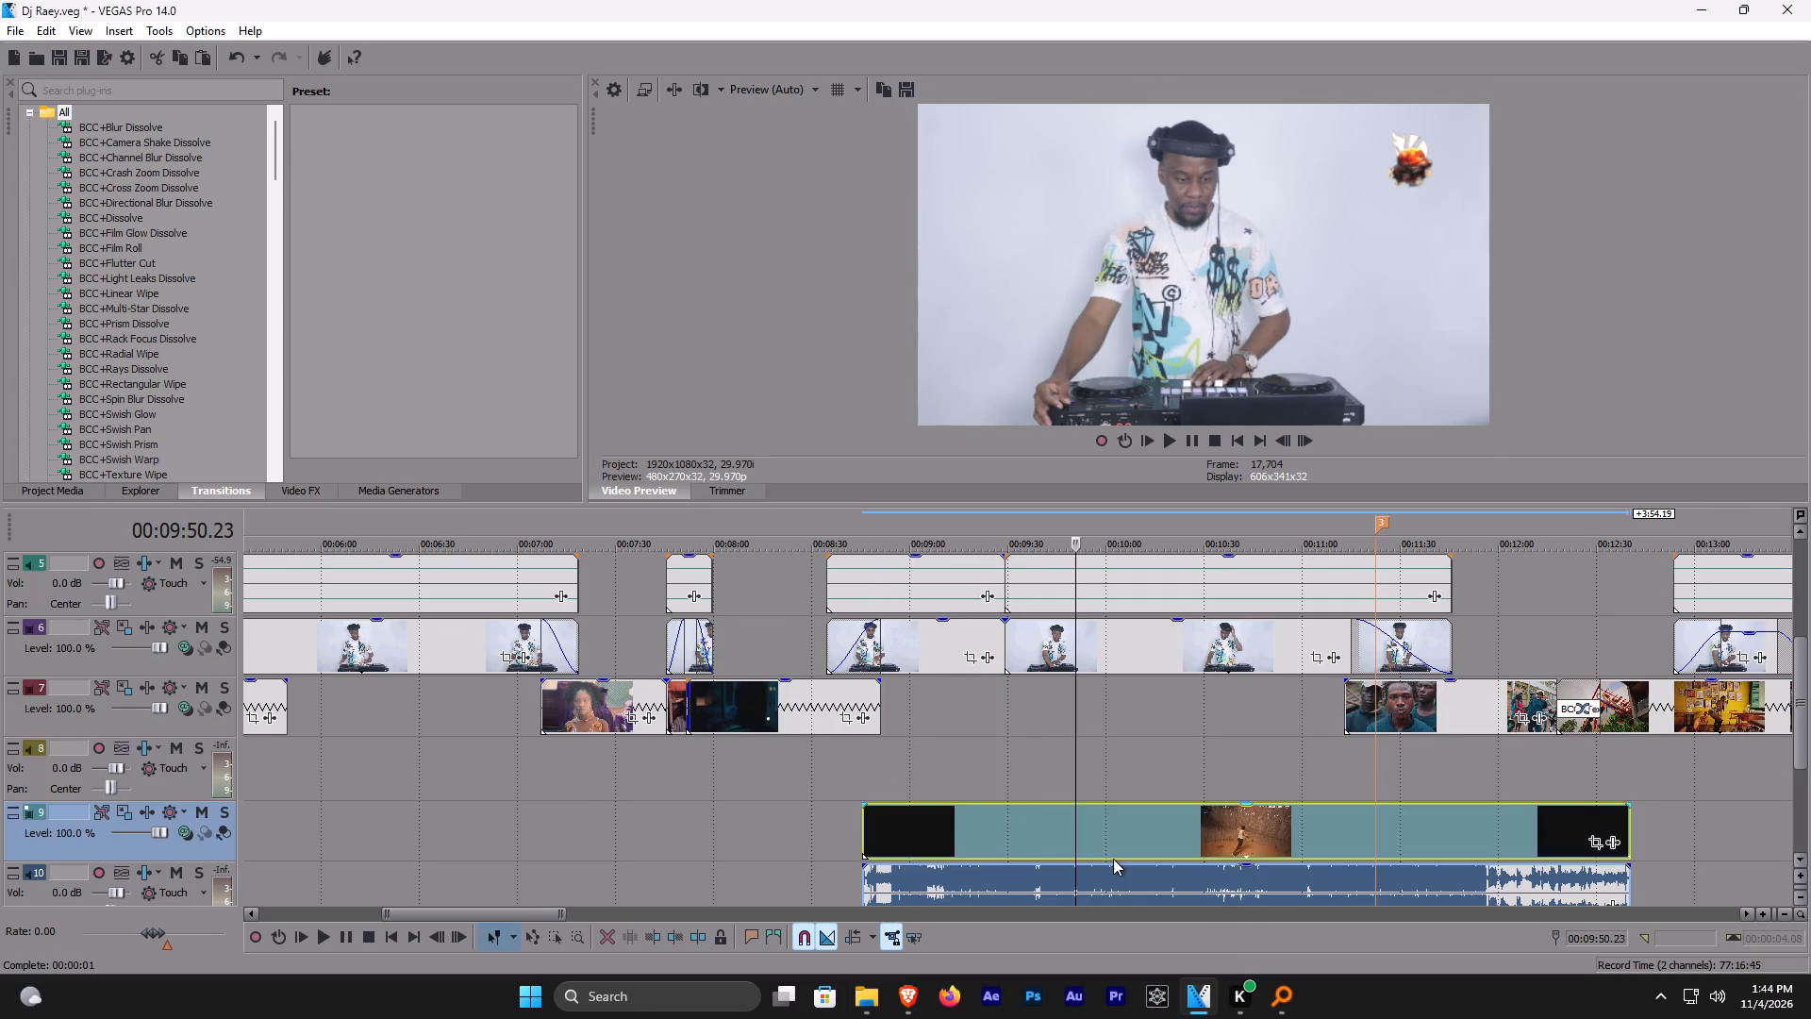
{"action": "key", "text": "s"}
{"action": "key", "text": "Delete"}
Move the Big Dawgs clip's video to track 7 and its audio to track 4, starting around 00:09:15.
{"action": "left_click_drag", "start_coordinate": [927, 886], "coordinate": [989, 767]}
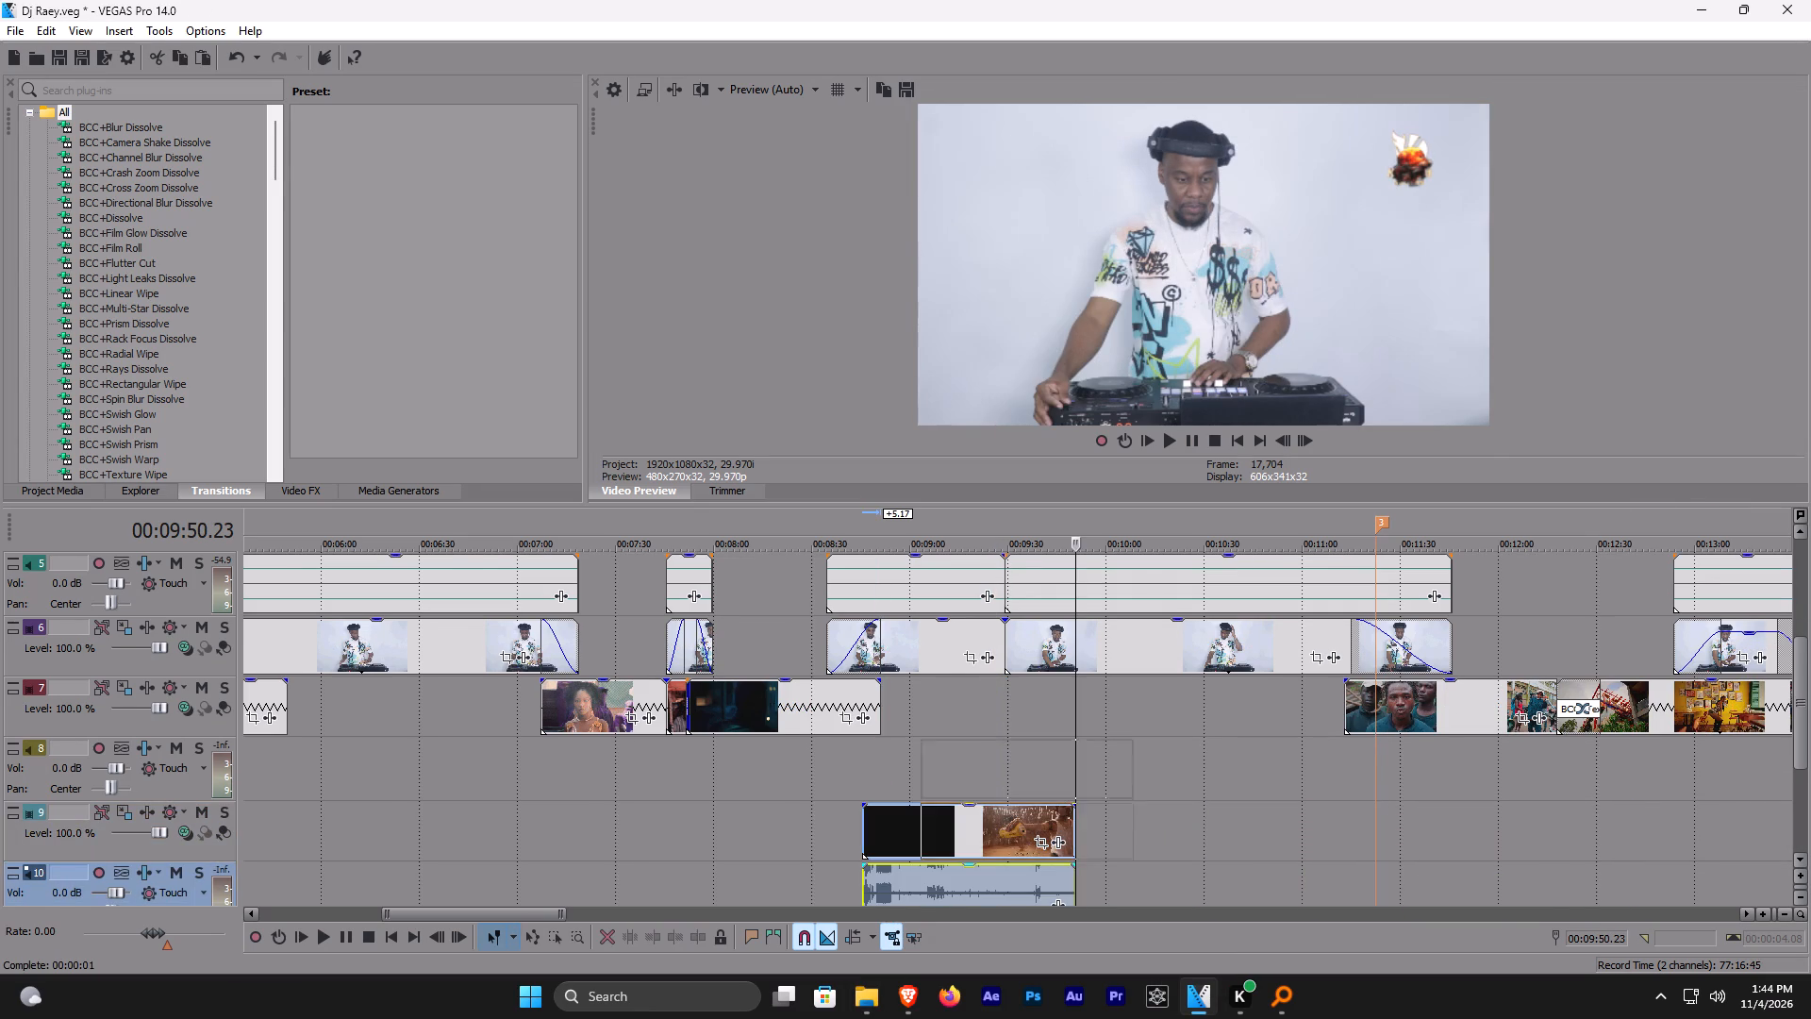
{"action": "left_click_drag", "start_coordinate": [989, 767], "coordinate": [1013, 741]}
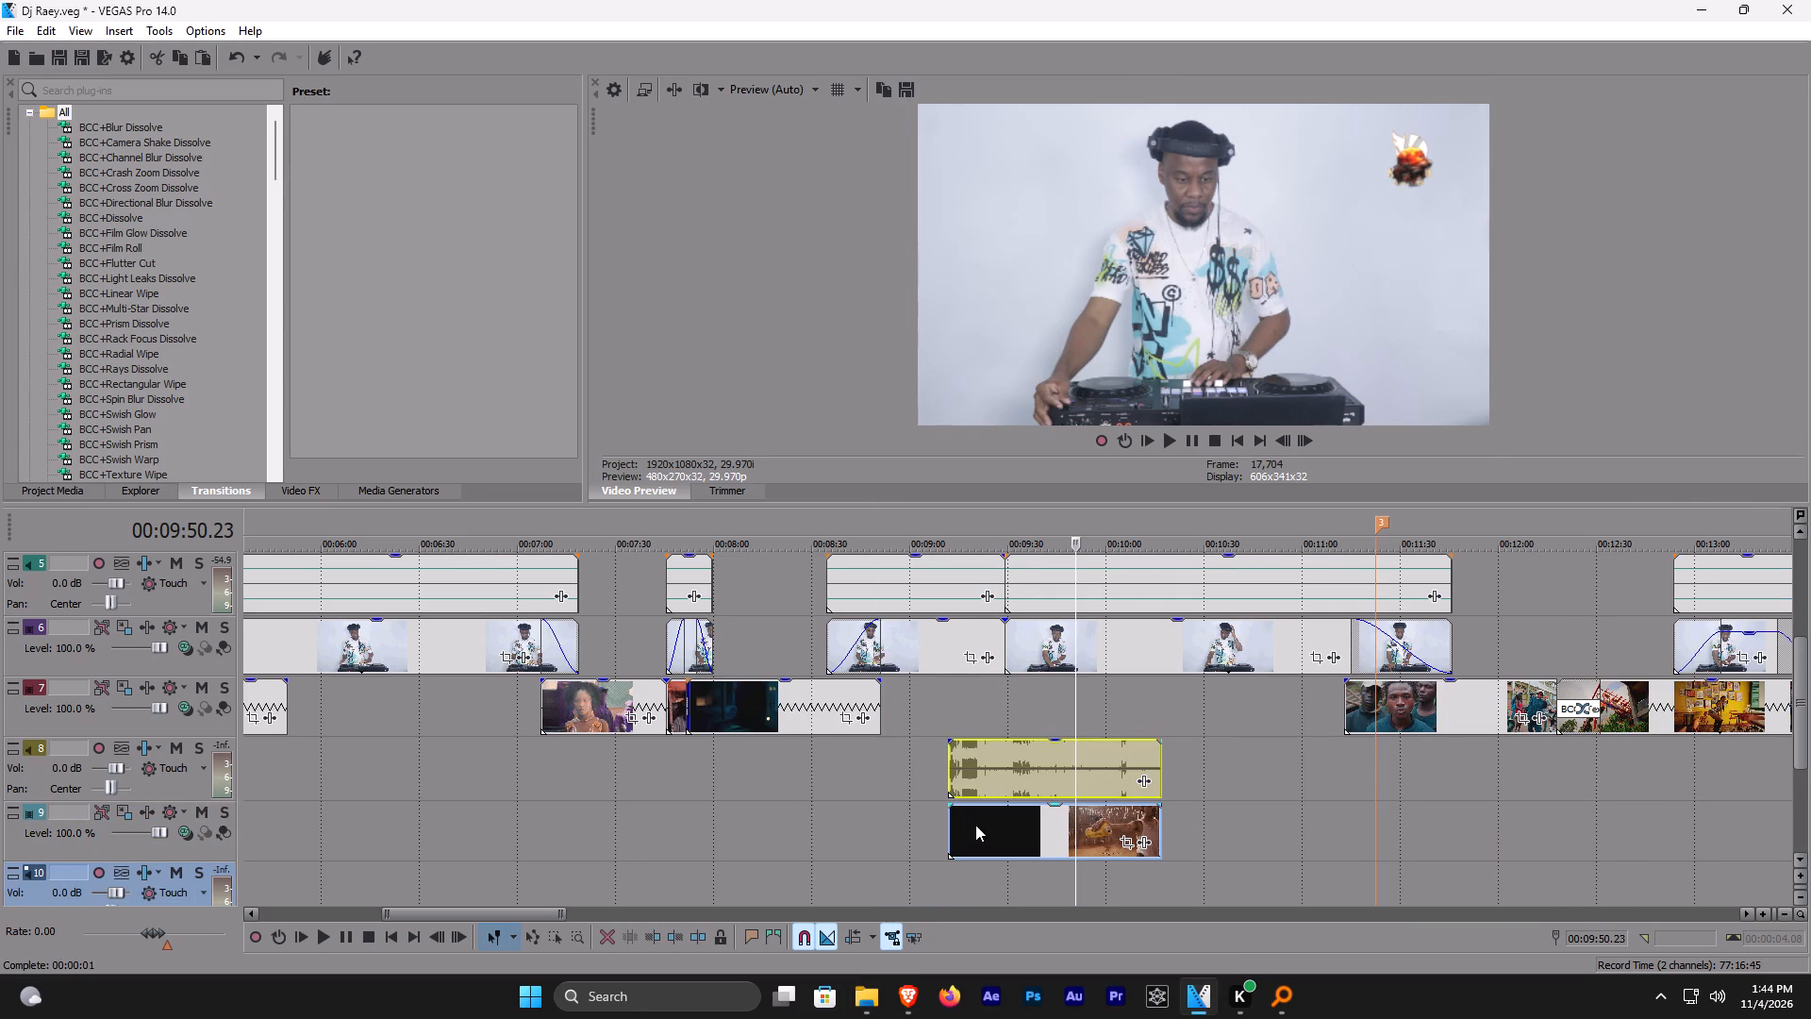
{"action": "left_click_drag", "start_coordinate": [977, 826], "coordinate": [970, 712]}
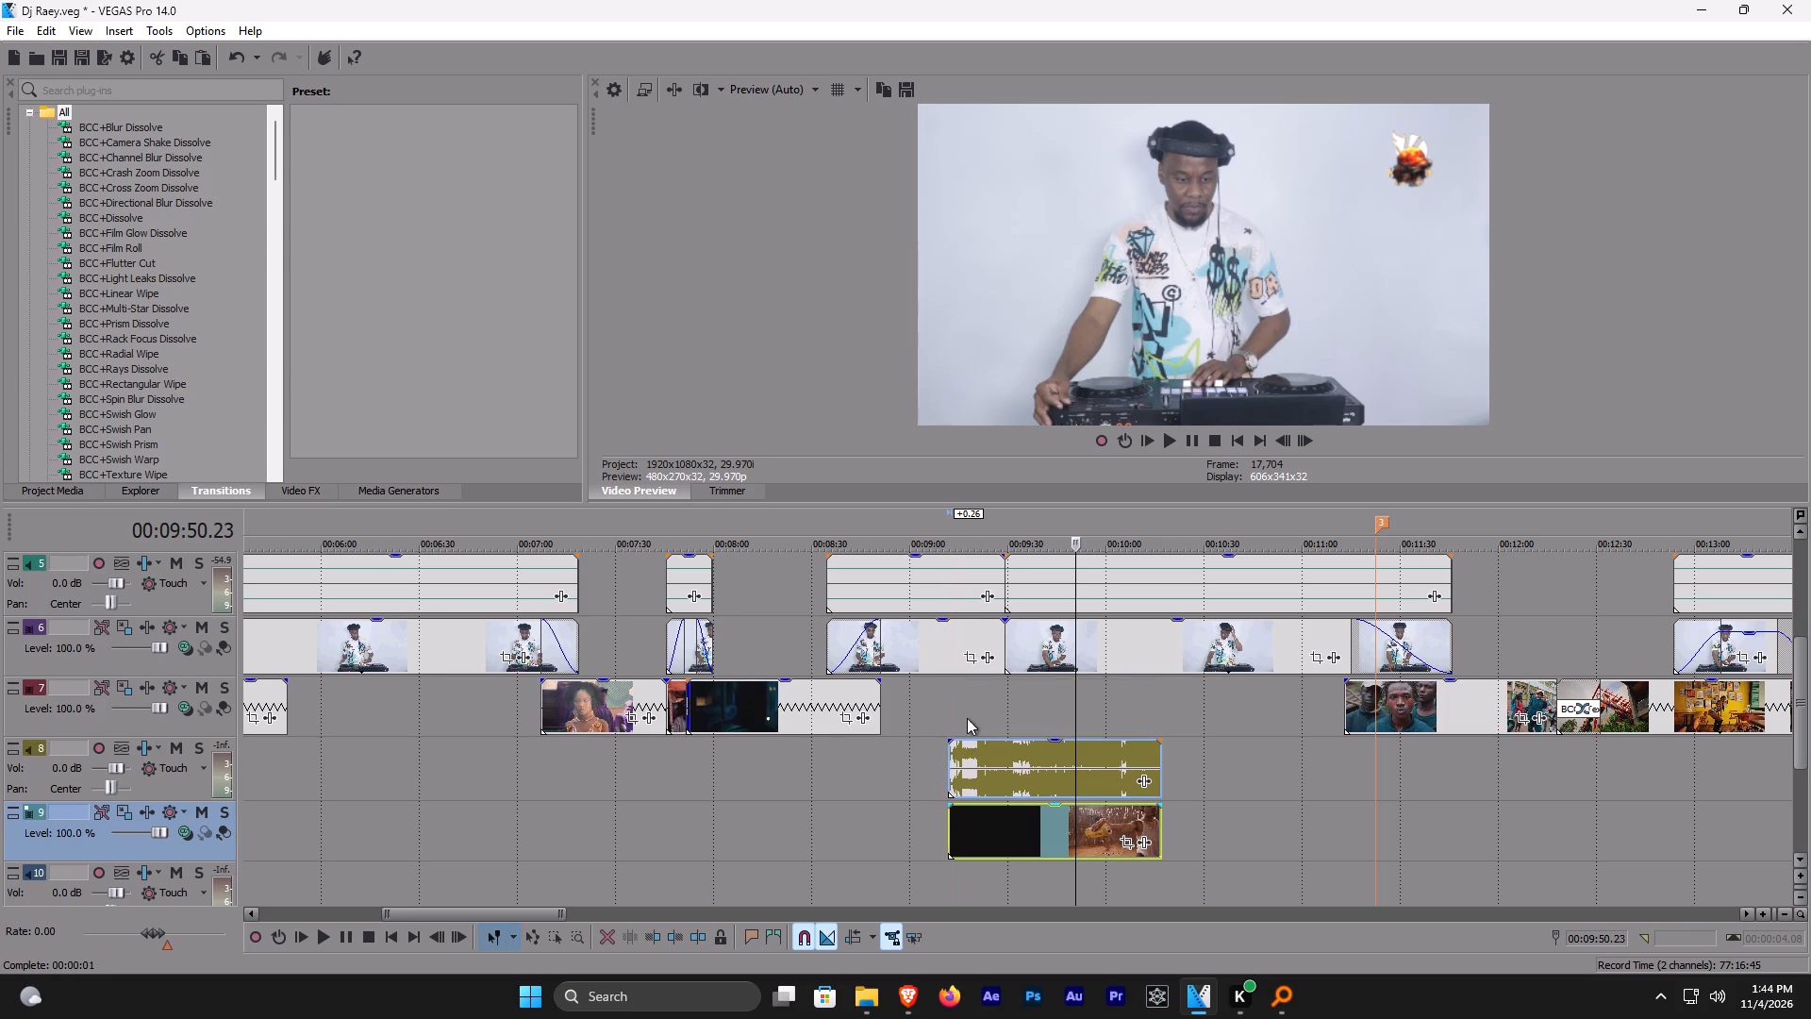
{"action": "left_click_drag", "start_coordinate": [981, 770], "coordinate": [1002, 635]}
Solo track 4, play the Big Dawgs audio to find the cut point, and remove the clip's portion before 00:09:35.28.
{"action": "left_click", "coordinate": [982, 636]}
{"action": "key", "text": "x"}
{"action": "key", "text": "space"}
{"action": "scroll", "coordinate": [982, 633], "scroll_direction": "up", "scroll_amount": 4}
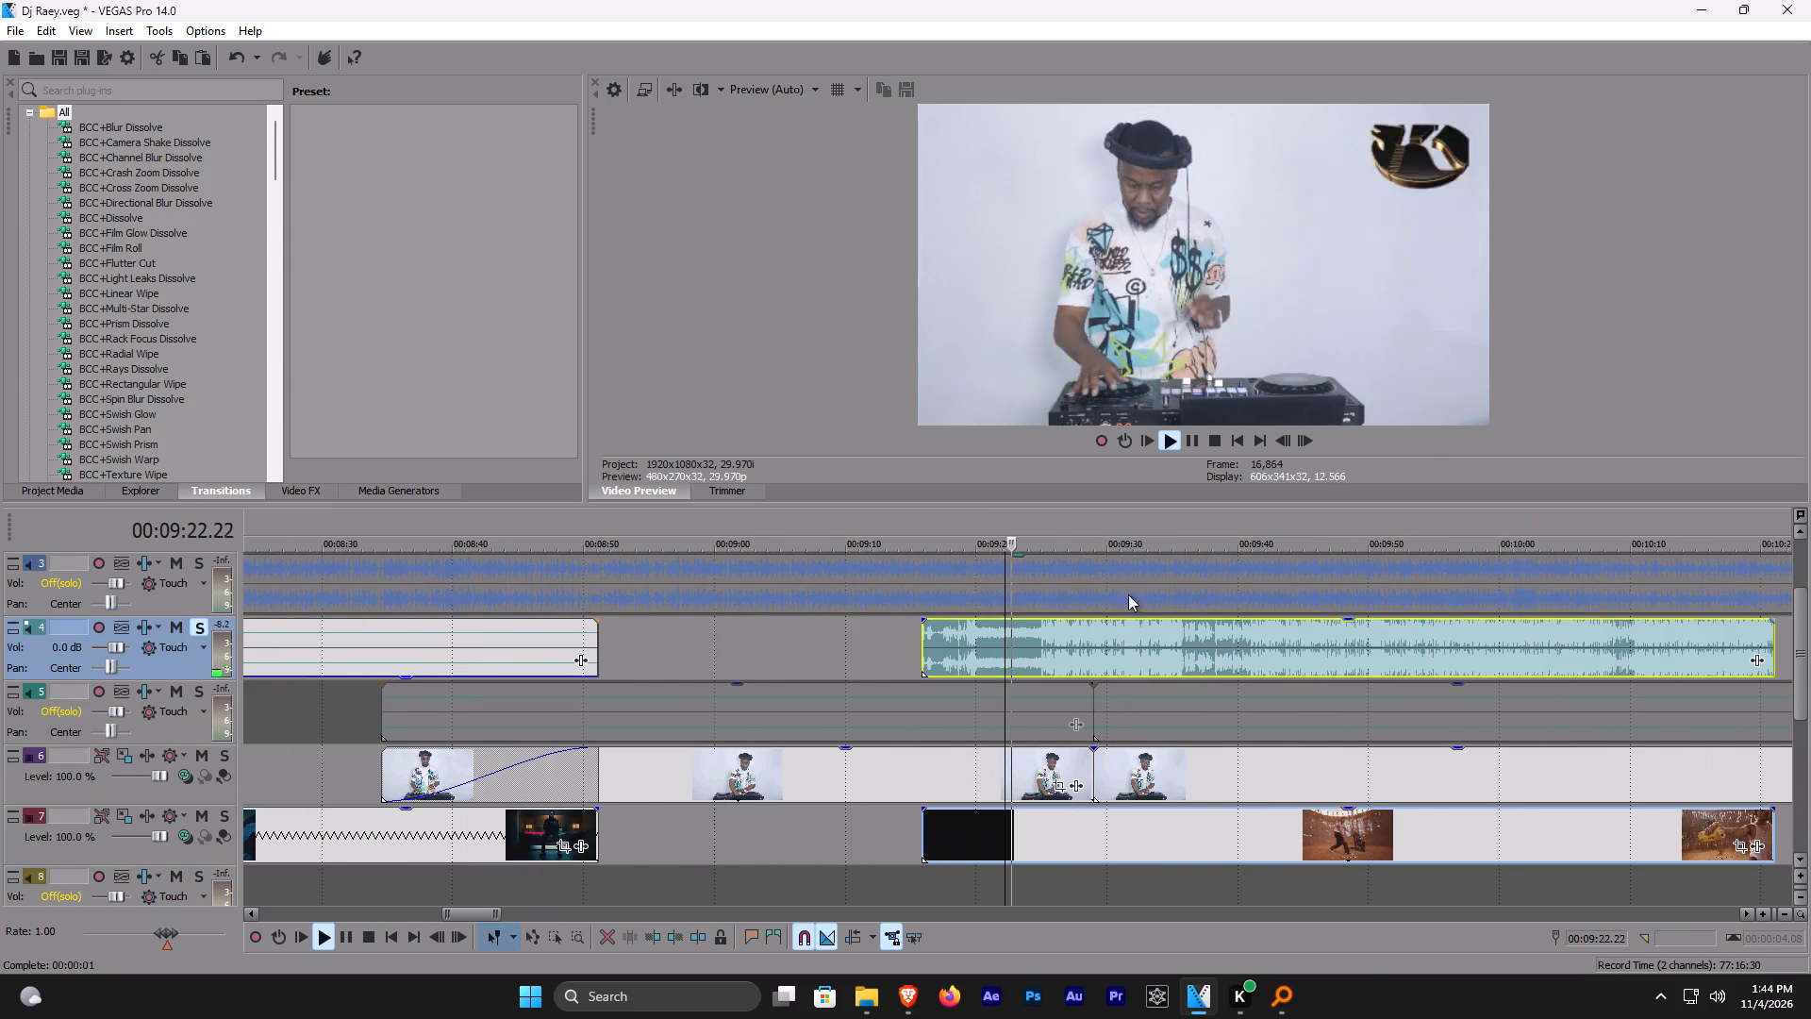
{"action": "left_click", "coordinate": [1090, 516]}
{"action": "scroll", "coordinate": [1090, 519], "scroll_direction": "up", "scroll_amount": 3}
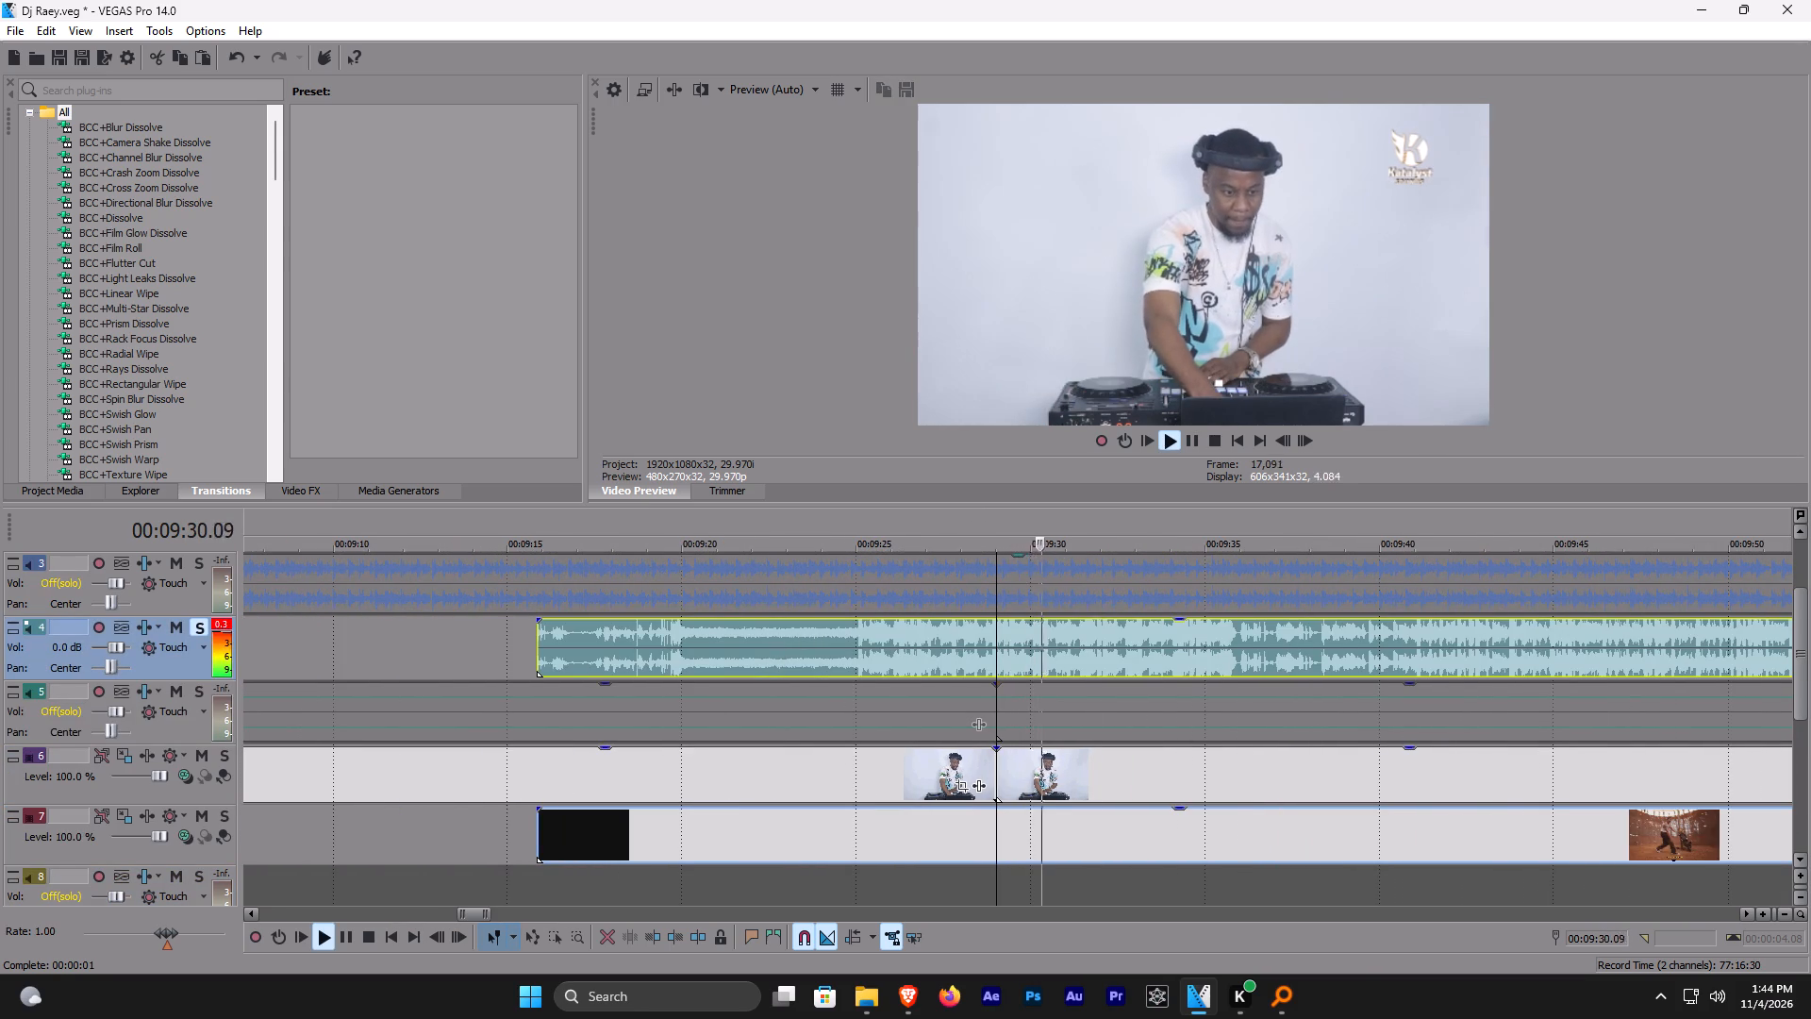
{"action": "left_click", "coordinate": [1222, 531]}
{"action": "scroll", "coordinate": [1221, 531], "scroll_direction": "up", "scroll_amount": 7}
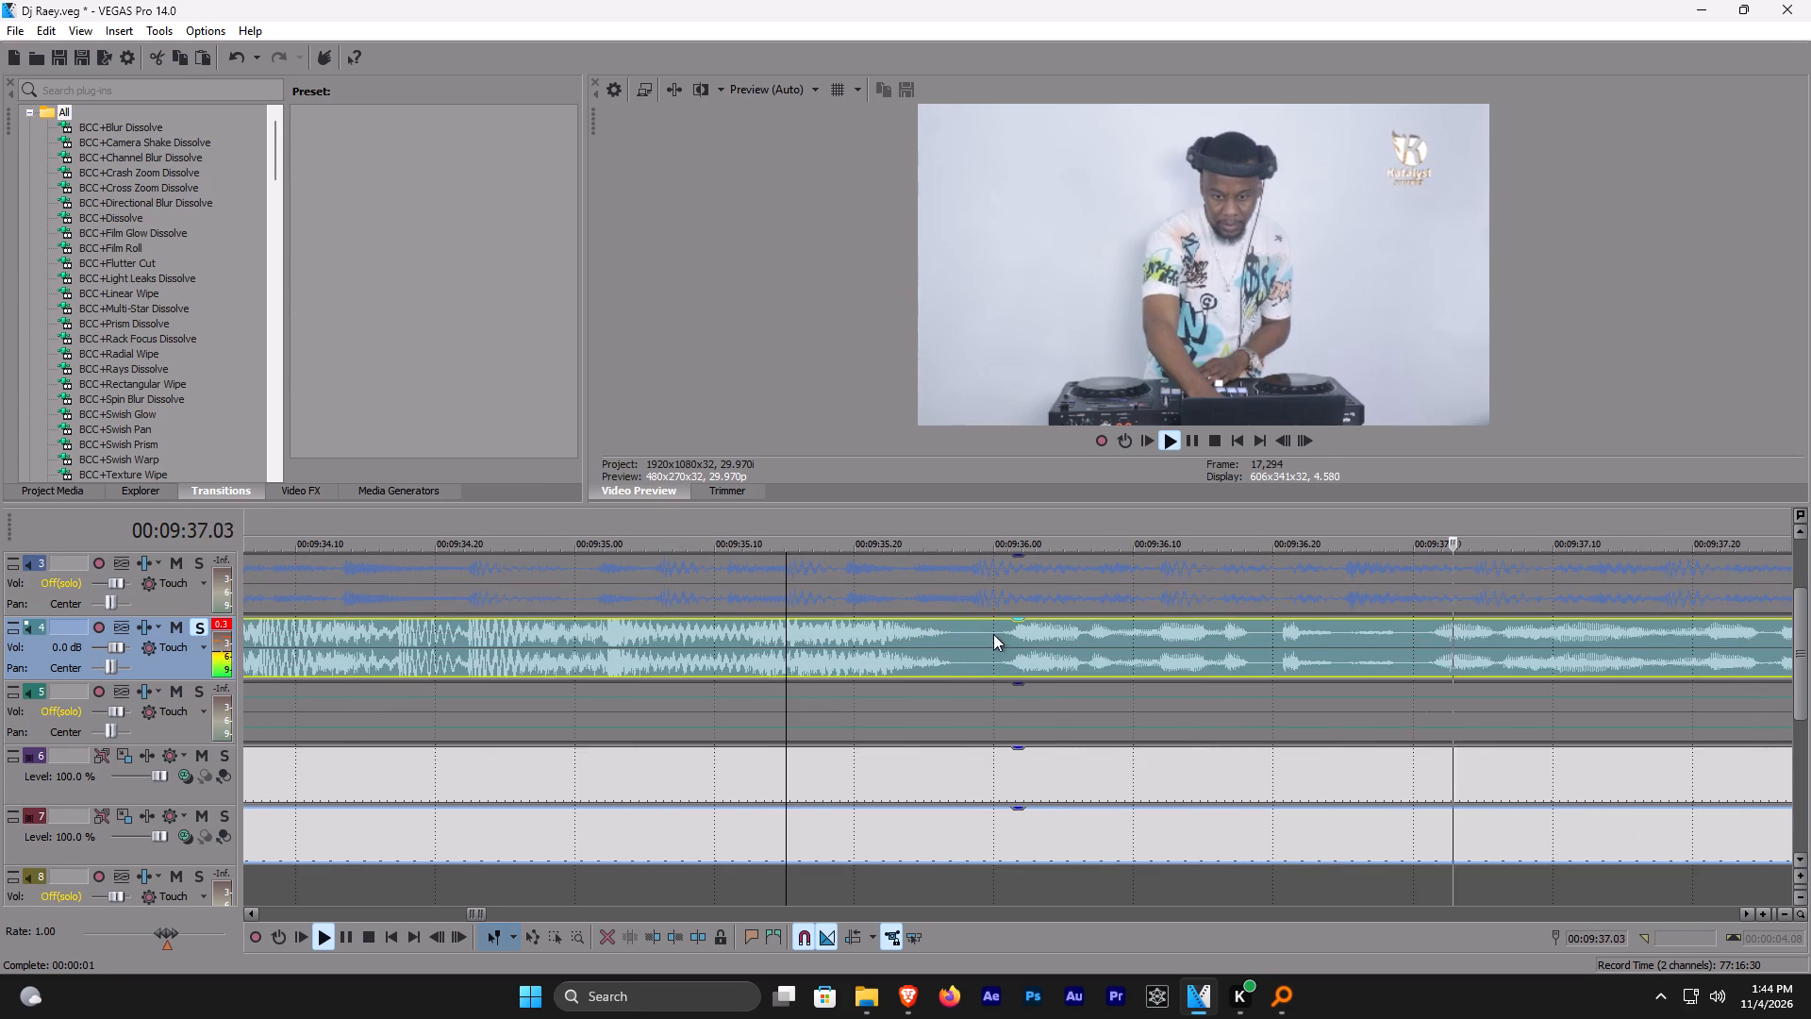
{"action": "left_click", "coordinate": [997, 633]}
{"action": "left_click", "coordinate": [1002, 633]}
{"action": "key", "text": "s"}
{"action": "left_click", "coordinate": [967, 643]}
{"action": "scroll", "coordinate": [967, 640], "scroll_direction": "down", "scroll_amount": 9}
{"action": "key", "text": "Delete"}
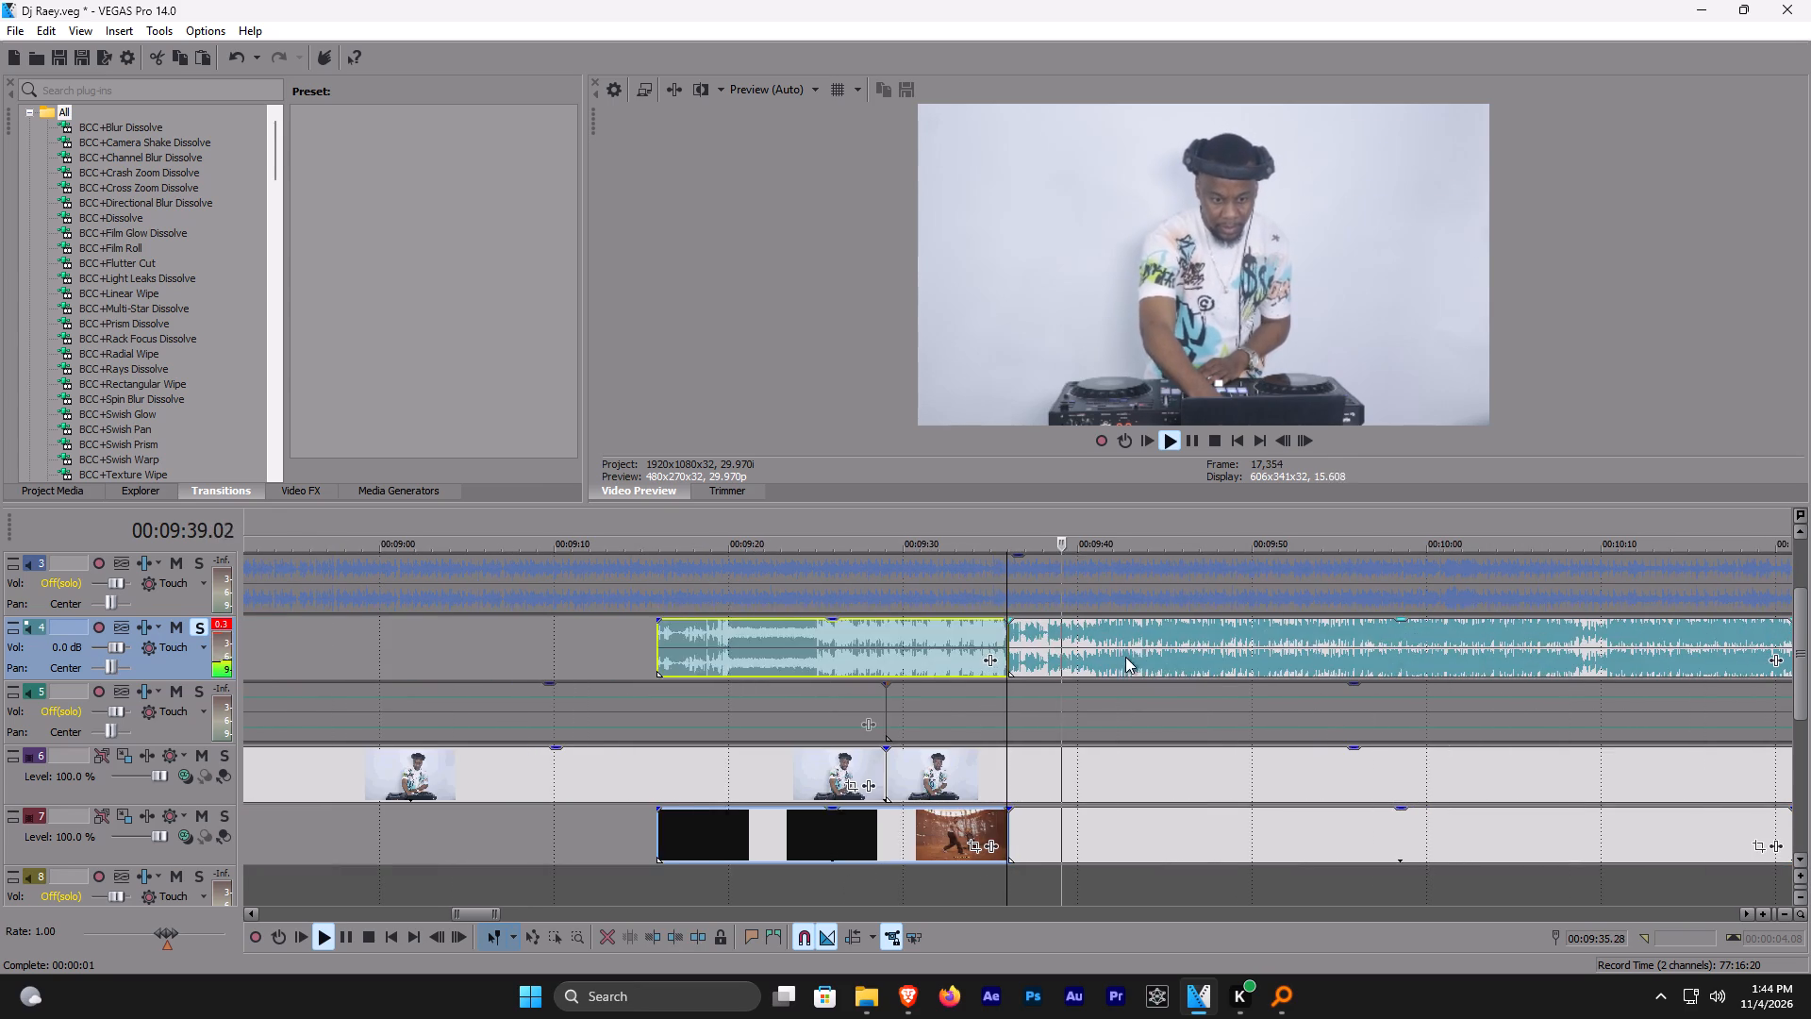
Split the Big Dawgs clip at about 00:09:43.17 and delete the rest of it.
{"action": "left_click", "coordinate": [1141, 642]}
{"action": "key", "text": "s"}
{"action": "scroll", "coordinate": [1131, 643], "scroll_direction": "down", "scroll_amount": 1}
{"action": "key", "text": "Delete"}
Cut the short Big Dawgs segment out of the timeline, save the project and take track 4 off solo.
{"action": "left_click", "coordinate": [974, 625]}
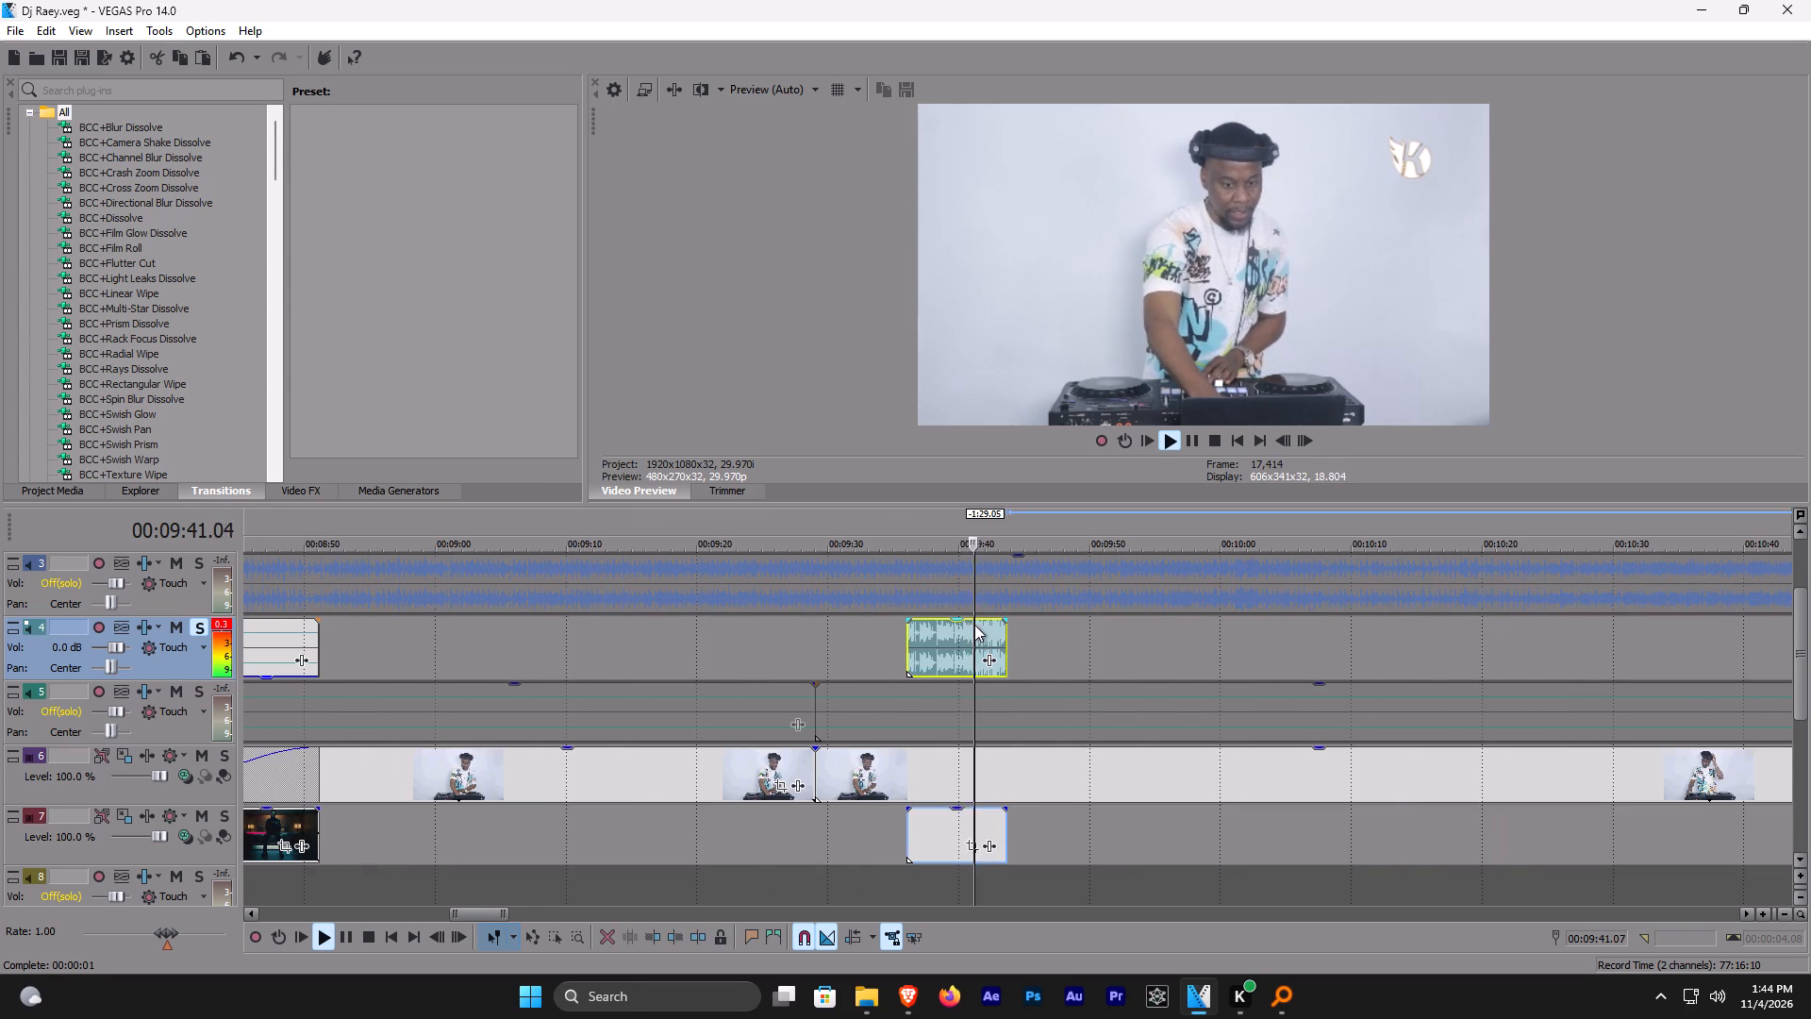
{"action": "key", "text": "ctrl+x"}
{"action": "key", "text": "ctrl+s"}
{"action": "key", "text": "x"}
Shorten the end of the music video clip before the gap on tracks 4 and 7 to about 00:08:50.12.
{"action": "scroll", "coordinate": [957, 642], "scroll_direction": "down", "scroll_amount": 2}
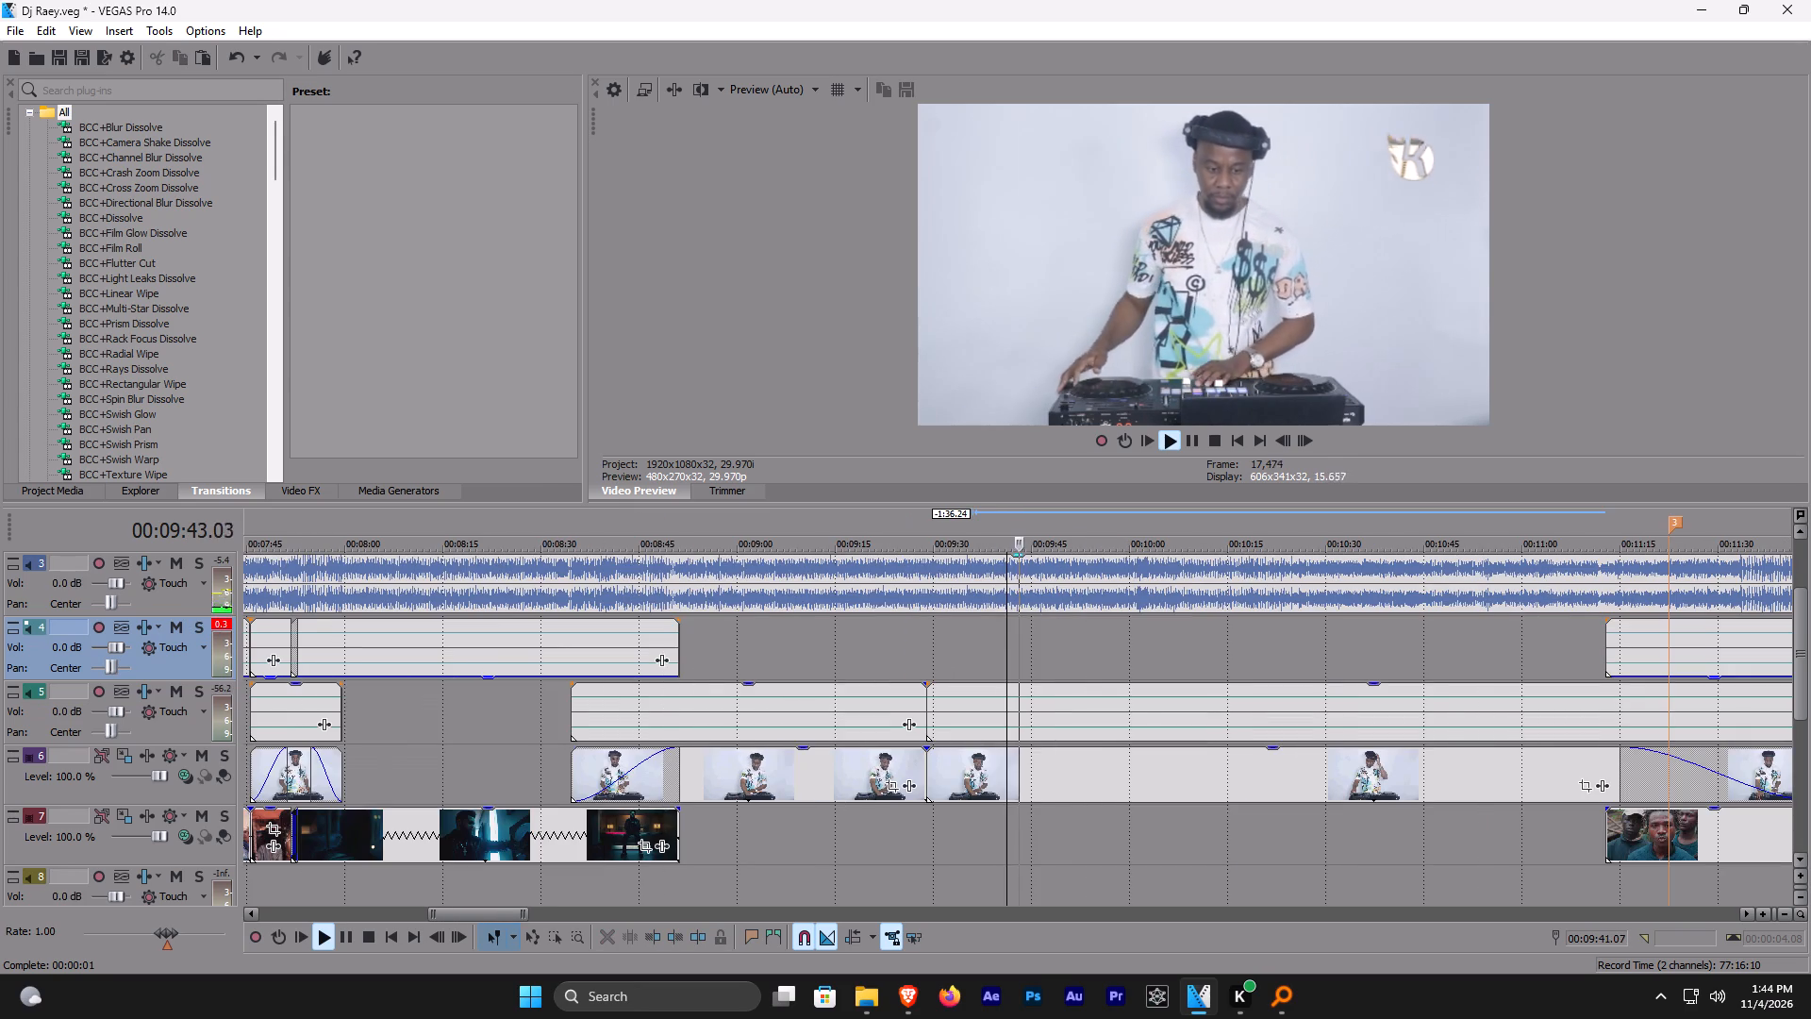
{"action": "left_click", "coordinate": [673, 529]}
{"action": "scroll", "coordinate": [673, 529], "scroll_direction": "up", "scroll_amount": 6}
{"action": "left_click", "coordinate": [880, 531]}
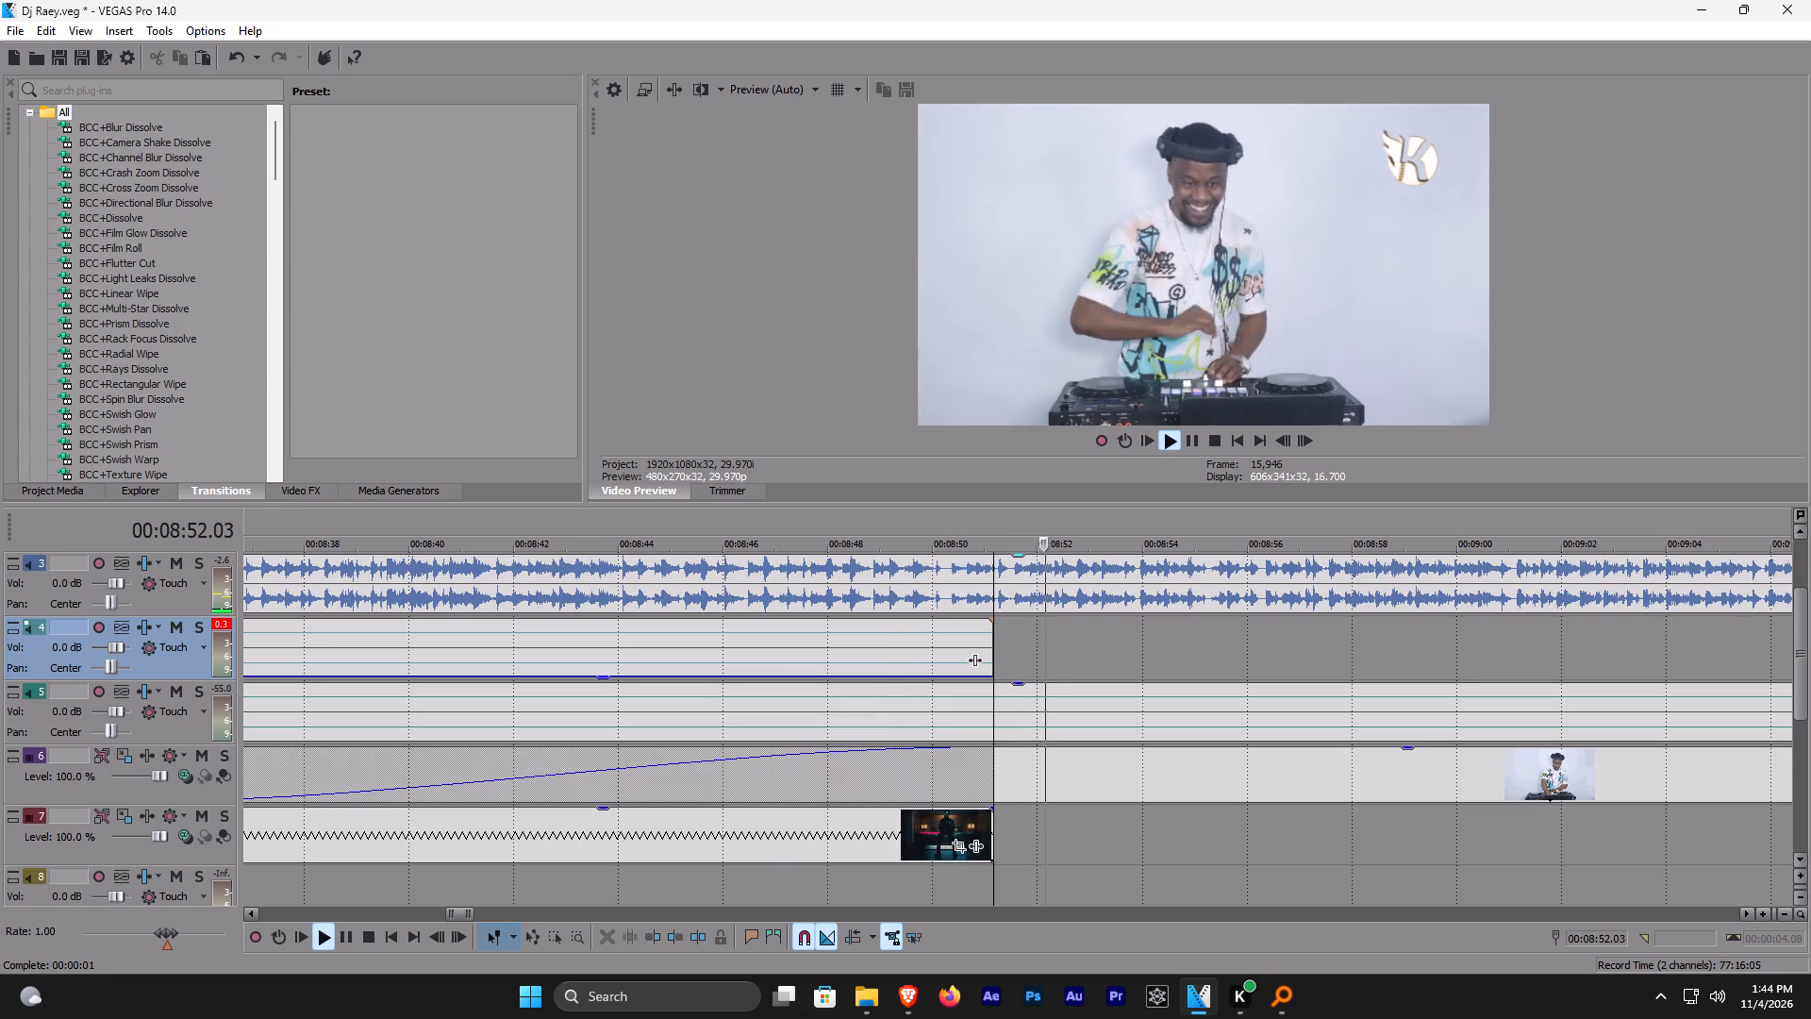
{"action": "left_click_drag", "start_coordinate": [991, 643], "coordinate": [957, 624]}
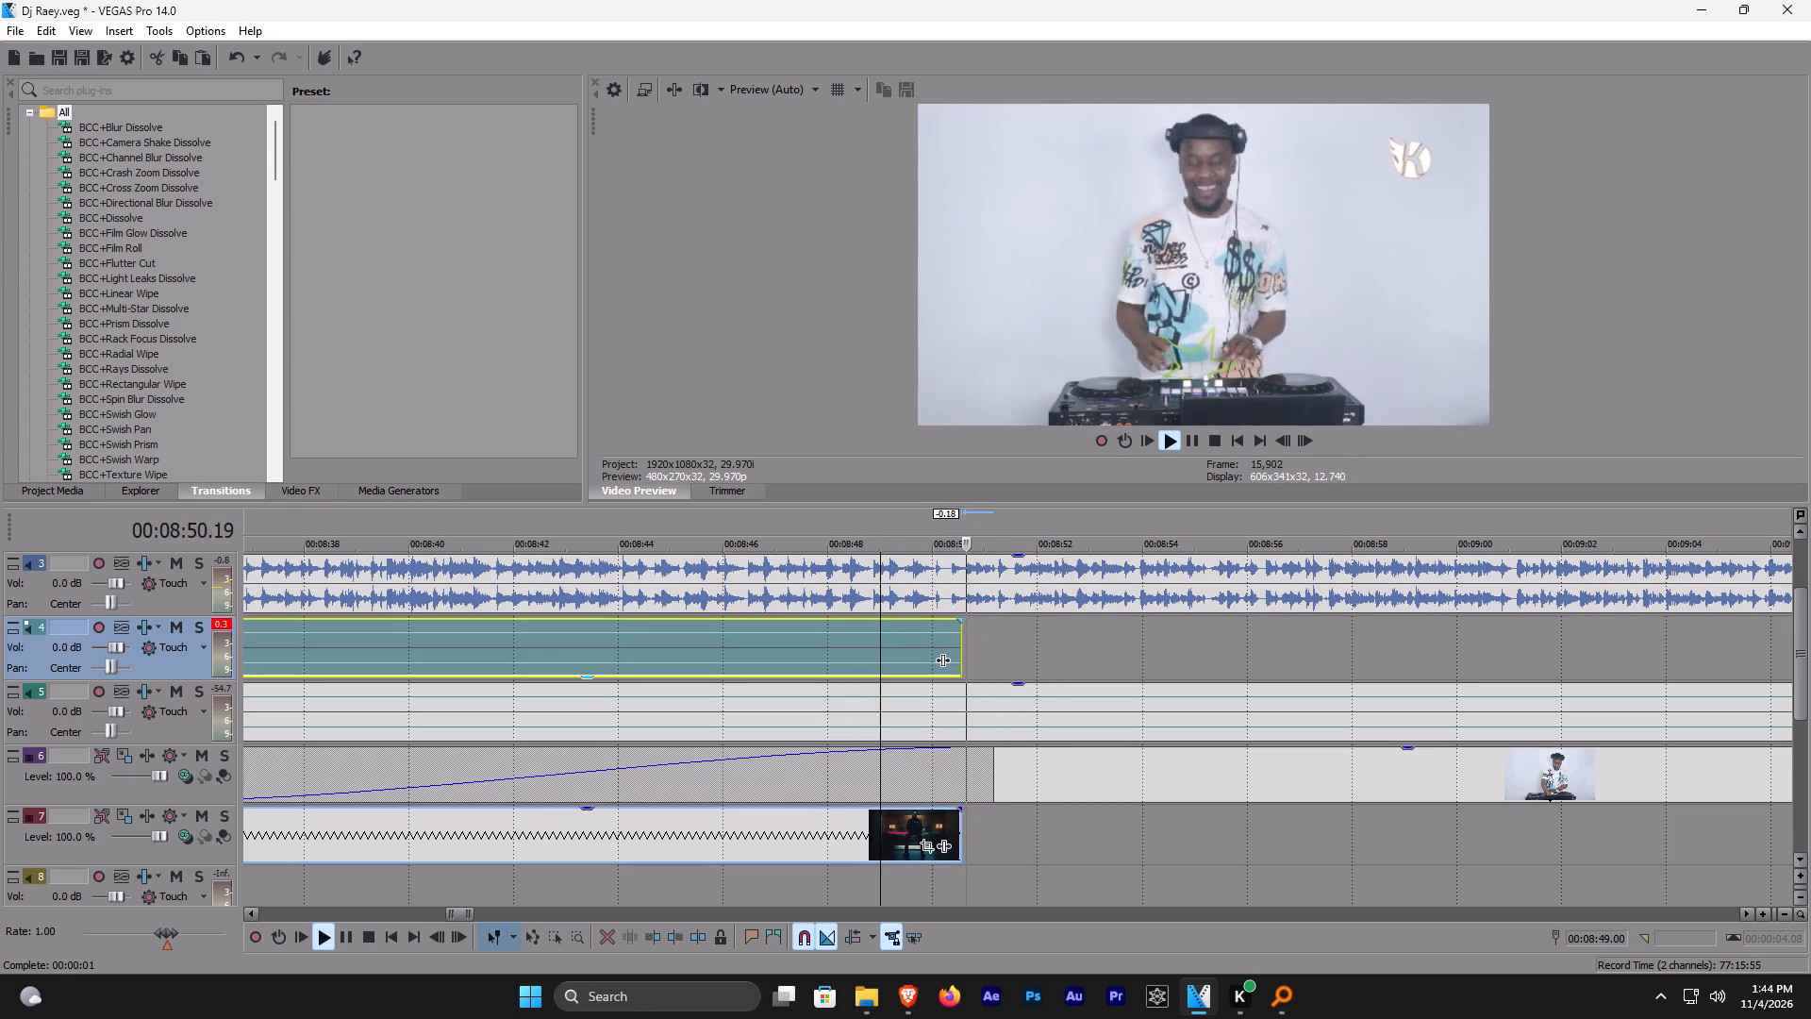
{"action": "left_click_drag", "start_coordinate": [957, 624], "coordinate": [952, 622]}
{"action": "left_click", "coordinate": [969, 623]}
Paste the Big Dawgs segment onto tracks 4 and 7 at about 00:08:50.20 and save the project.
{"action": "scroll", "coordinate": [970, 624], "scroll_direction": "up", "scroll_amount": 6}
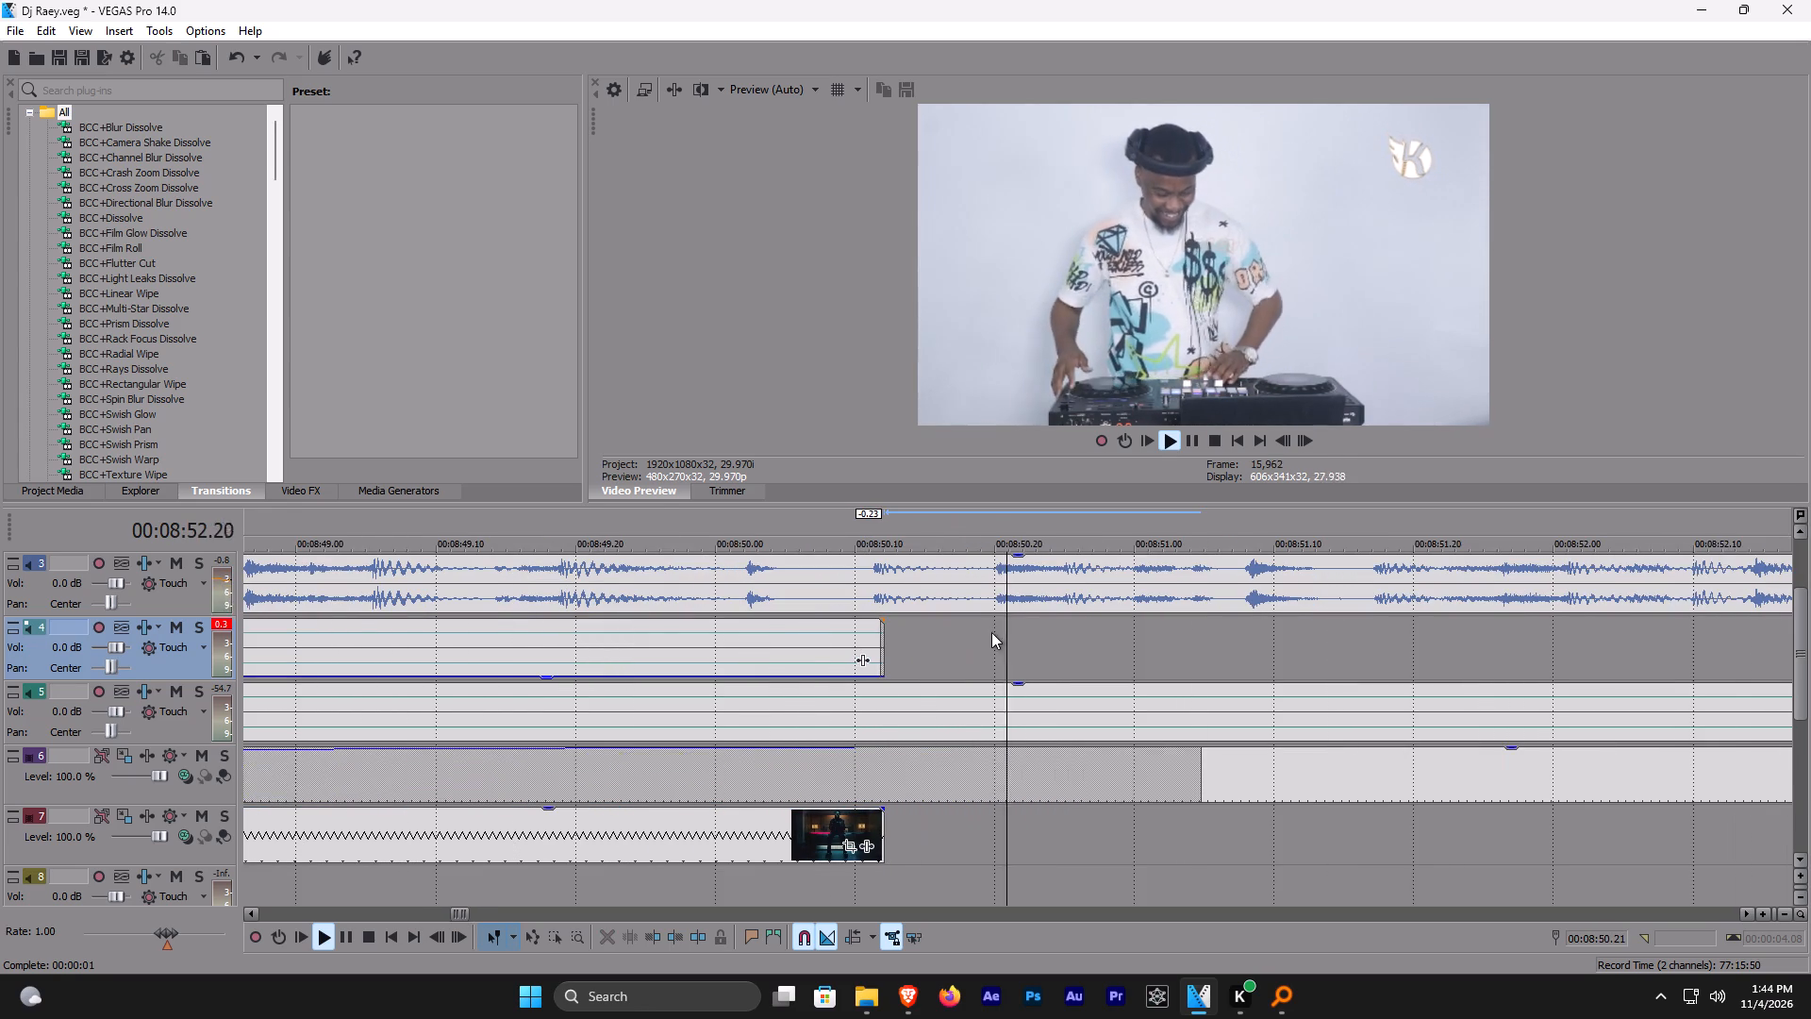
{"action": "left_click", "coordinate": [996, 626]}
{"action": "key", "text": "space"}
{"action": "key", "text": "space"}
{"action": "key", "text": "ctrl+v"}
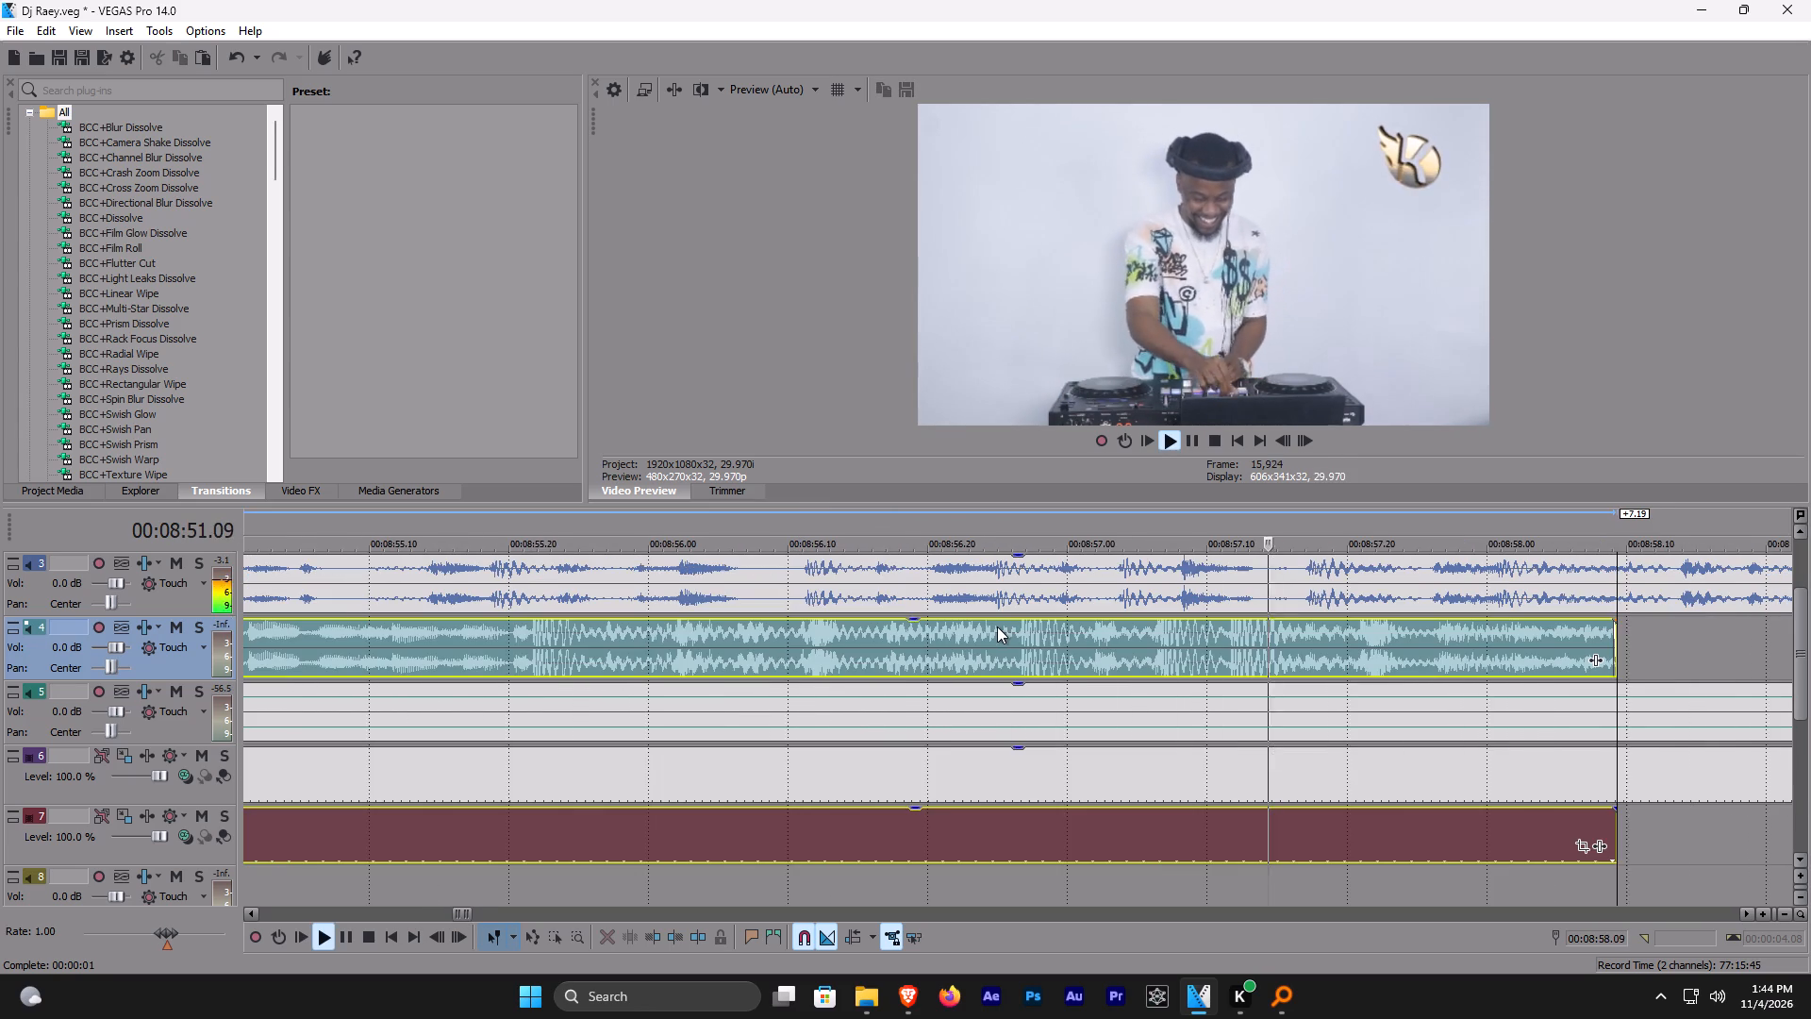
{"action": "key", "text": "ctrl+s"}
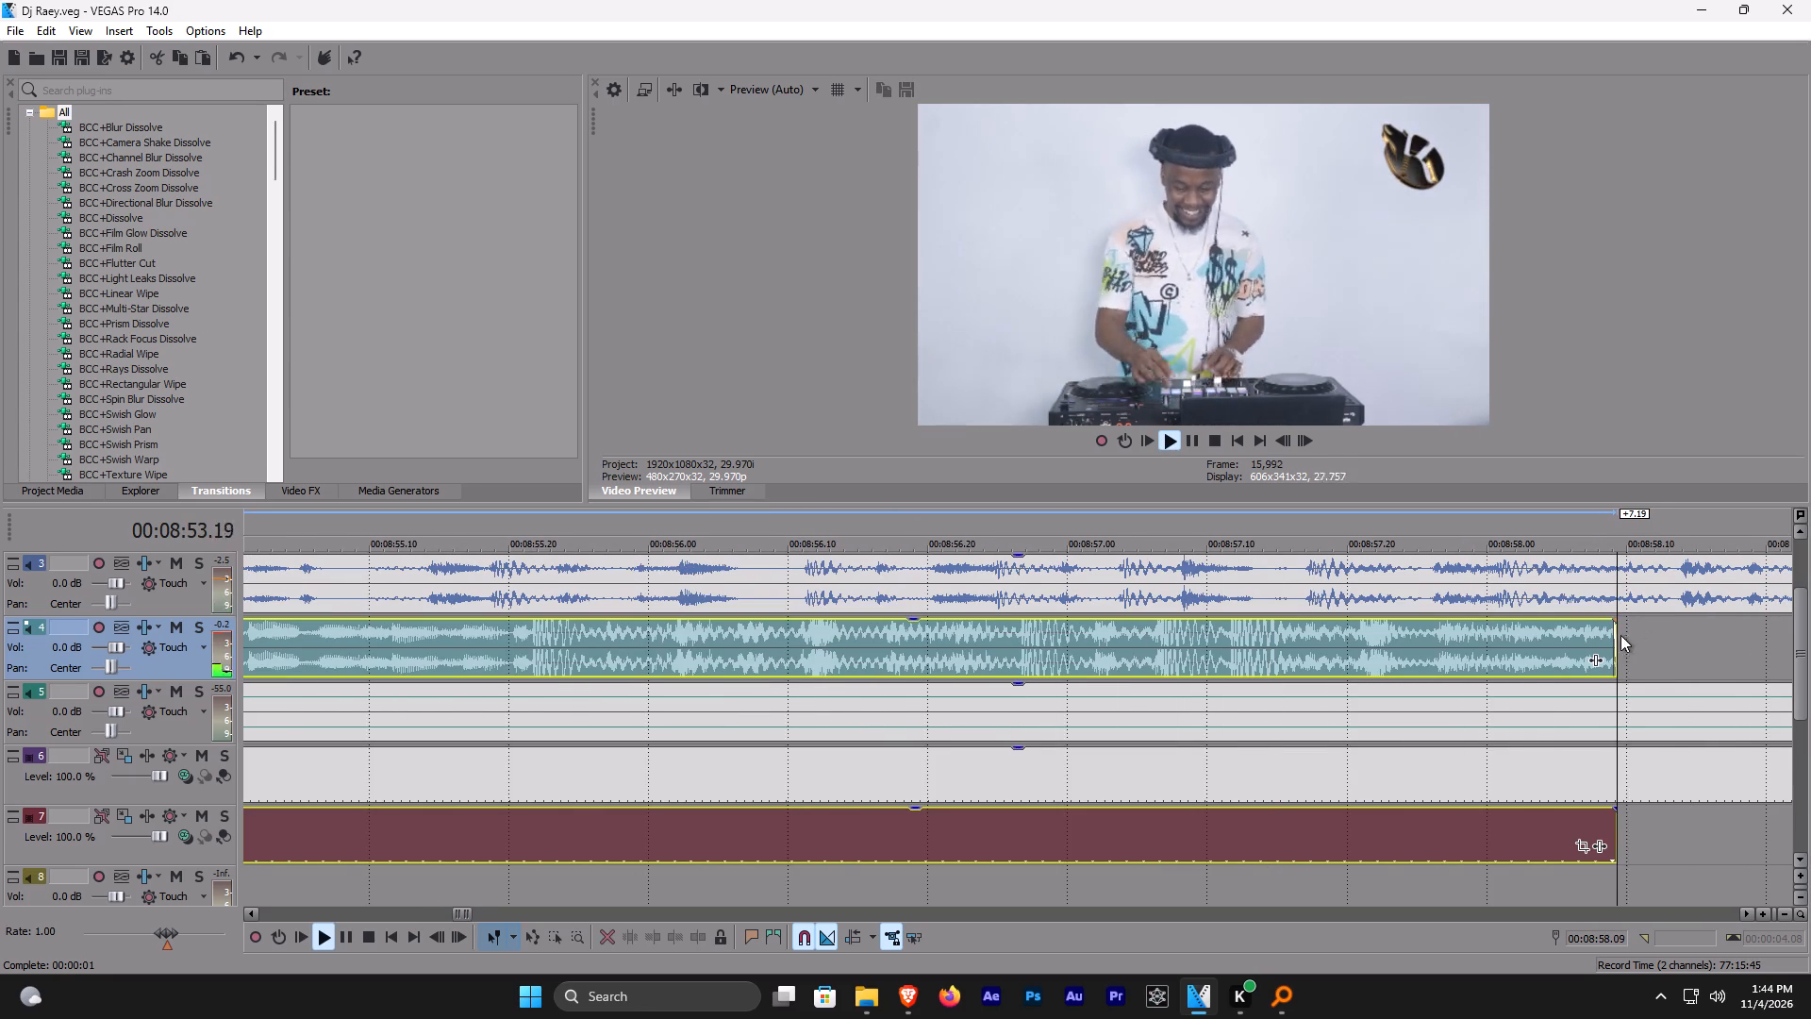
Time-compress the Big Dawgs segment so it ends at about 00:08:57.20, matching the mix audio, and save the project.
{"action": "left_click_drag", "start_coordinate": [1614, 636], "coordinate": [1463, 567], "text": "ctrl"}
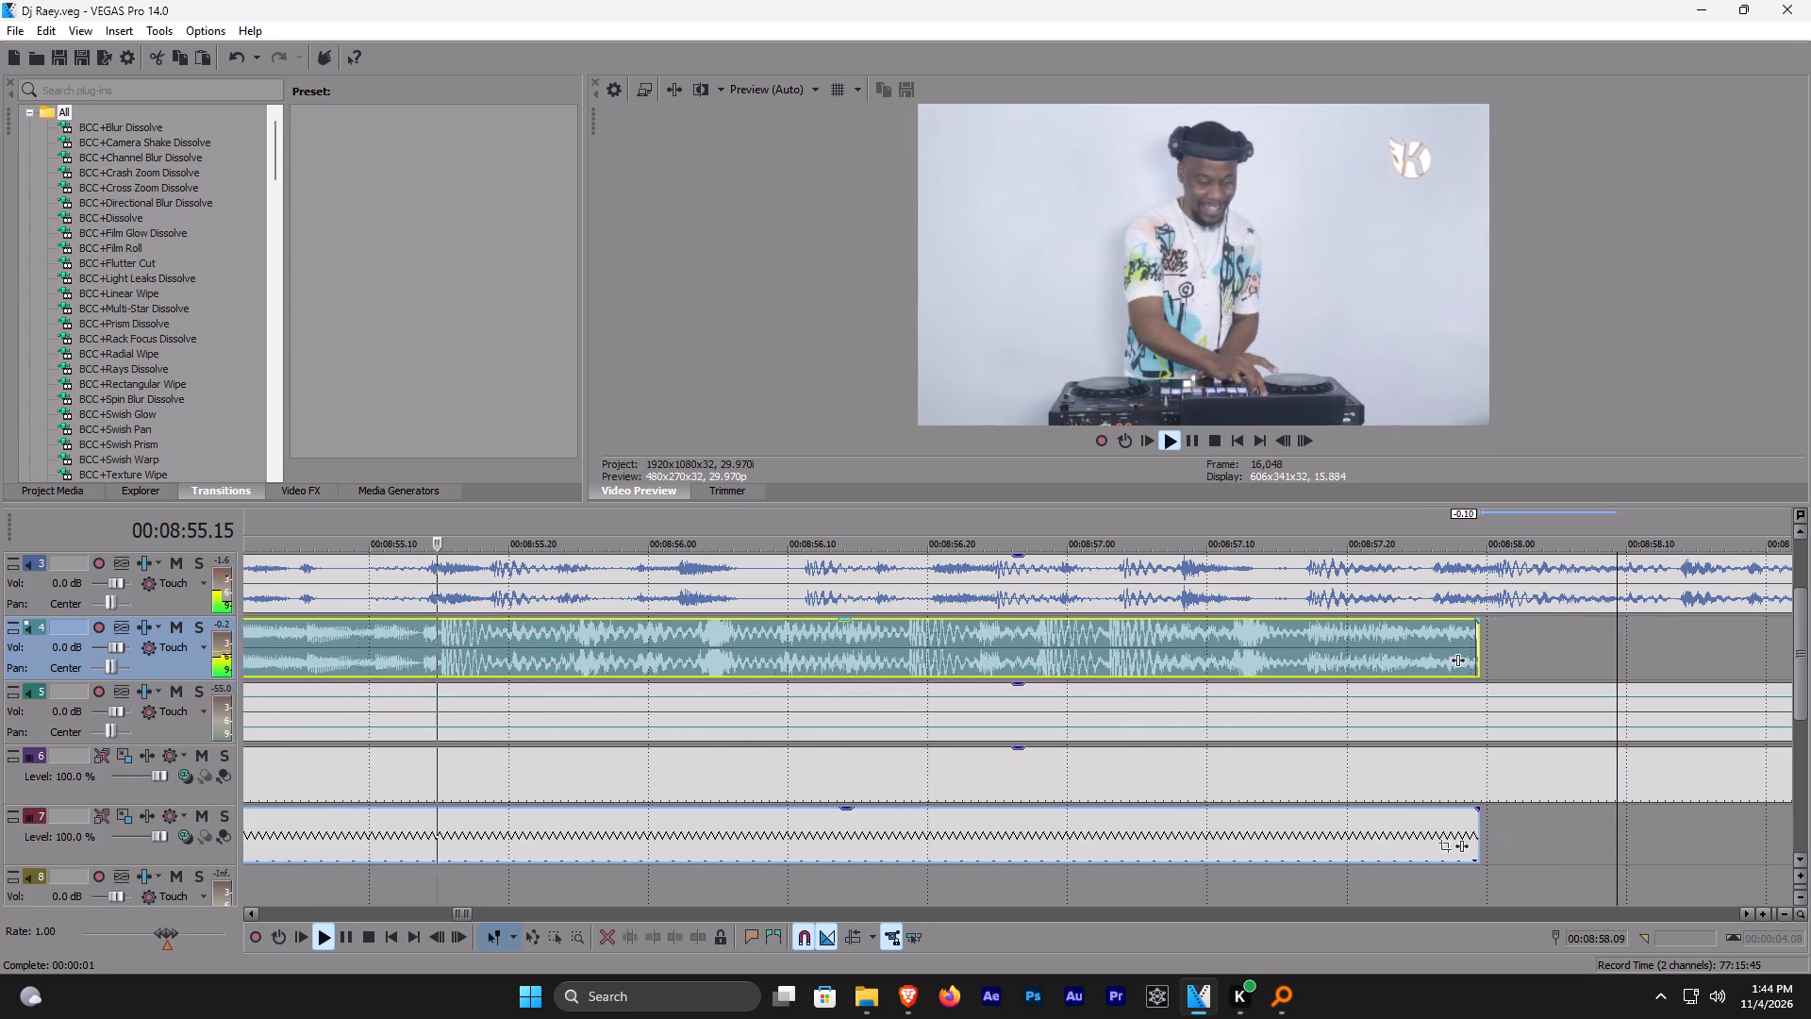
{"action": "left_click_drag", "start_coordinate": [1463, 567], "coordinate": [1350, 554], "text": "ctrl"}
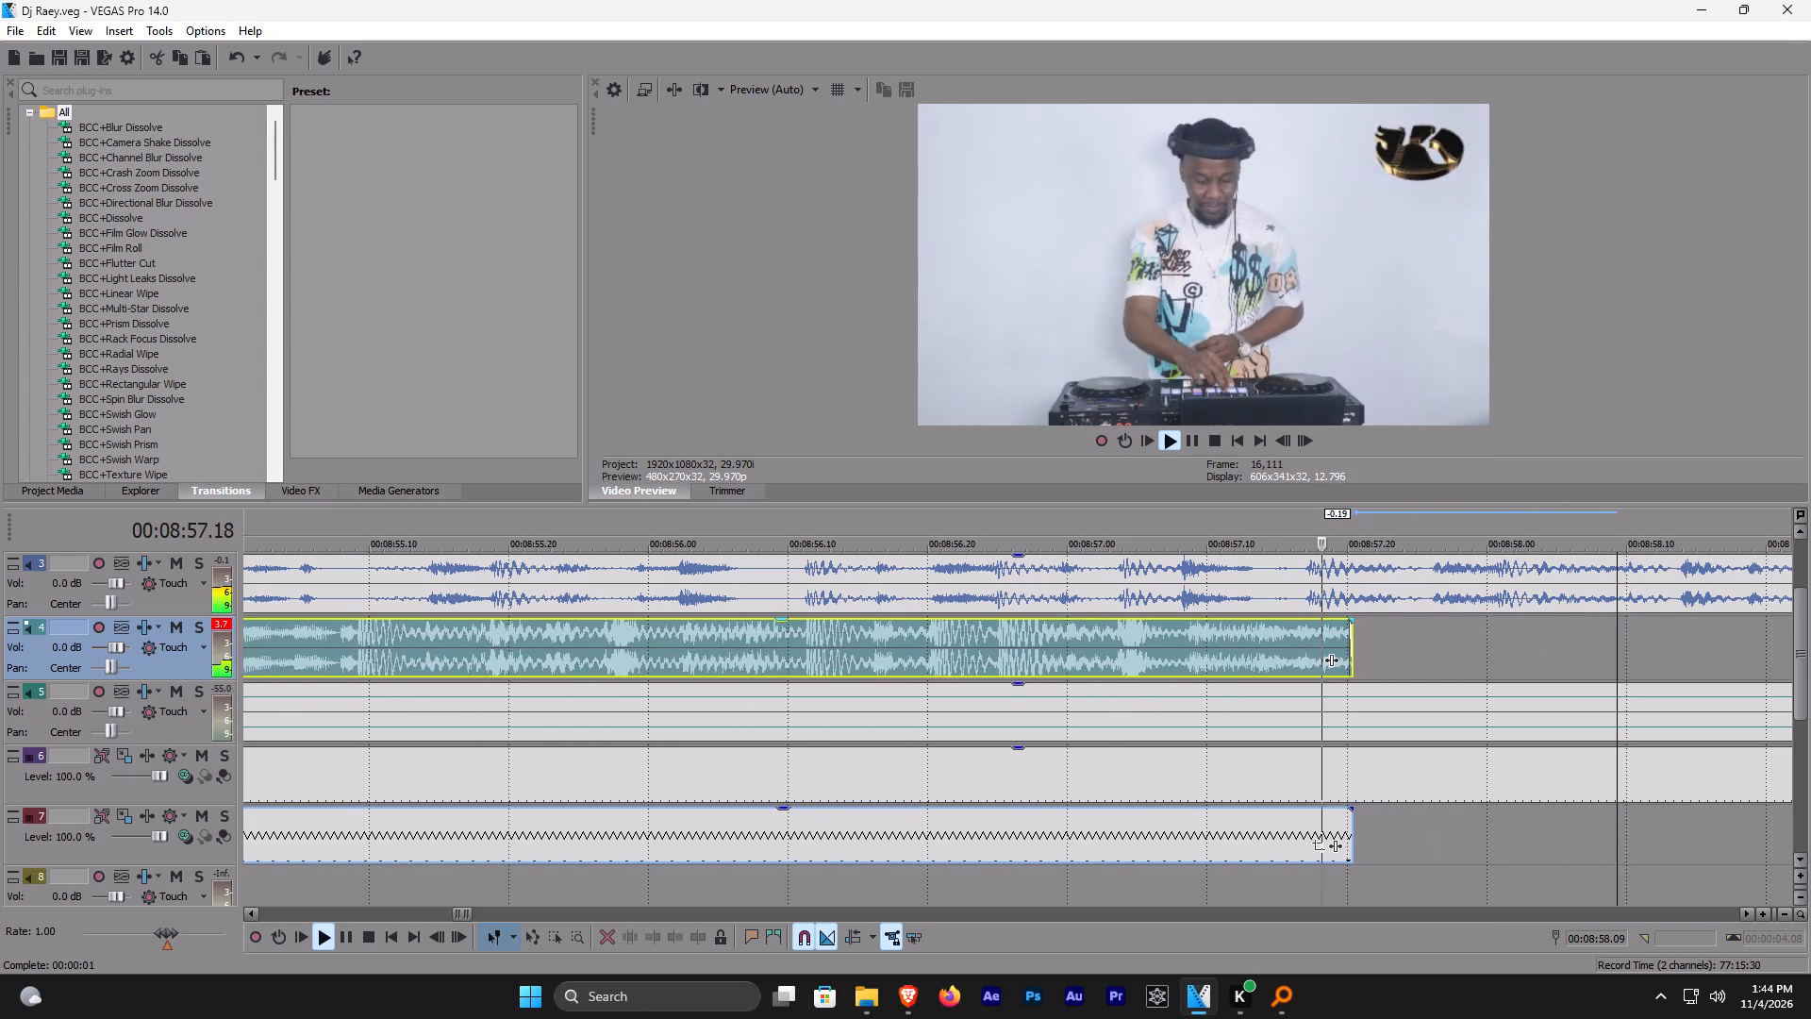
{"action": "left_click_drag", "start_coordinate": [1350, 554], "coordinate": [1349, 554], "text": "ctrl"}
{"action": "key", "text": "ctrl+s"}
Extend the end of the Big Dawgs segment on tracks 4 and 7 to about 00:09:04.27.
{"action": "scroll", "coordinate": [1345, 572], "scroll_direction": "down", "scroll_amount": 4}
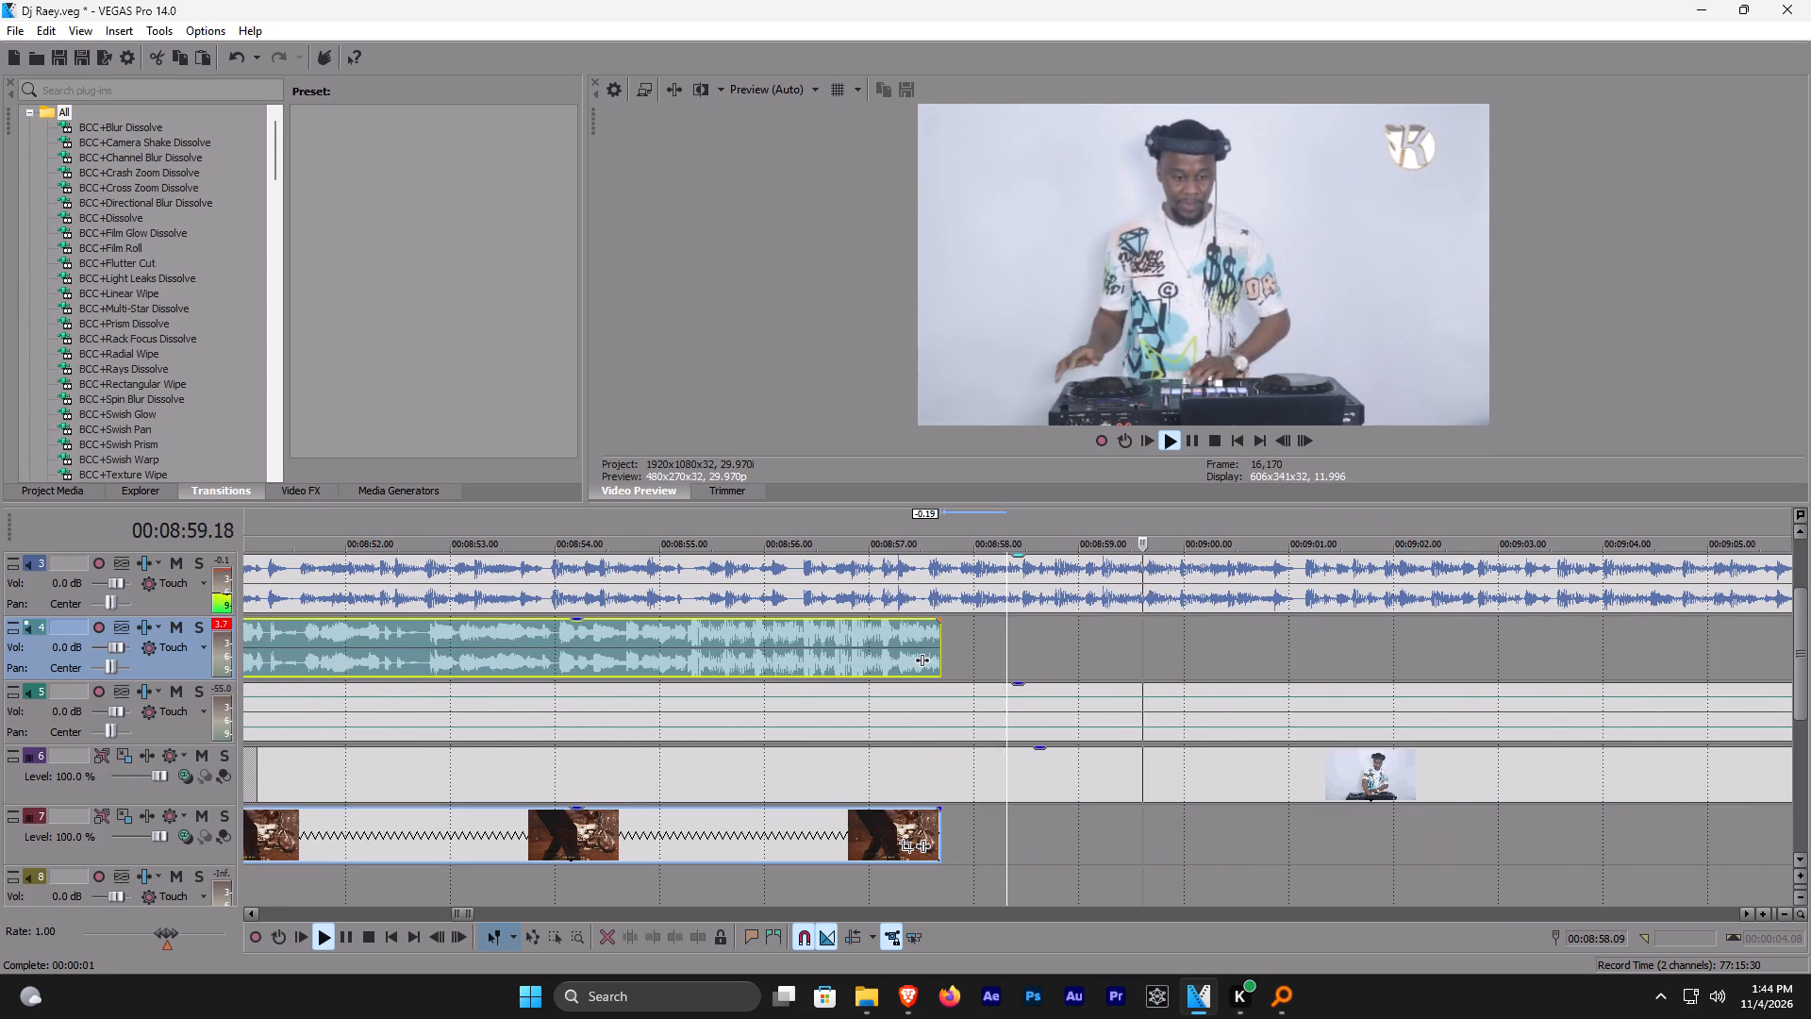
{"action": "left_click", "coordinate": [362, 521]}
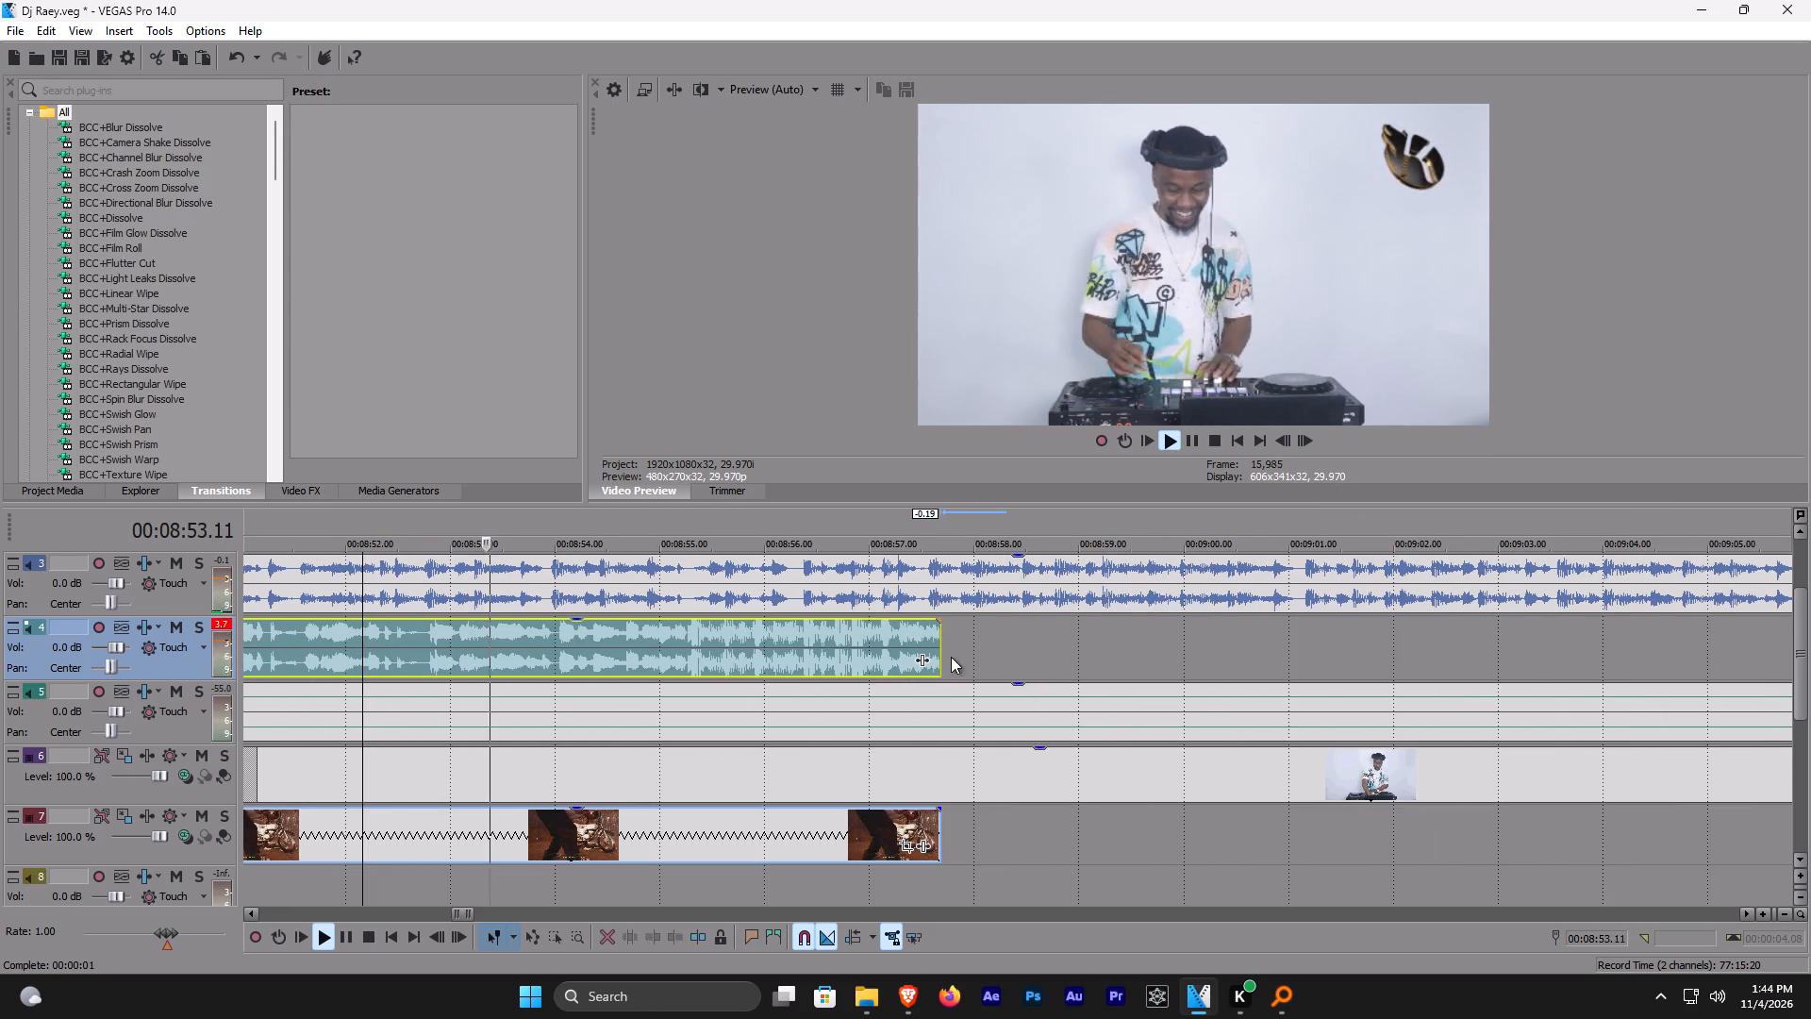
{"action": "left_click_drag", "start_coordinate": [942, 649], "coordinate": [1699, 634]}
{"action": "left_click", "coordinate": [1653, 653]}
{"action": "scroll", "coordinate": [1646, 652], "scroll_direction": "up", "scroll_amount": 6}
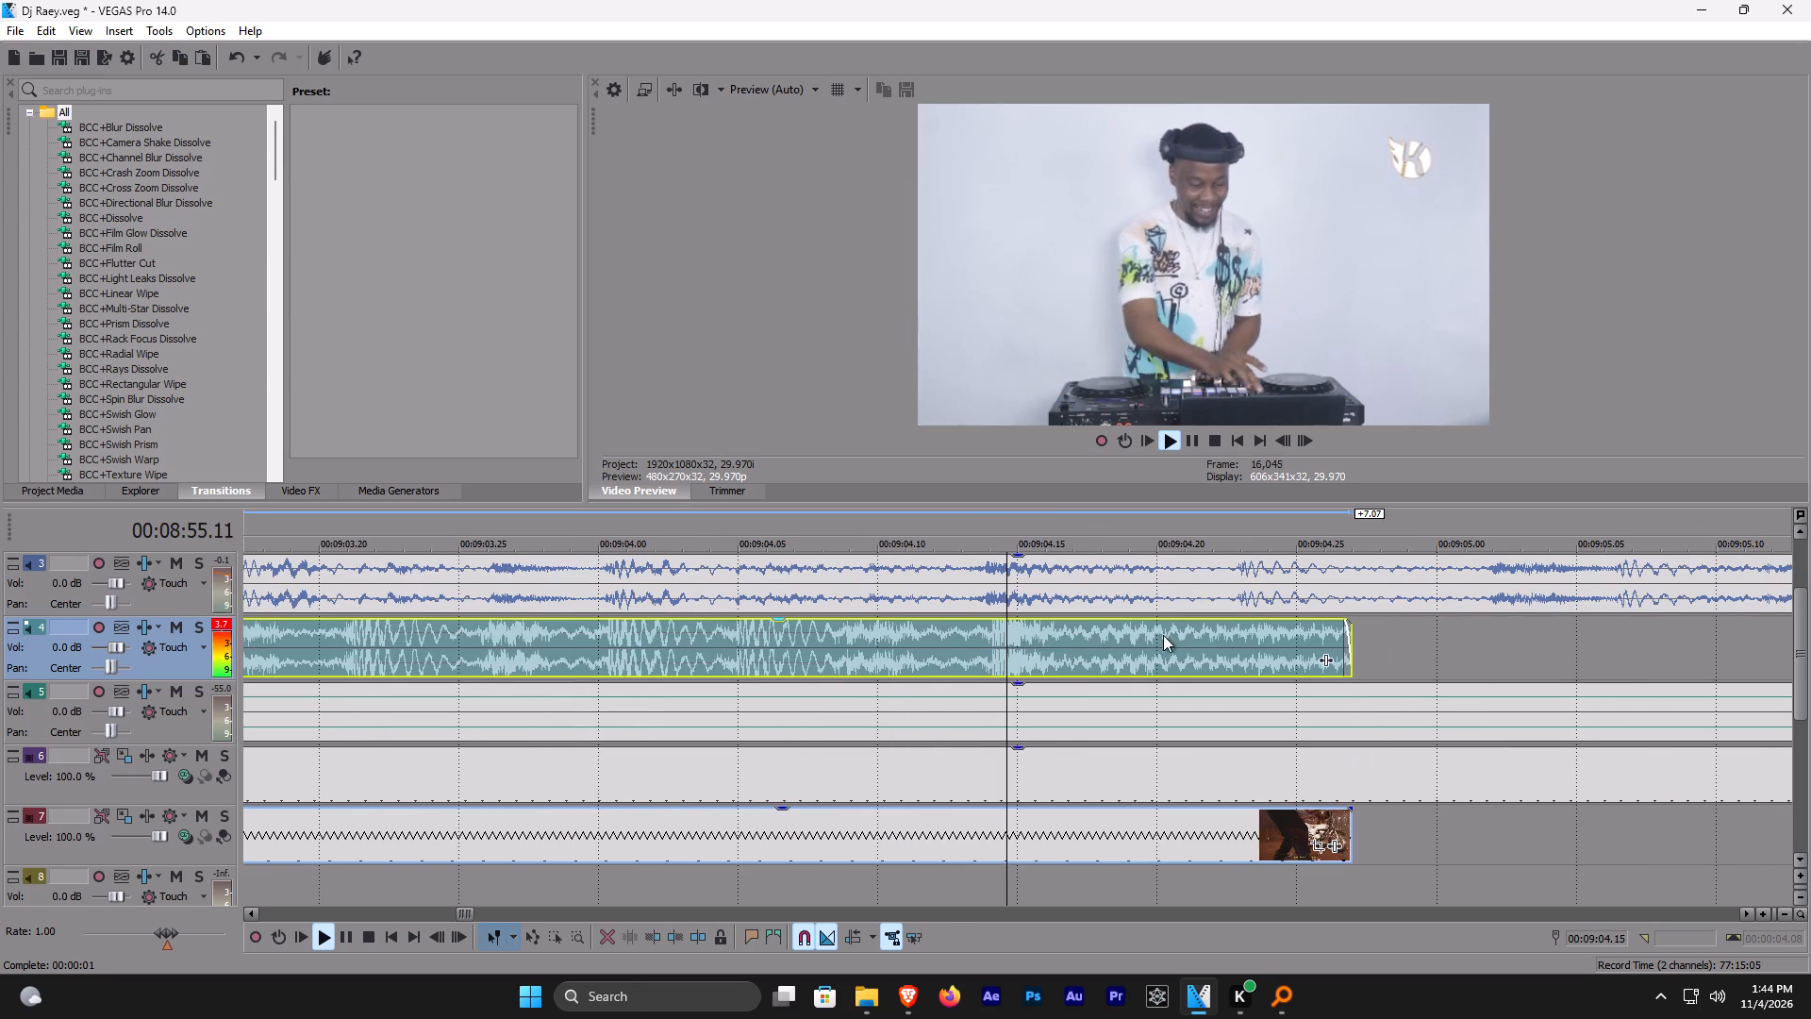
Time-compress the Big Dawgs segment so it ends at about 00:09:04.18, aligning its beats with the mix audio on track 3.
{"action": "left_click_drag", "start_coordinate": [1349, 636], "coordinate": [1298, 603], "text": "ctrl"}
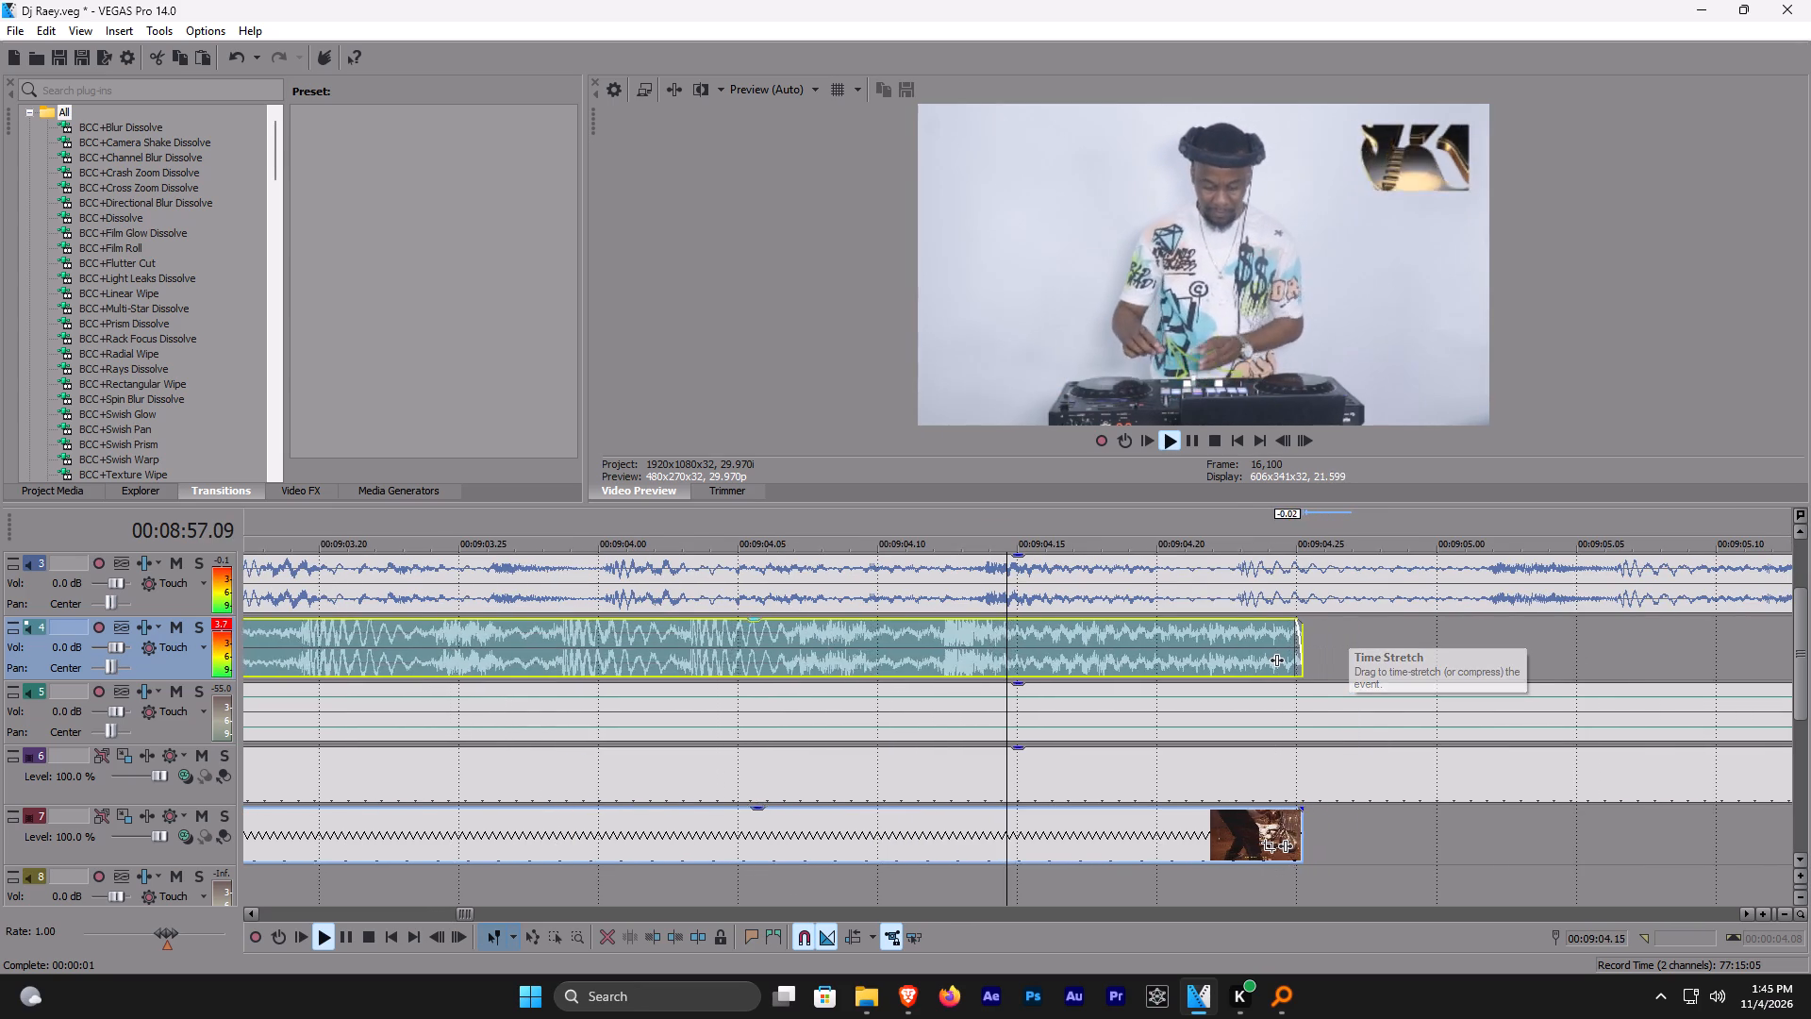
{"action": "left_click_drag", "start_coordinate": [1298, 603], "coordinate": [1226, 585], "text": "ctrl"}
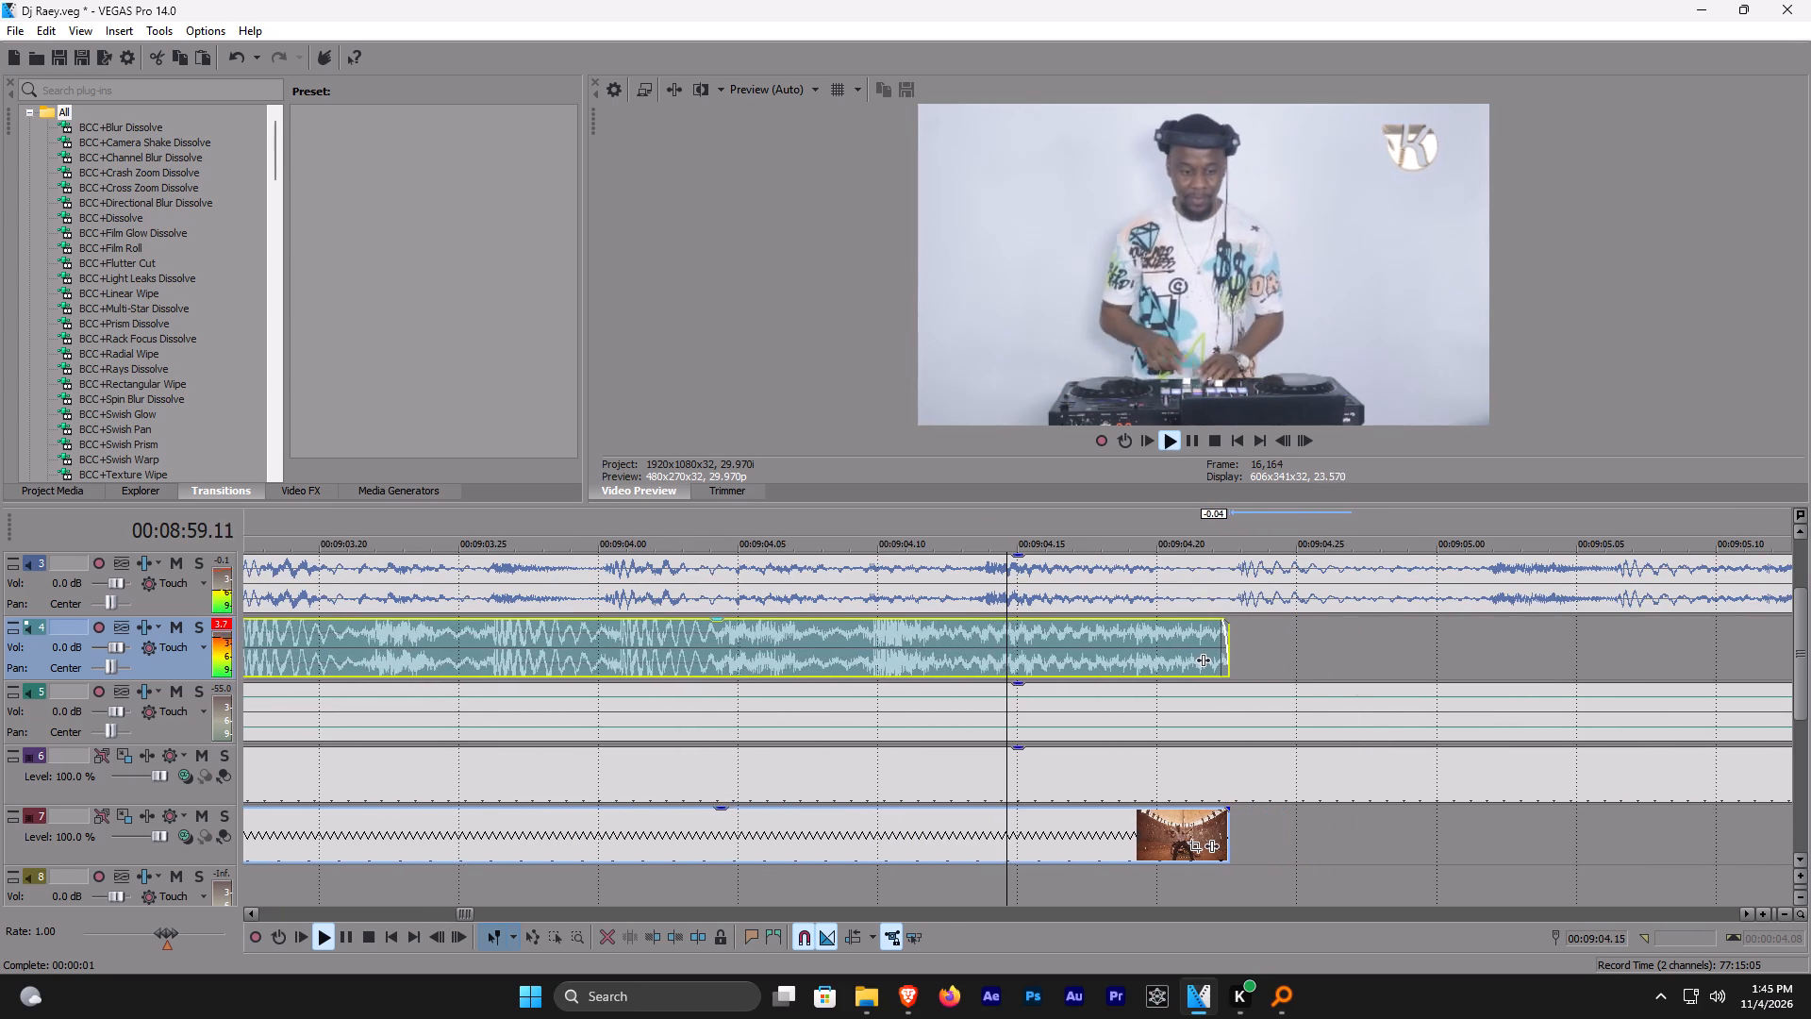
{"action": "left_click_drag", "start_coordinate": [1226, 585], "coordinate": [1343, 585], "text": "ctrl"}
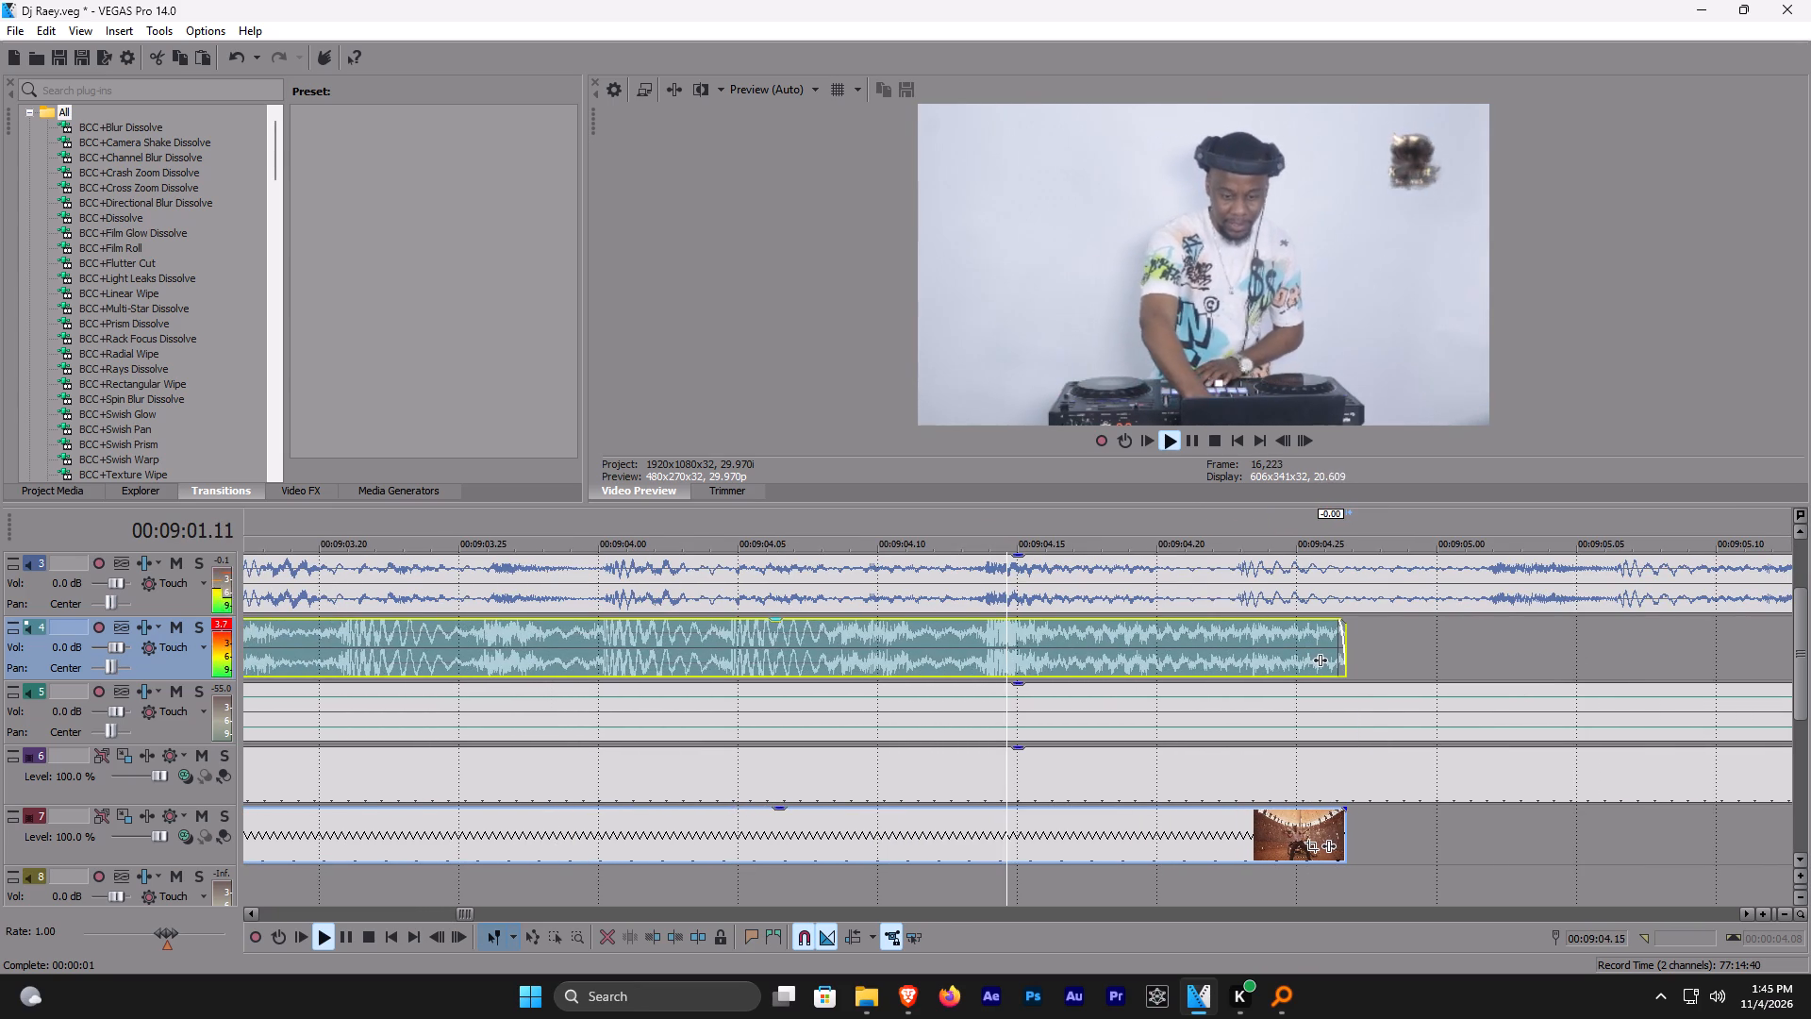
{"action": "left_click_drag", "start_coordinate": [1343, 585], "coordinate": [1399, 575], "text": "ctrl"}
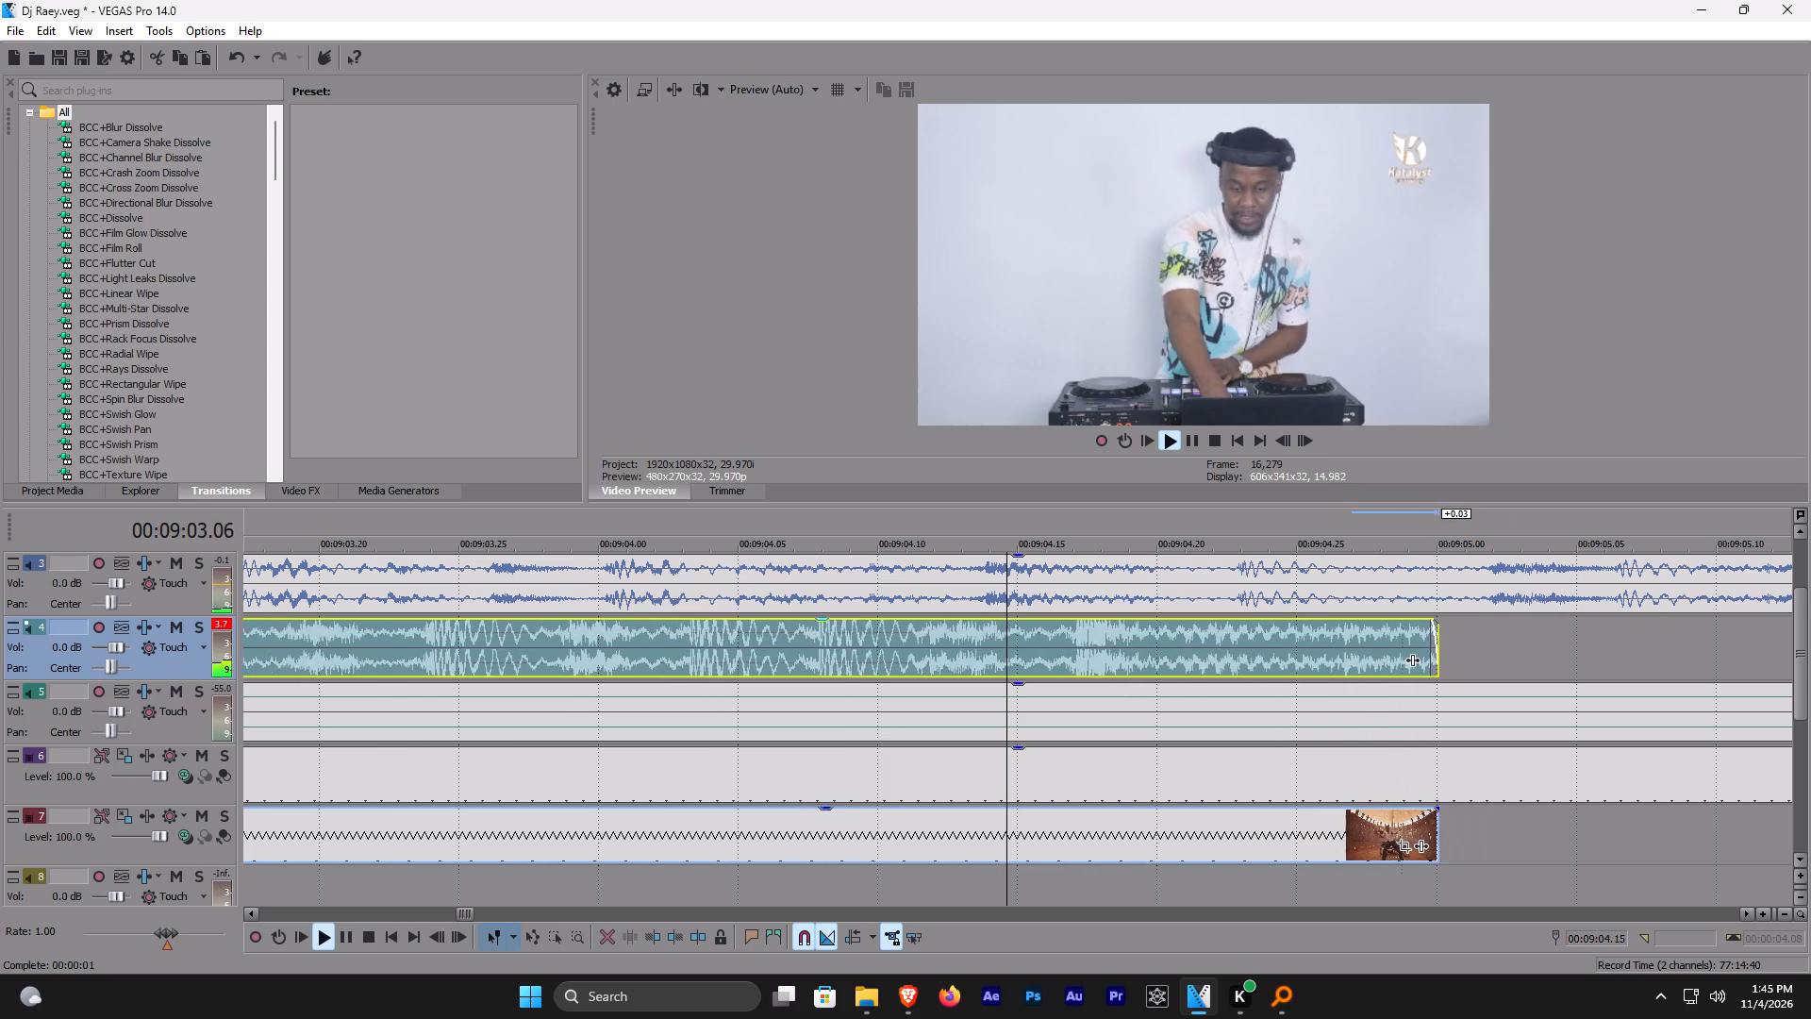
{"action": "left_click_drag", "start_coordinate": [1399, 575], "coordinate": [959, 581], "text": "ctrl"}
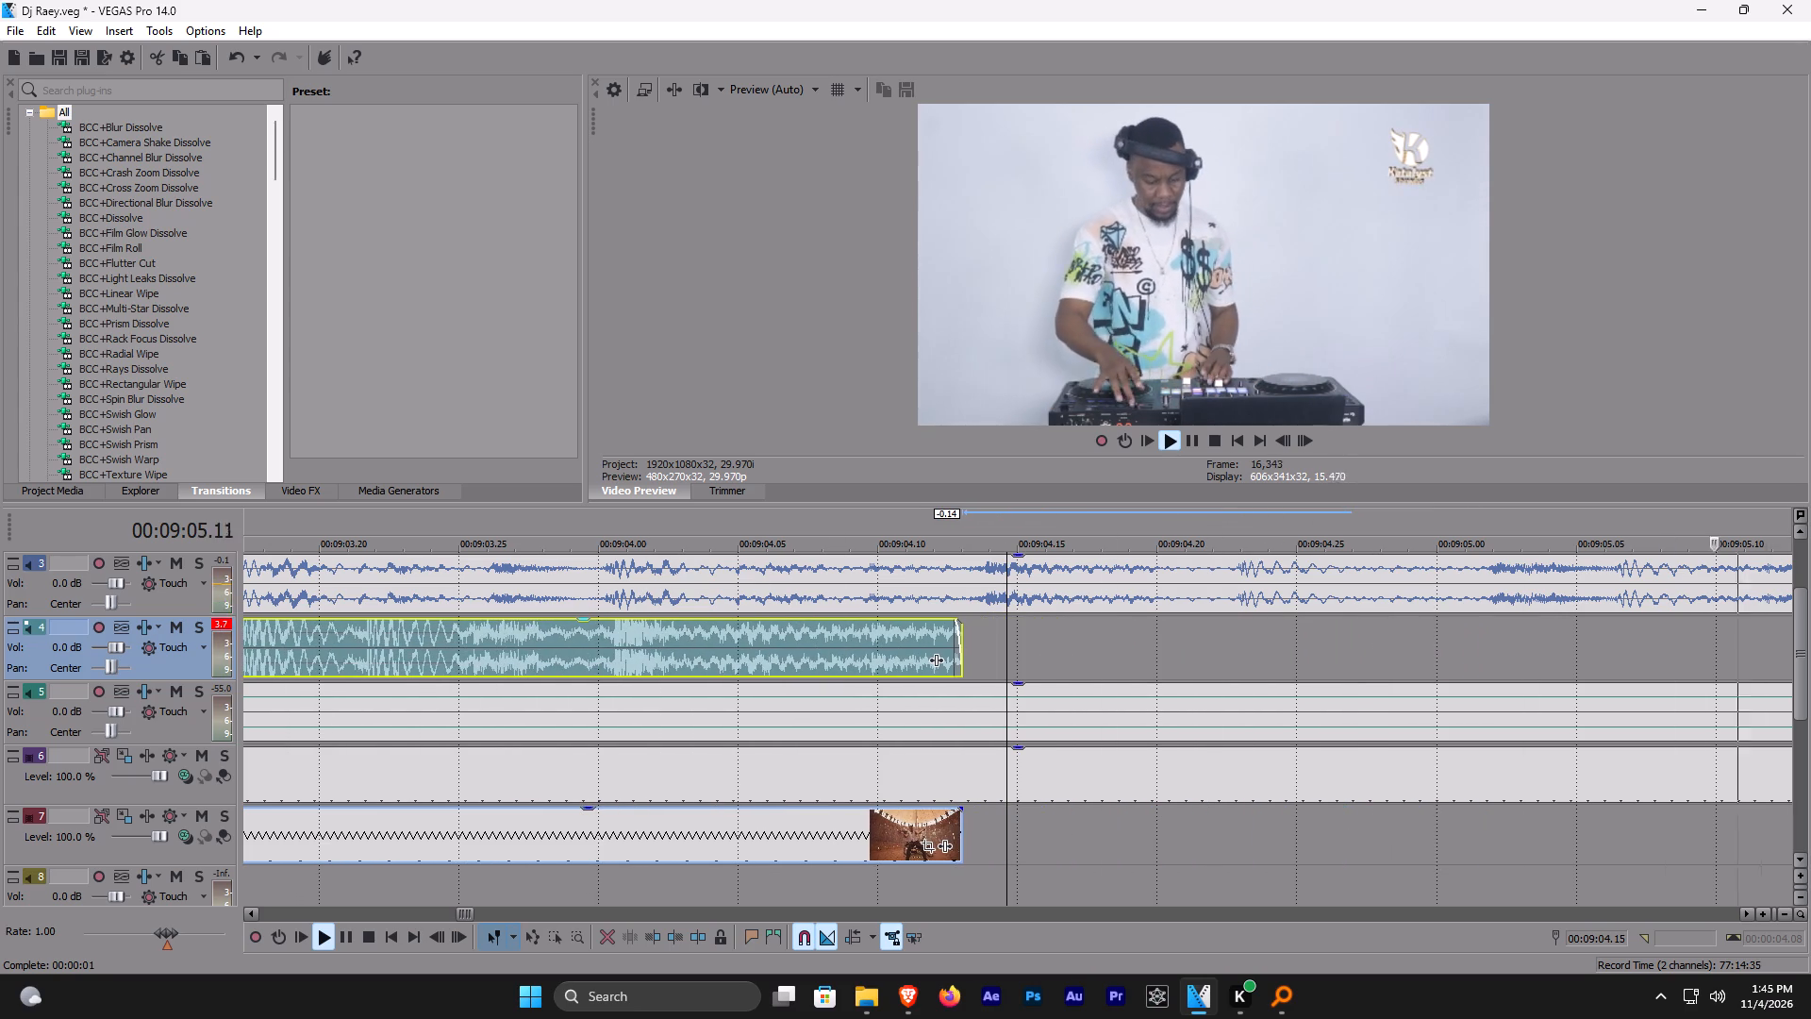
{"action": "left_click_drag", "start_coordinate": [959, 581], "coordinate": [1103, 580], "text": "ctrl"}
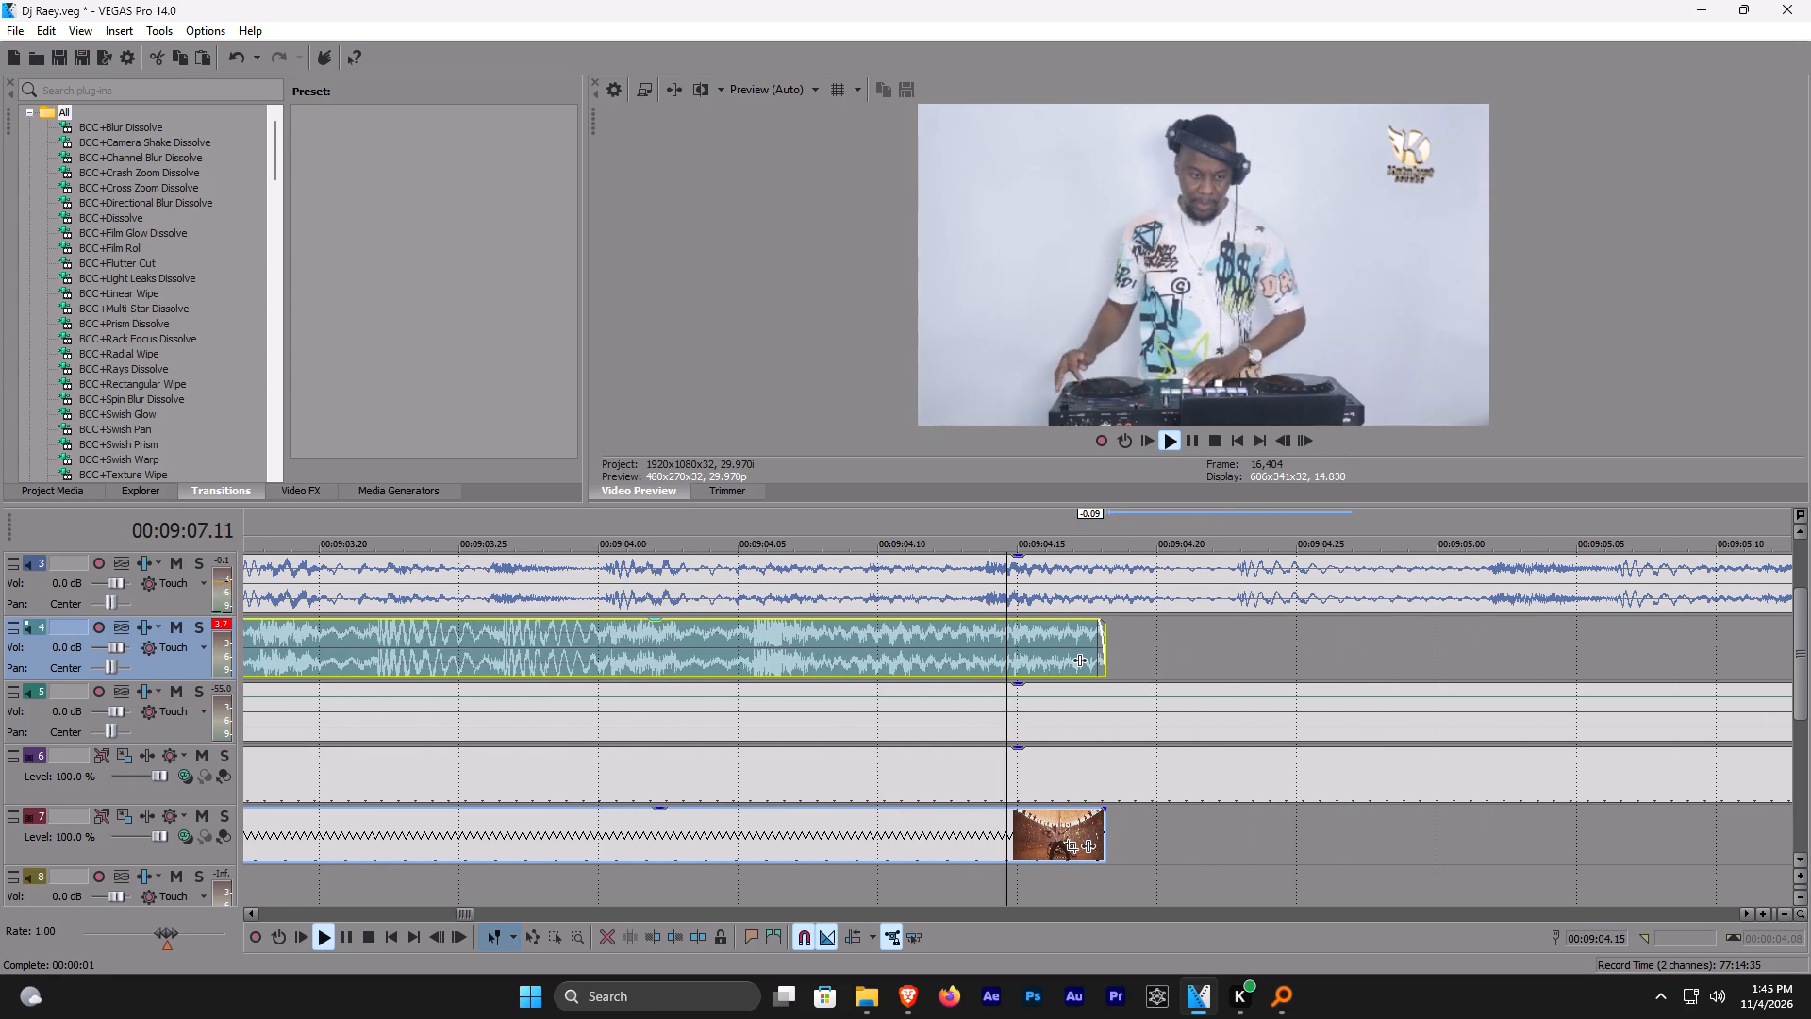
{"action": "left_click_drag", "start_coordinate": [1103, 580], "coordinate": [1096, 577], "text": "ctrl"}
{"action": "scroll", "coordinate": [1102, 595], "scroll_direction": "down", "scroll_amount": 5}
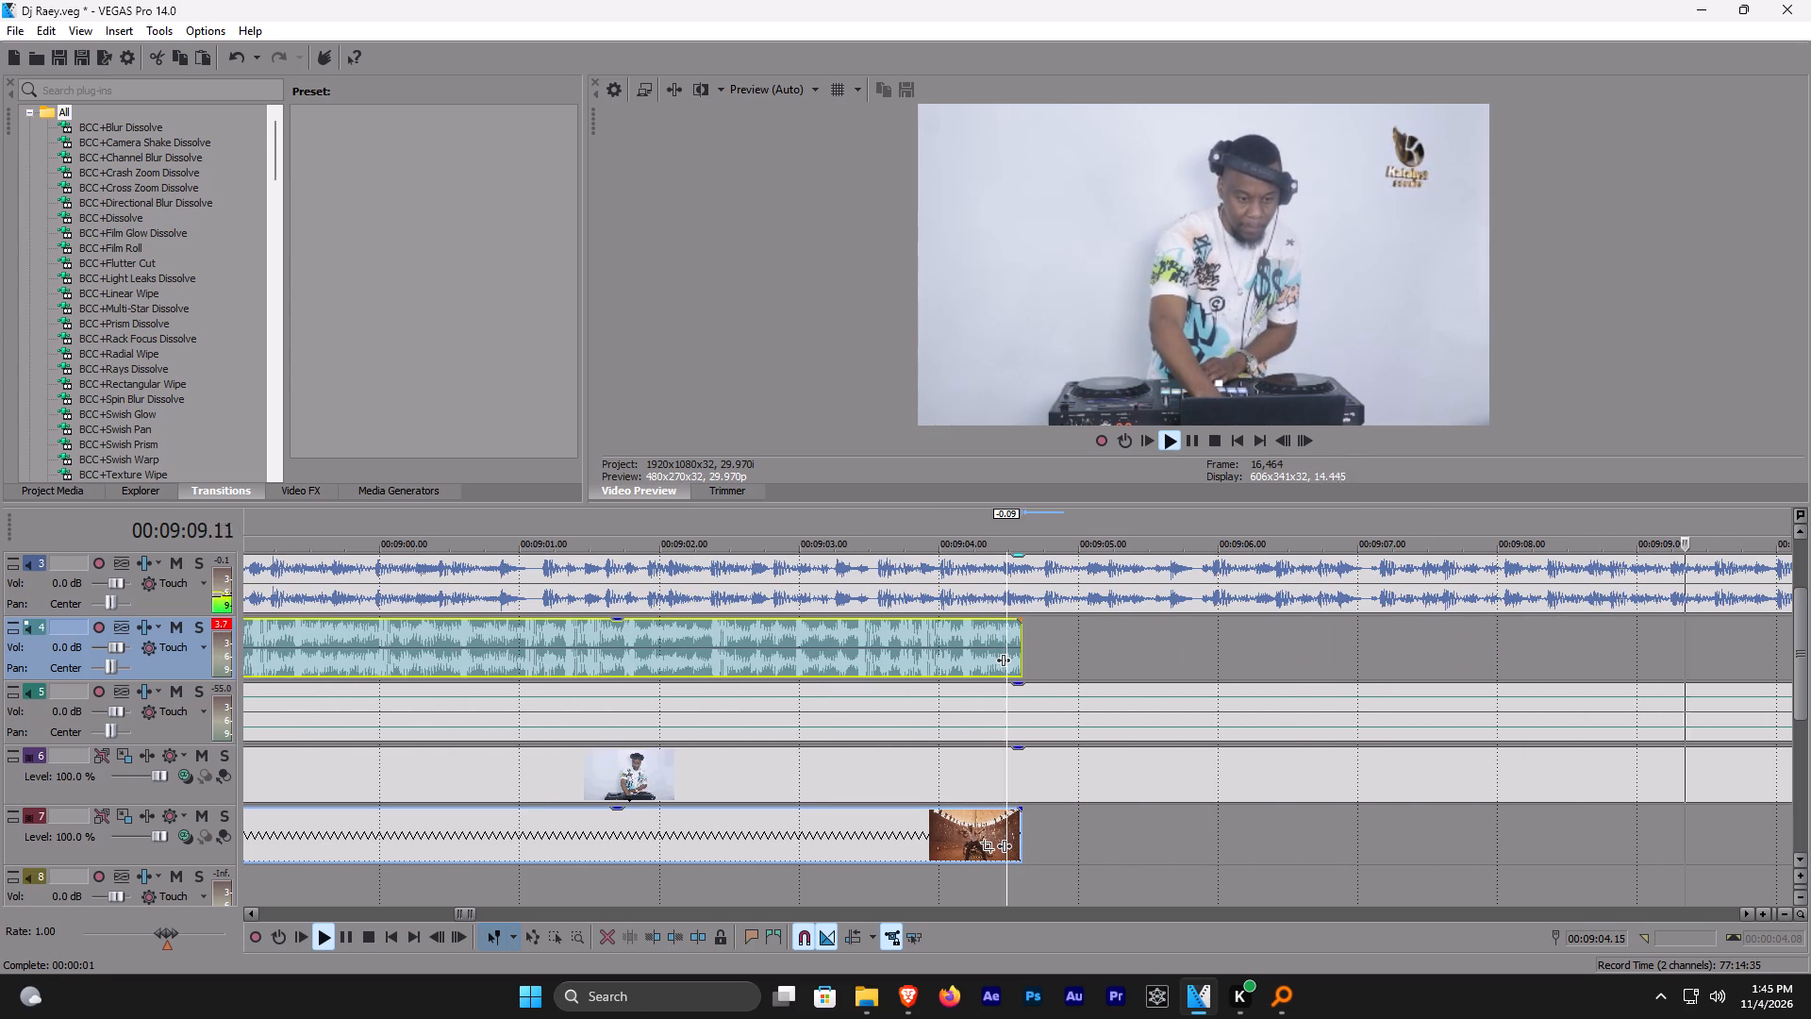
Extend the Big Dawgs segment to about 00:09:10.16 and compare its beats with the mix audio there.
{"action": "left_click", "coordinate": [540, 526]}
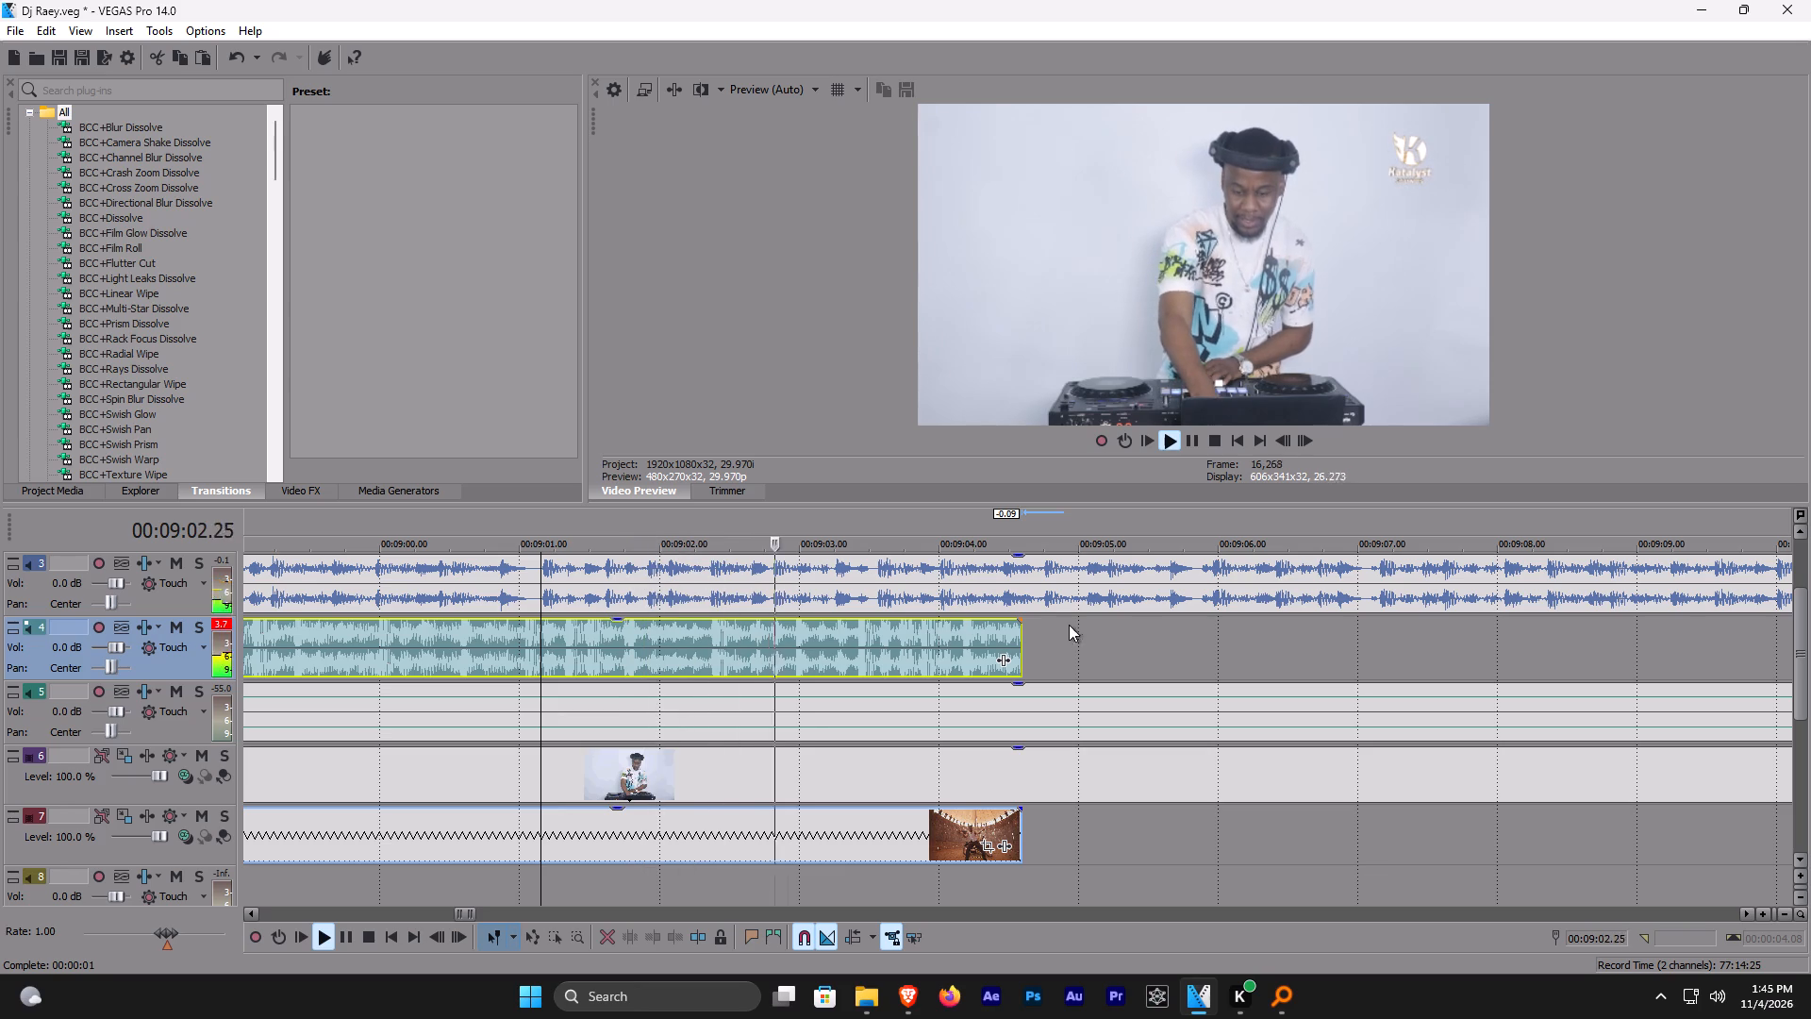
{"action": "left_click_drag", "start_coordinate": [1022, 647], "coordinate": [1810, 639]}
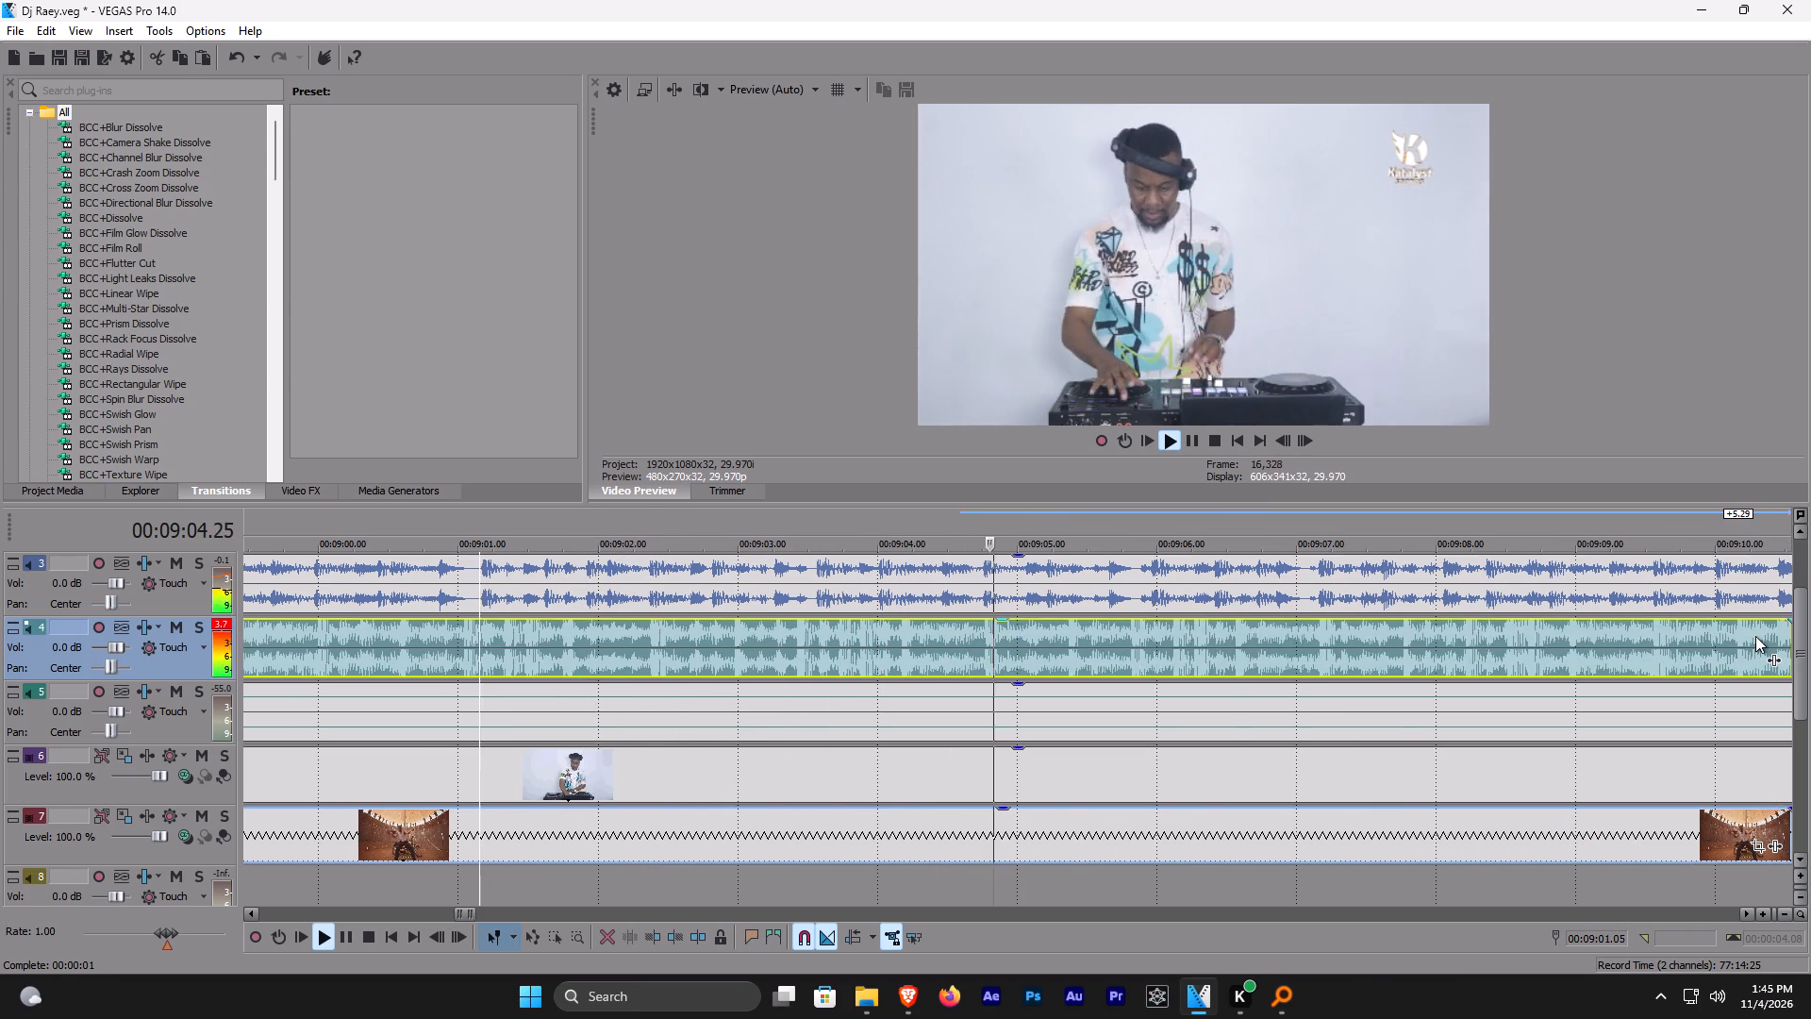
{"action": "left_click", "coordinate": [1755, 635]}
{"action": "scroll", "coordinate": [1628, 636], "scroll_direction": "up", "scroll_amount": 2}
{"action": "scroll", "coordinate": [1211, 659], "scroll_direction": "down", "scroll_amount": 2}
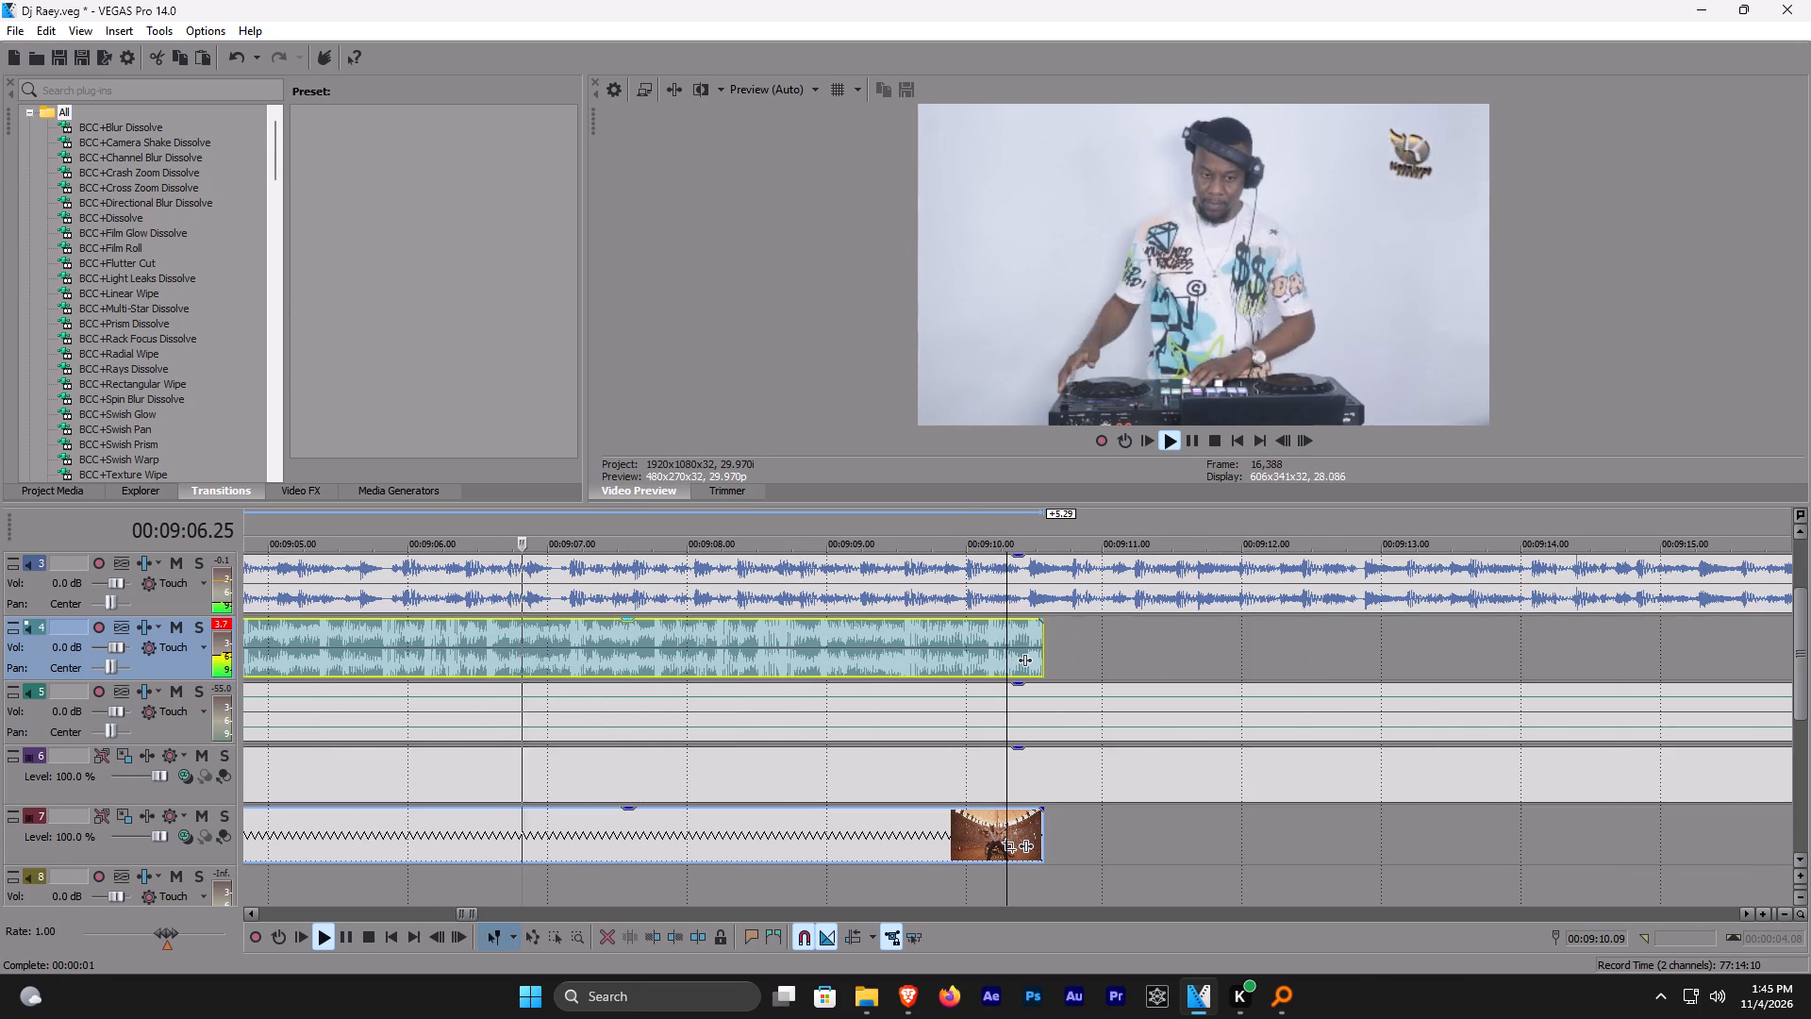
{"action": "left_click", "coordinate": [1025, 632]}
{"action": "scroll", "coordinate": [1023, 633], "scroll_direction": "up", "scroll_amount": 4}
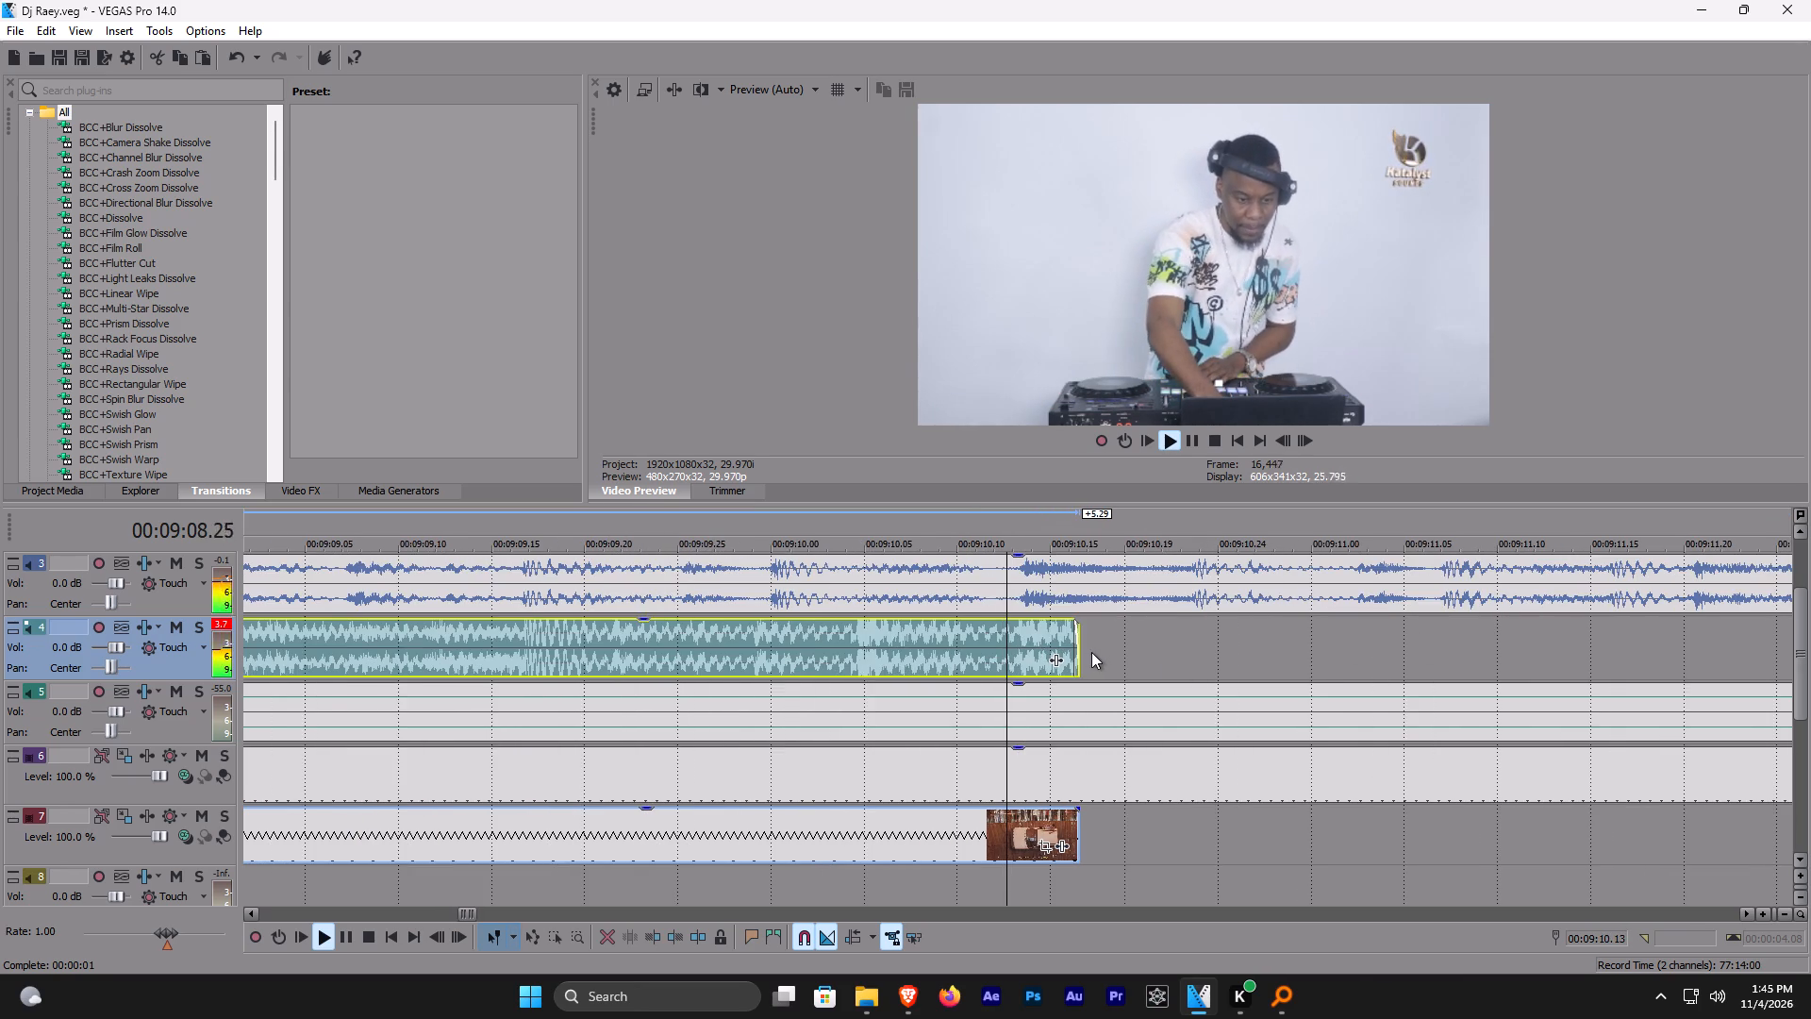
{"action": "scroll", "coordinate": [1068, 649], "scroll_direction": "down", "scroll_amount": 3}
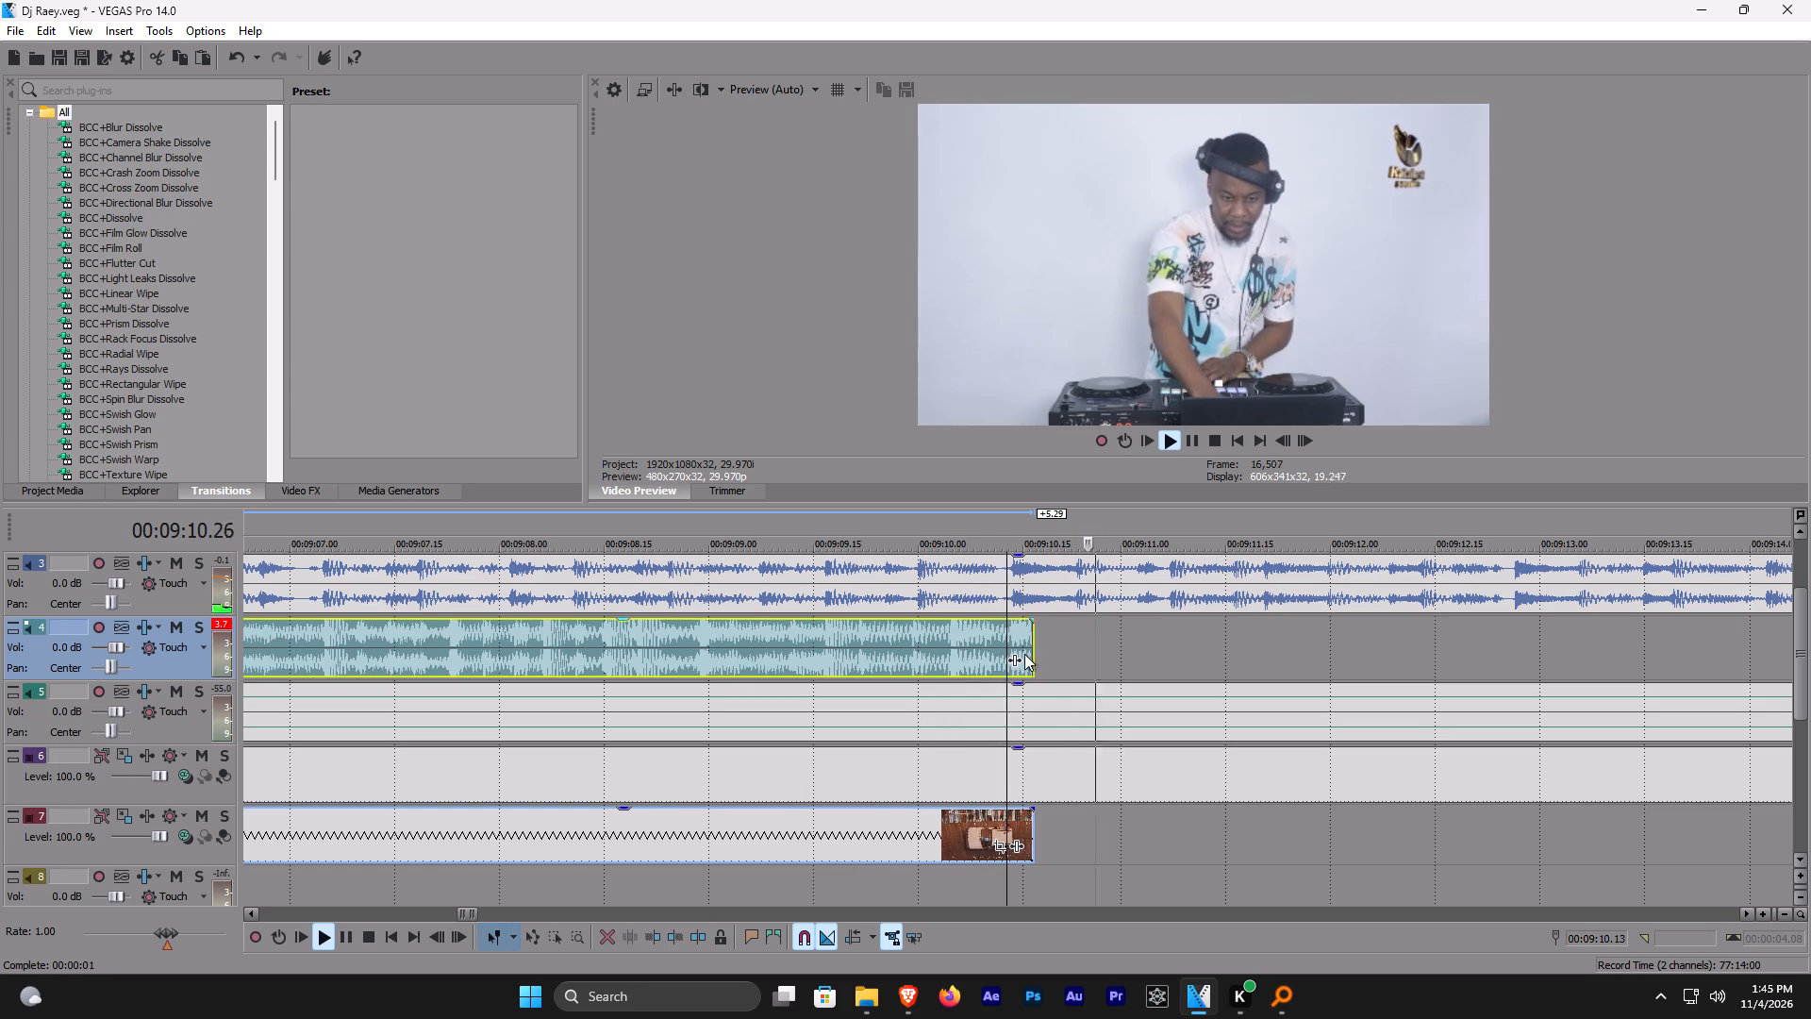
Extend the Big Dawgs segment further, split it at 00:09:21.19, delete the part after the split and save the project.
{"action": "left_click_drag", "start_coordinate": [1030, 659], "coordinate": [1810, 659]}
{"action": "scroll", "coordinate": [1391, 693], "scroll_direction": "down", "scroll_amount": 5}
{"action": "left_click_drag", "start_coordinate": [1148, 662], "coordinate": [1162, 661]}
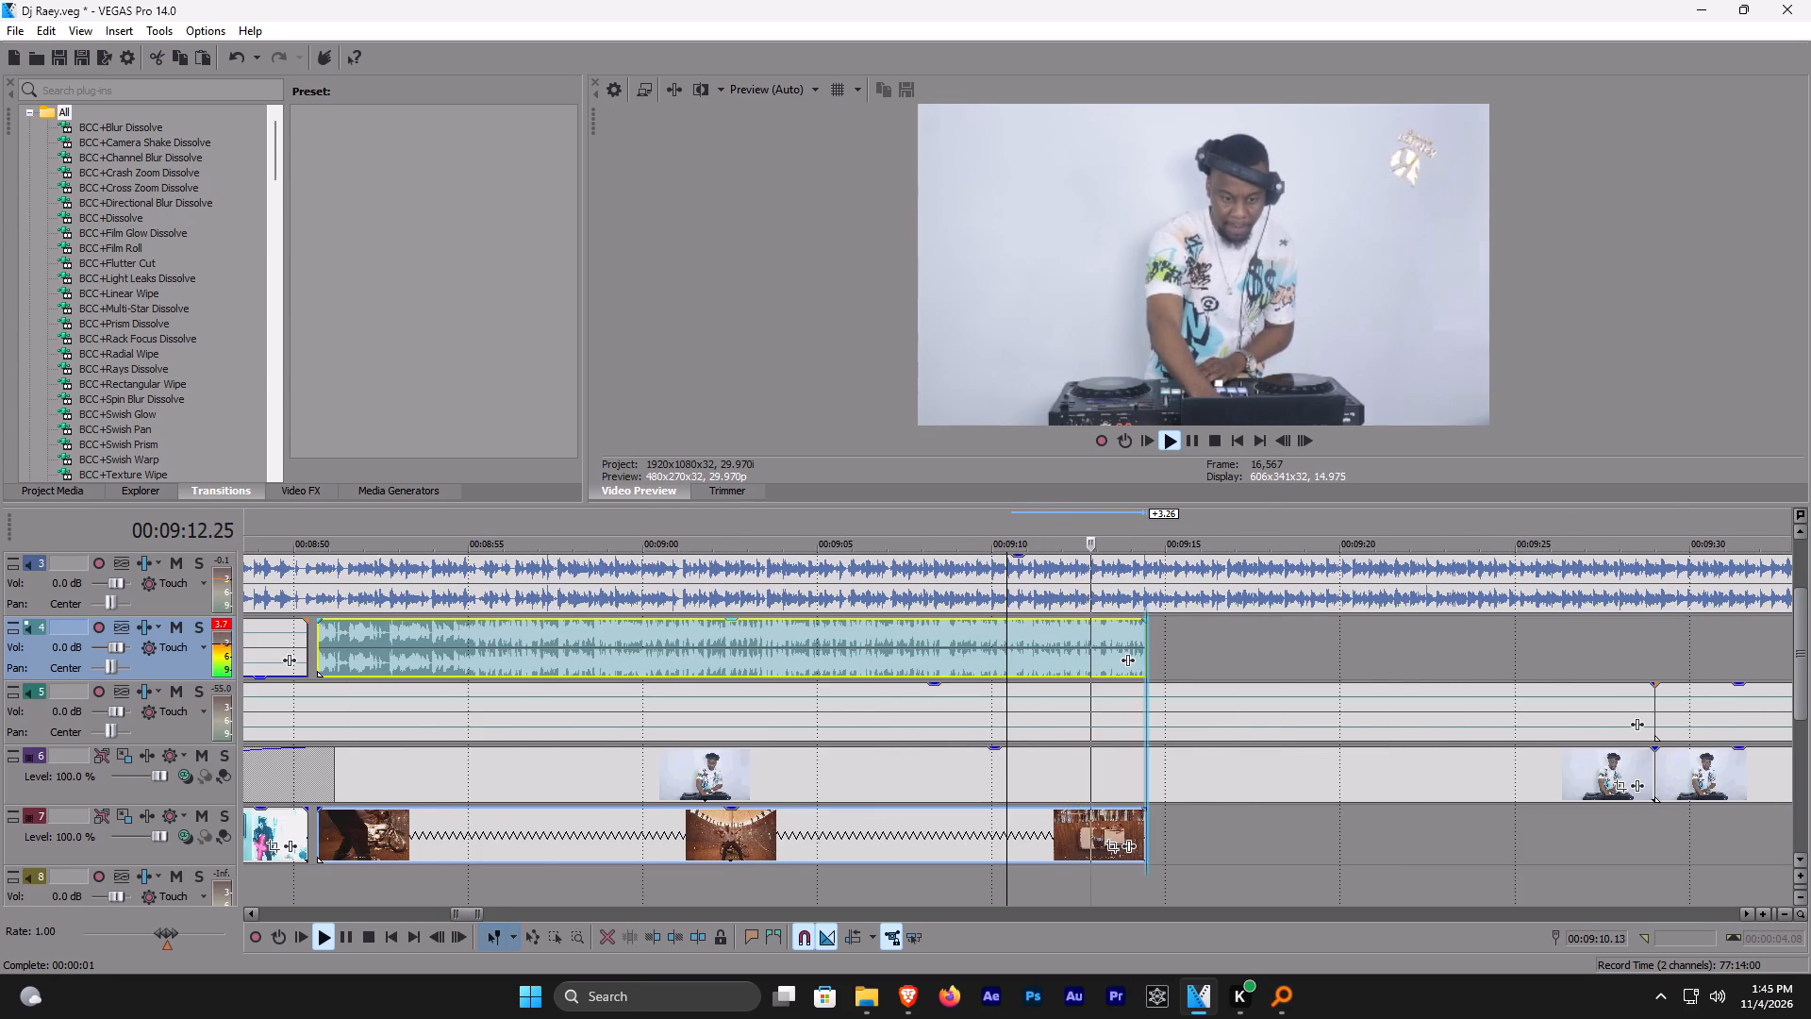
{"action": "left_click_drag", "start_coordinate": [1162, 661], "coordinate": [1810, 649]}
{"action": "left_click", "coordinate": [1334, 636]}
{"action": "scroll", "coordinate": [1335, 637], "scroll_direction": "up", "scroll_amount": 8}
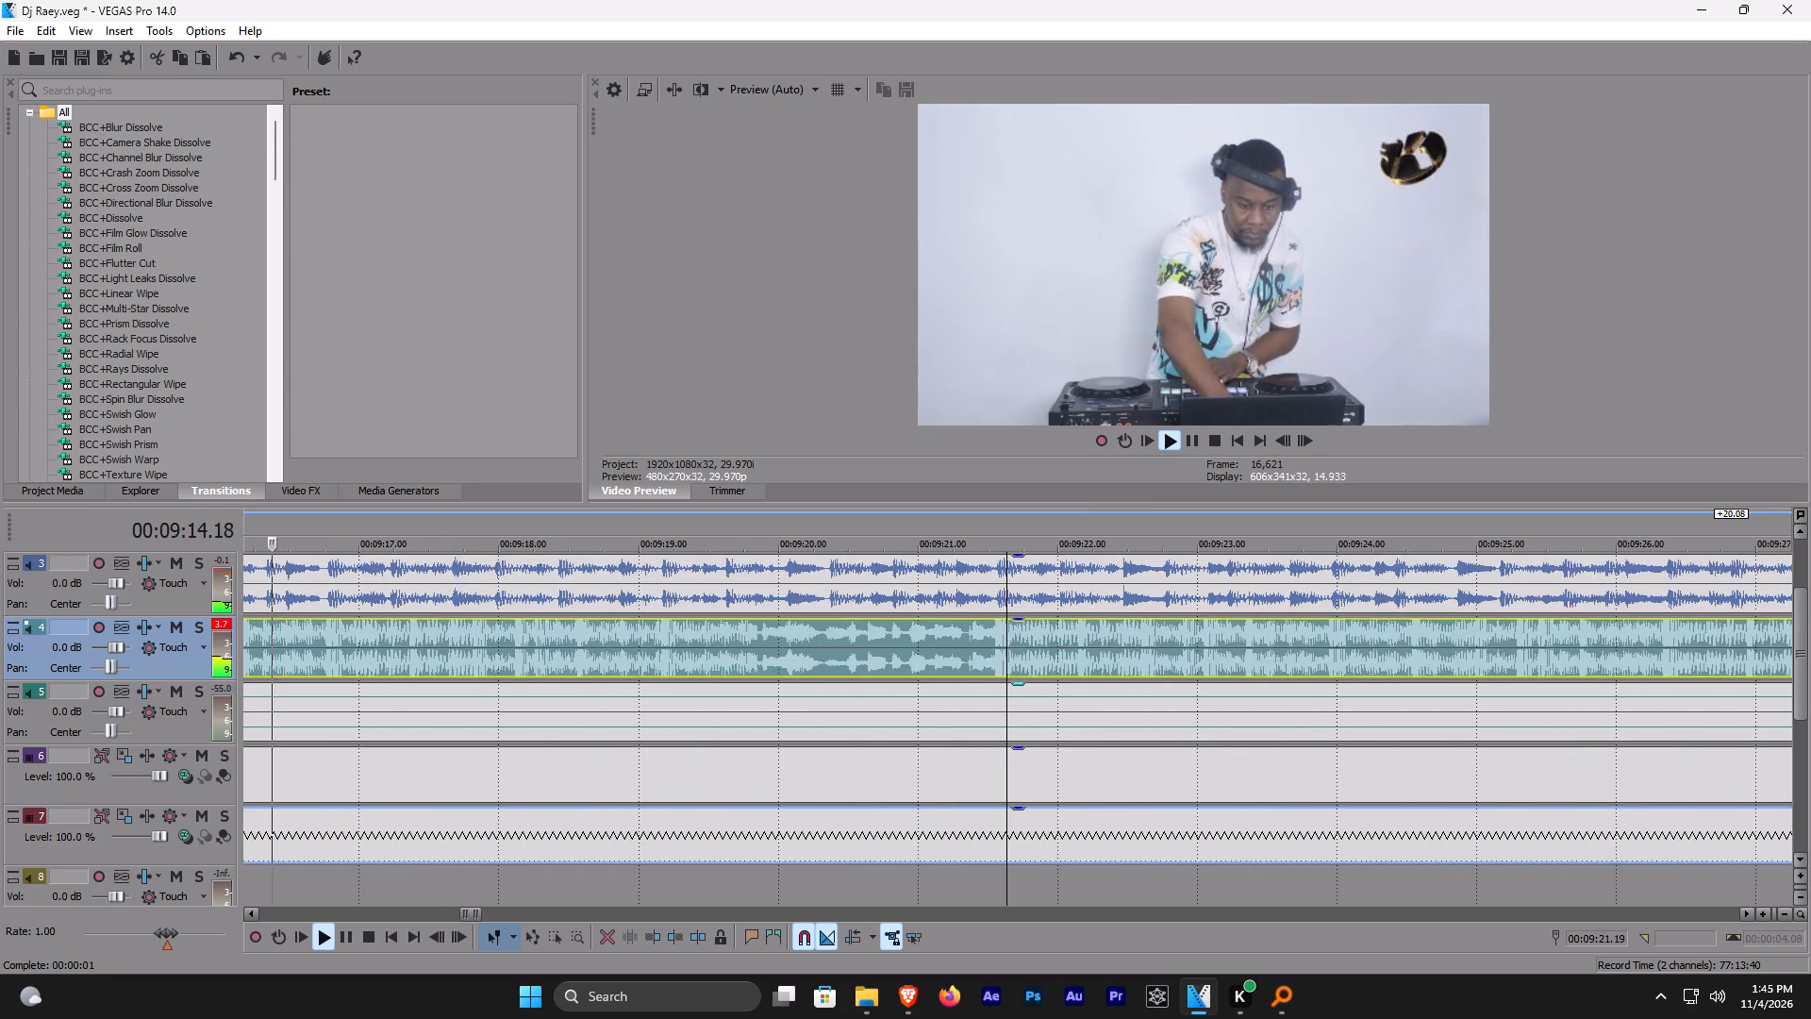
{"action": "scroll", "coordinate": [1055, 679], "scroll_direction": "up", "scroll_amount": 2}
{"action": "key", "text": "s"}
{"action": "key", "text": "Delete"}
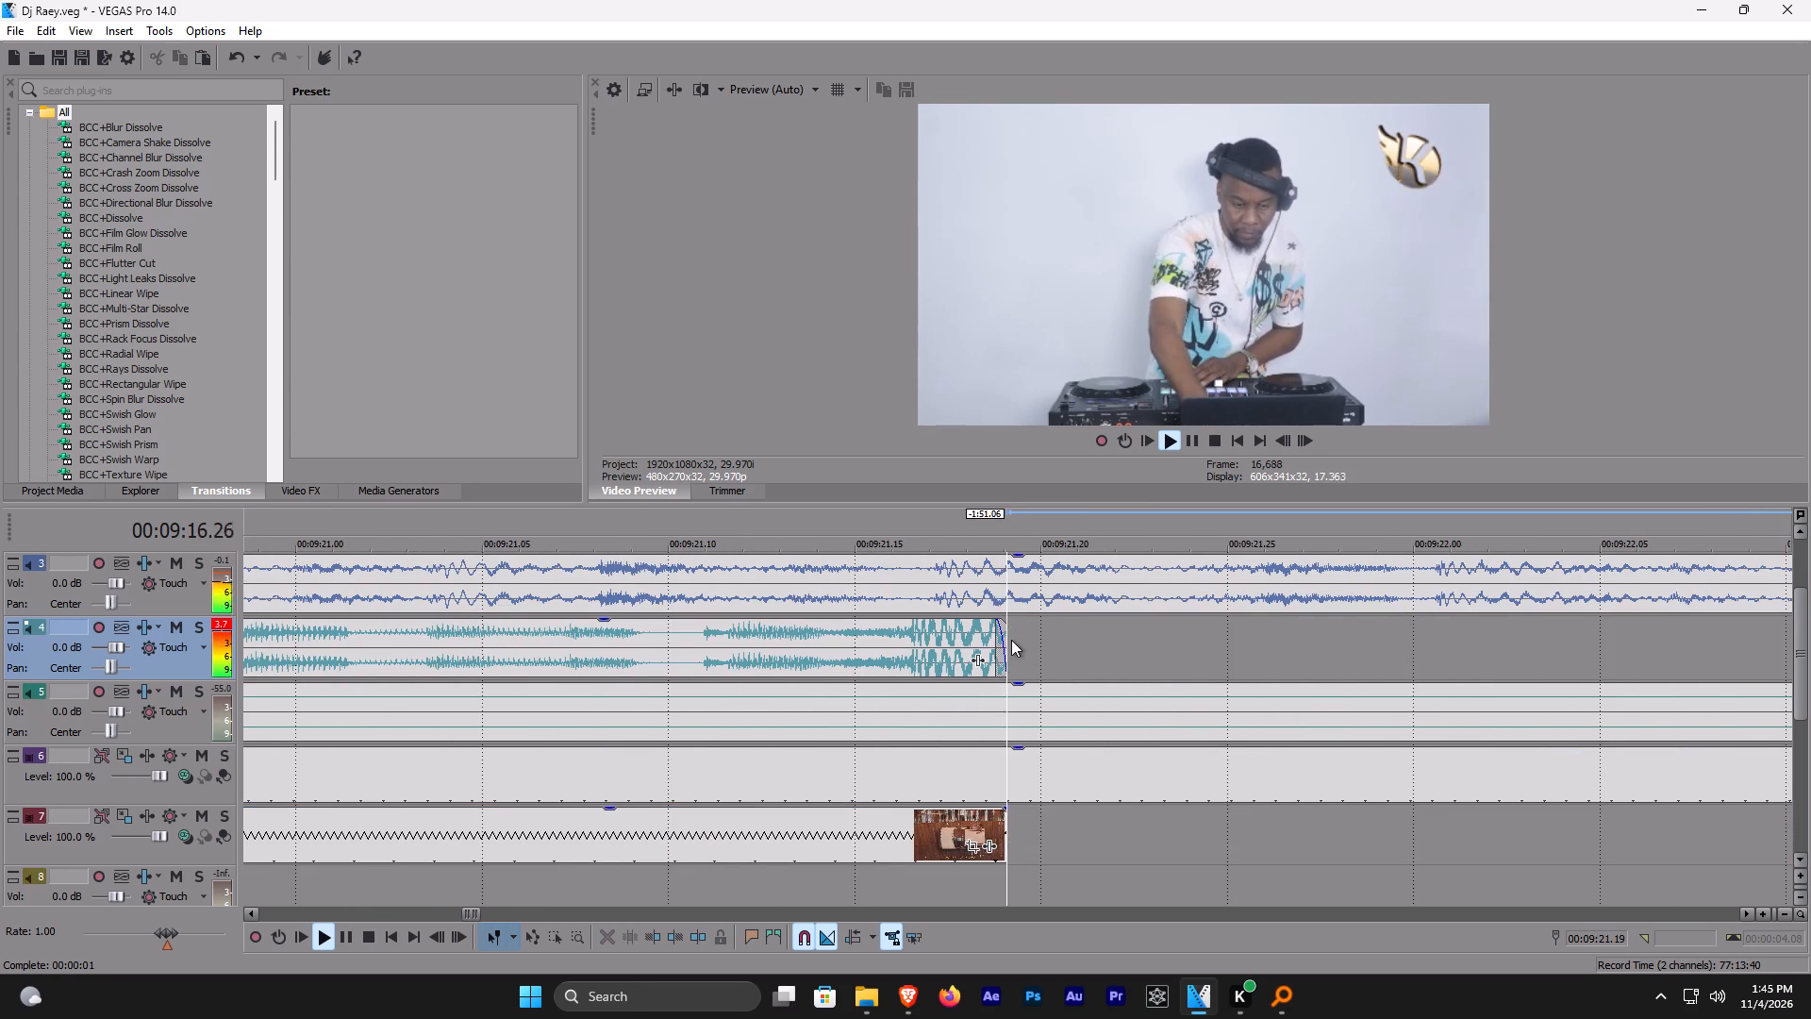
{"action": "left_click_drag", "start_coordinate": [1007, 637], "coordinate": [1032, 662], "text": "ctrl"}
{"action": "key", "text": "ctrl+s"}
Extend the end of the Big Dawgs clip on tracks 4 and 7 to about 00:10:44.
{"action": "scroll", "coordinate": [1030, 663], "scroll_direction": "down", "scroll_amount": 11}
{"action": "left_click_drag", "start_coordinate": [1008, 636], "coordinate": [1509, 637]}
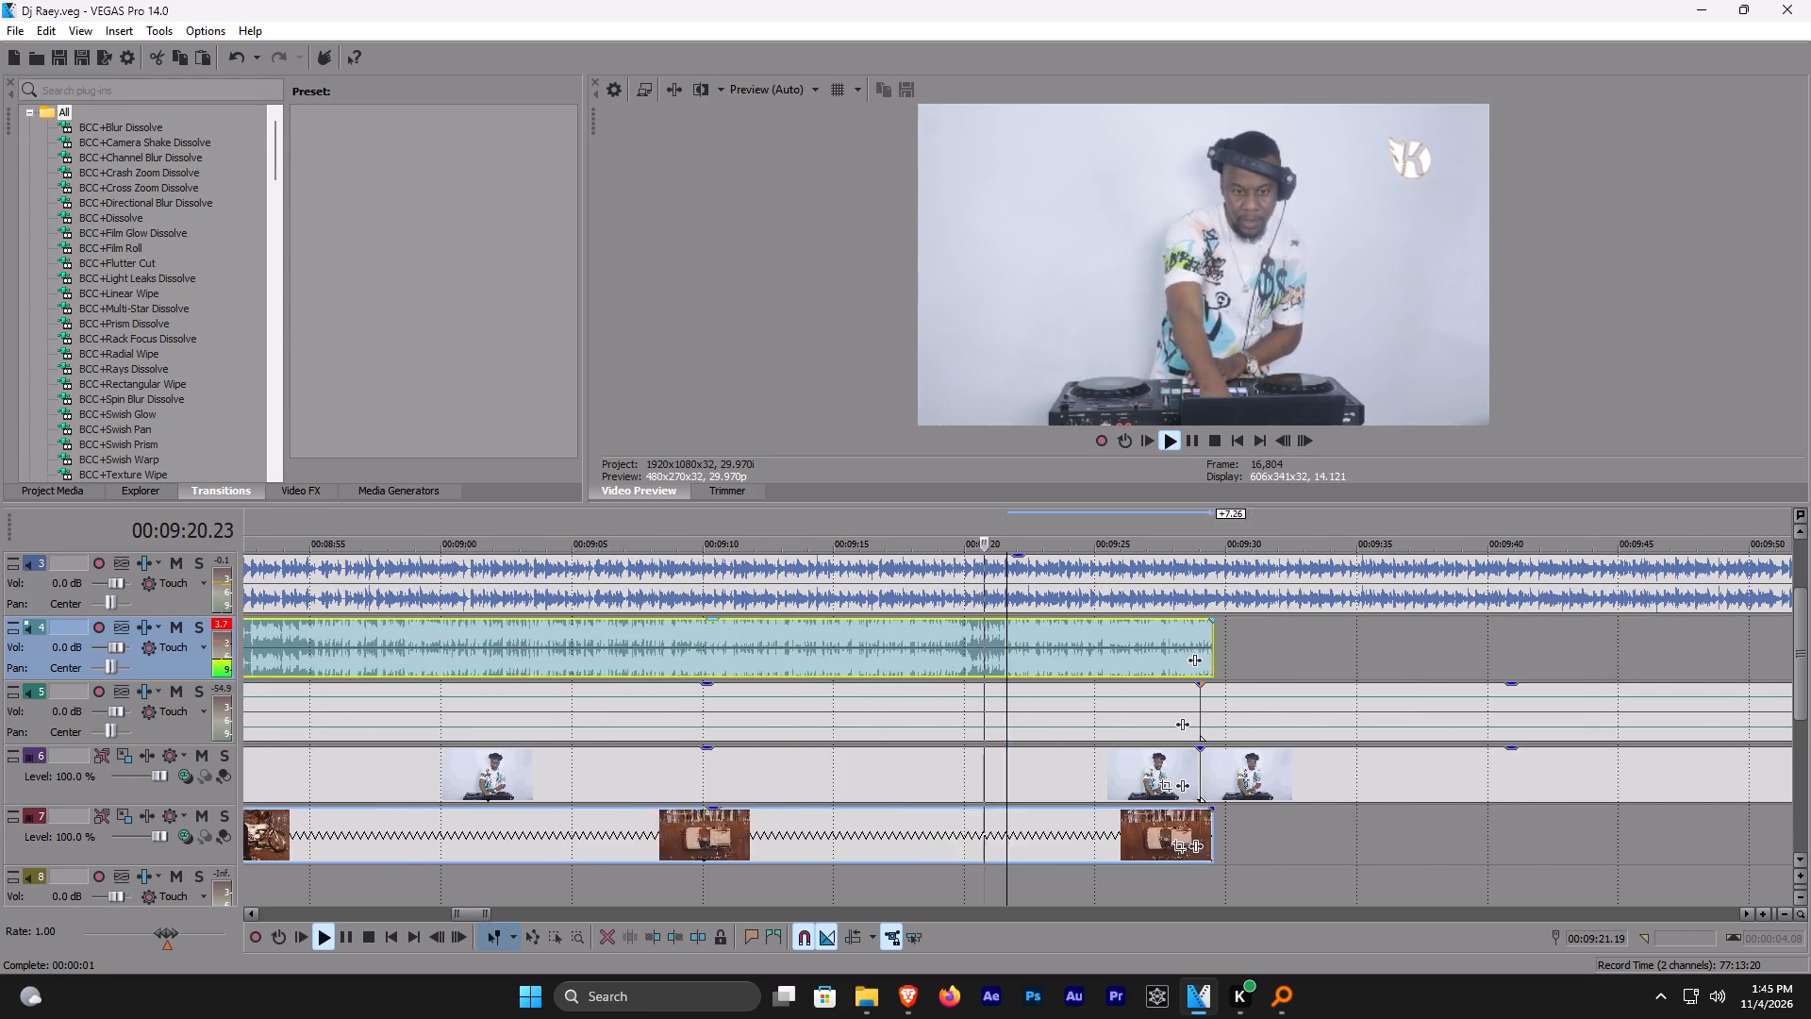
{"action": "left_click_drag", "start_coordinate": [1509, 637], "coordinate": [1810, 637]}
{"action": "scroll", "coordinate": [1407, 657], "scroll_direction": "down", "scroll_amount": 4}
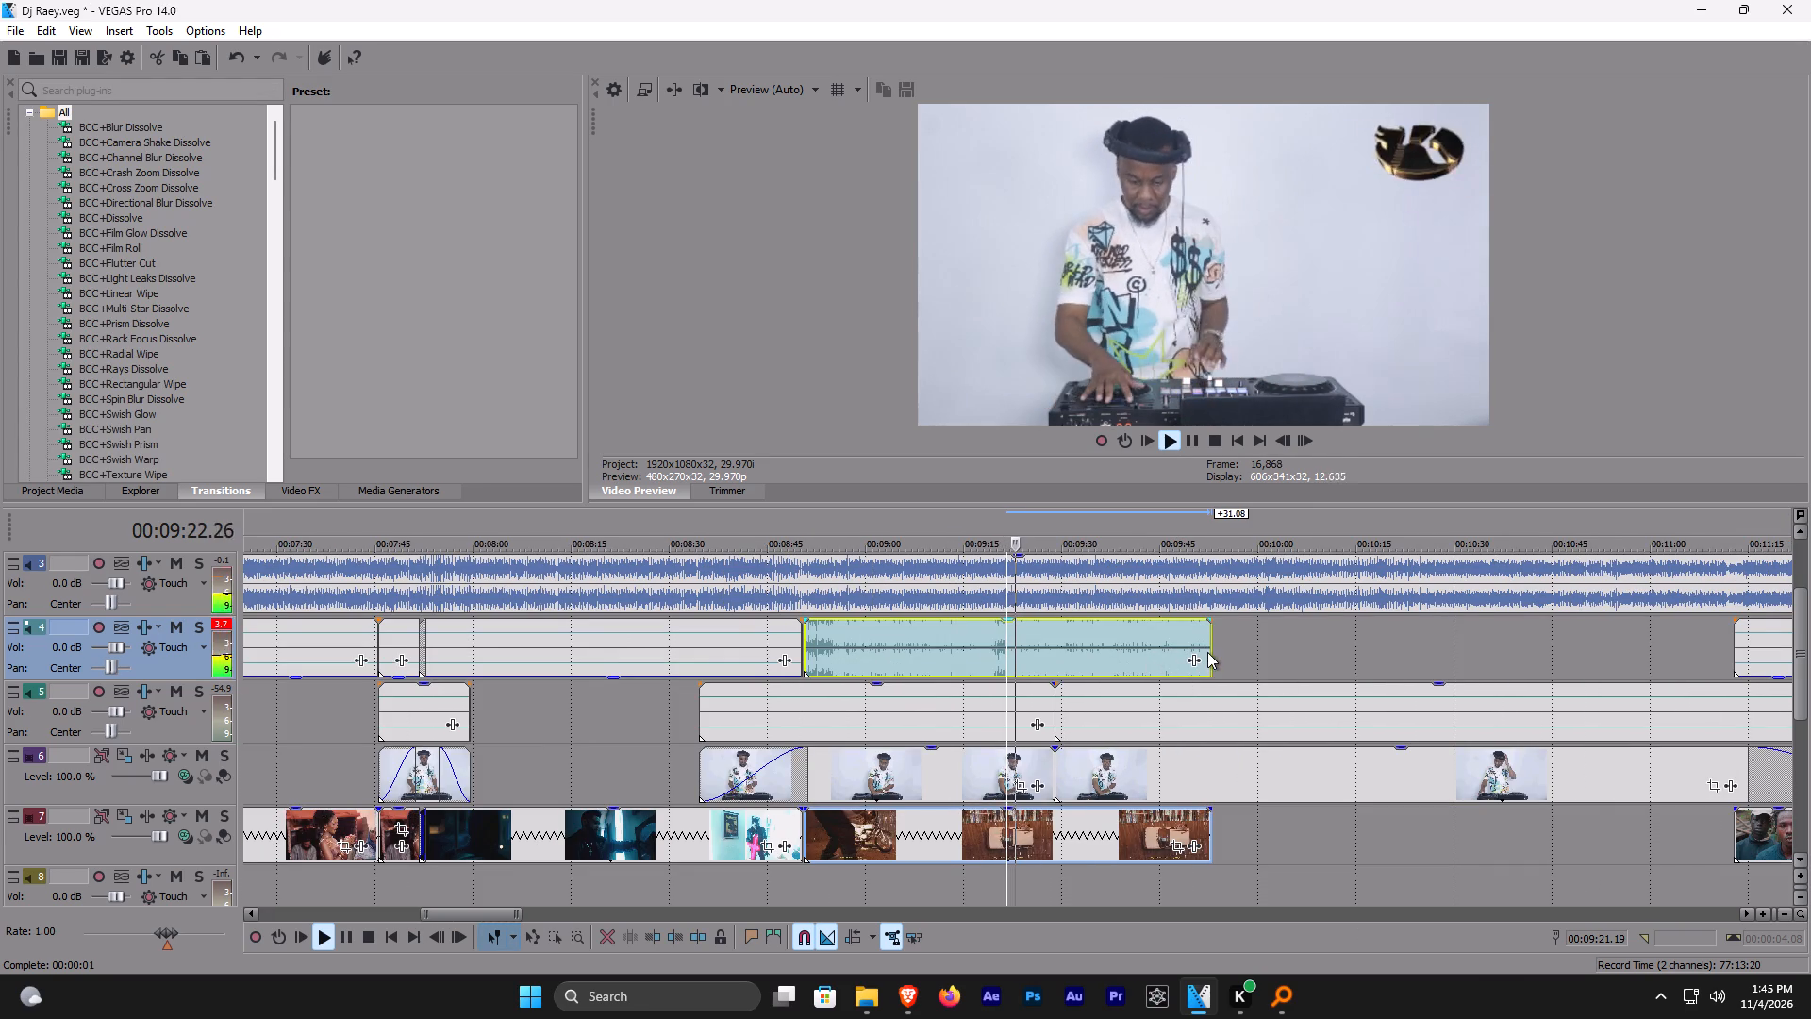
{"action": "left_click_drag", "start_coordinate": [1212, 655], "coordinate": [1550, 600]}
Check the sync from about 00:10:00 and lower the Big Dawgs clip's audio volume on track 4 to silence.
{"action": "left_click", "coordinate": [1262, 522]}
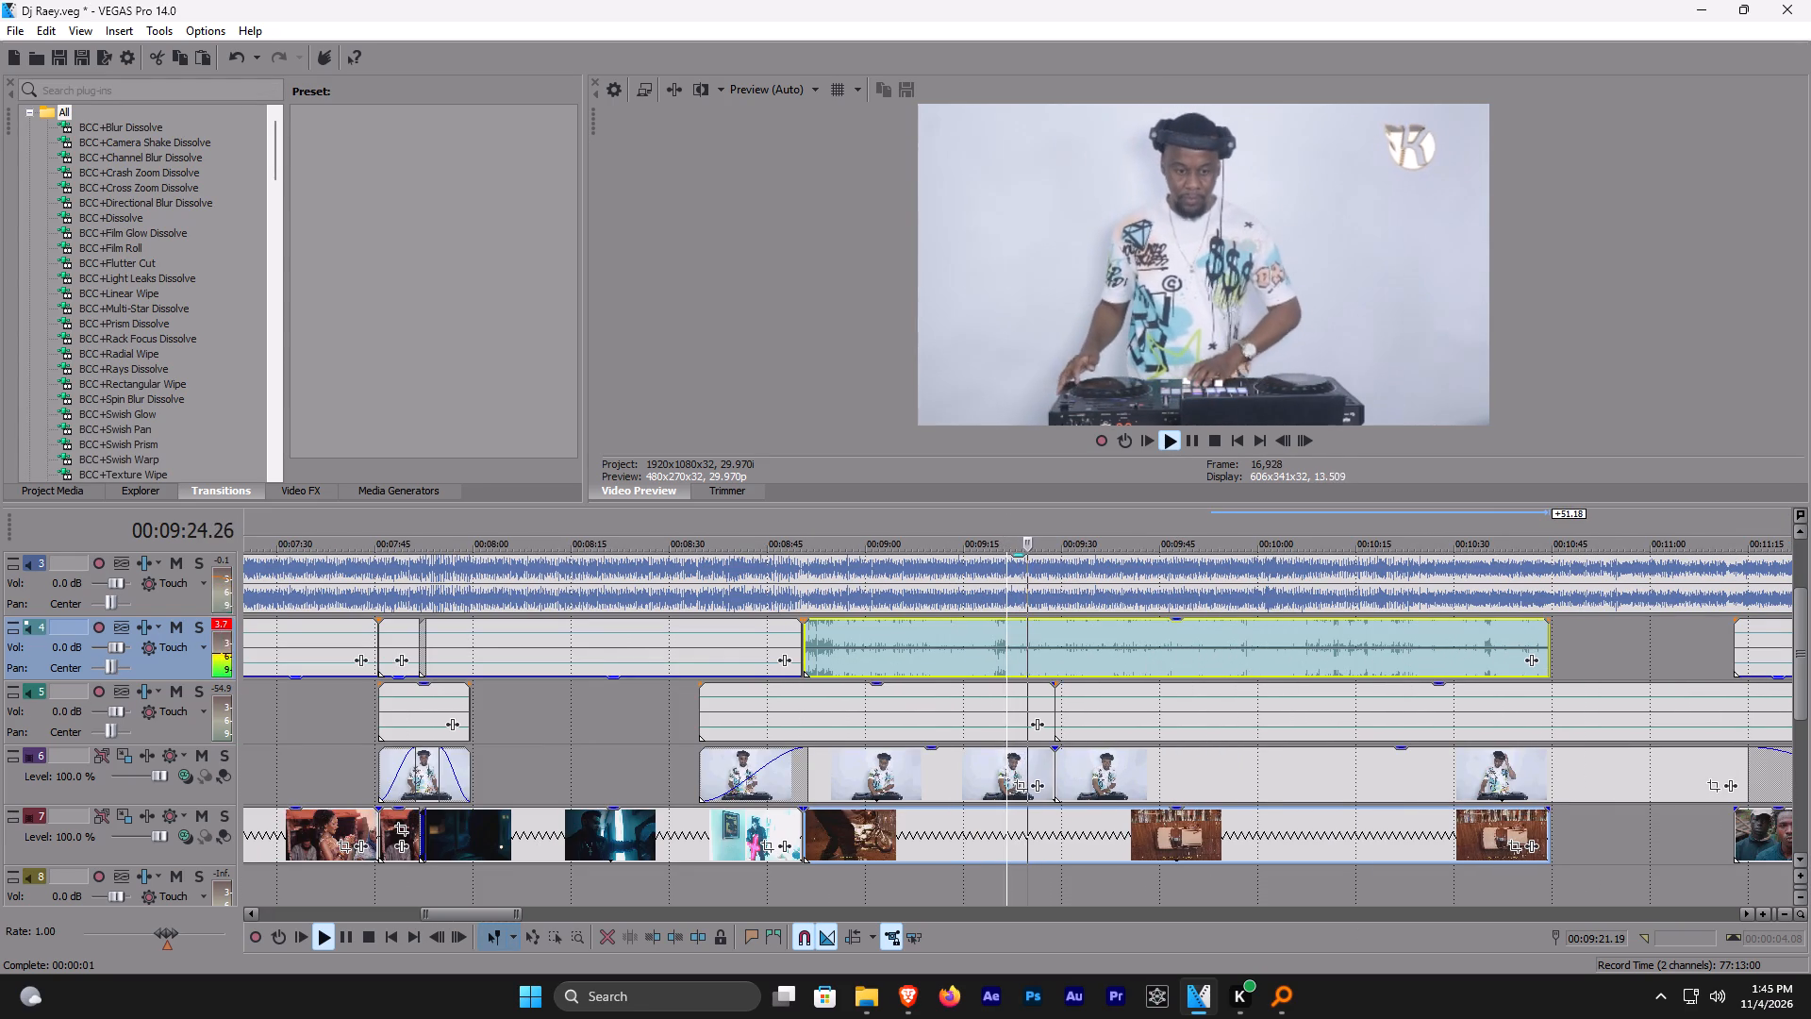
{"action": "scroll", "coordinate": [1260, 527], "scroll_direction": "up", "scroll_amount": 6}
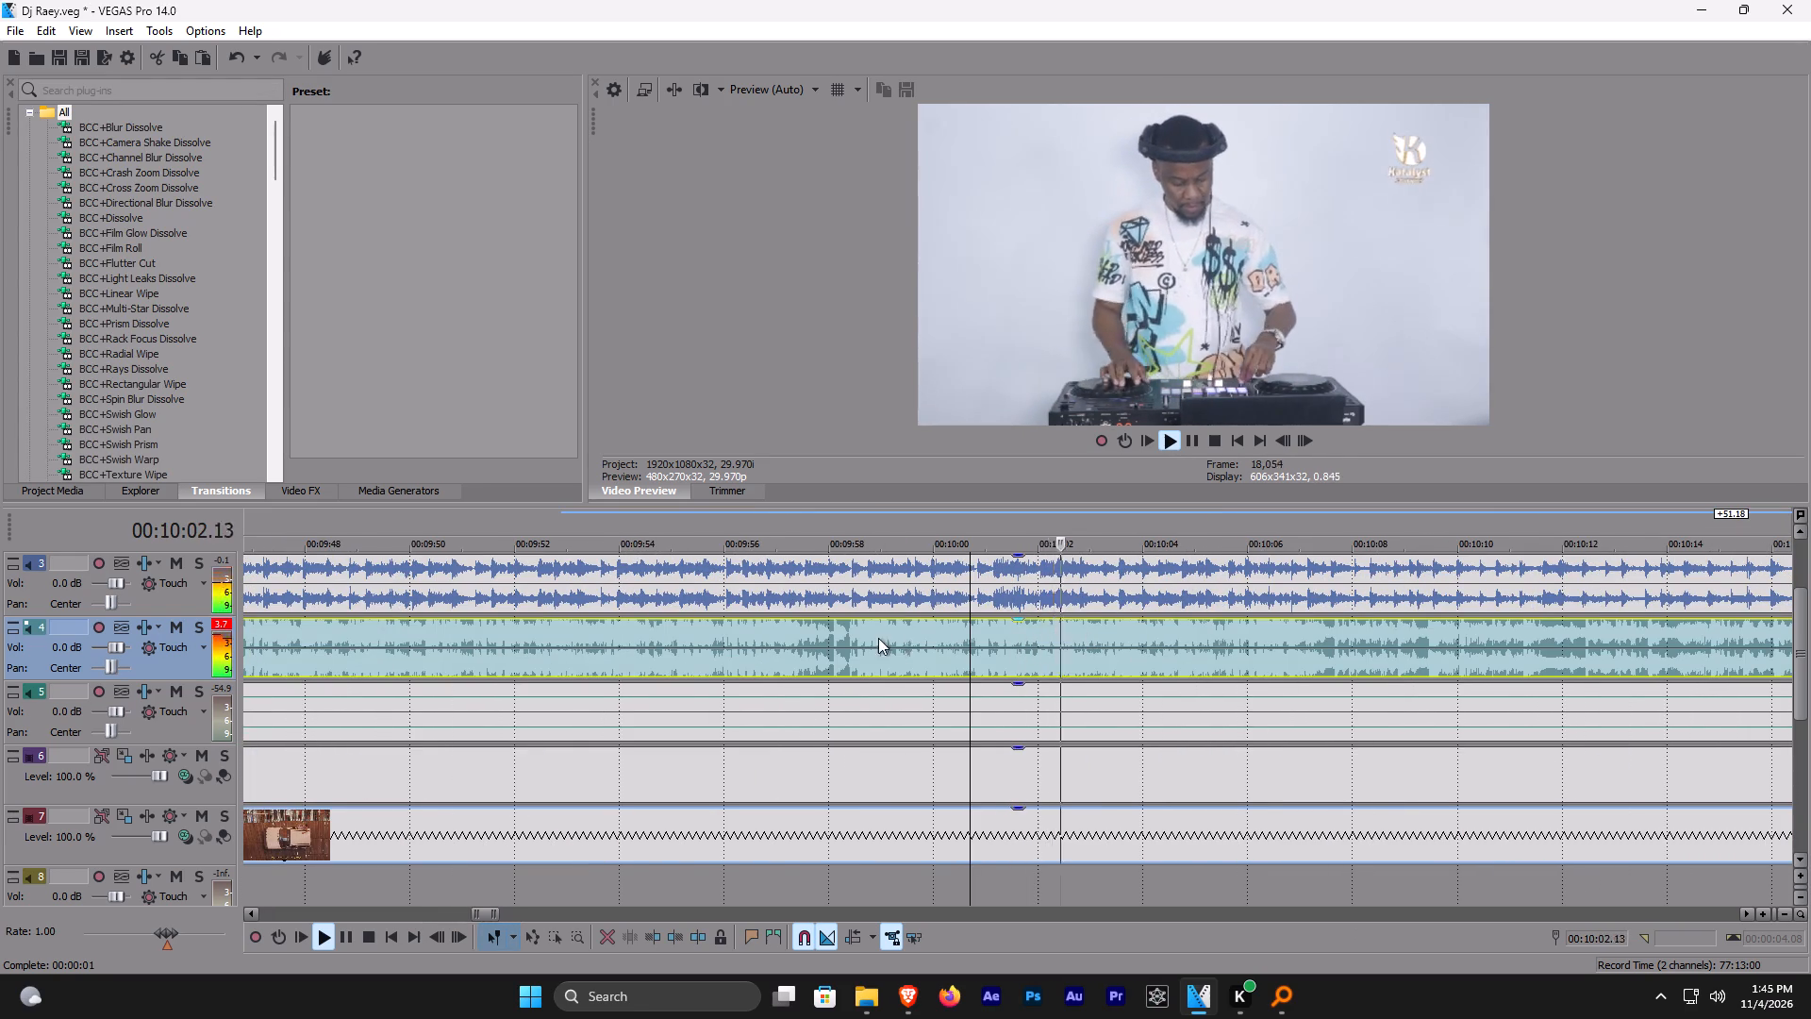
{"action": "left_click_drag", "start_coordinate": [851, 621], "coordinate": [853, 736]}
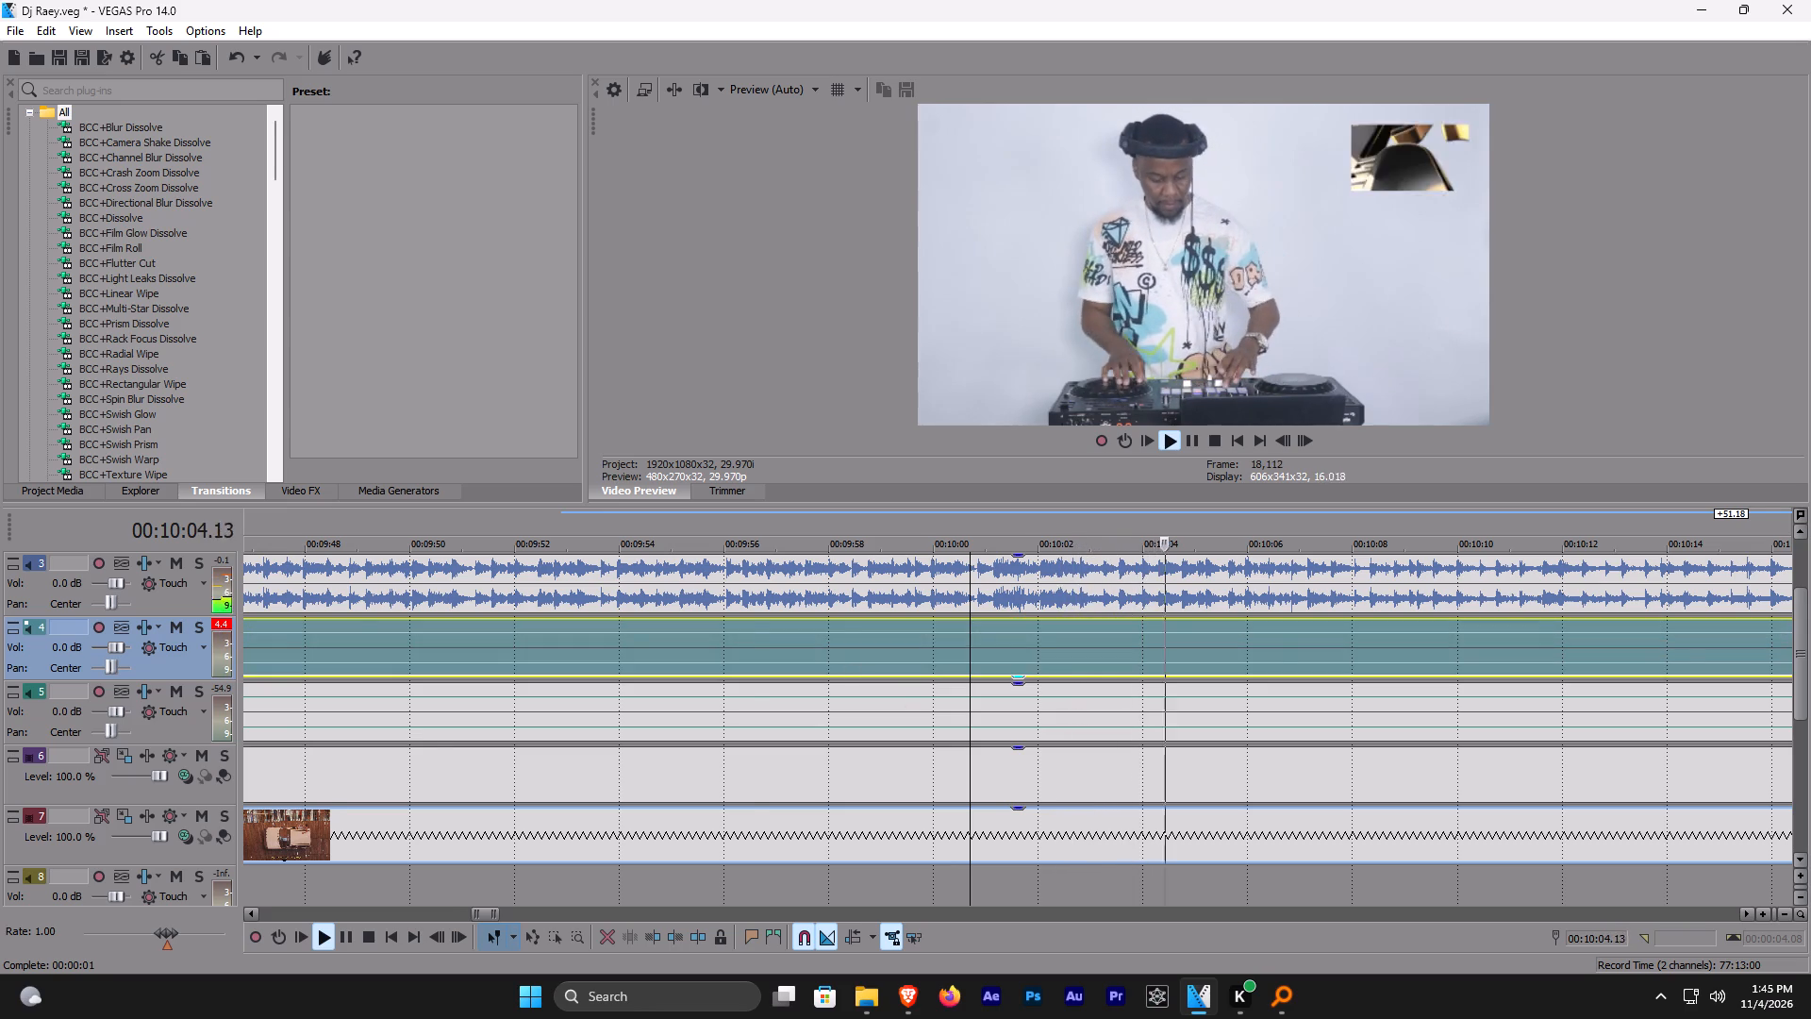
{"action": "scroll", "coordinate": [1125, 666], "scroll_direction": "down", "scroll_amount": 3}
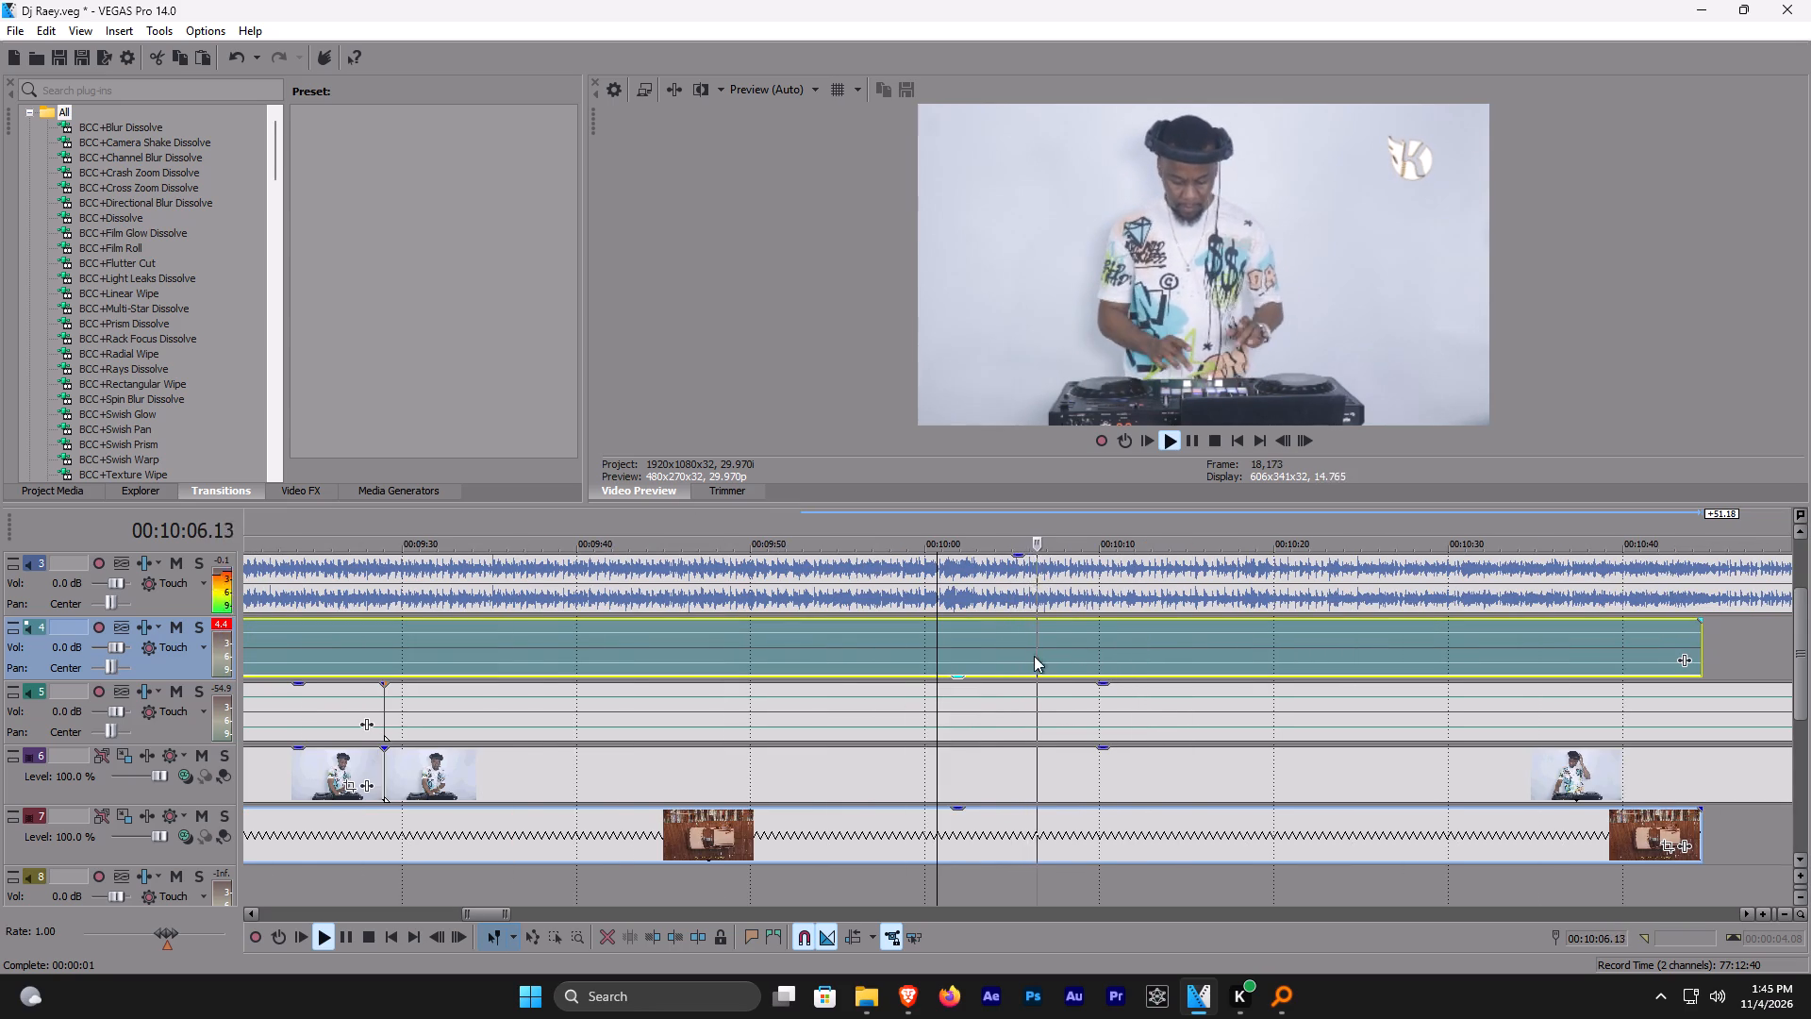
Trim the start of the second DJ clip on tracks 5 and 6 to about 00:09:59, uncovering the Big Dawgs video.
{"action": "scroll", "coordinate": [1026, 743], "scroll_direction": "down", "scroll_amount": 4}
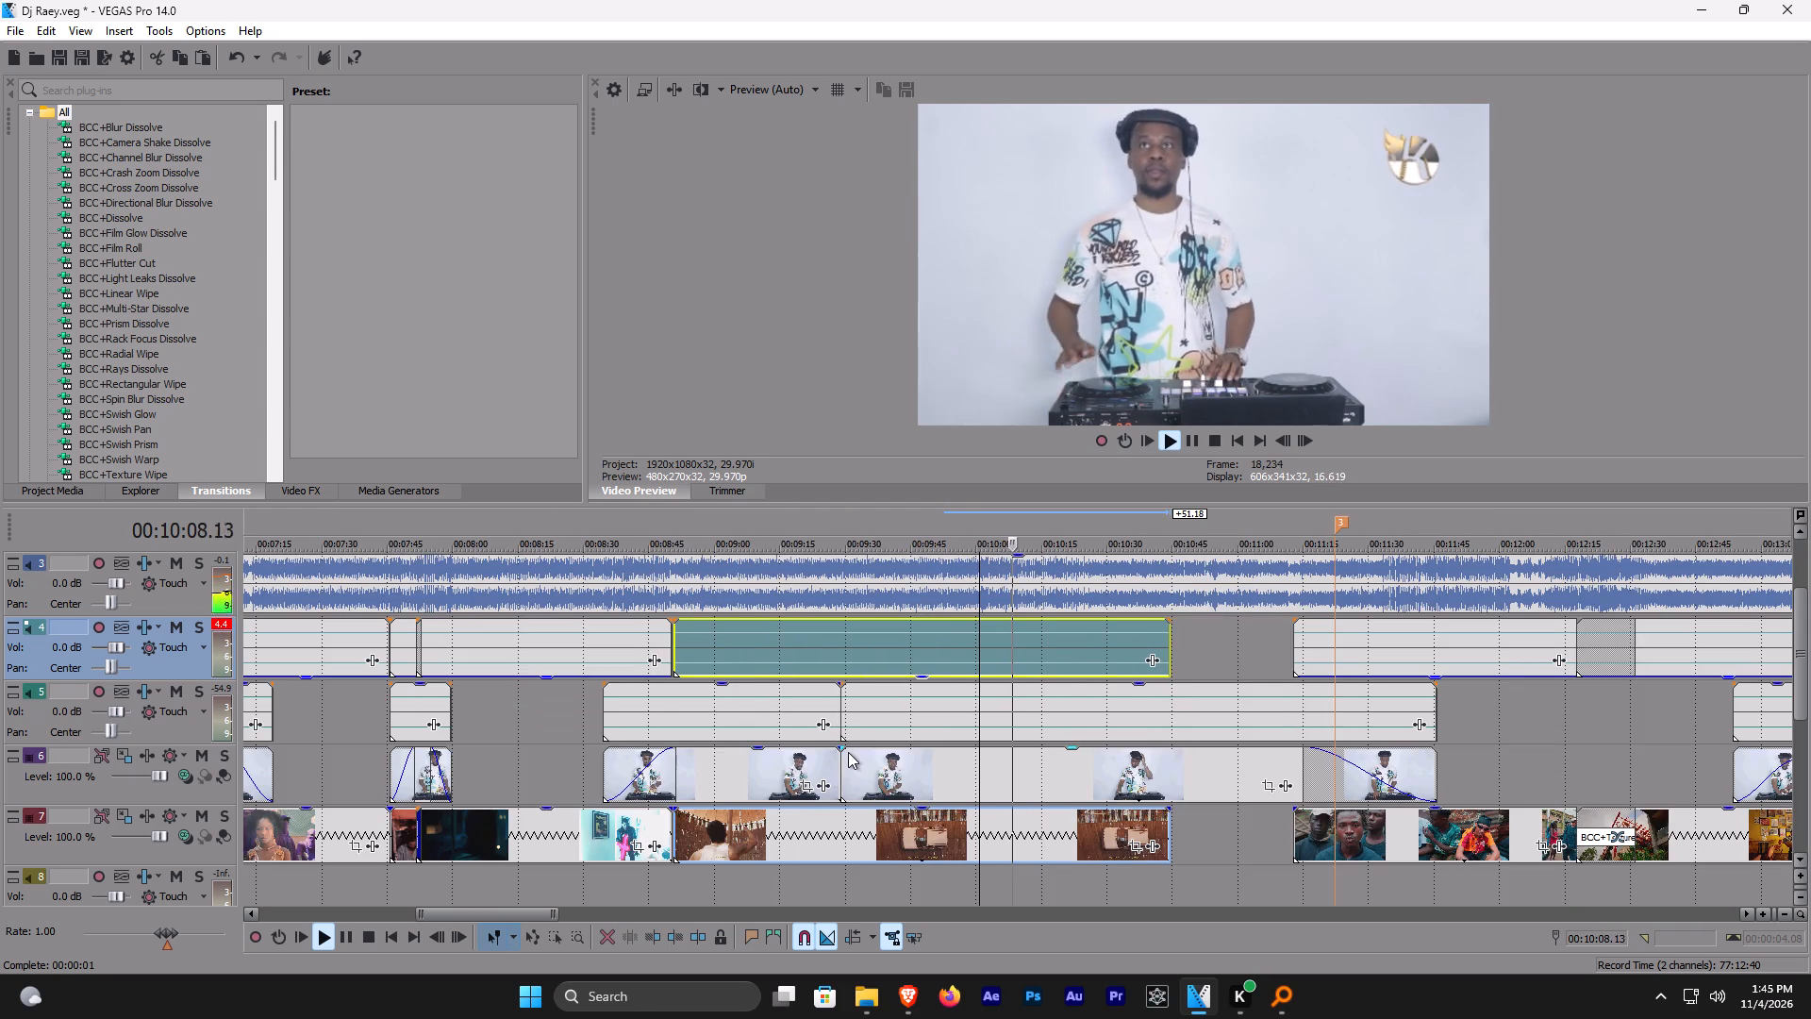
{"action": "left_click_drag", "start_coordinate": [842, 757], "coordinate": [1026, 734]}
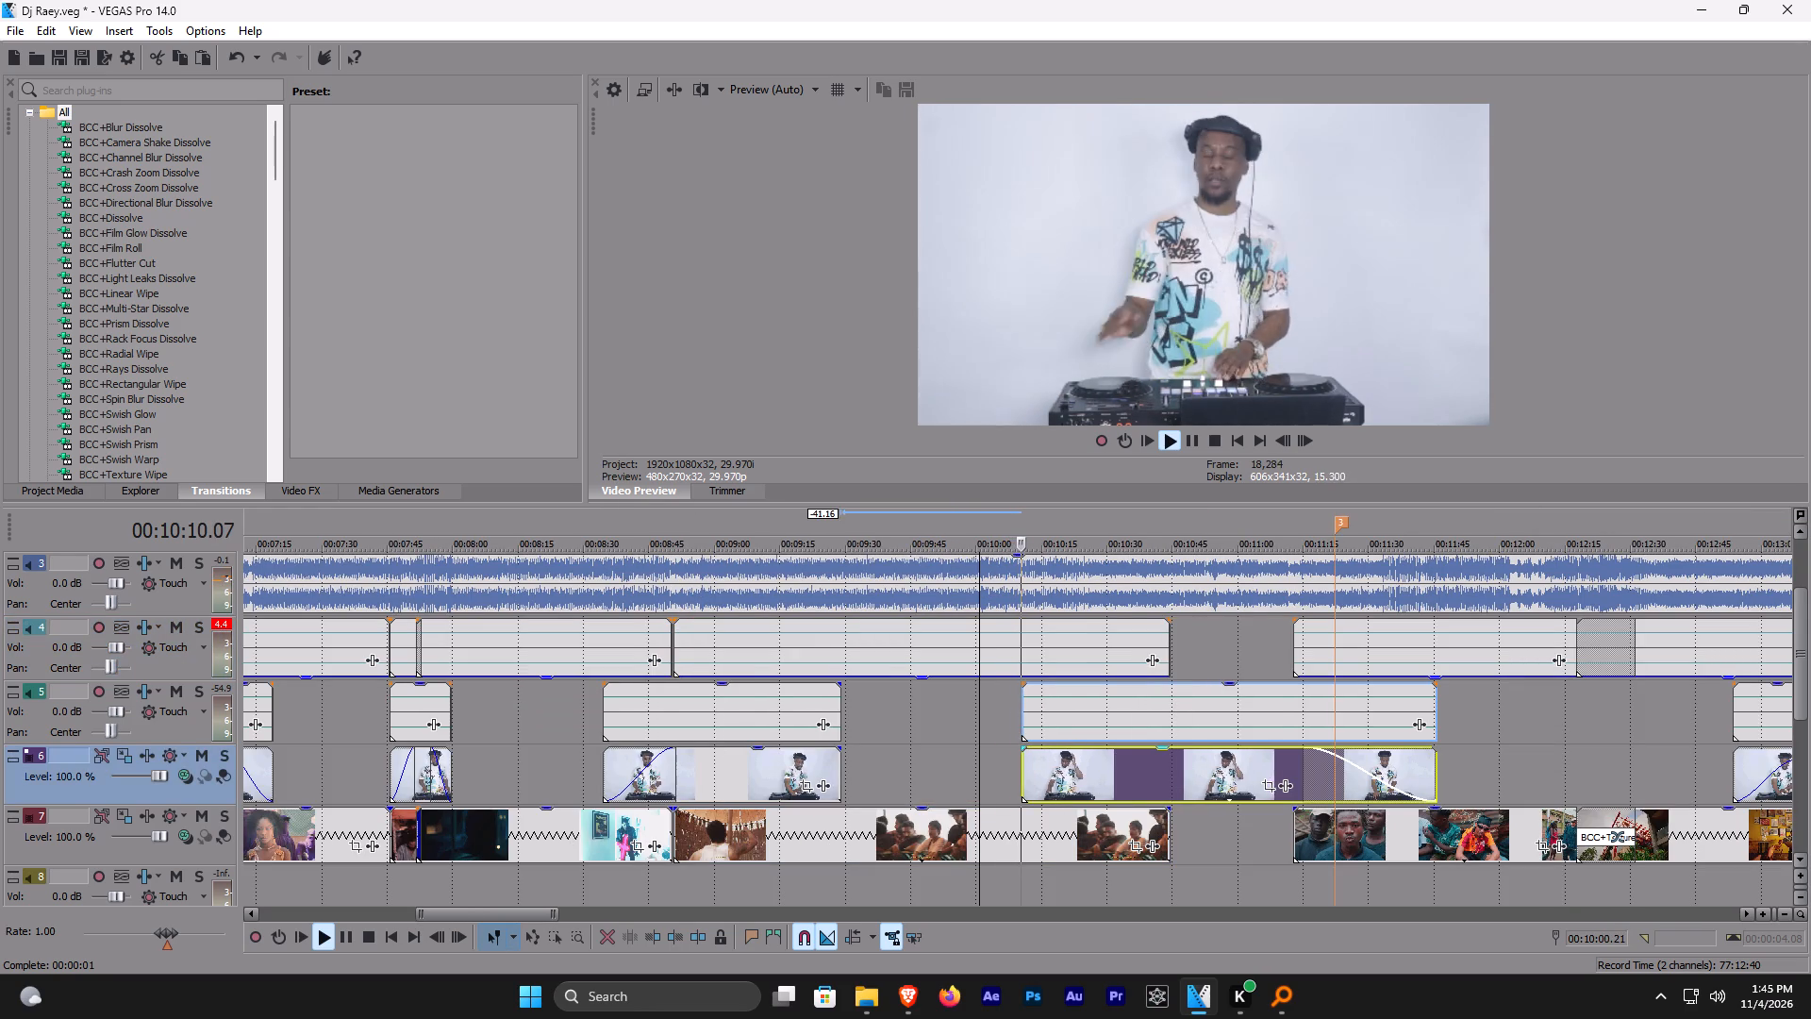
{"action": "left_click_drag", "start_coordinate": [1026, 734], "coordinate": [973, 724]}
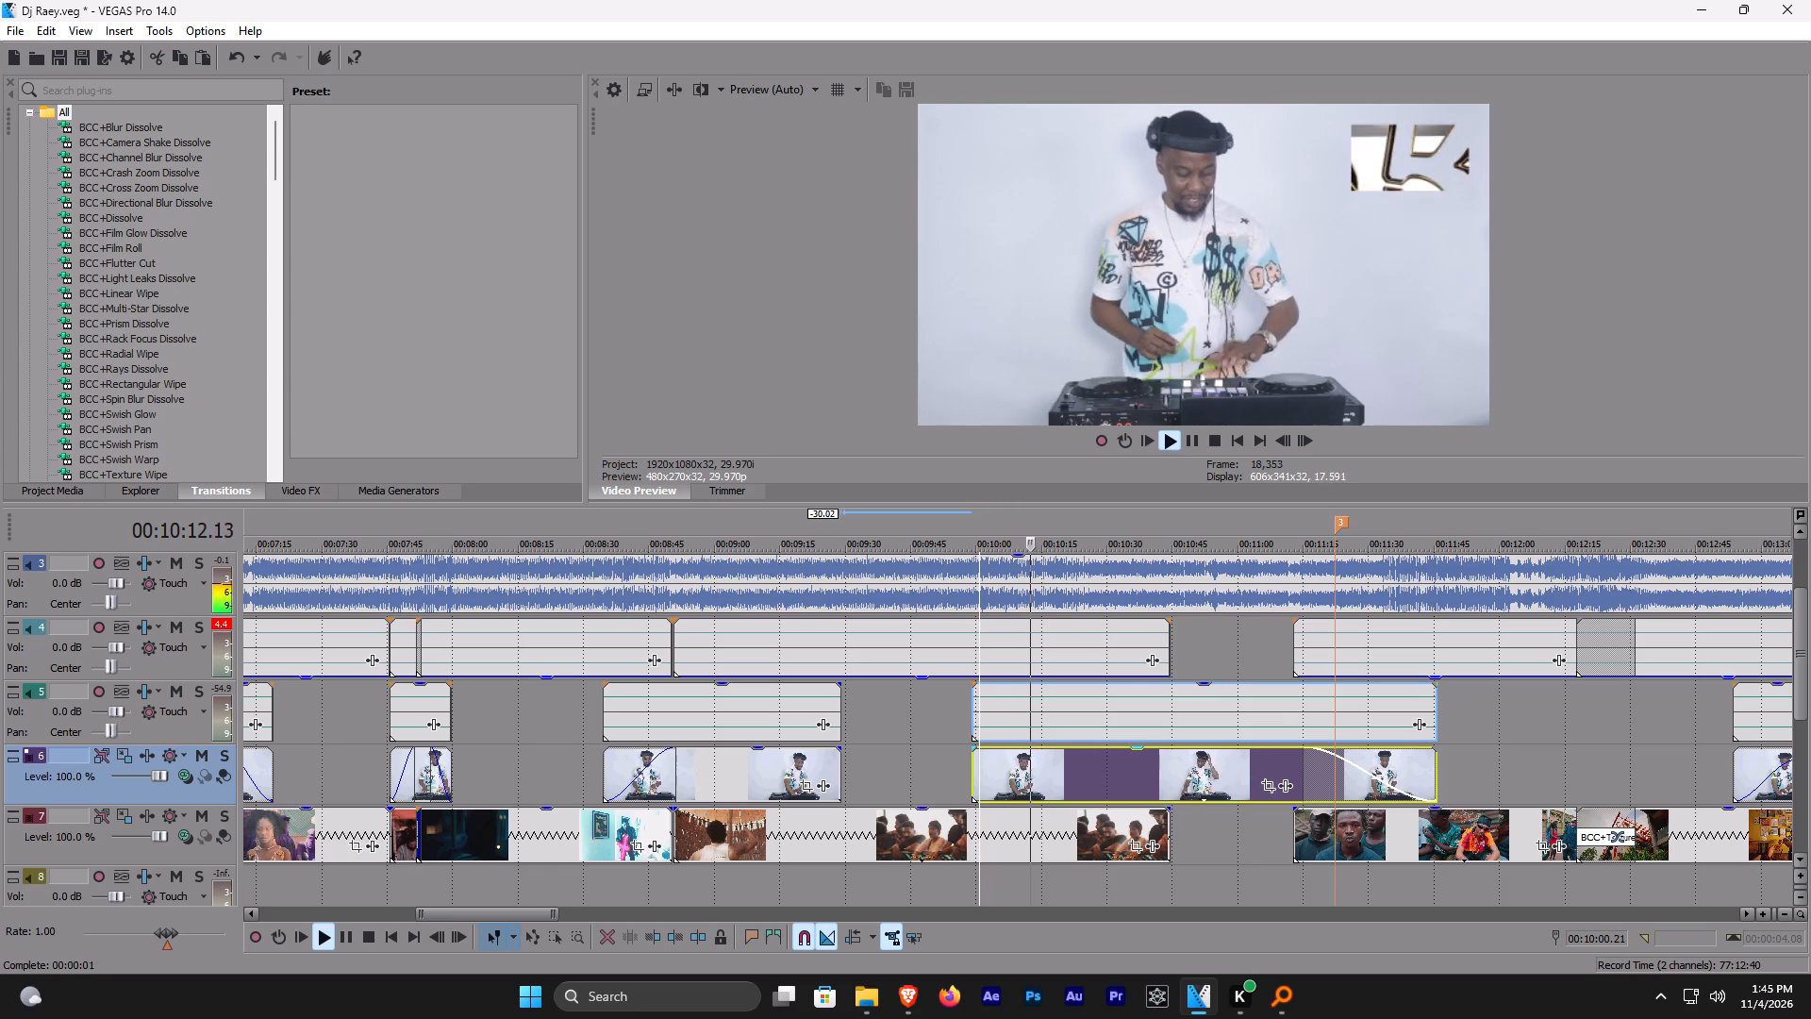
Add a long fade-in to the start of the trimmed DJ clip on track 6.
{"action": "left_click_drag", "start_coordinate": [971, 751], "coordinate": [1069, 725]}
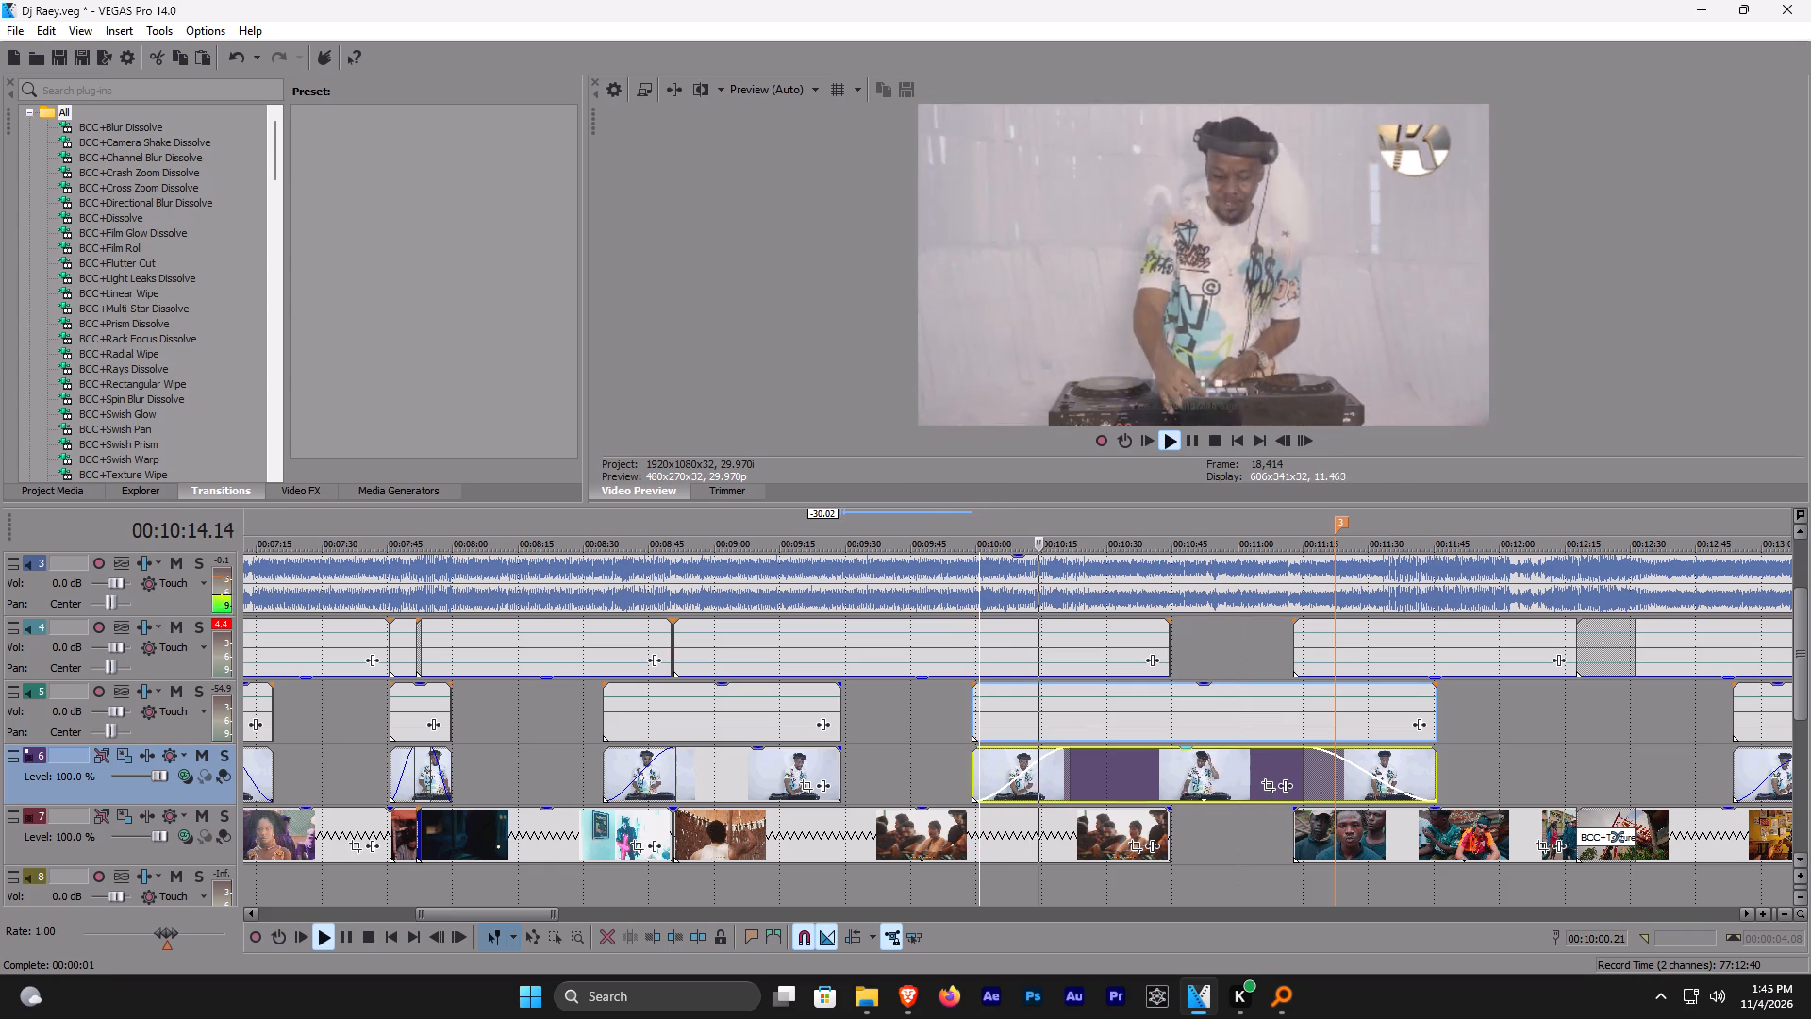
{"action": "left_click_drag", "start_coordinate": [1068, 765], "coordinate": [1033, 733]}
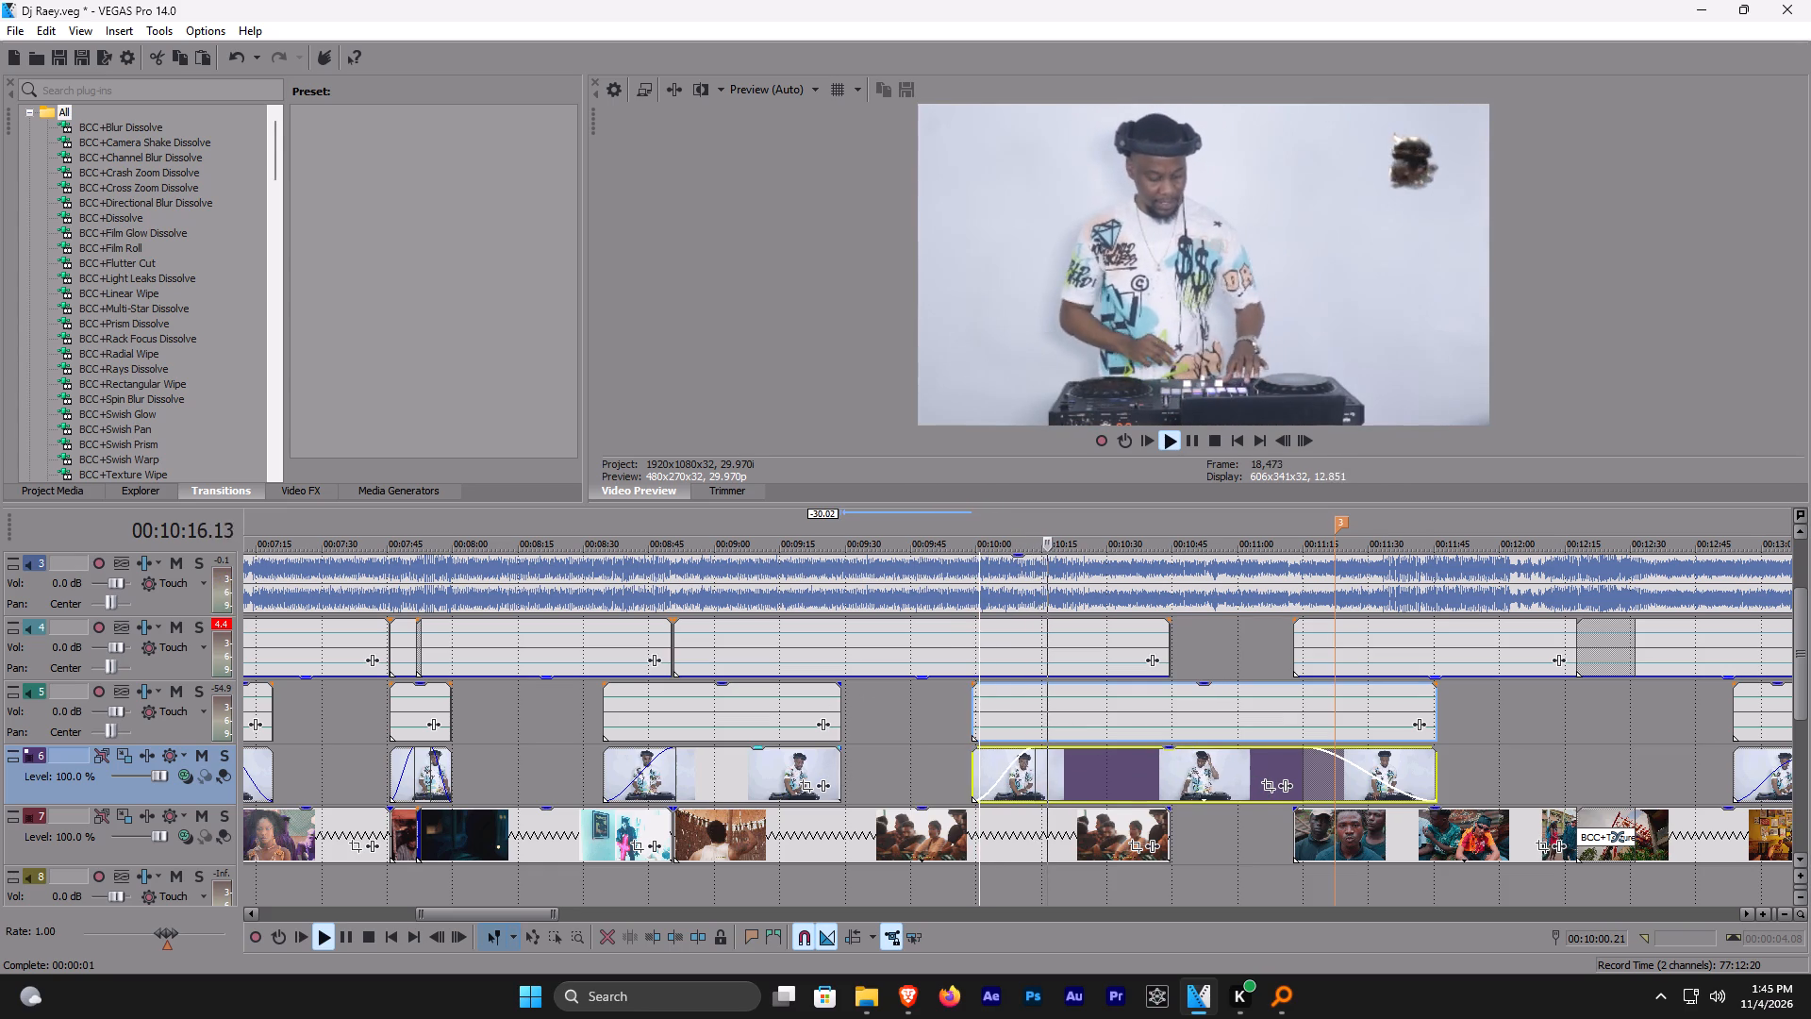
Split the preceding DJ clip on tracks 5 and 6 at 00:08:57.26 and delete the part after the split.
{"action": "left_click_drag", "start_coordinate": [840, 752], "coordinate": [841, 766]}
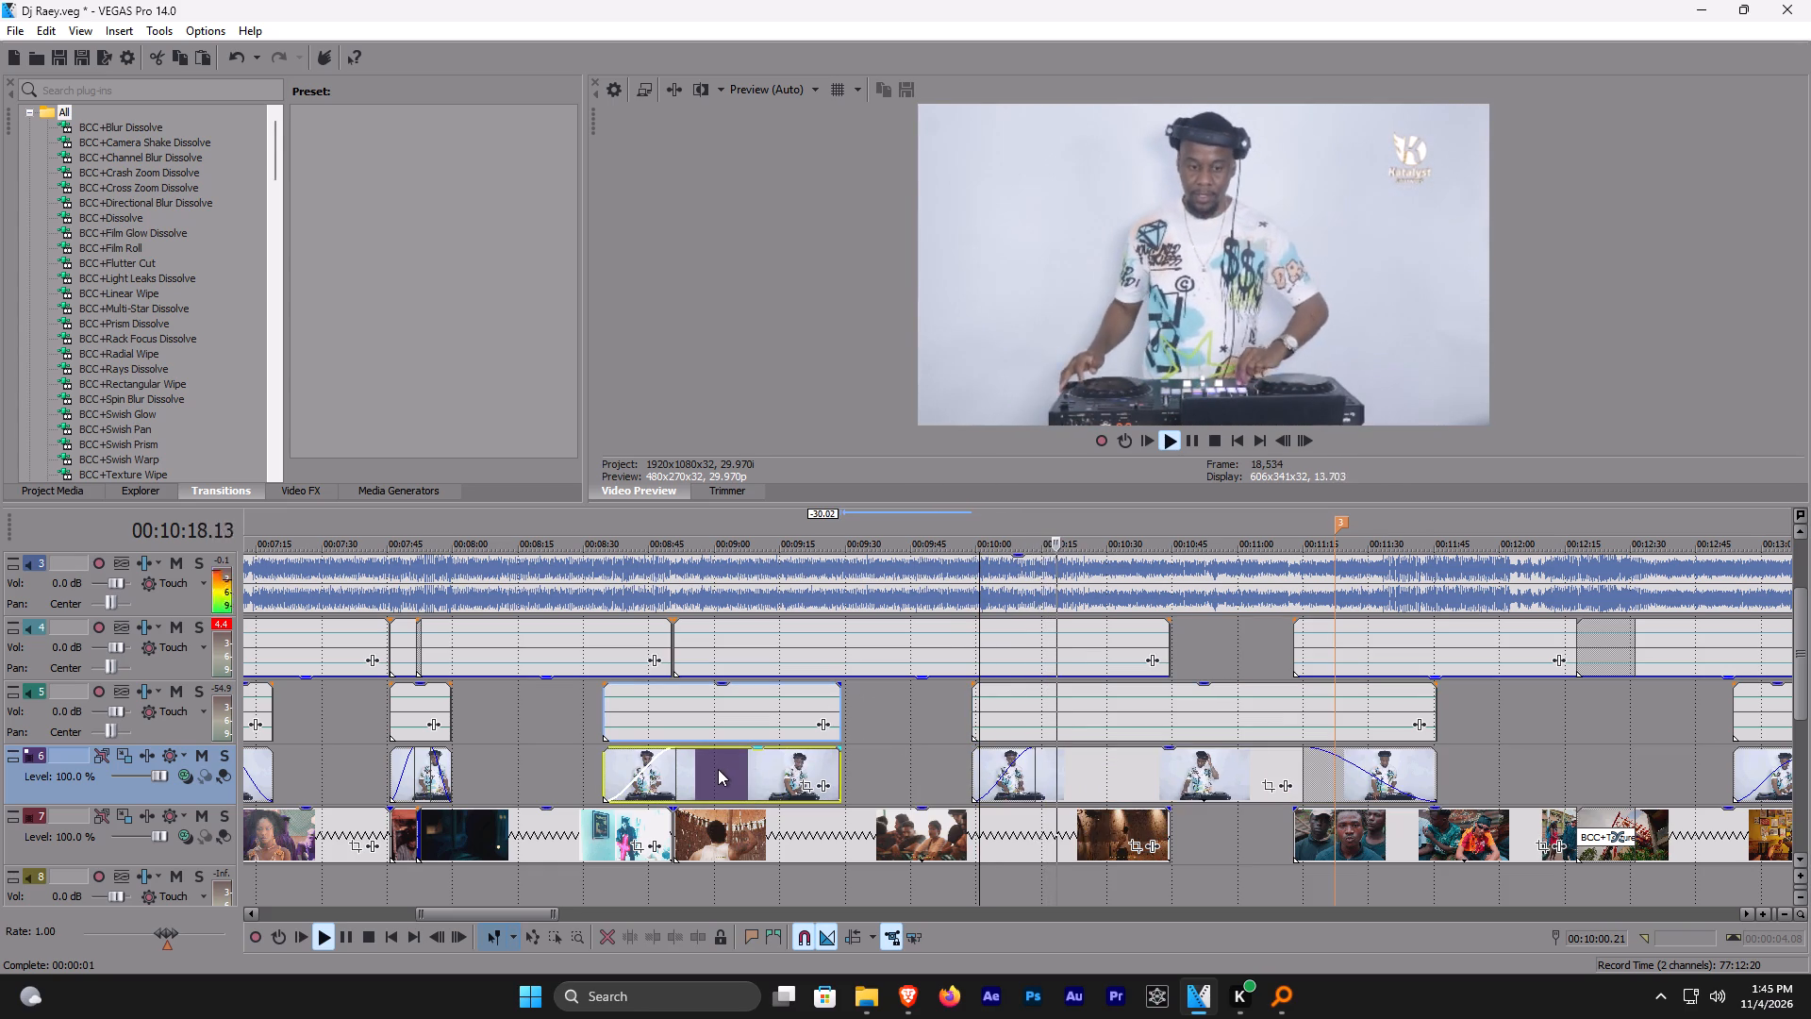
{"action": "left_click", "coordinate": [705, 763]}
{"action": "key", "text": "s"}
{"action": "scroll", "coordinate": [743, 771], "scroll_direction": "up", "scroll_amount": 3}
{"action": "key", "text": "Delete"}
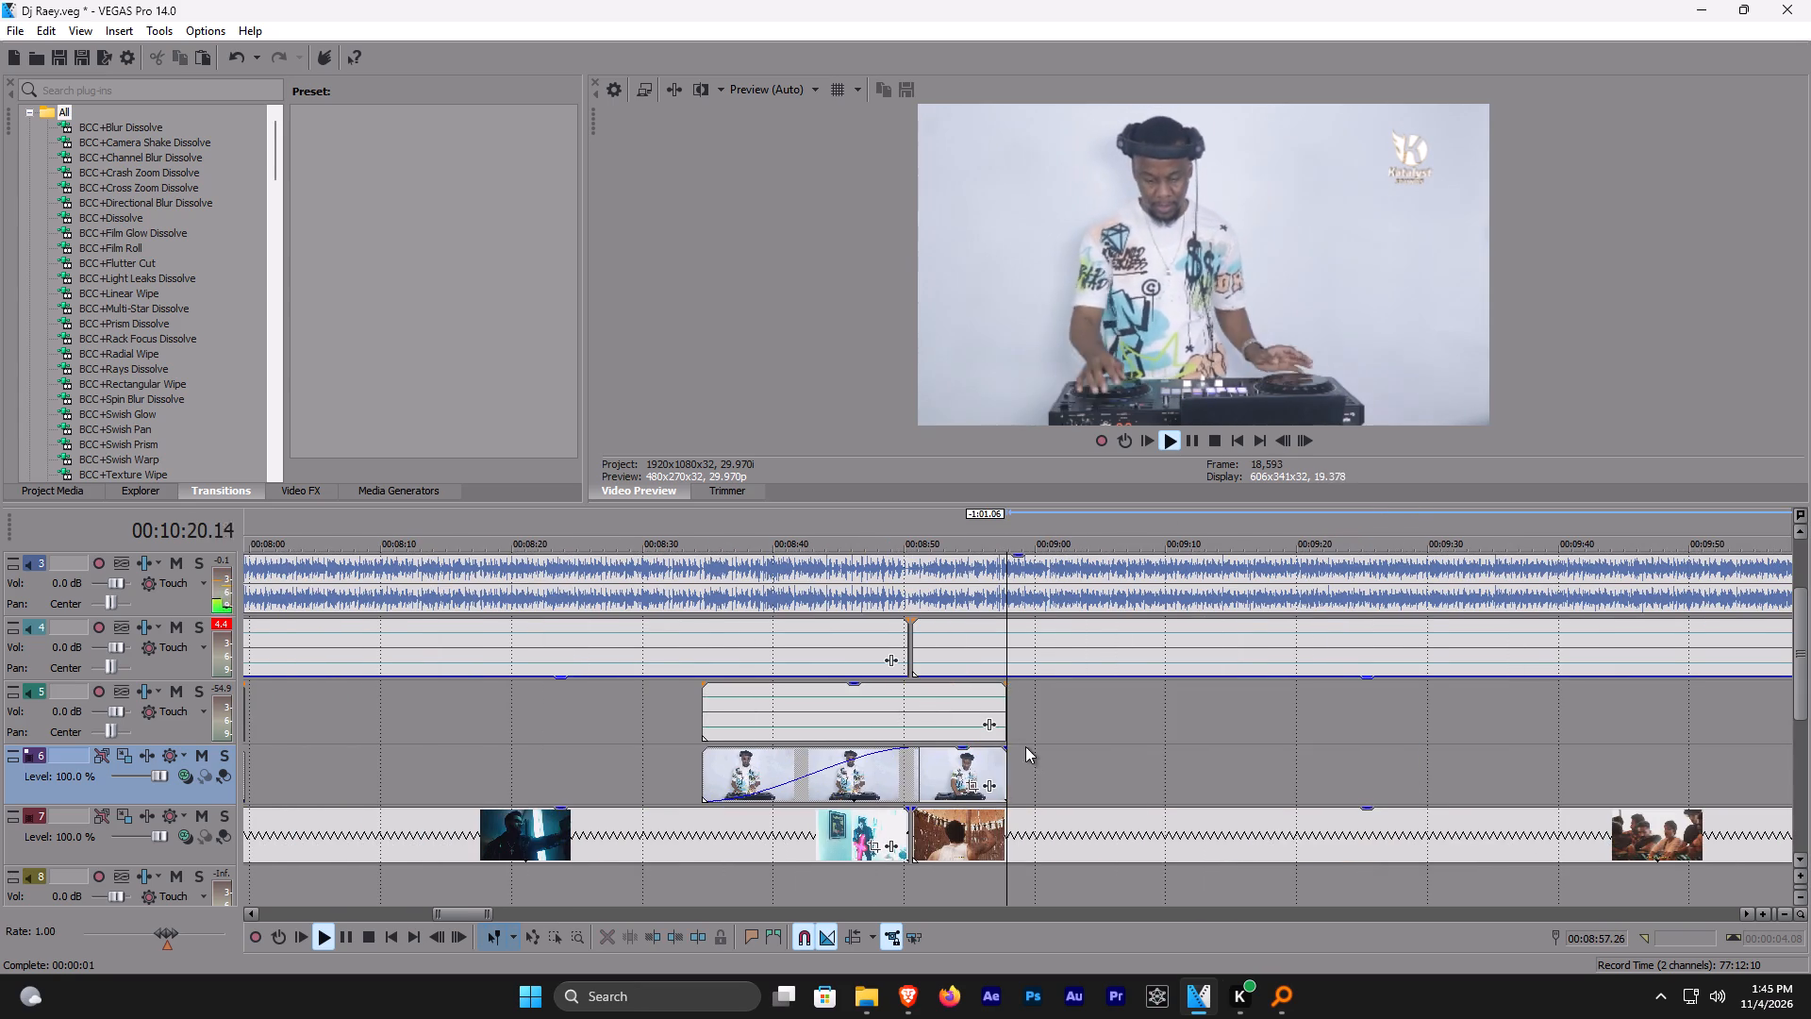
Add a fade-out to the end of the shortened DJ clip on track 6 and lower the clip's opacity.
{"action": "left_click_drag", "start_coordinate": [1006, 746], "coordinate": [947, 727]}
{"action": "left_click_drag", "start_coordinate": [924, 744], "coordinate": [926, 750]}
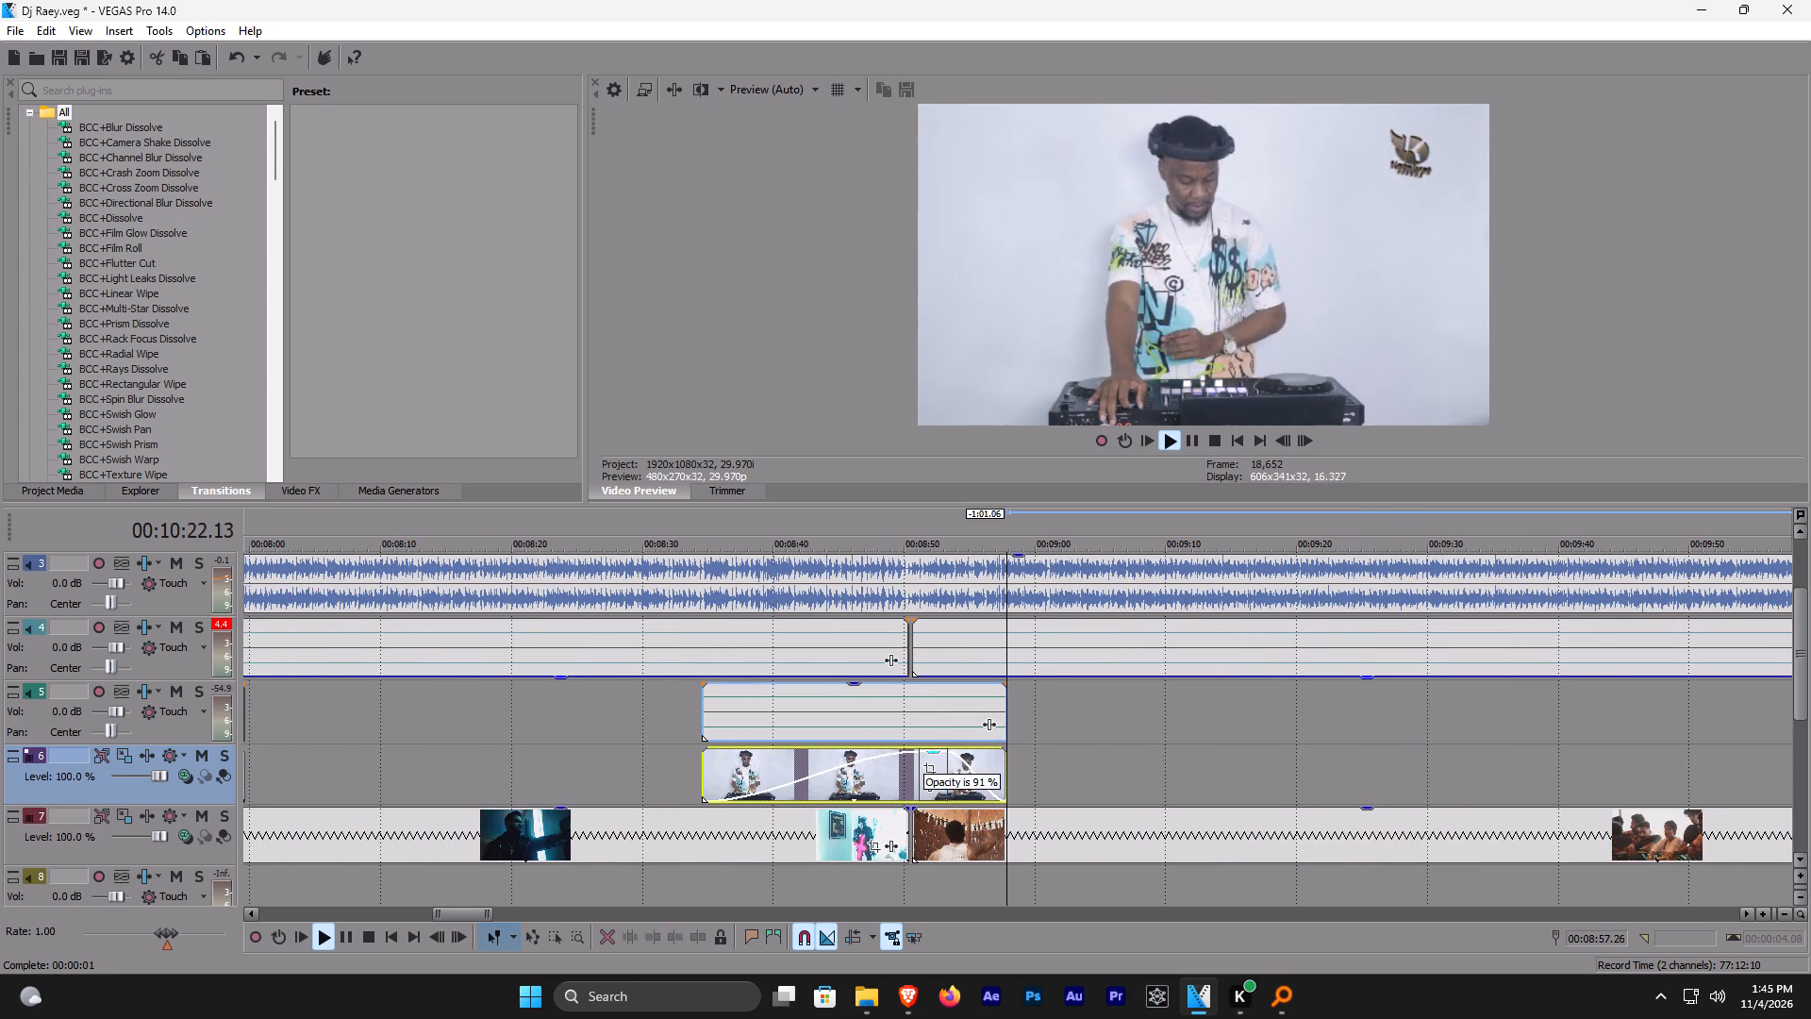
{"action": "left_click_drag", "start_coordinate": [926, 750], "coordinate": [929, 777]}
Extend the Big Dawgs clip's start back to about 00:08:45, crossfading 5.17 with the previous music video, play the transition and save.
{"action": "left_click_drag", "start_coordinate": [915, 822], "coordinate": [839, 820]}
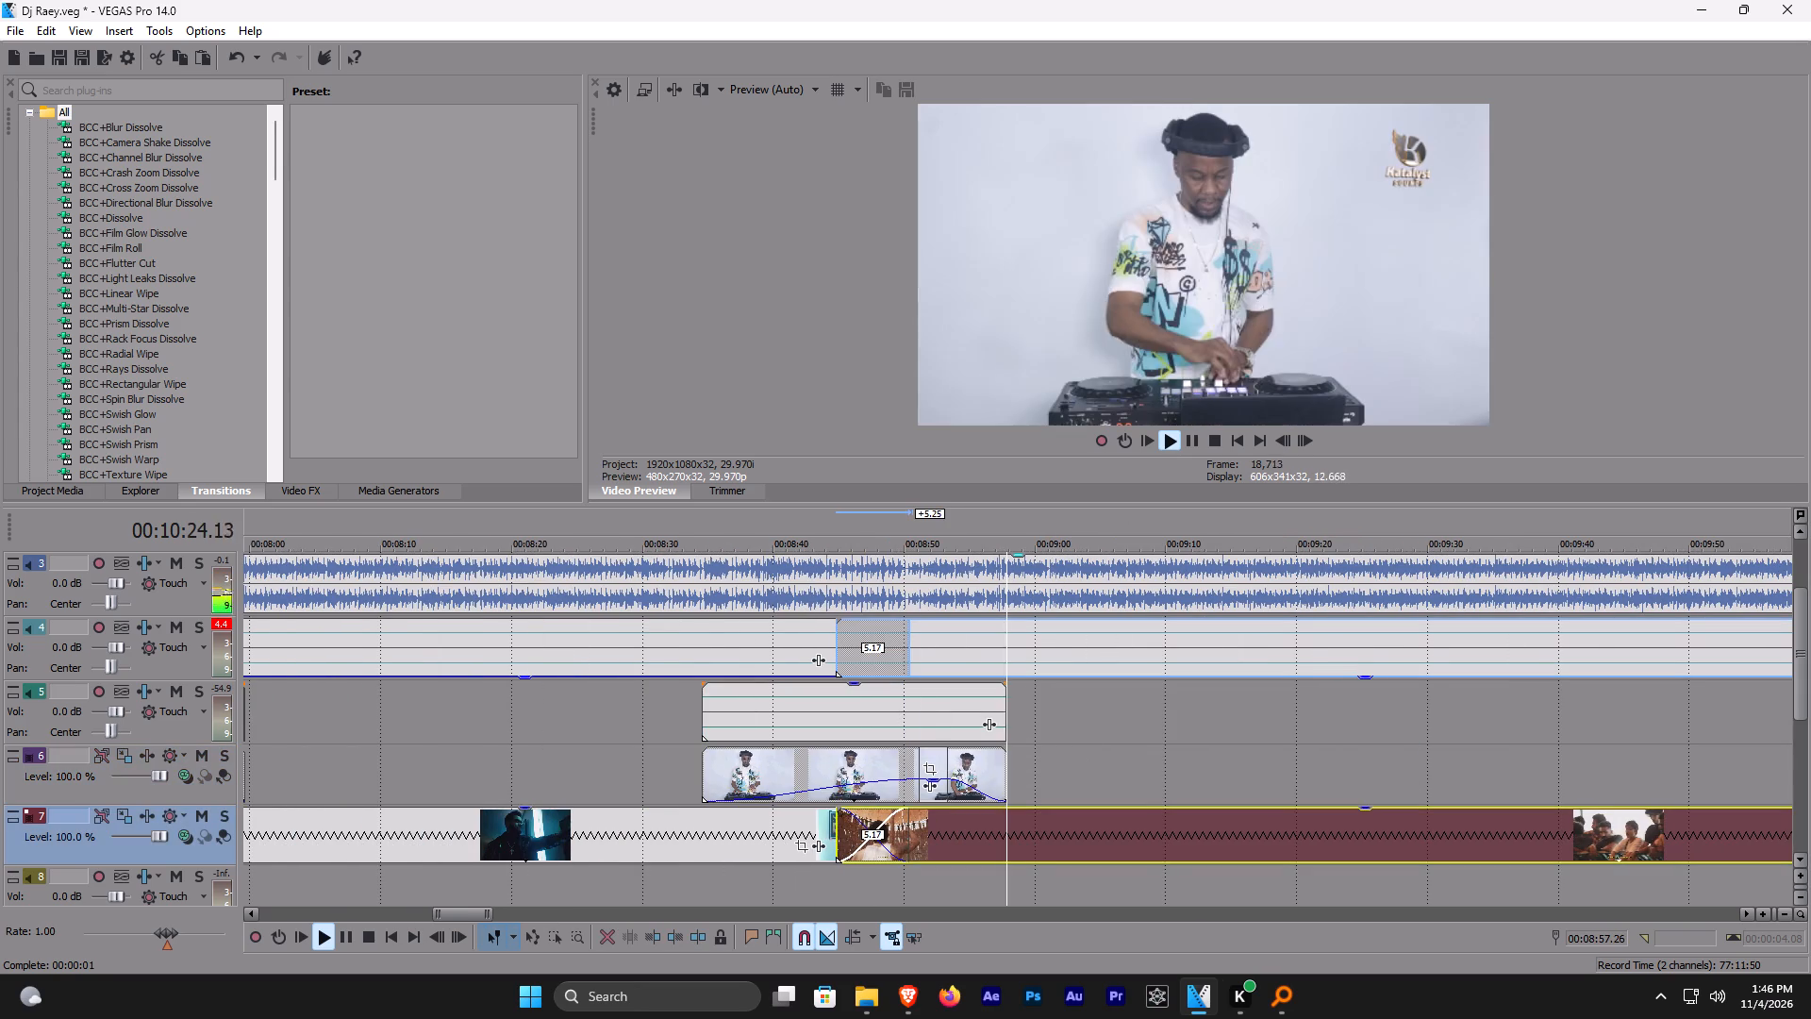
{"action": "left_click", "coordinate": [849, 521]}
{"action": "key", "text": "ctrl+s"}
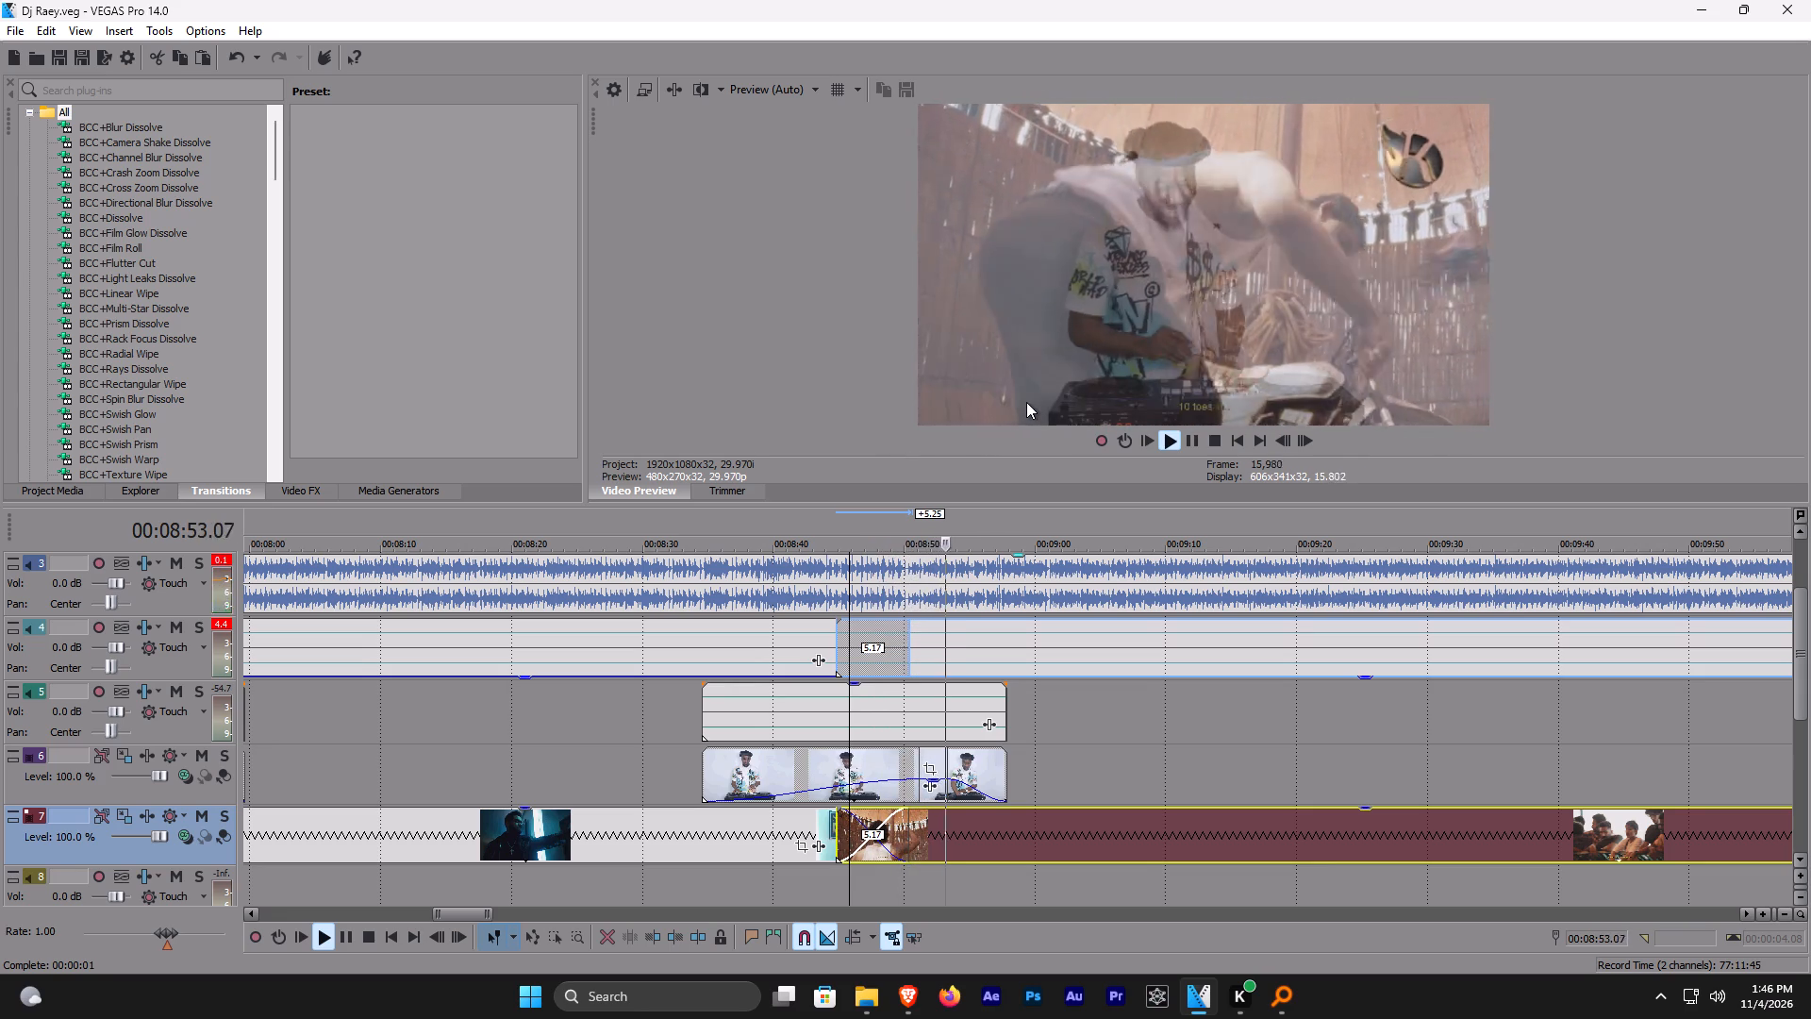
{"action": "scroll", "coordinate": [1025, 403], "scroll_direction": "down", "scroll_amount": 2}
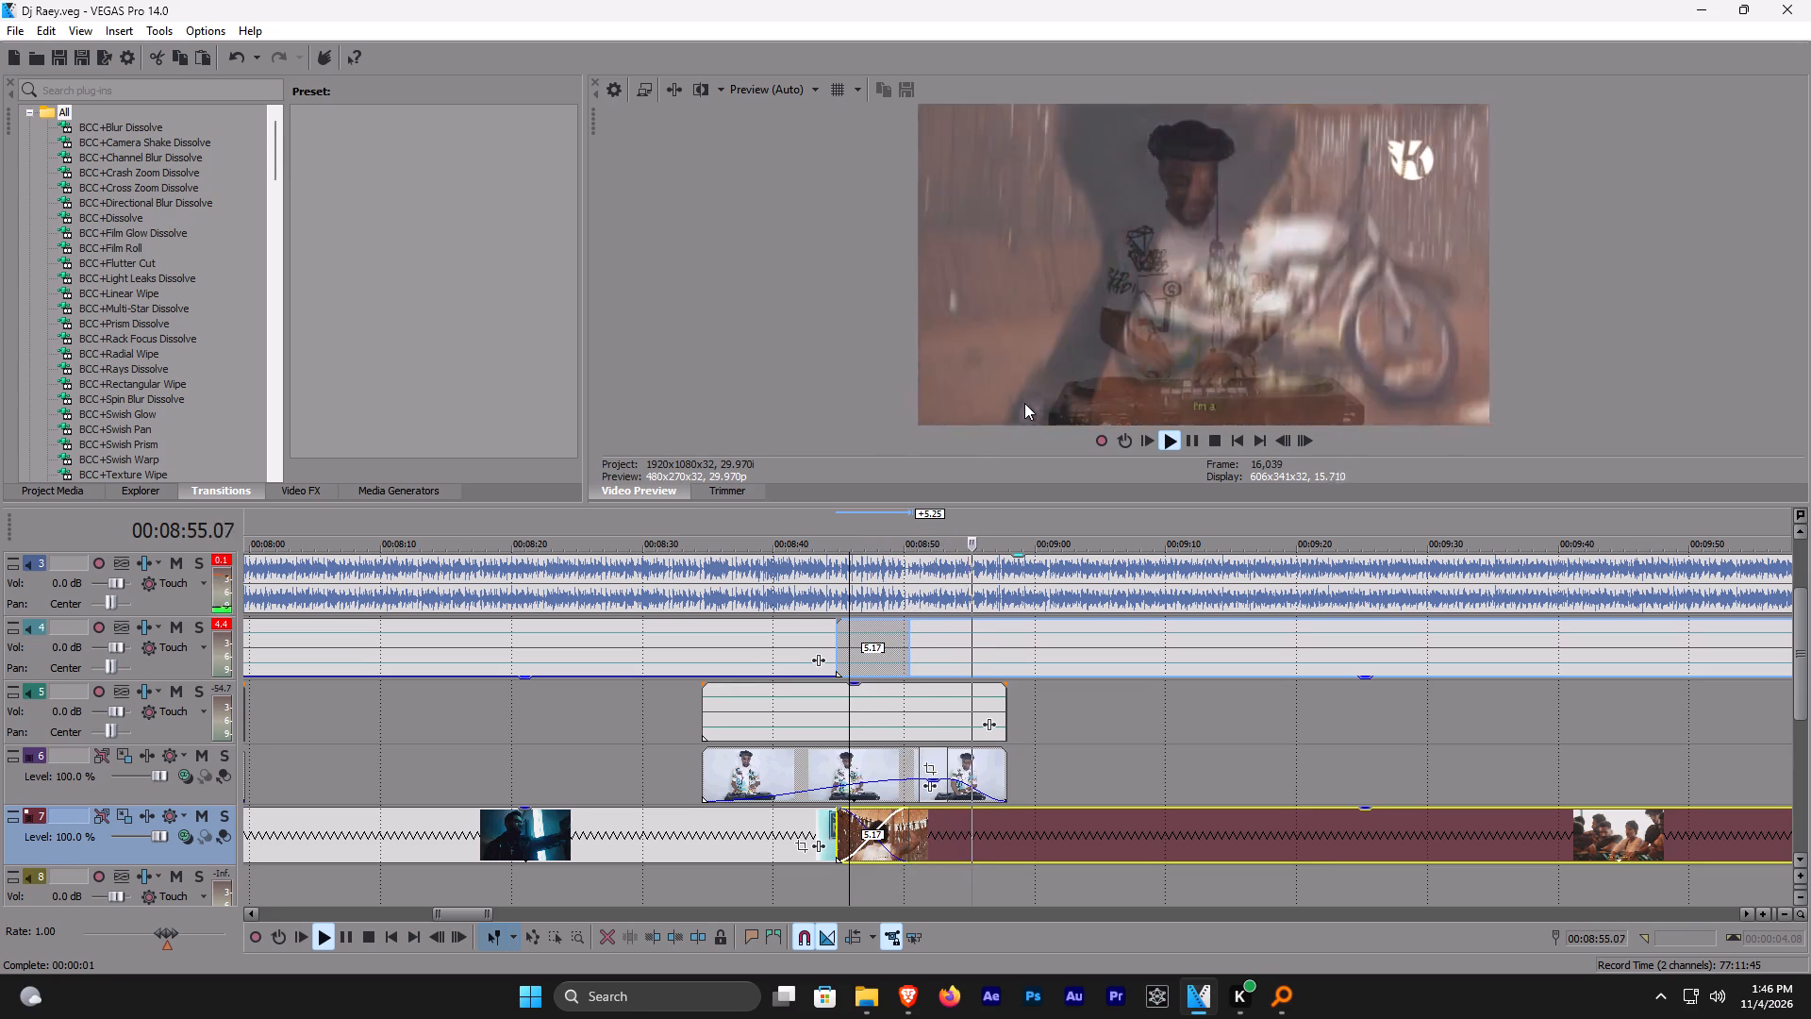
Review the mix from about 00:09:30 to 00:38:30, sampling playback to check the video clips and the gaps between them.
{"action": "left_click", "coordinate": [1506, 522]}
{"action": "scroll", "coordinate": [1497, 530], "scroll_direction": "down", "scroll_amount": 4}
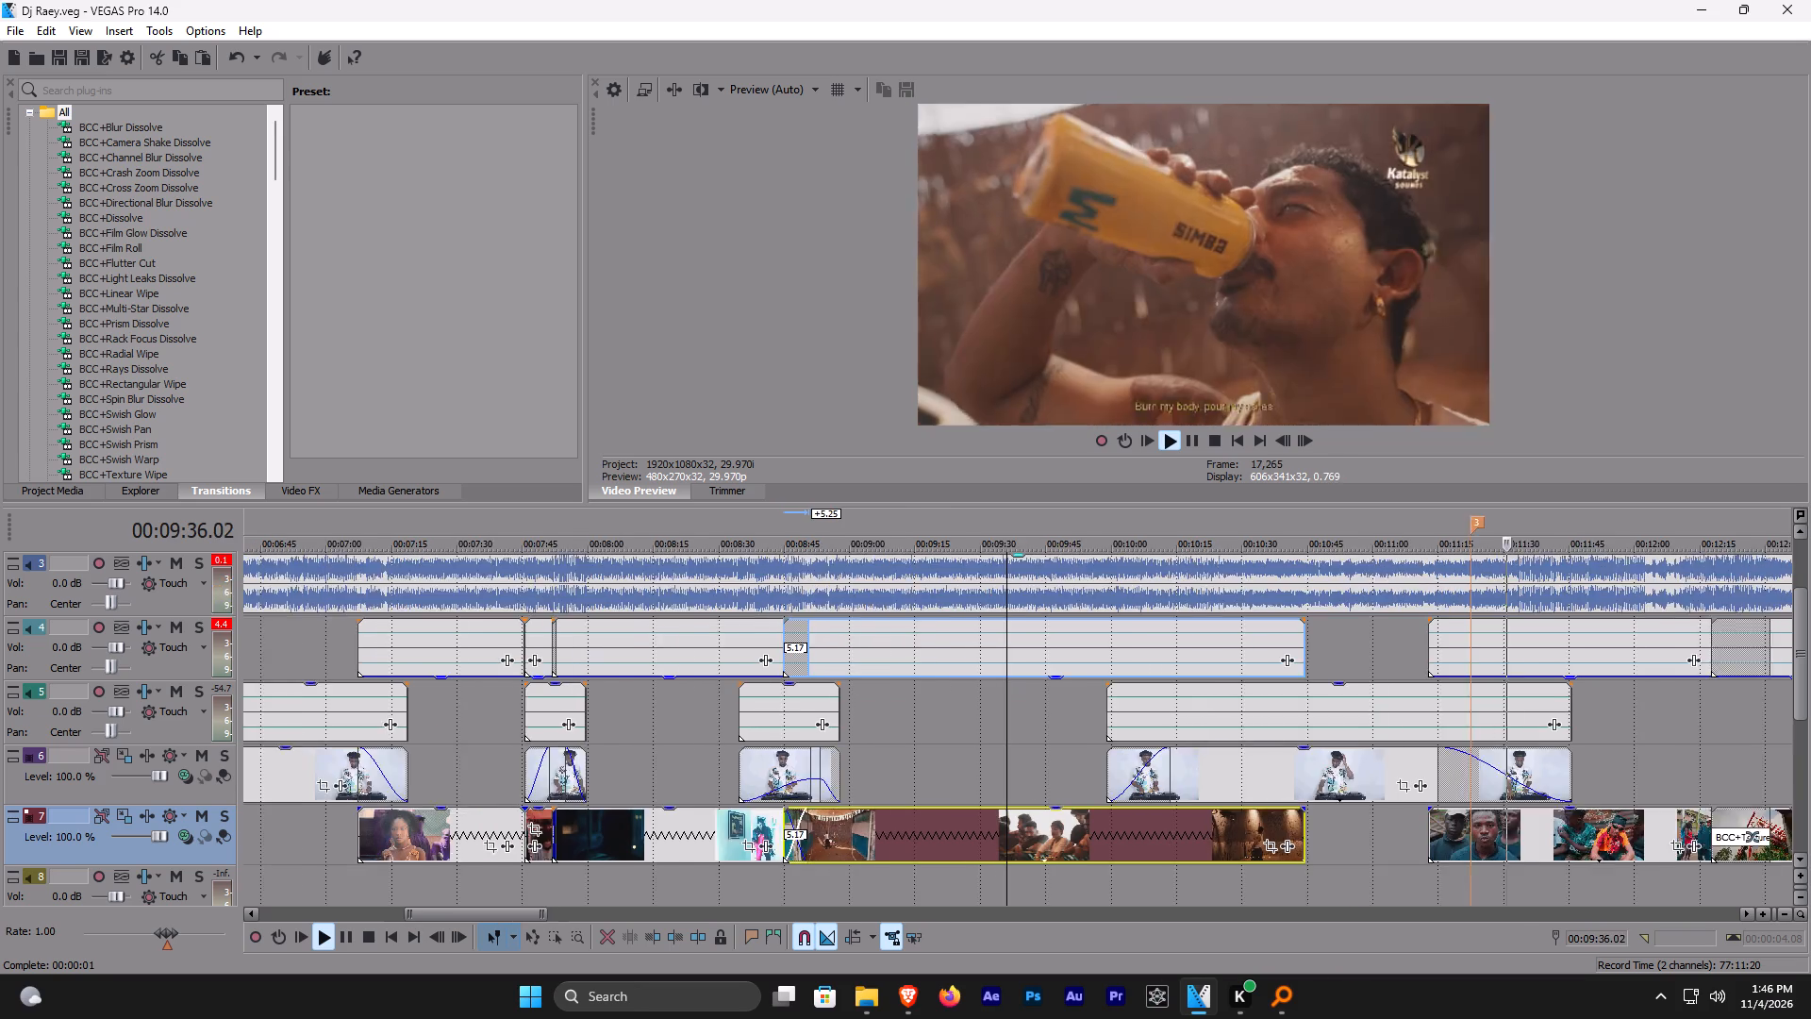
{"action": "left_click", "coordinate": [1177, 519]}
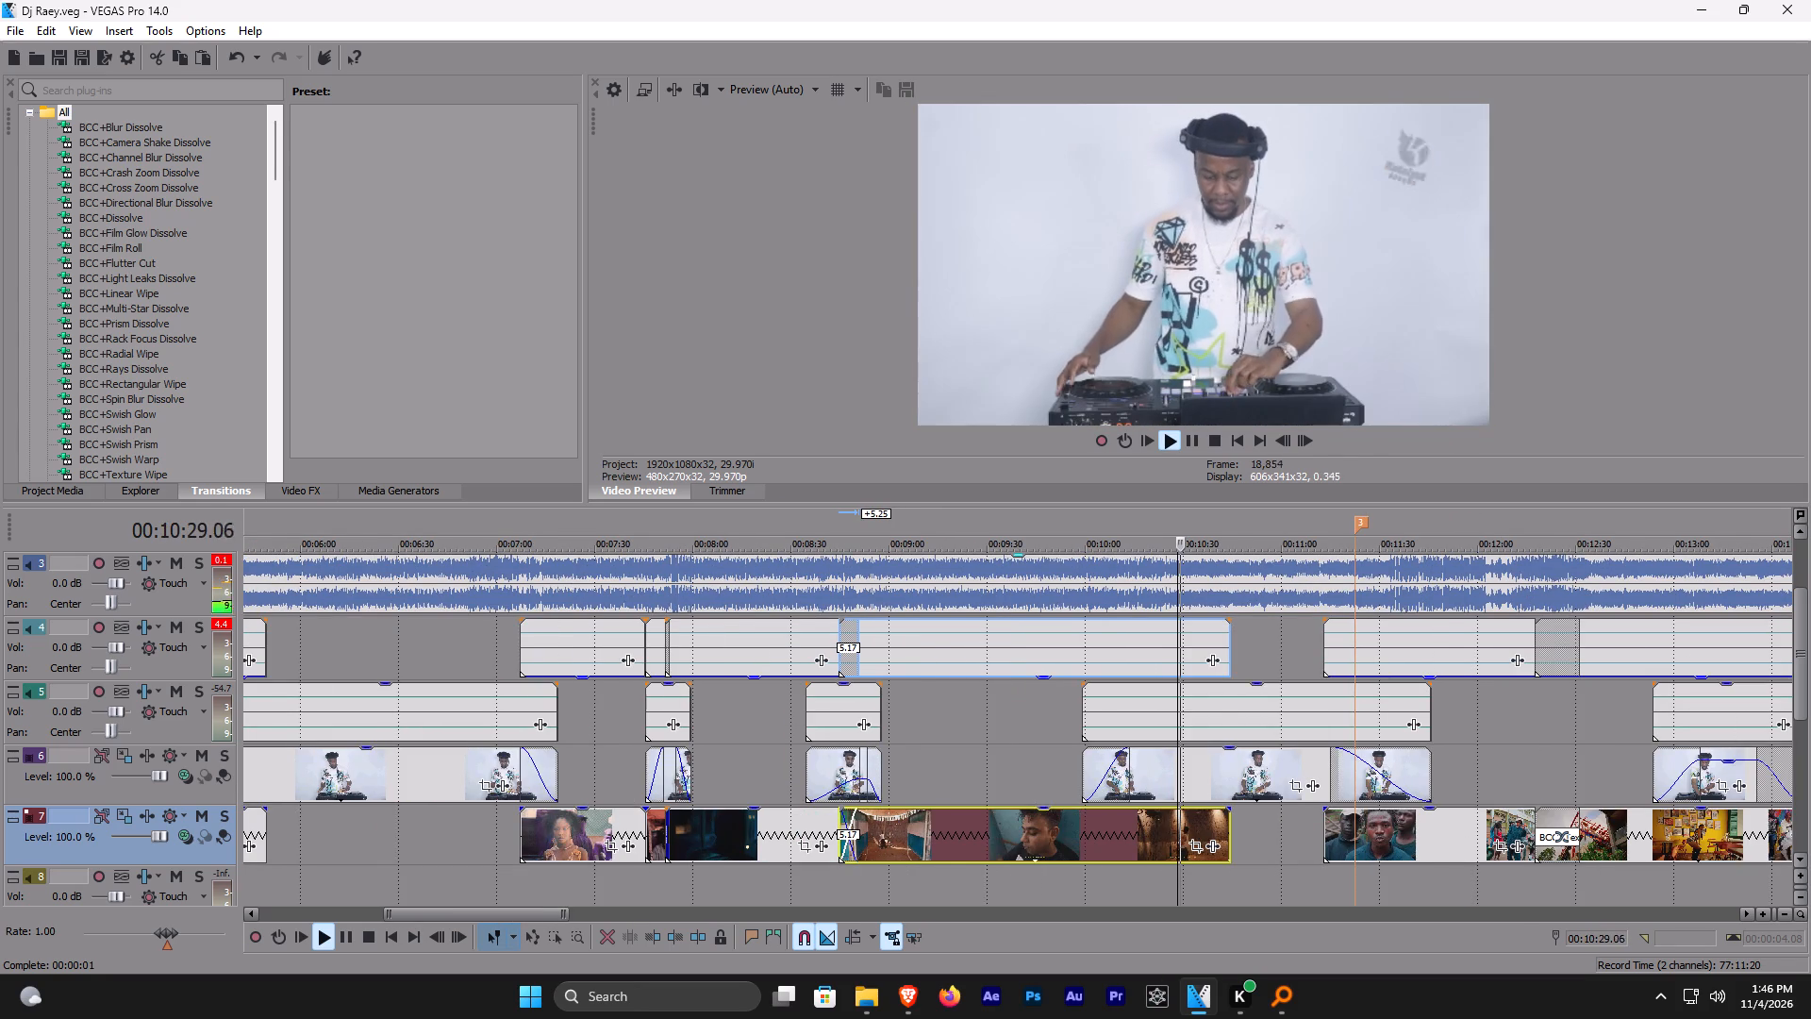
{"action": "left_click", "coordinate": [1283, 520]}
{"action": "left_click", "coordinate": [1430, 509]}
{"action": "scroll", "coordinate": [1428, 510], "scroll_direction": "down", "scroll_amount": 3}
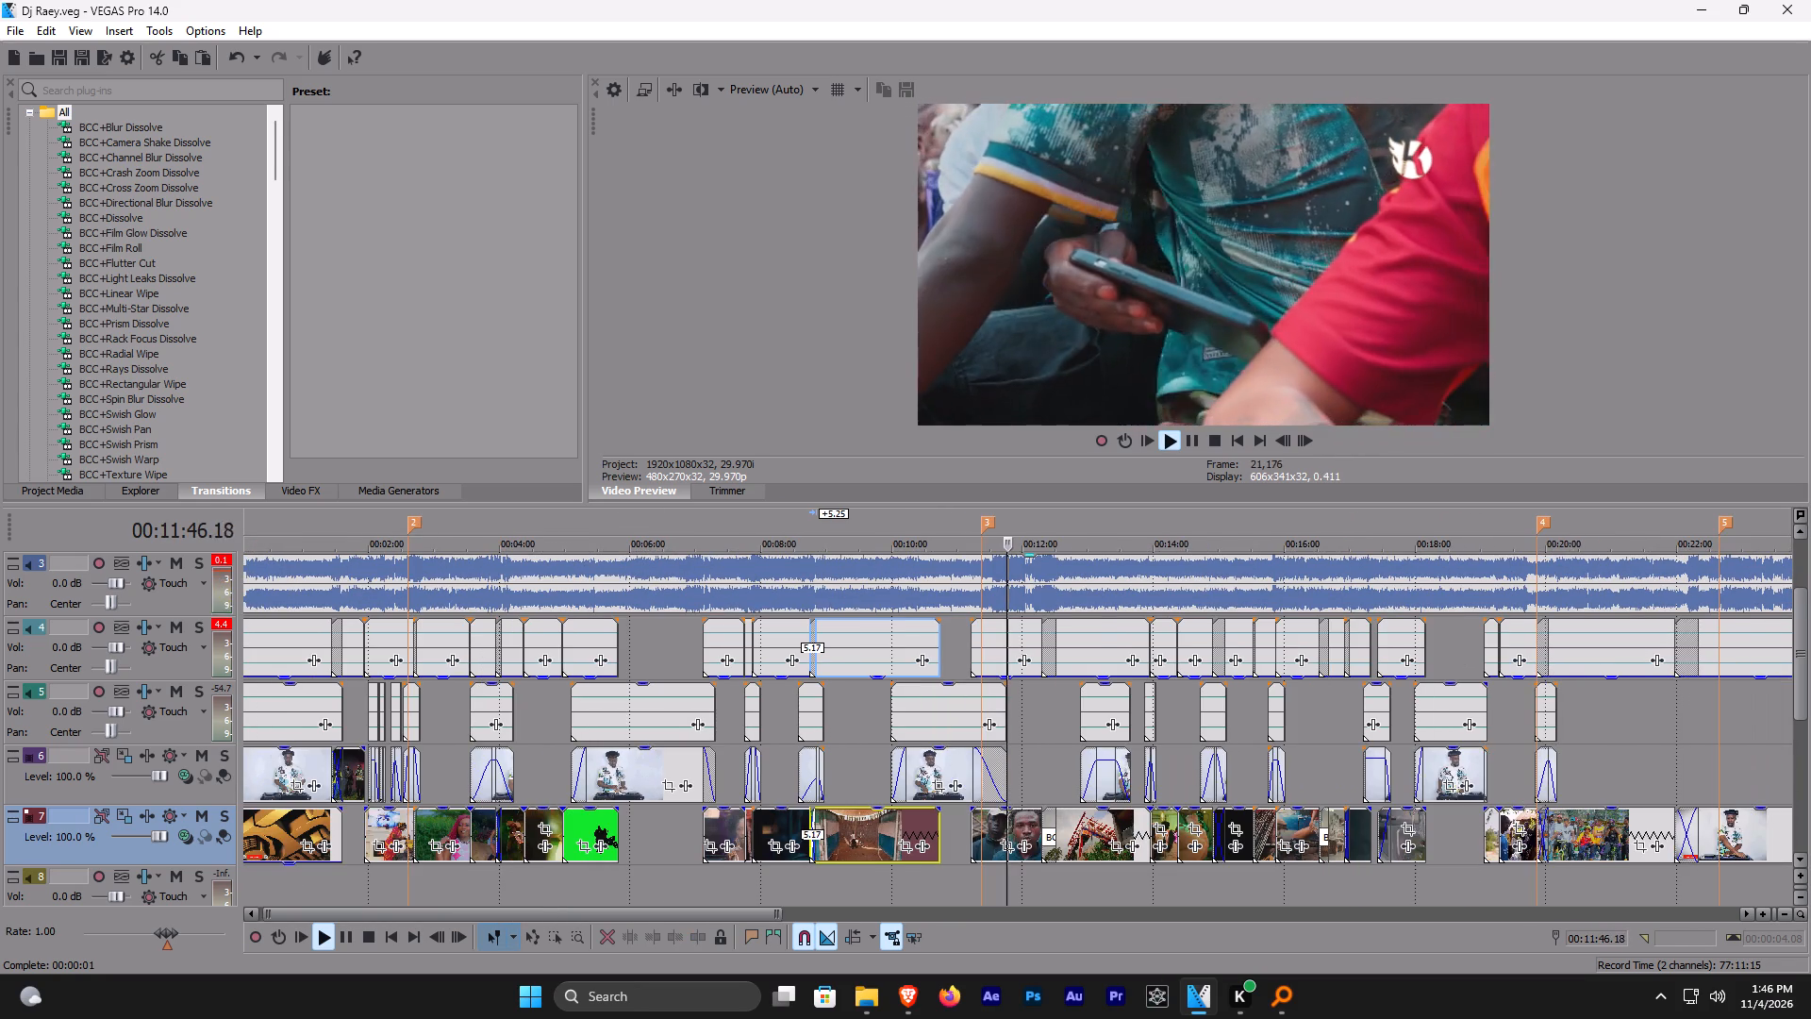
{"action": "left_click", "coordinate": [1052, 518]}
{"action": "left_click", "coordinate": [1177, 523]}
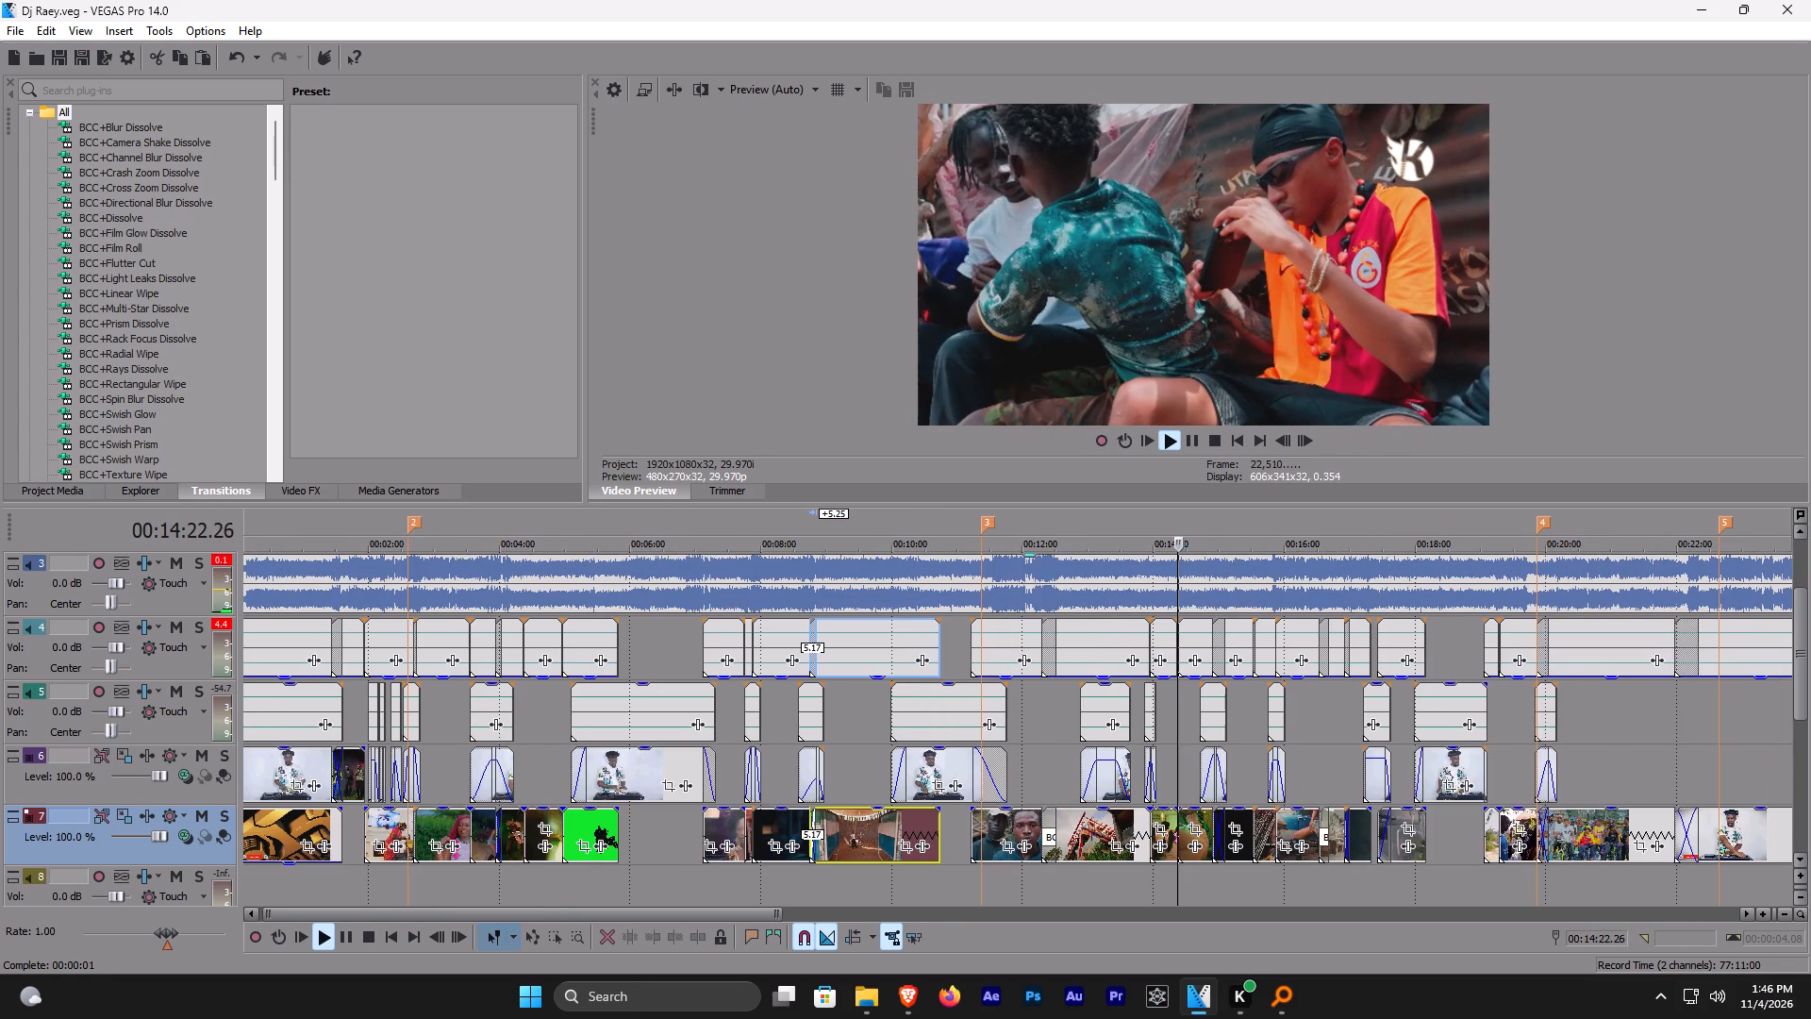
{"action": "left_click", "coordinate": [1307, 528]}
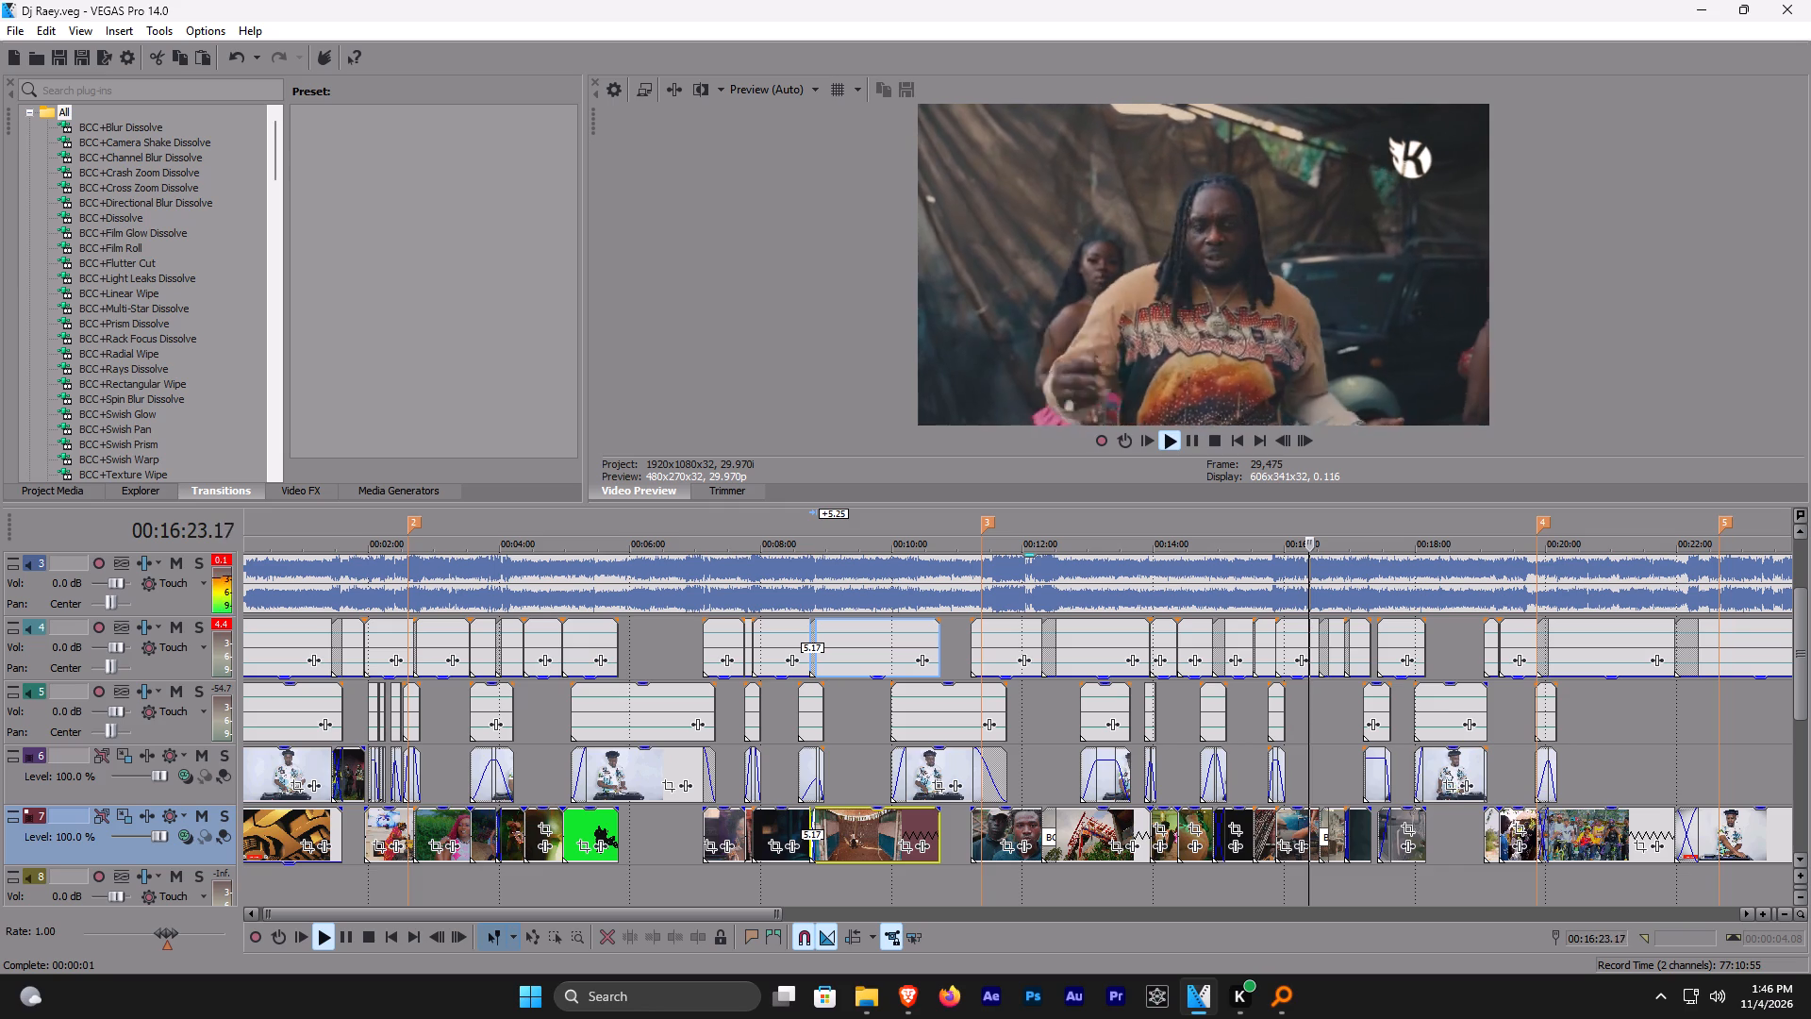
{"action": "left_click", "coordinate": [1447, 527]}
{"action": "left_click", "coordinate": [1587, 522]}
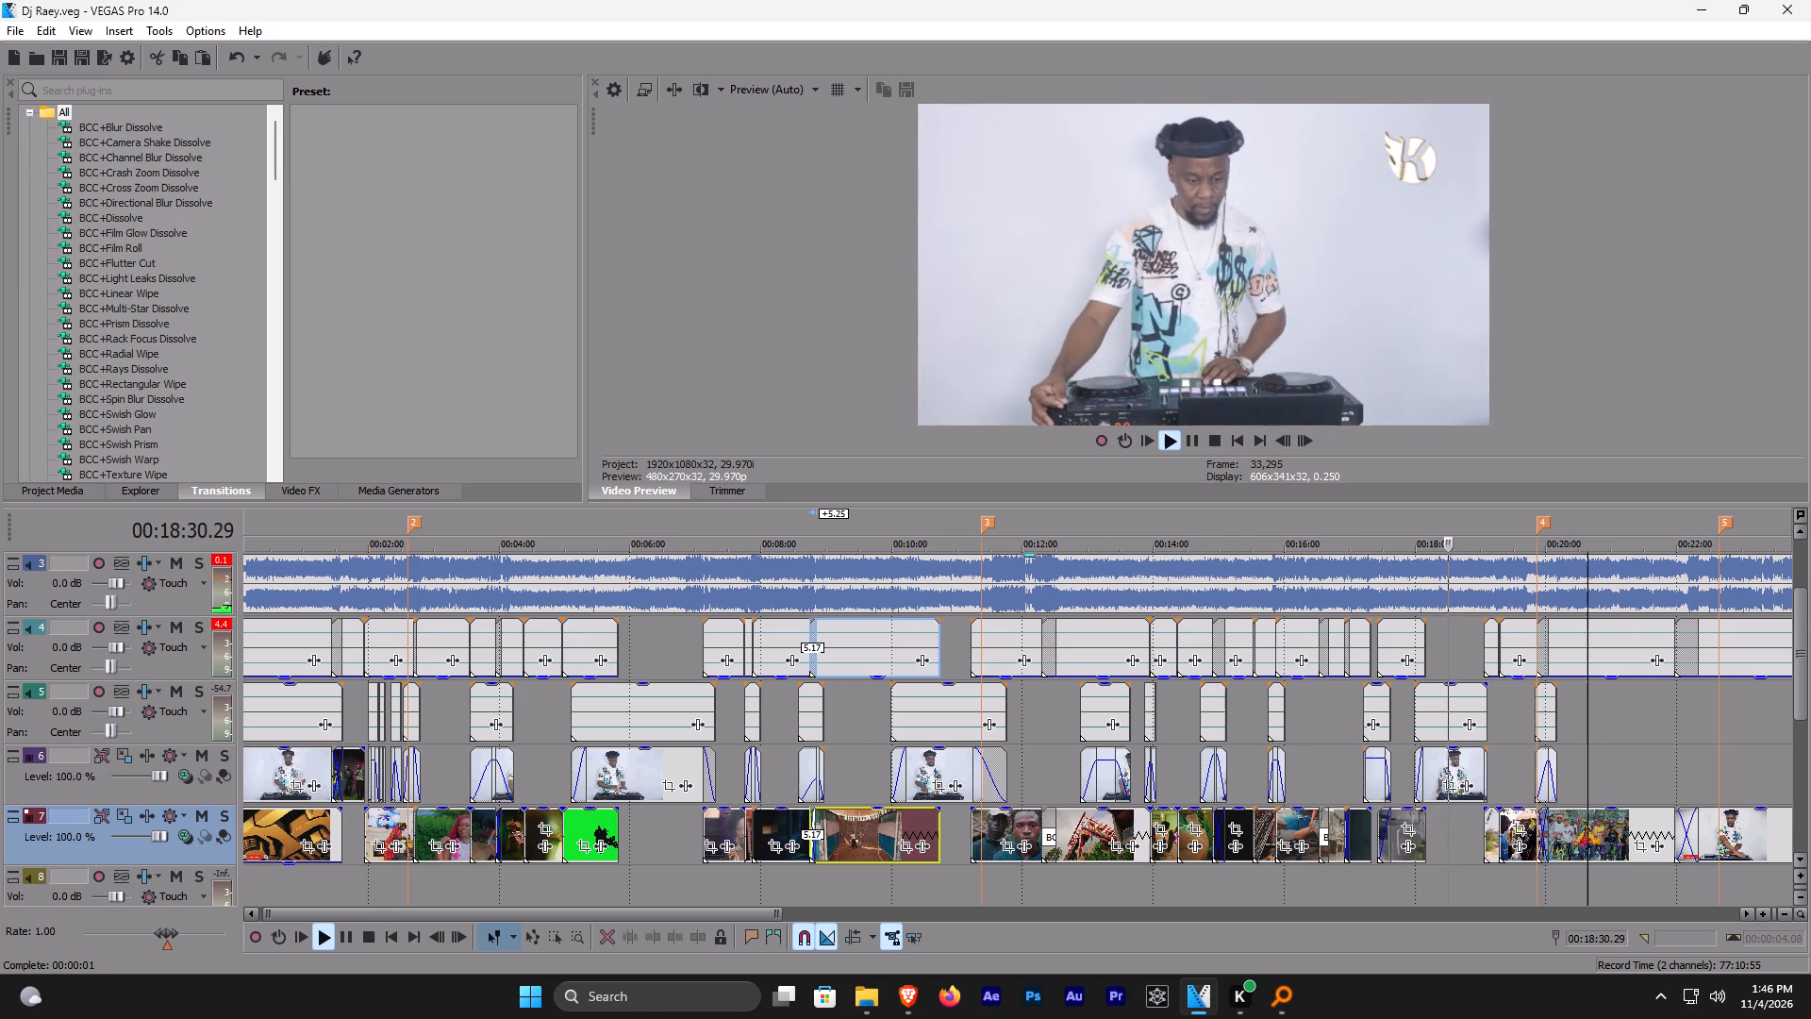
{"action": "scroll", "coordinate": [1585, 526], "scroll_direction": "down", "scroll_amount": 2}
{"action": "left_click", "coordinate": [1207, 519]}
{"action": "left_click", "coordinate": [1305, 532]}
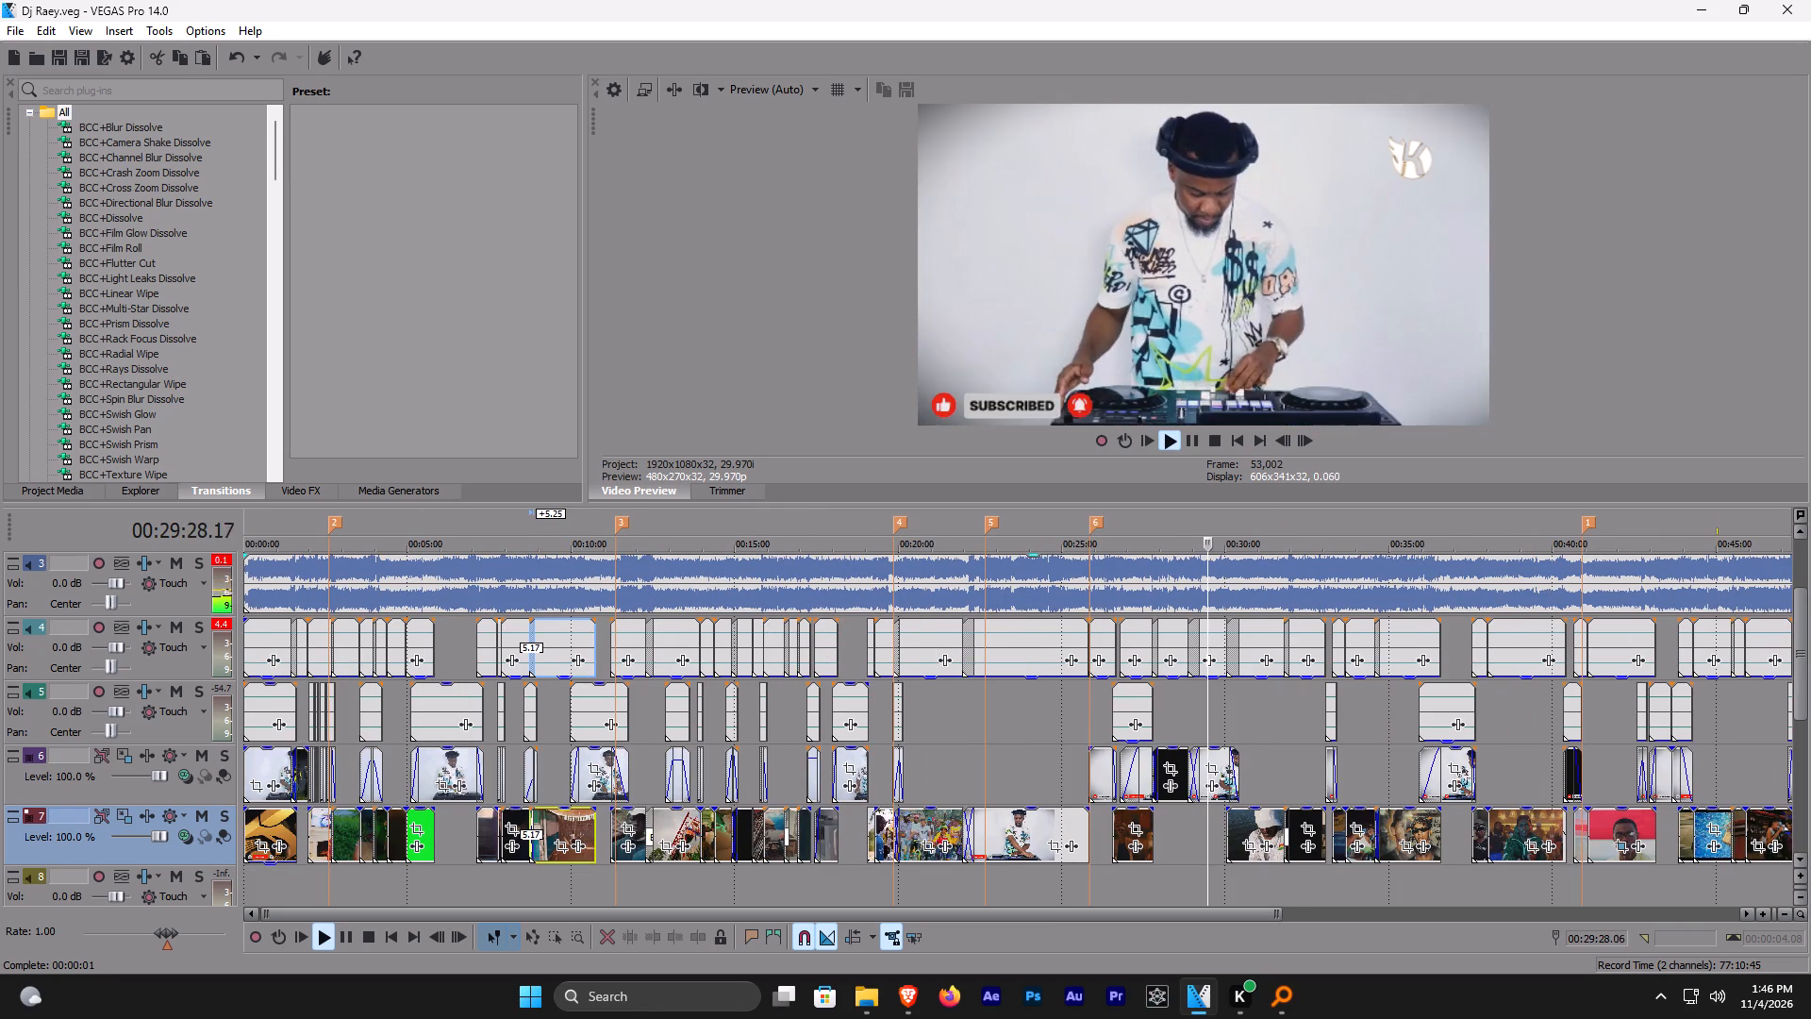
{"action": "left_click", "coordinate": [1441, 527]}
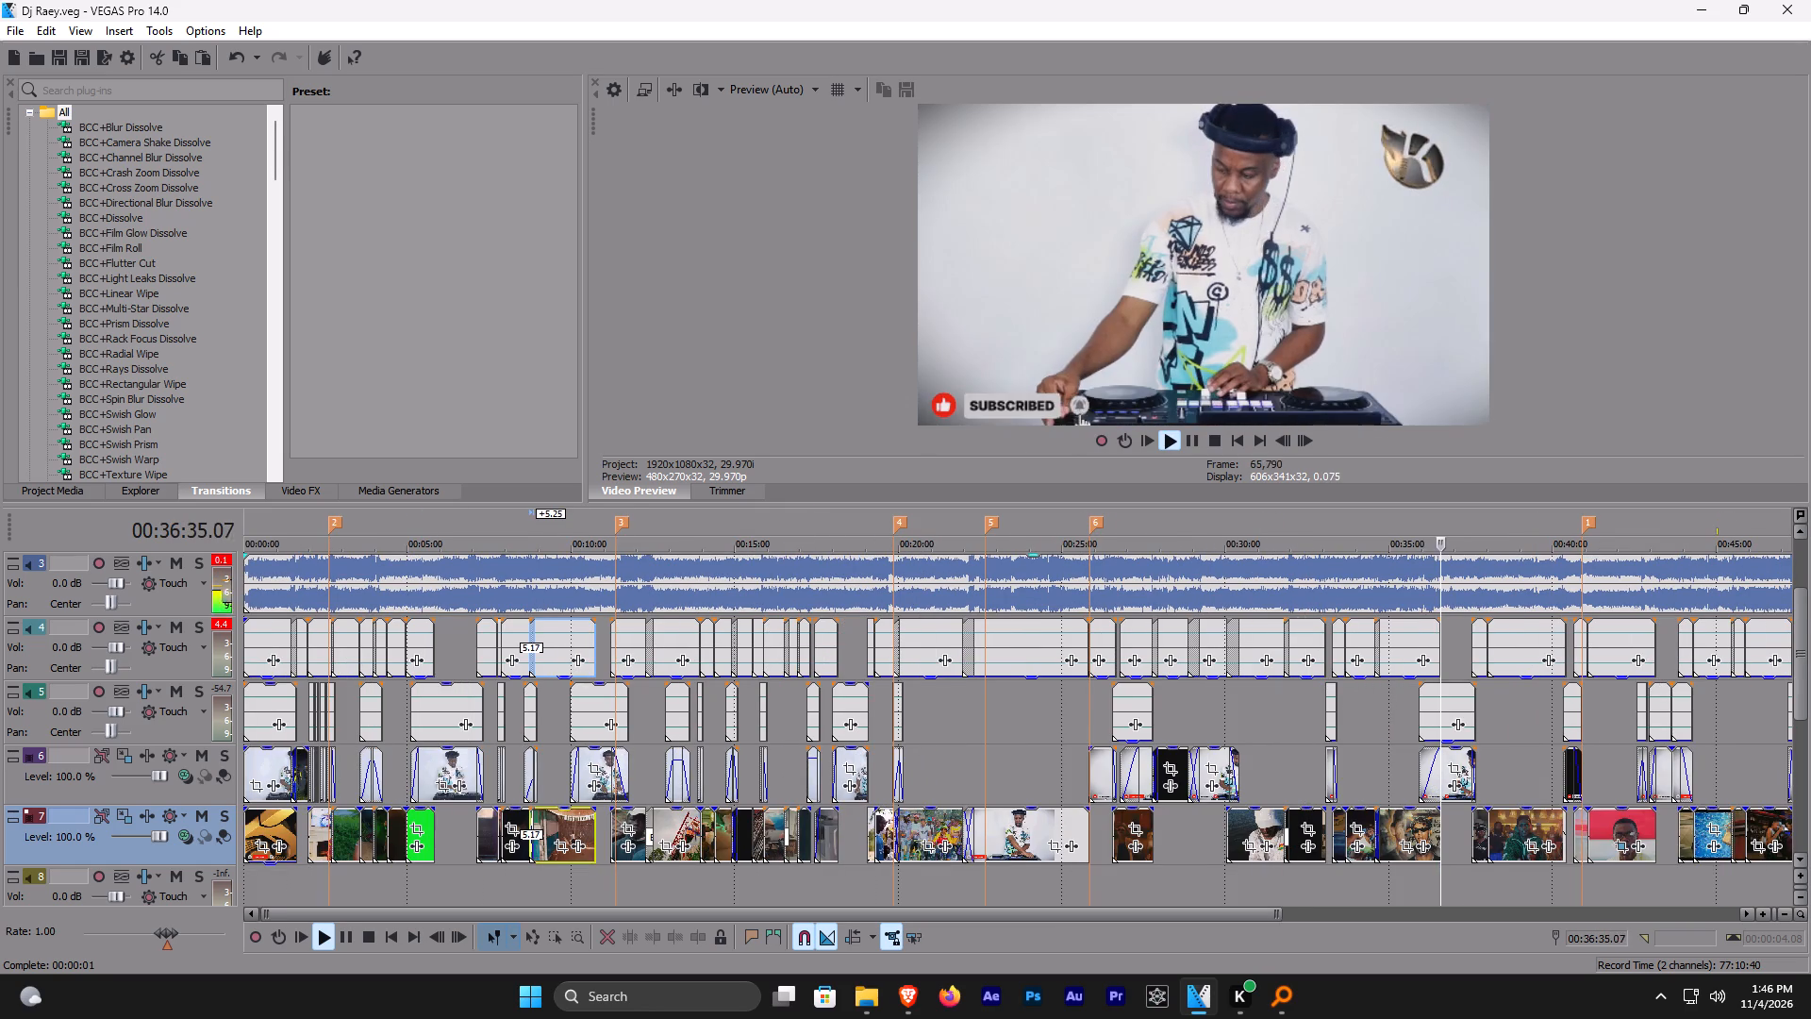
{"action": "left_click", "coordinate": [1503, 531]}
{"action": "scroll", "coordinate": [1503, 532], "scroll_direction": "down", "scroll_amount": 3}
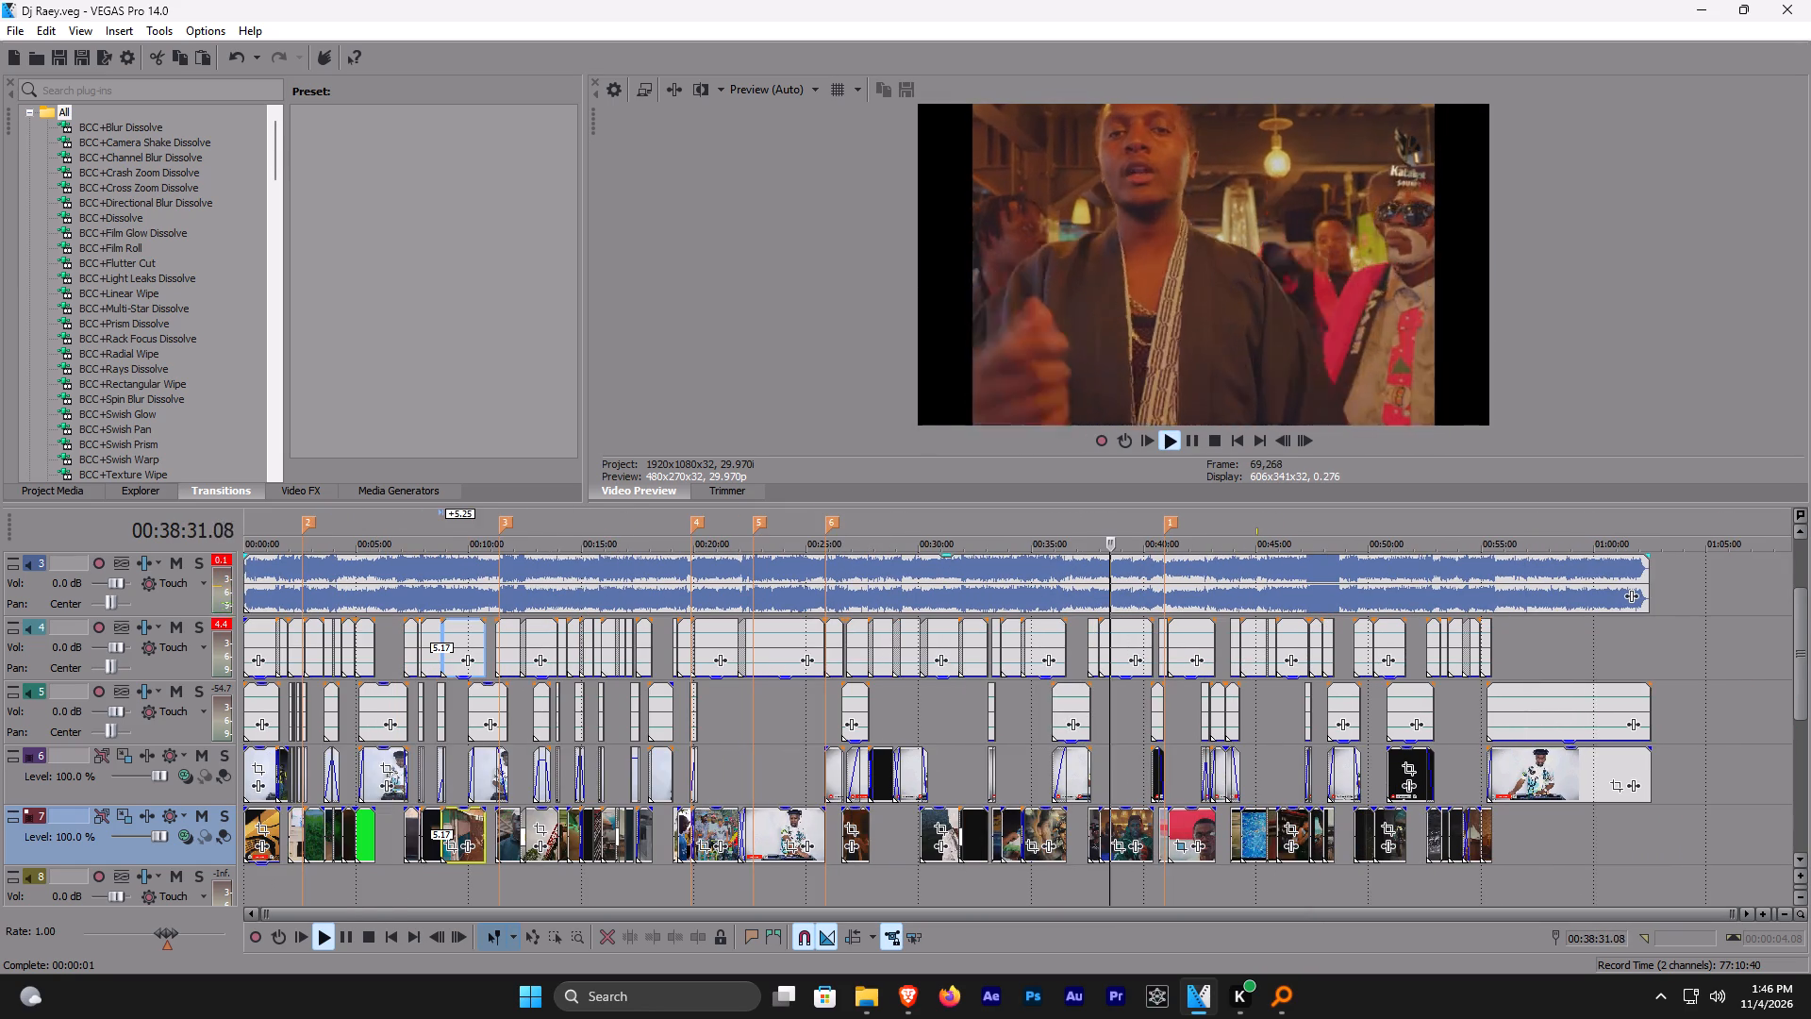
Check the final section of the mix, playing the closing DJ footage and its audio from 01:00:00.11.
{"action": "left_click", "coordinate": [1522, 526]}
{"action": "scroll", "coordinate": [1520, 527], "scroll_direction": "up", "scroll_amount": 2}
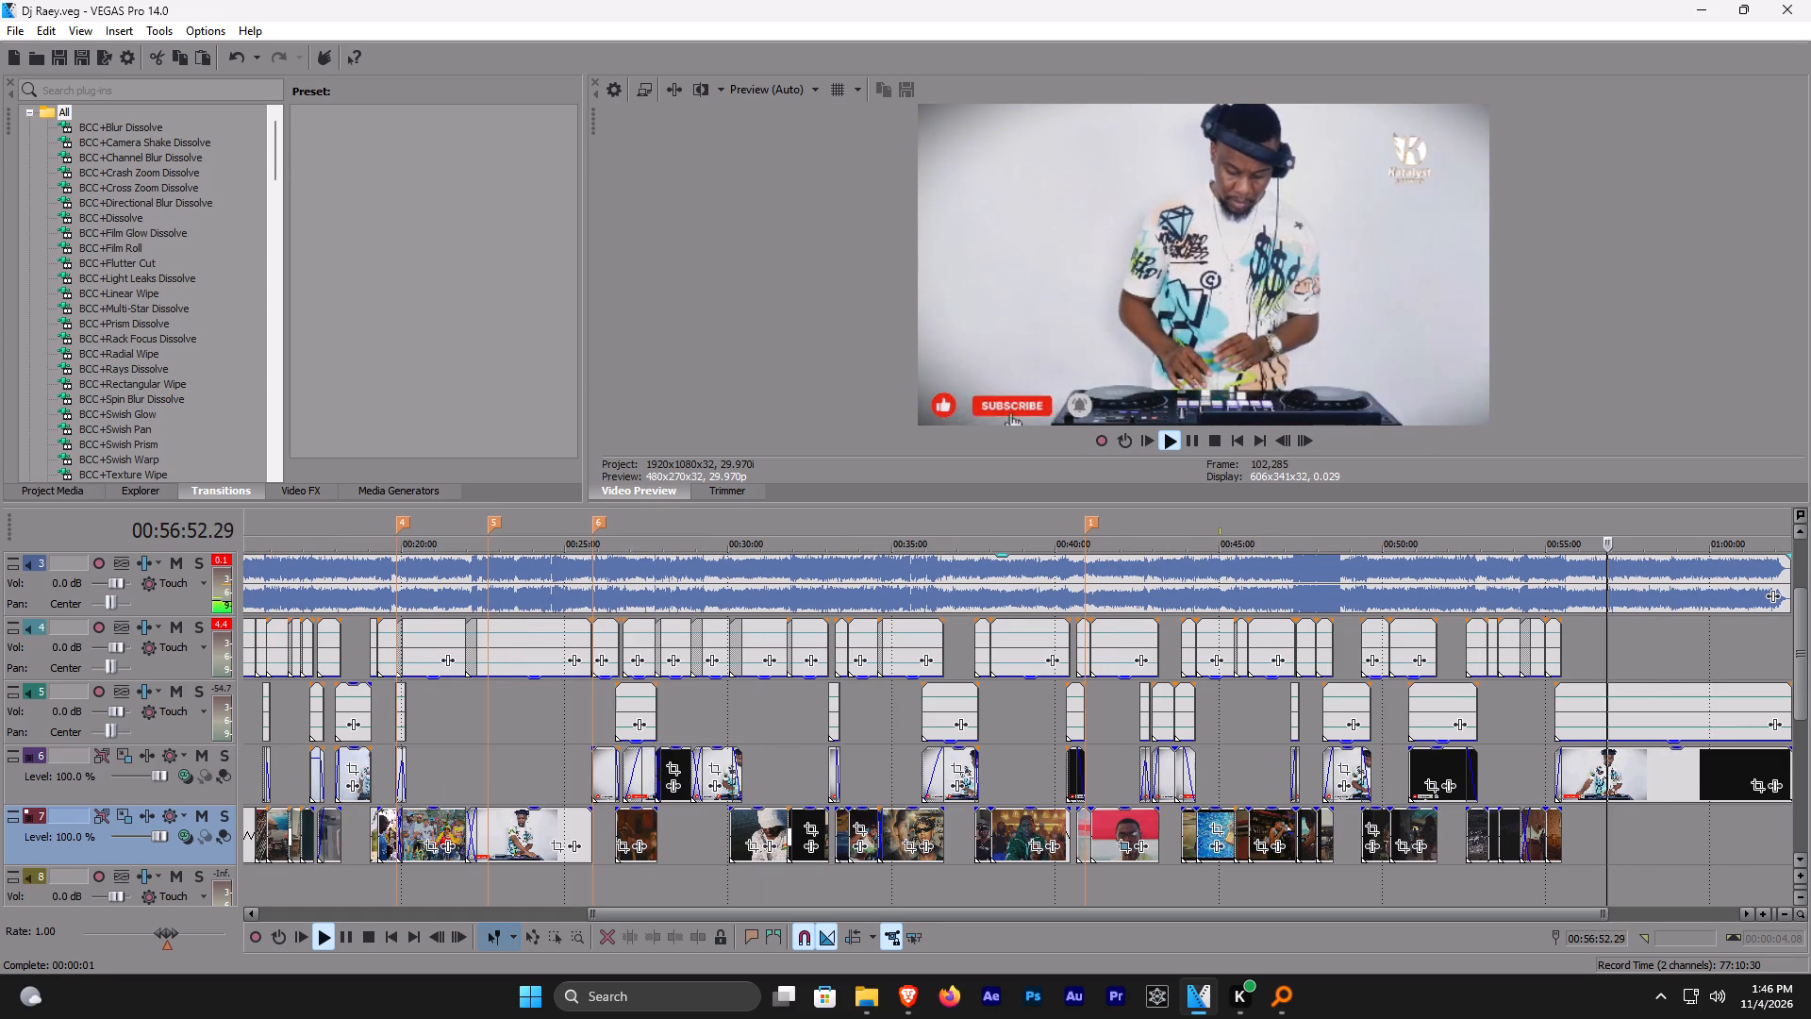
{"action": "left_click", "coordinate": [1709, 527]}
{"action": "scroll", "coordinate": [1701, 528], "scroll_direction": "up", "scroll_amount": 4}
{"action": "key", "text": "space"}
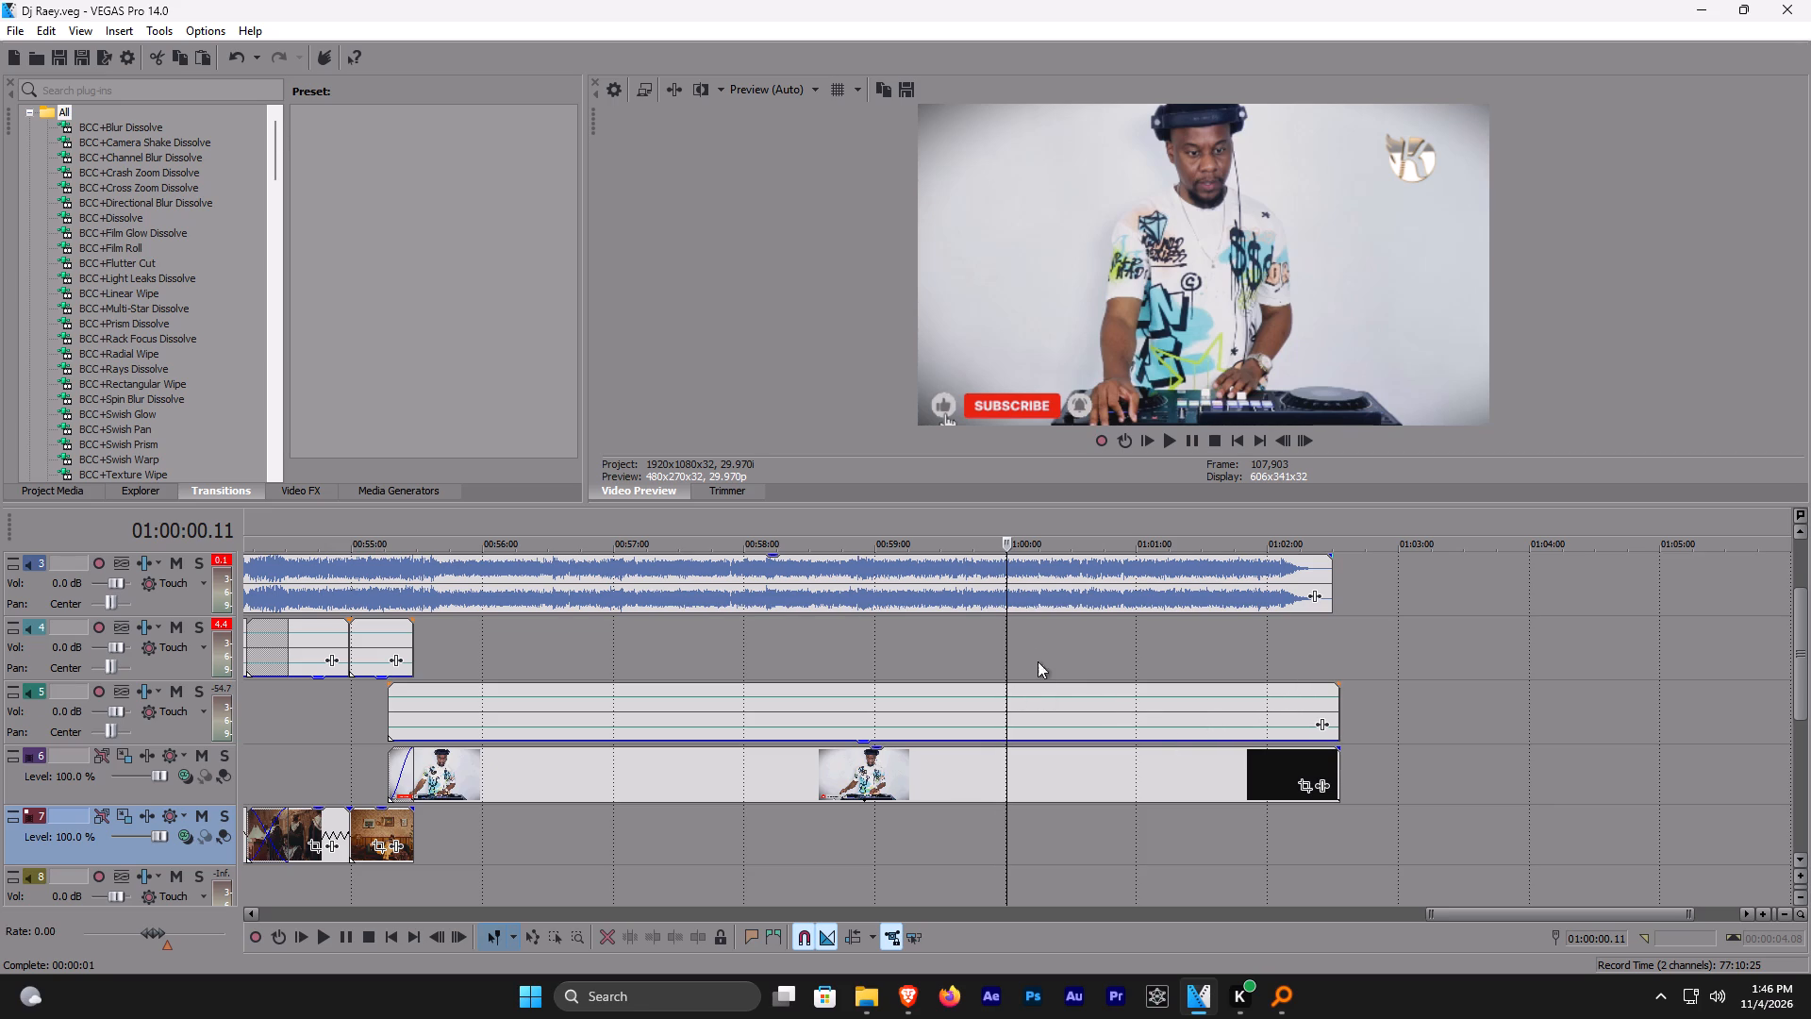
{"action": "key", "text": "space"}
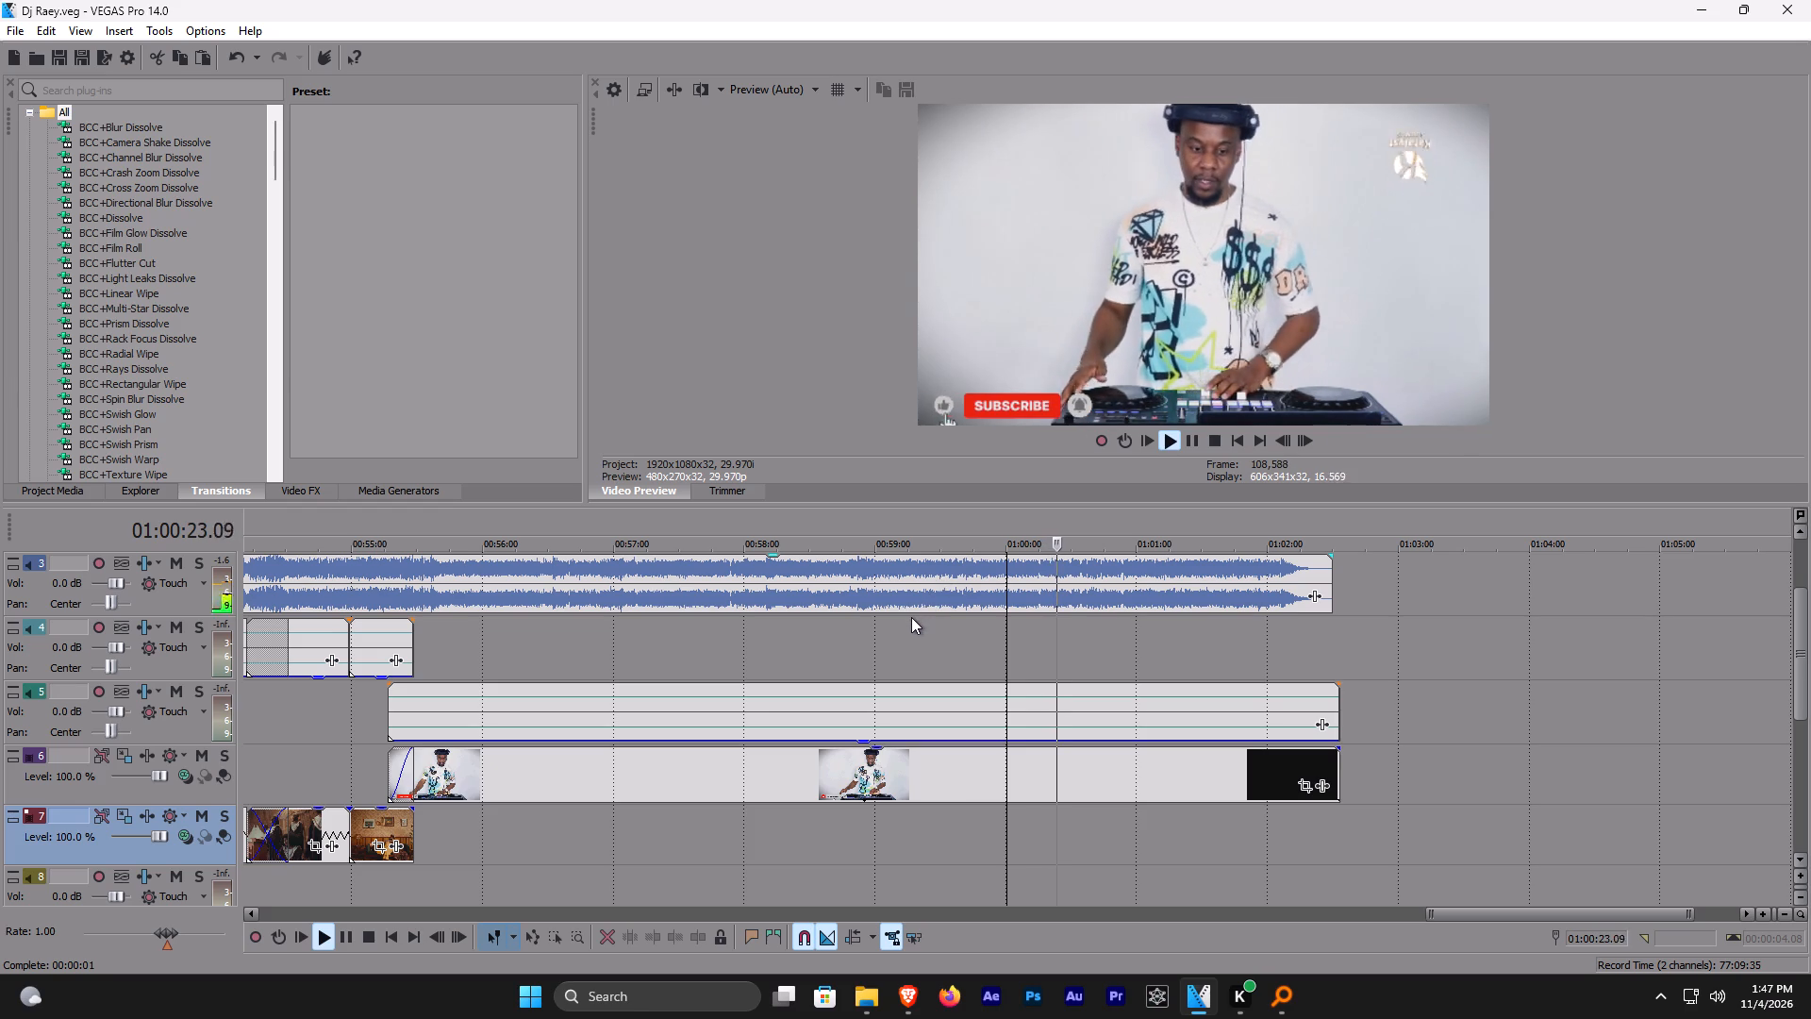
Switch to the Brave browser and replace the YouTube search query with "le fiu".
{"action": "left_click", "coordinate": [909, 999]}
{"action": "triple_click", "coordinate": [774, 106]}
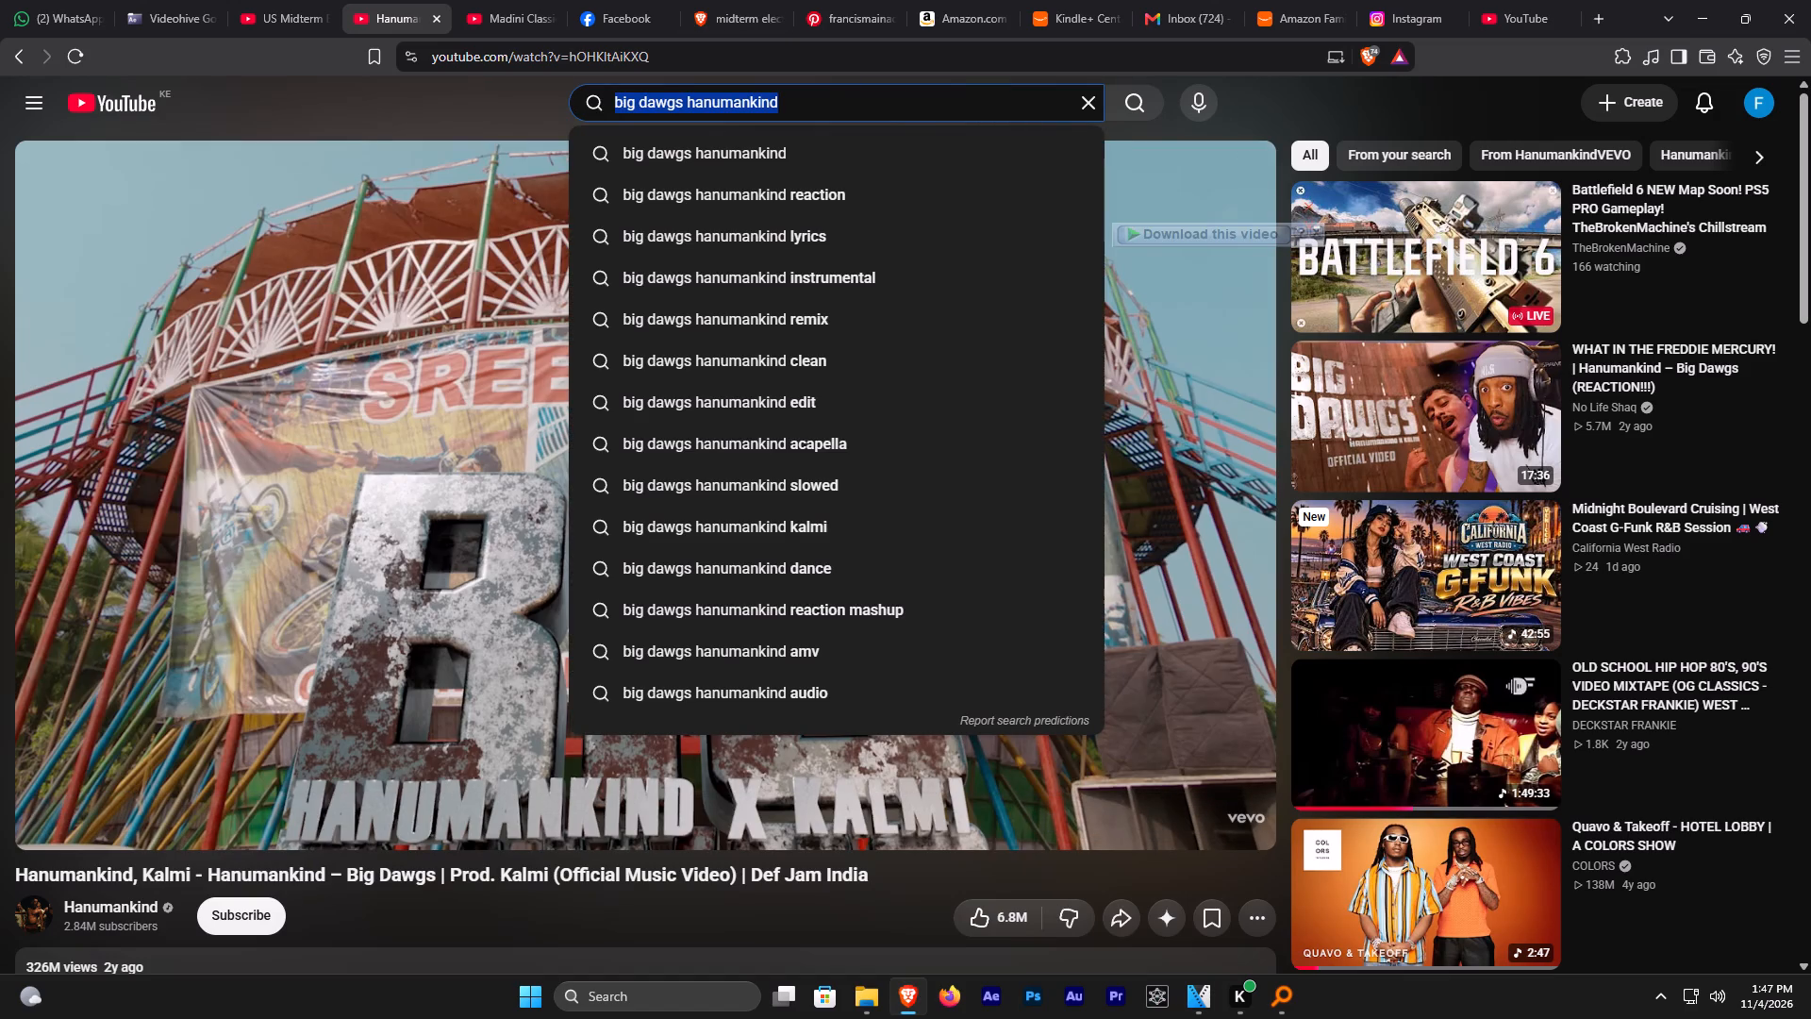
{"action": "type", "text": "le"}
{"action": "key", "text": "space"}
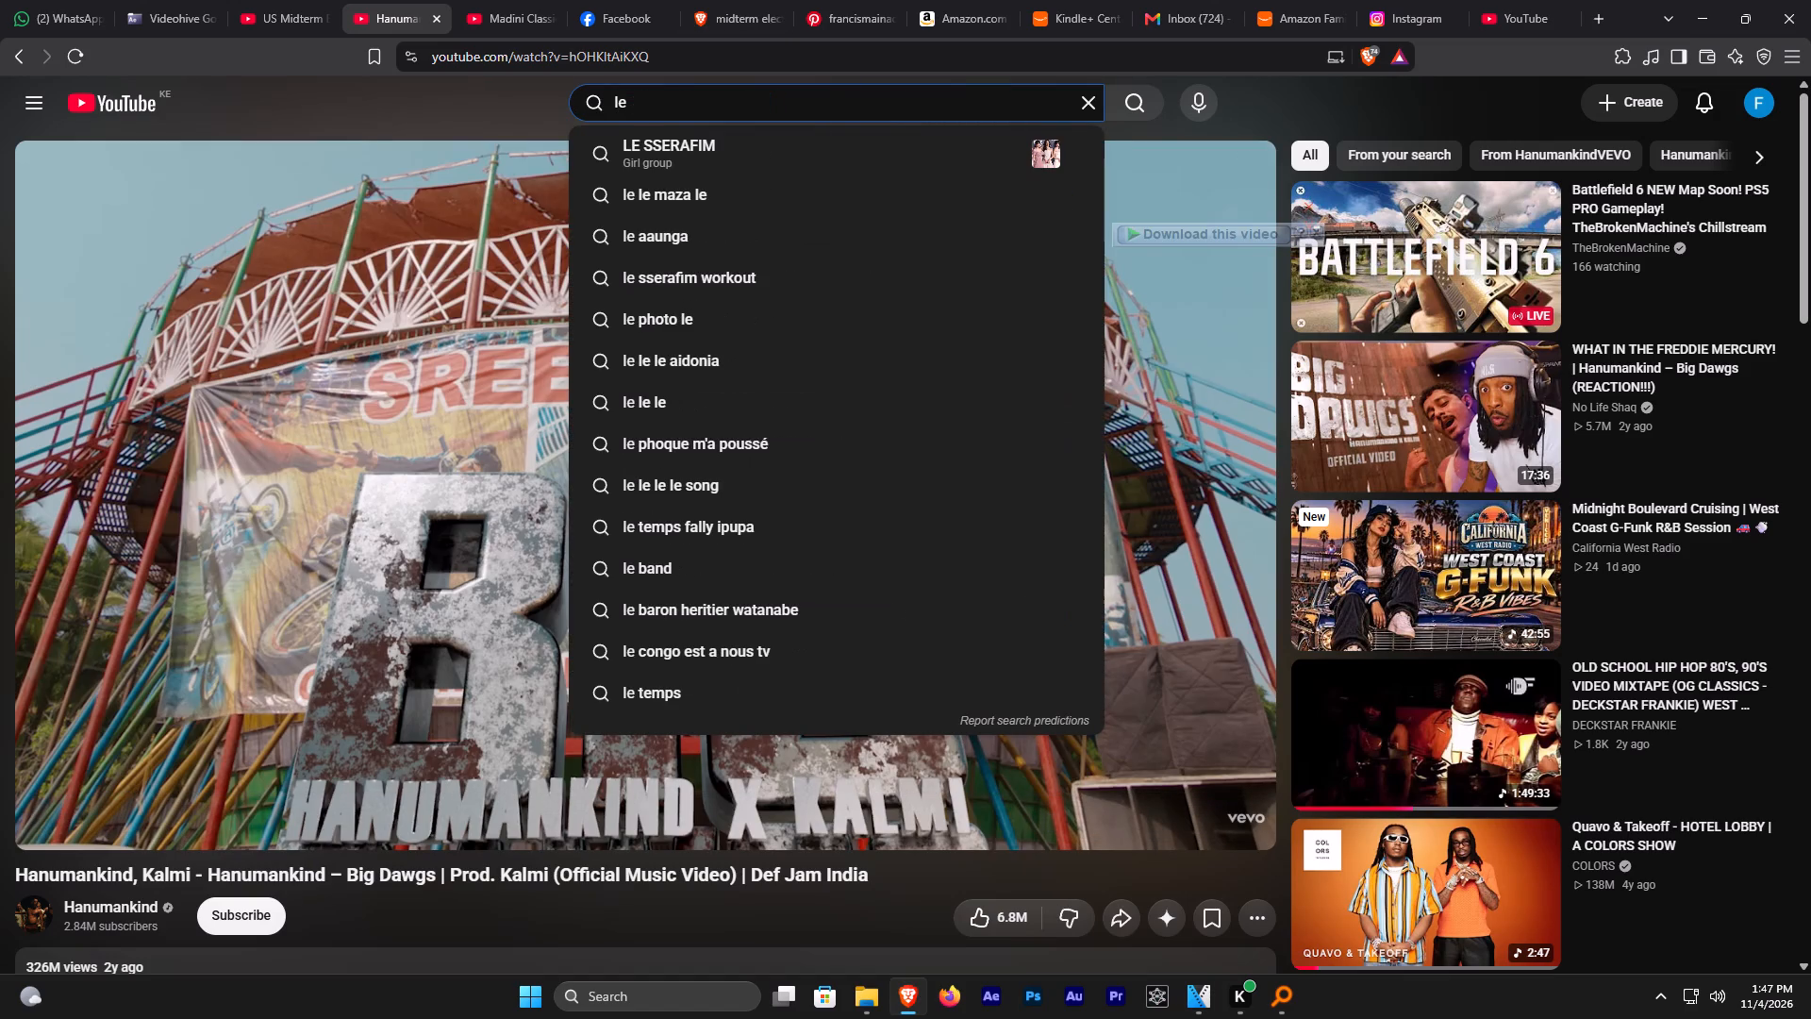
{"action": "type", "text": "f"}
{"action": "type", "text": "iu"}
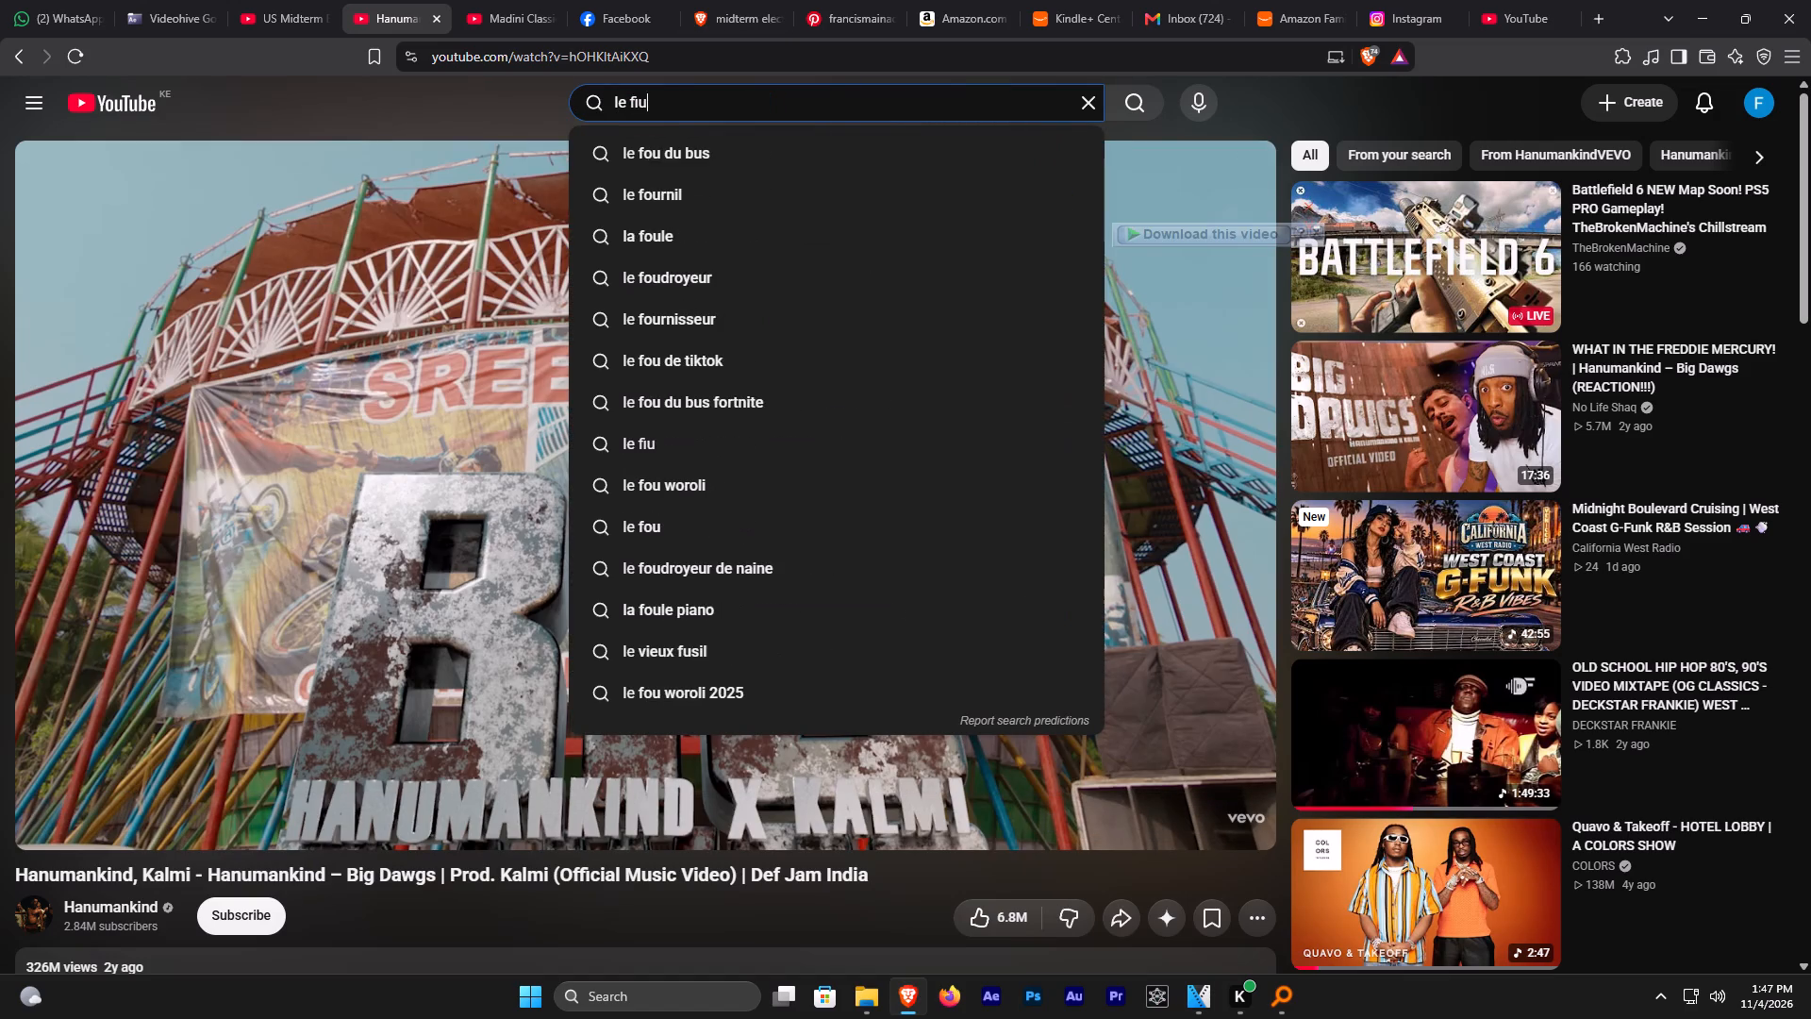